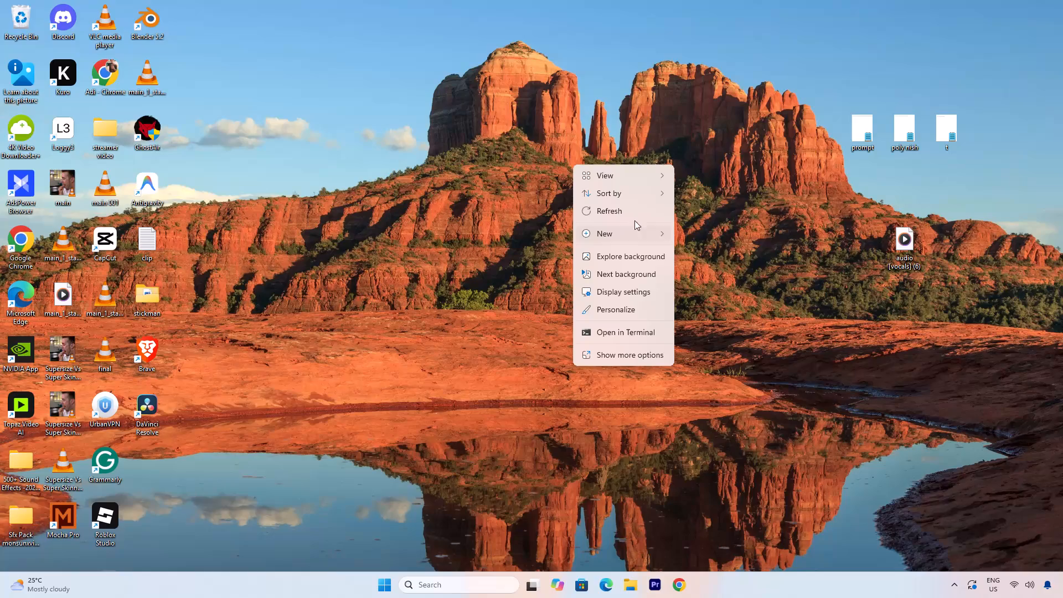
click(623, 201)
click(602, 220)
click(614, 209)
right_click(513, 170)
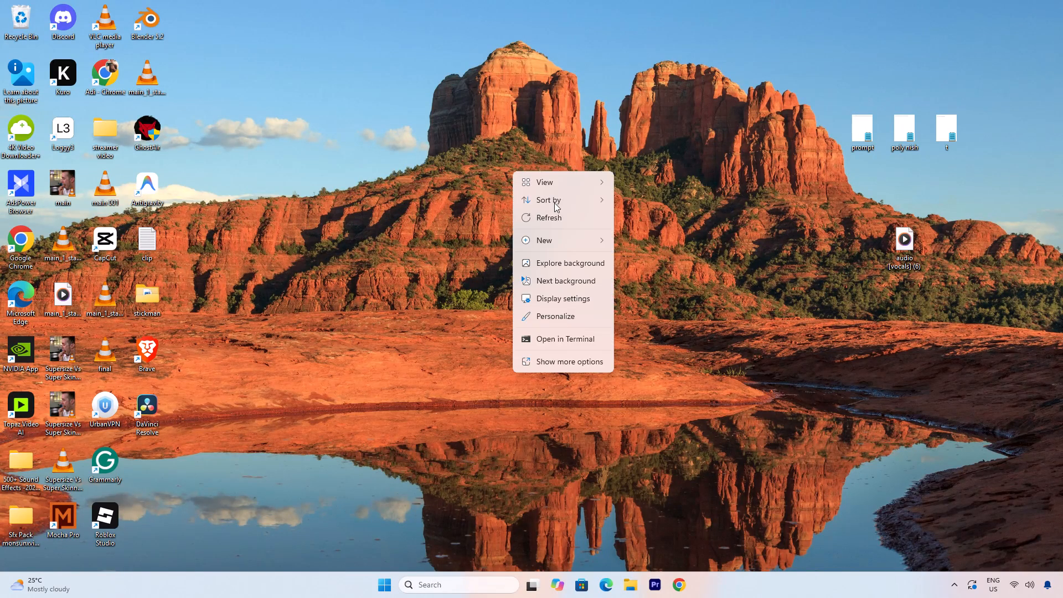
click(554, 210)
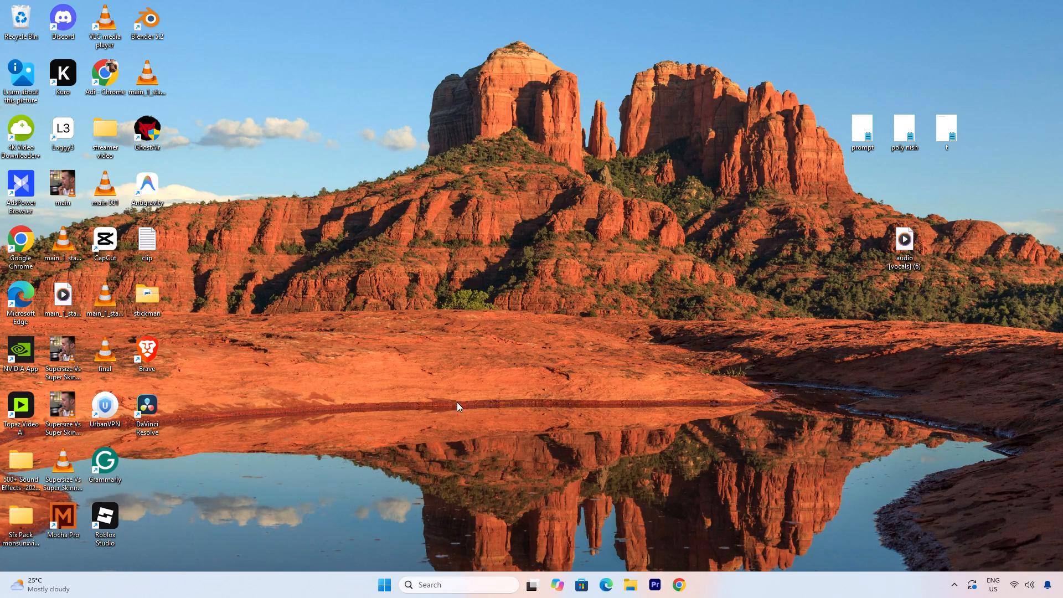
Show the hidden background app icons of the system tray.
click(956, 590)
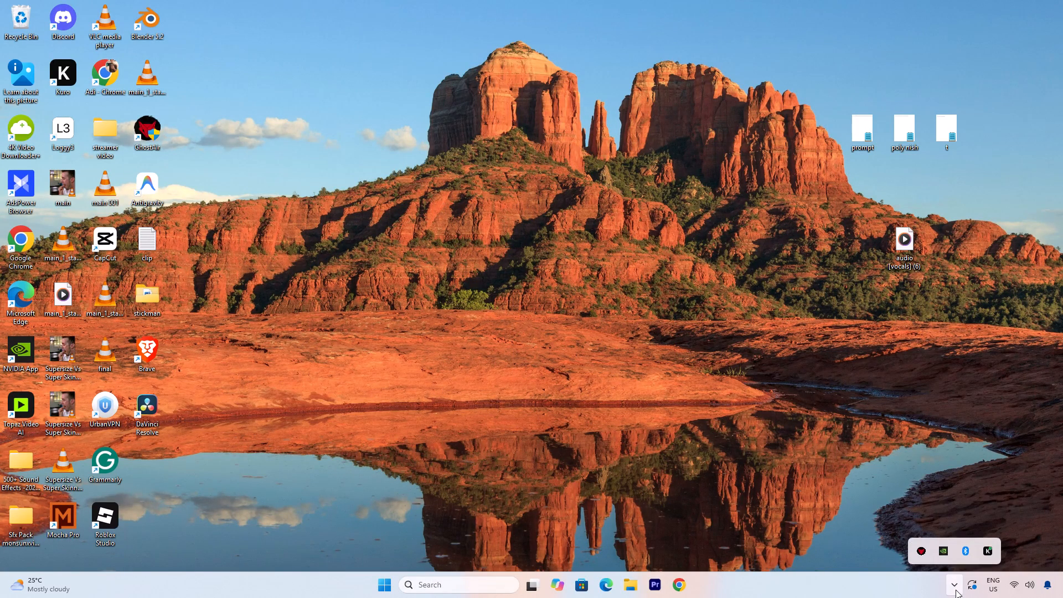
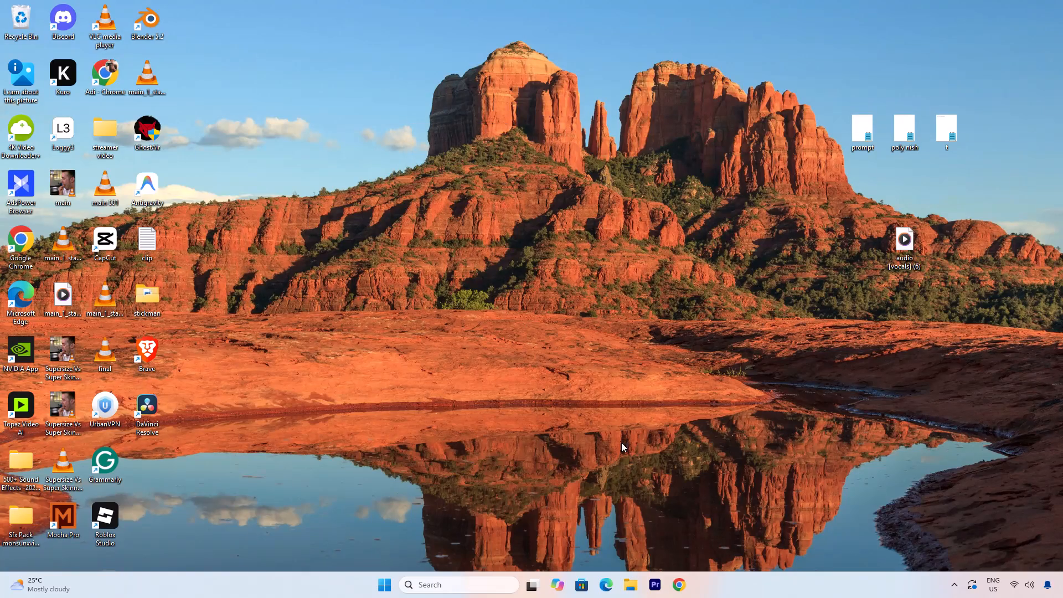
Check the hidden background app icons of the system tray and hide them again.
click(941, 585)
click(948, 585)
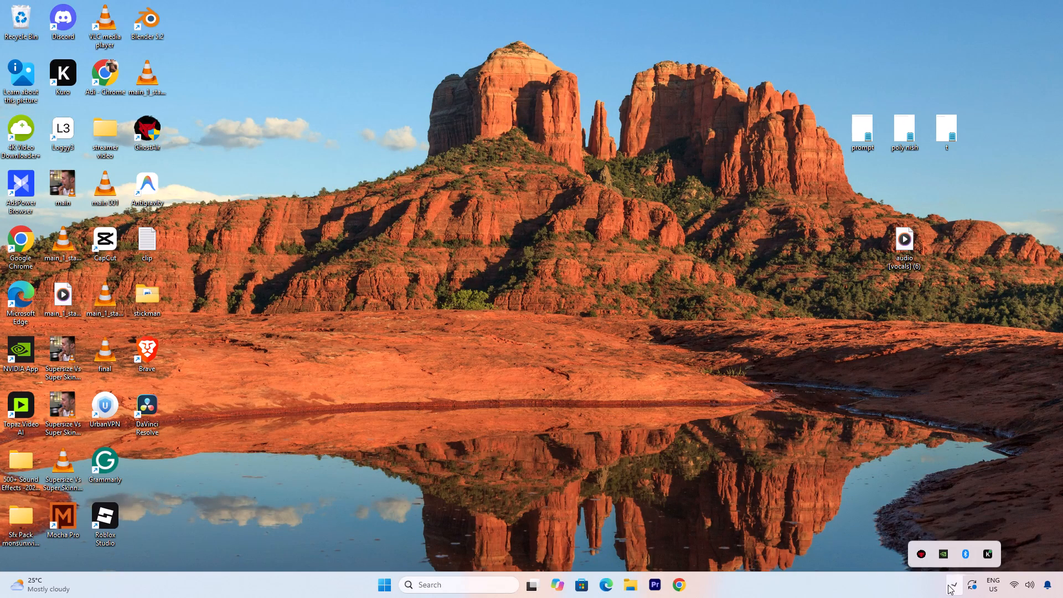
click(953, 589)
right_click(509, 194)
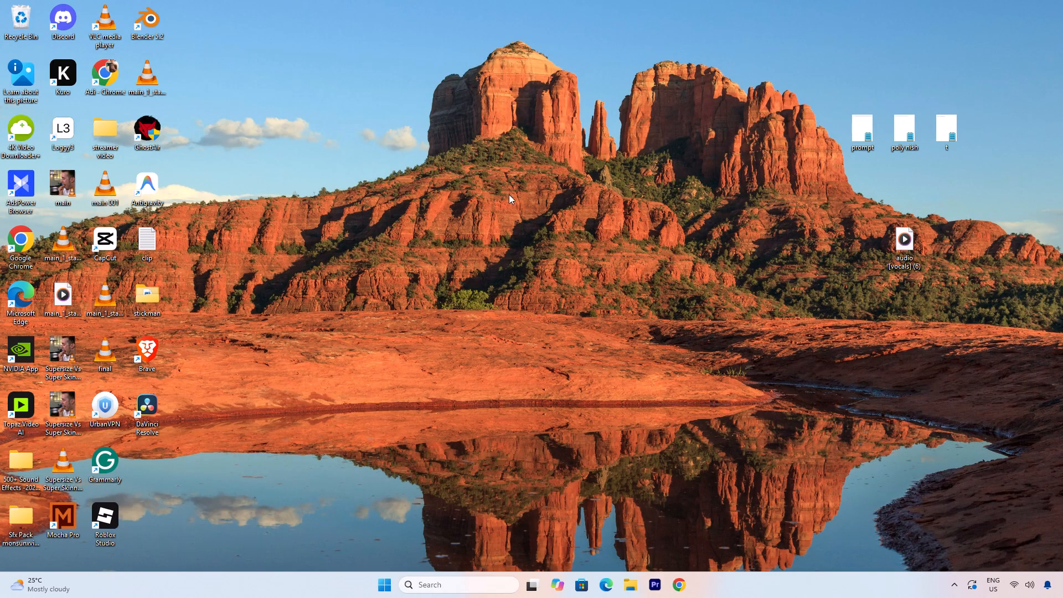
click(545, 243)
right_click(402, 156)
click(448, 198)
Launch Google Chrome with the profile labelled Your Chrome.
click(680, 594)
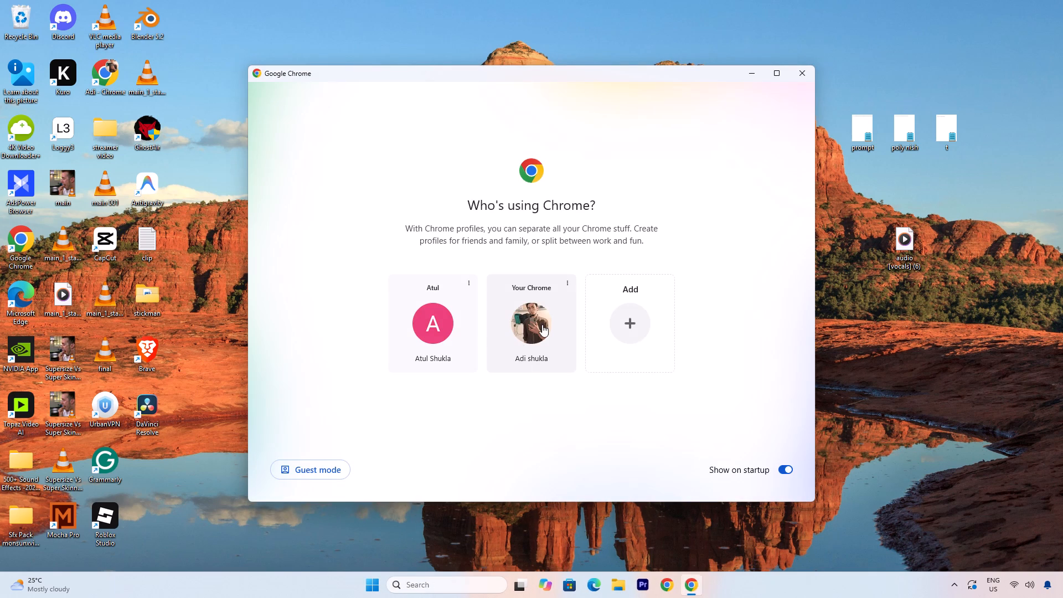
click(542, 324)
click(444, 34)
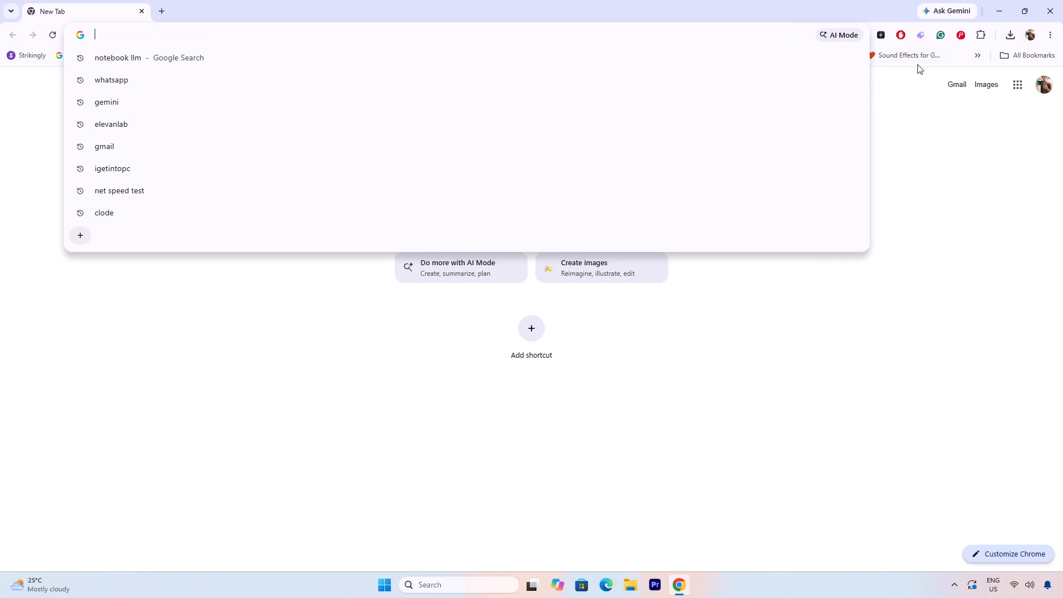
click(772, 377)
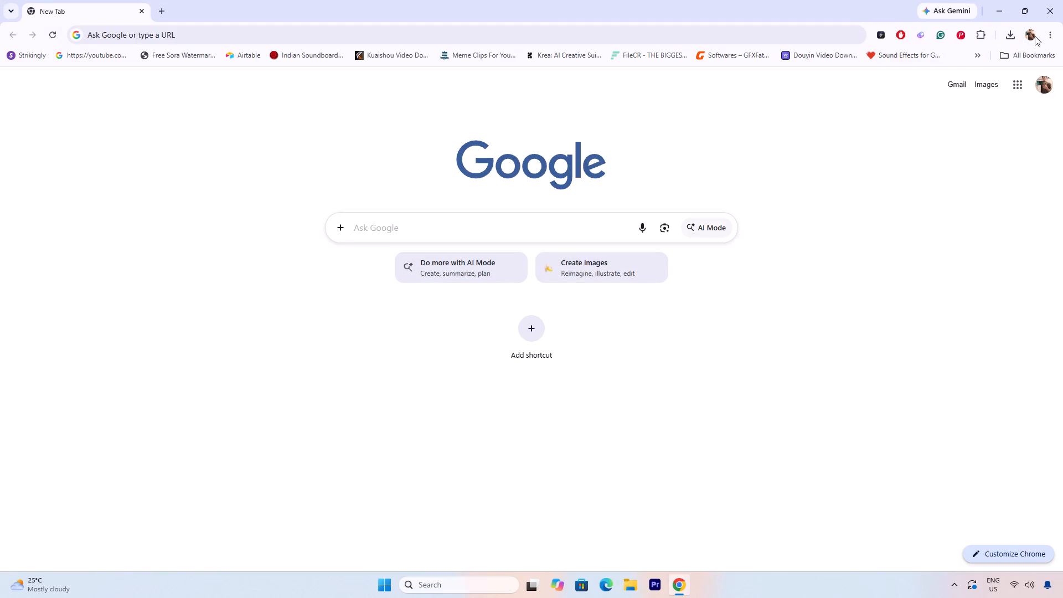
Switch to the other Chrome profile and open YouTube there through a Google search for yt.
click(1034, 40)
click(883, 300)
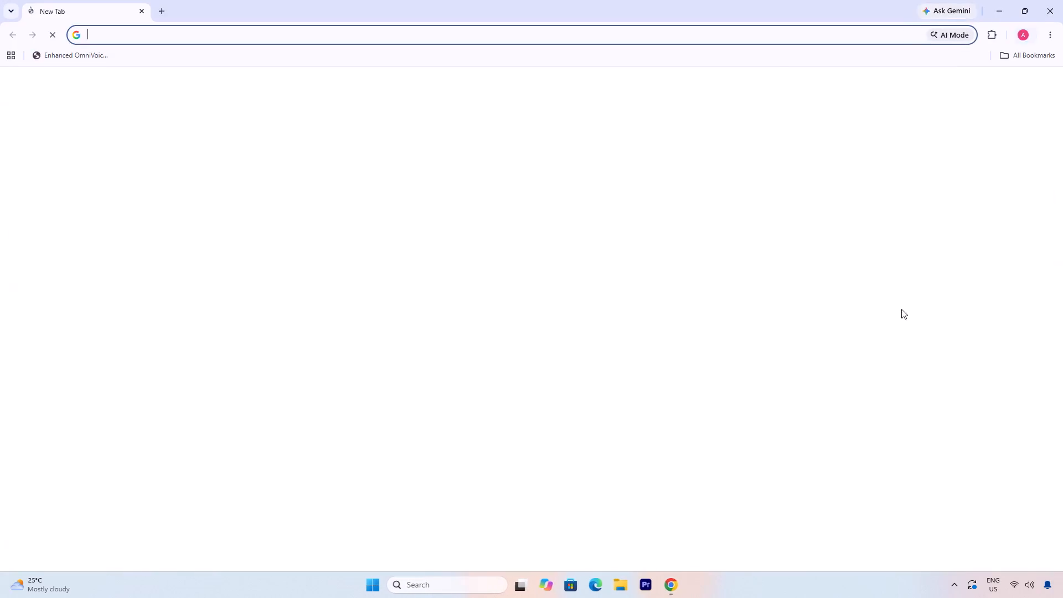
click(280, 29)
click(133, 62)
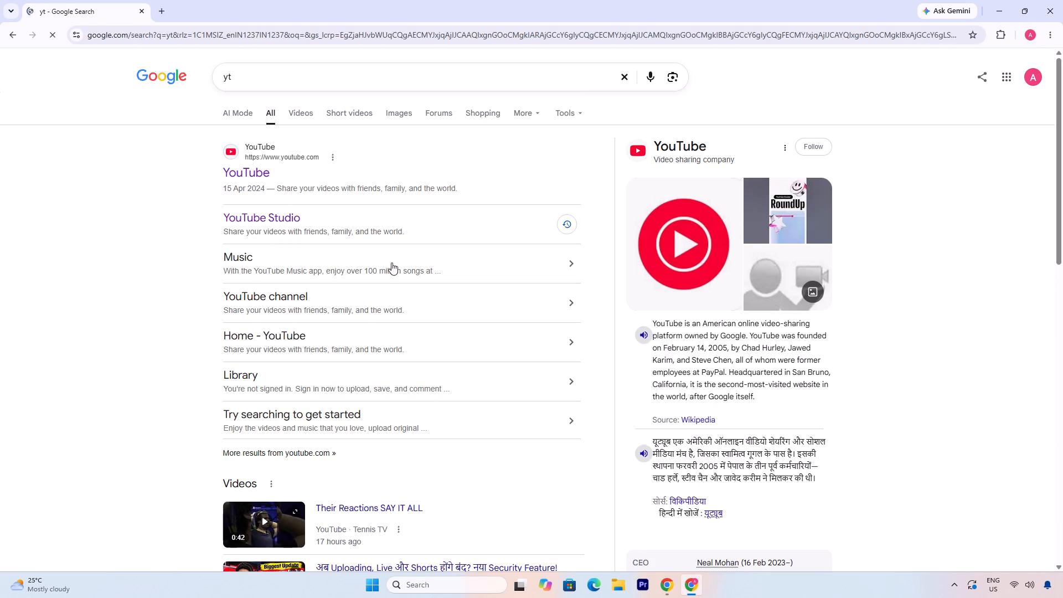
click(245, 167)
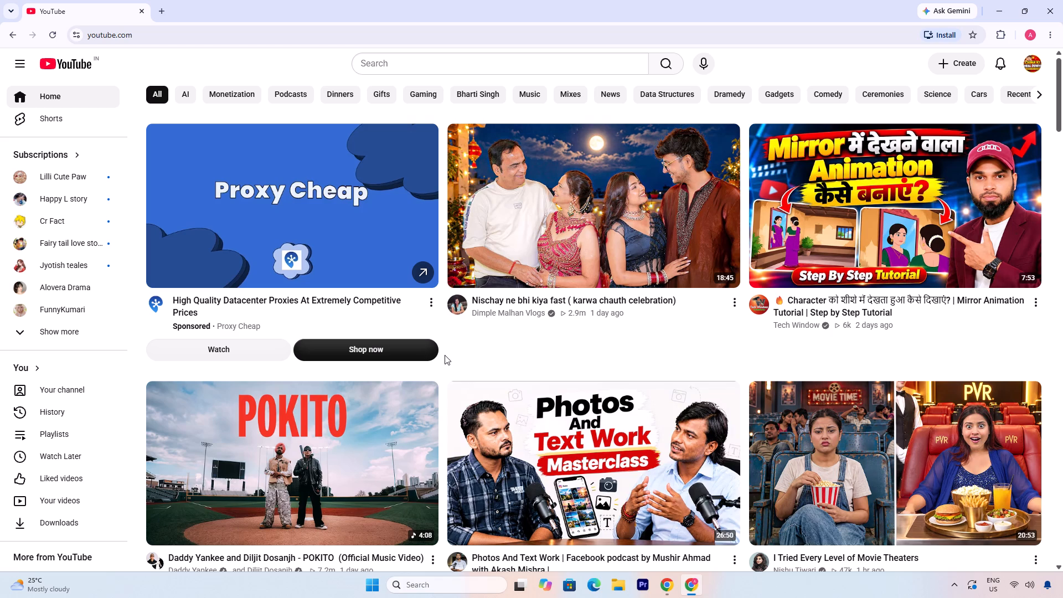
Look through the recommended videos and Shorts on the YouTube home feed.
scroll(445, 355, down, 4)
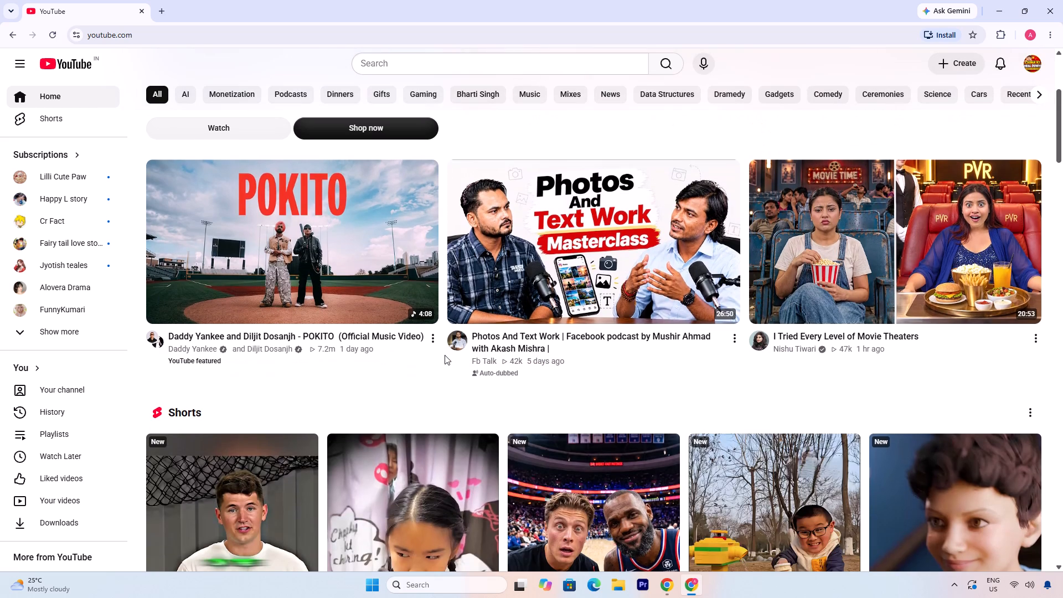
scroll(445, 355, up, 6)
scroll(445, 355, down, 2)
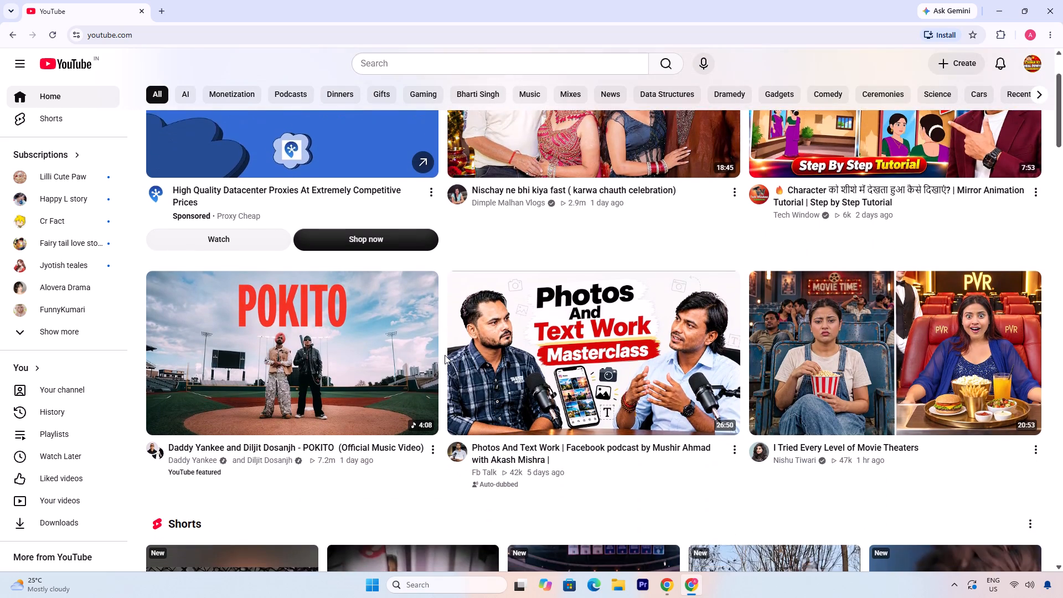
scroll(445, 355, down, 2)
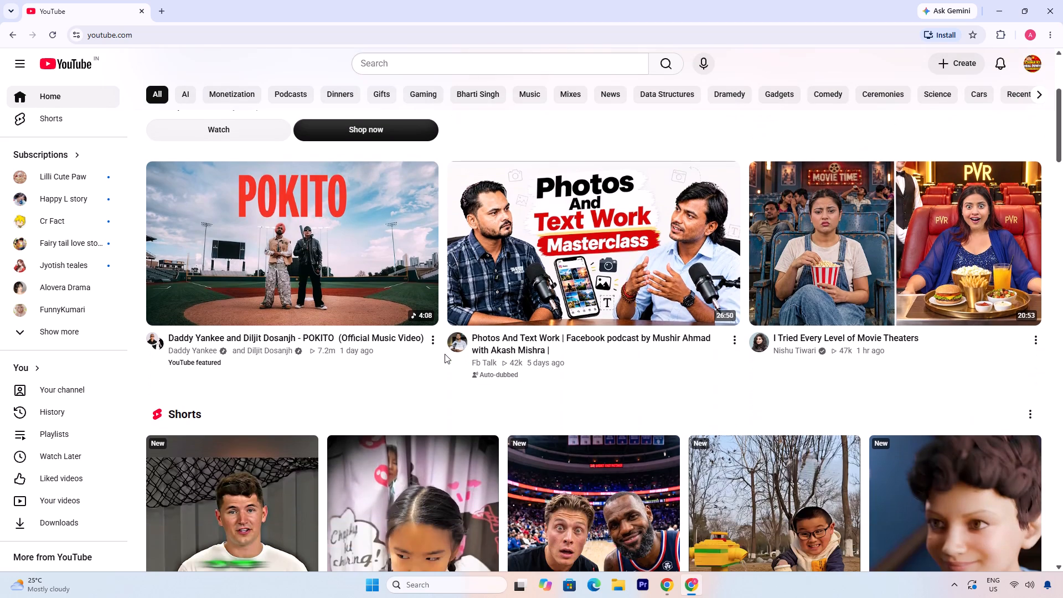
scroll(491, 385, down, 2)
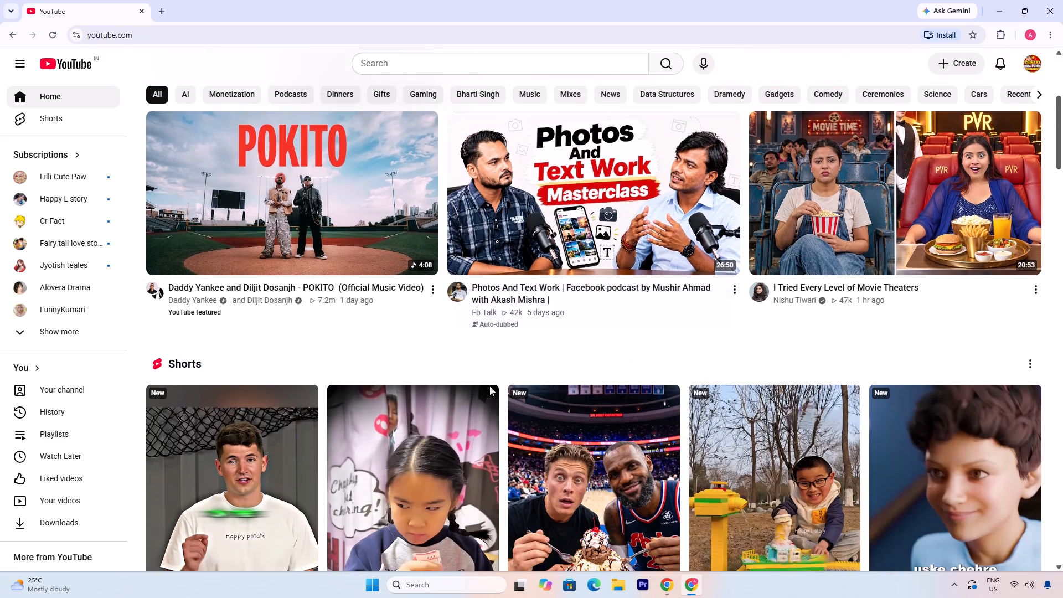
scroll(489, 386, down, 5)
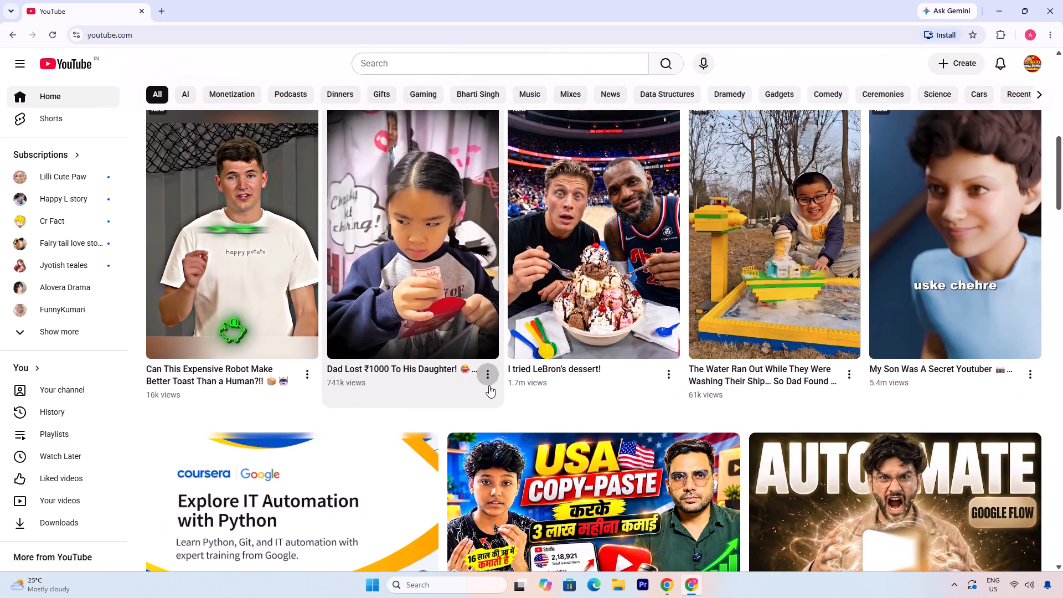
scroll(489, 385, down, 11)
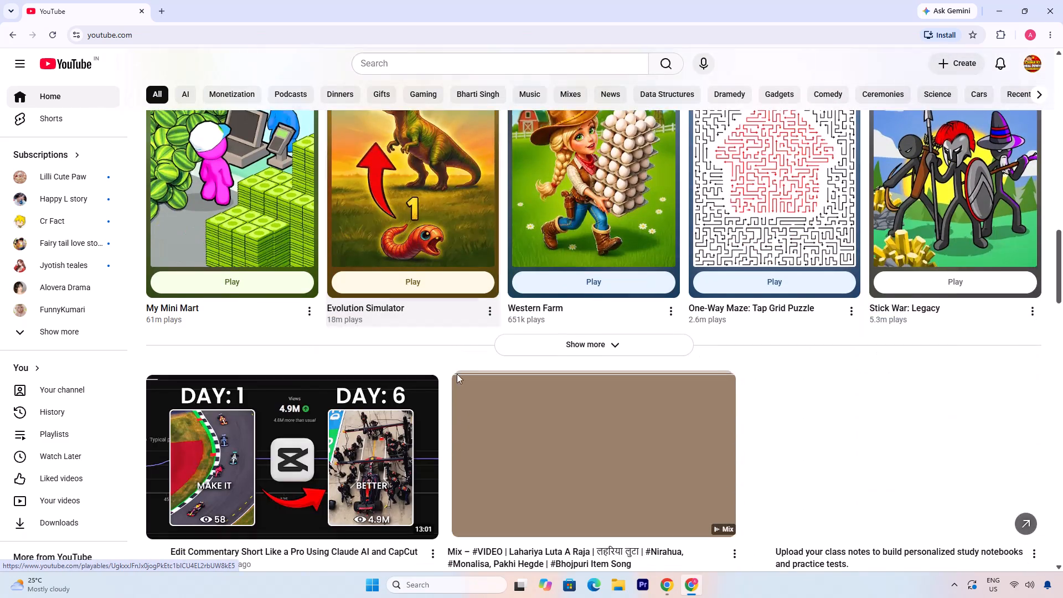
scroll(457, 374, down, 2)
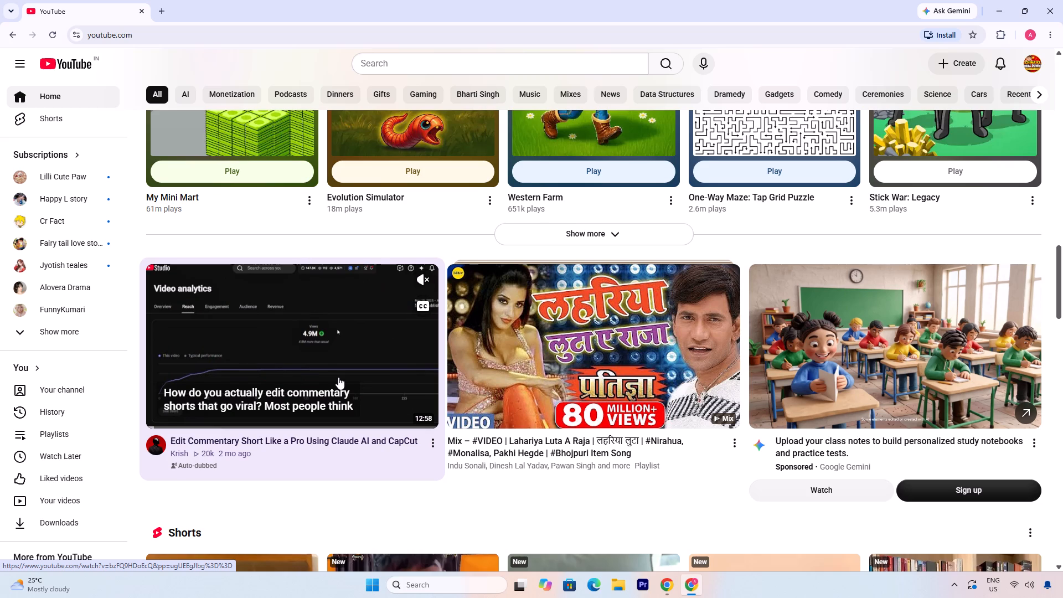
scroll(338, 377, down, 4)
scroll(318, 363, up, 1)
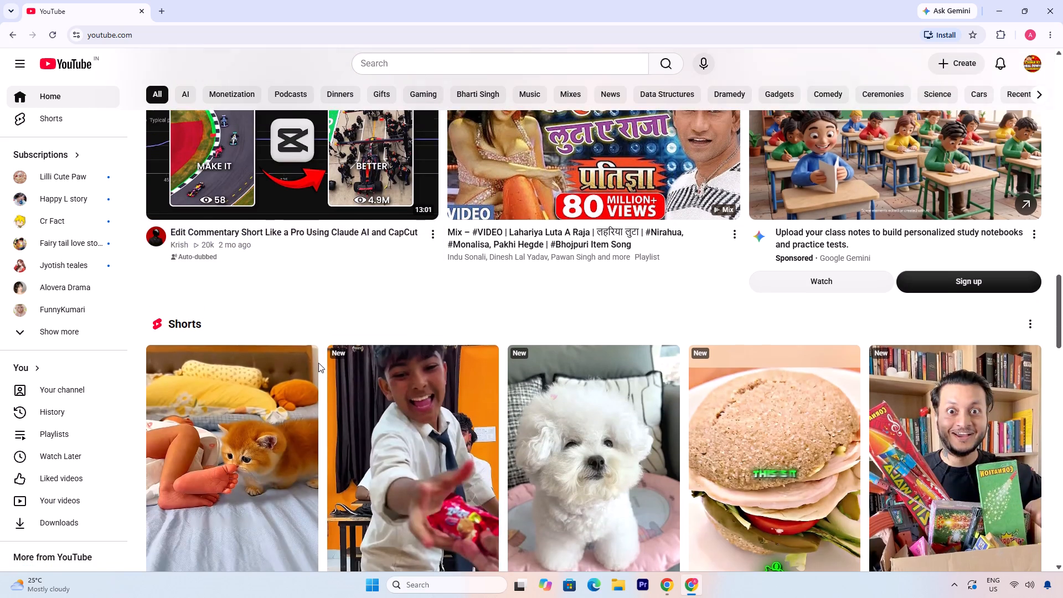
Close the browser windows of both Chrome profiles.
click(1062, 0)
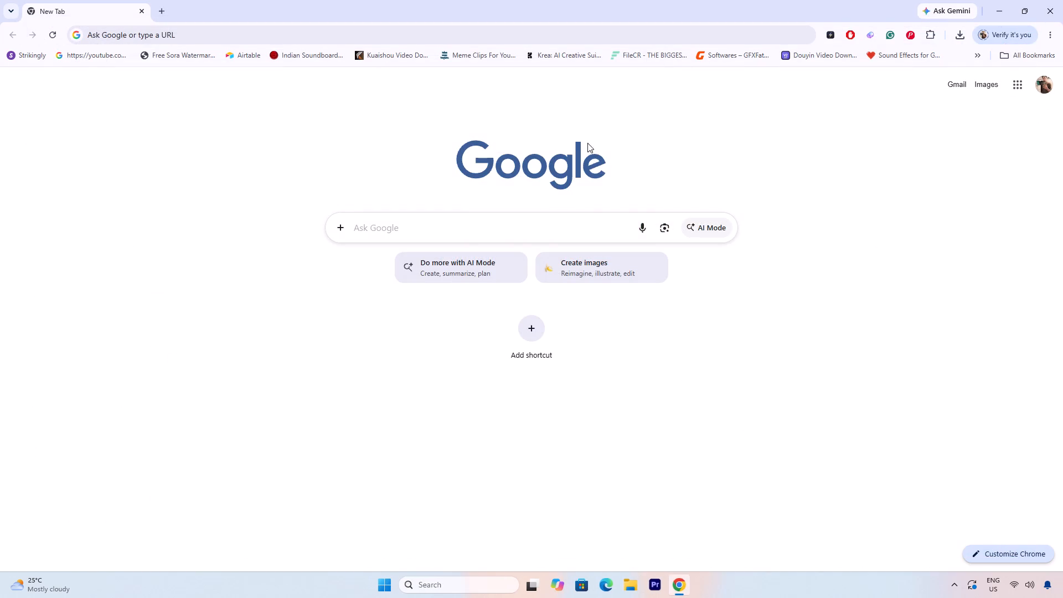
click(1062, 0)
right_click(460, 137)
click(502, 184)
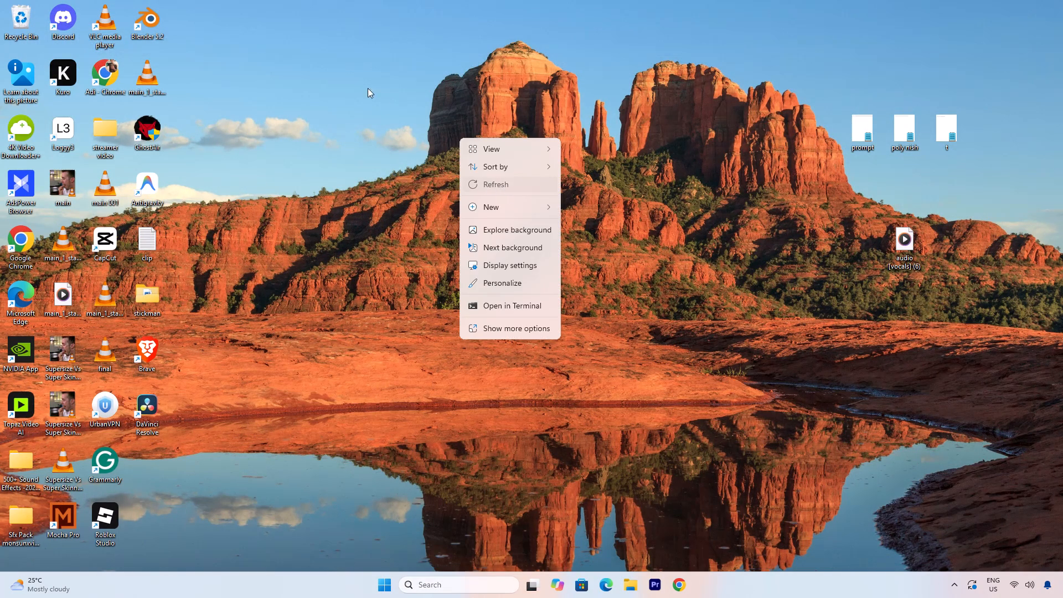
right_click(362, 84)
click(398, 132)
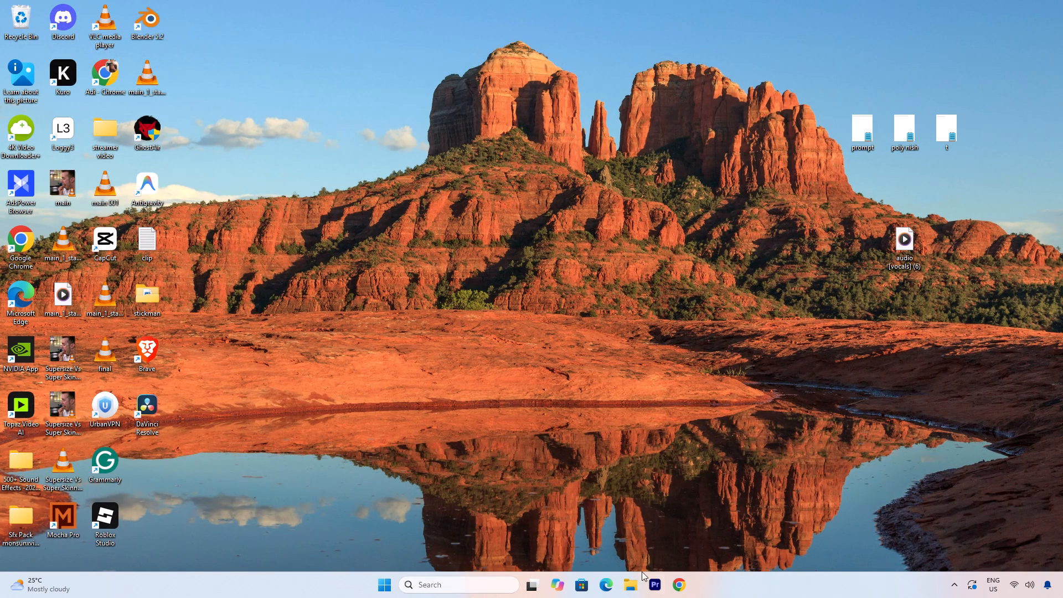
Launch Adobe Premiere Pro.
click(651, 581)
Launch Google Chrome with the profile labelled Your Chrome.
click(677, 590)
click(532, 331)
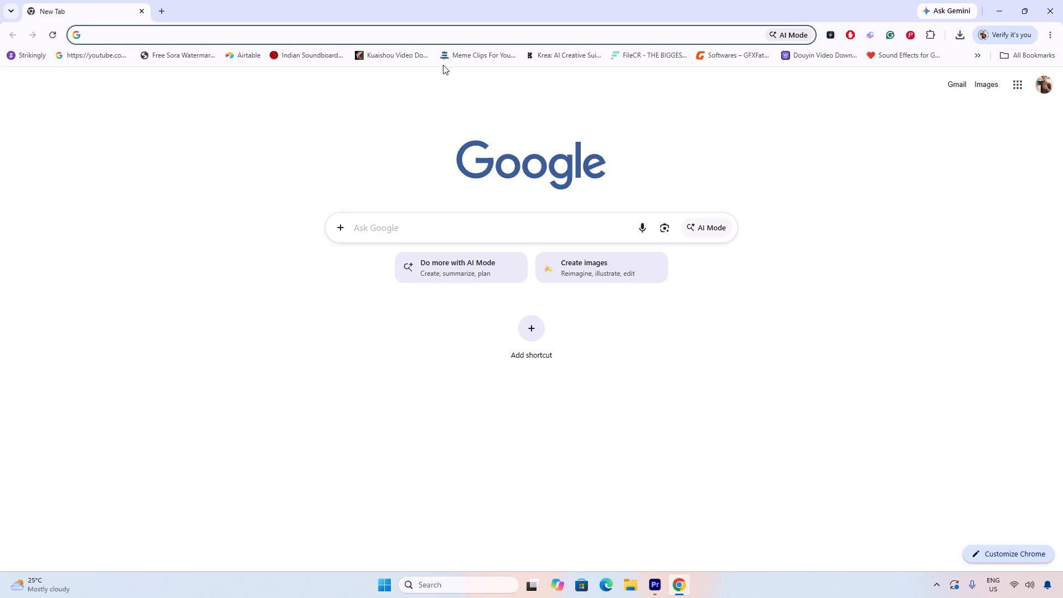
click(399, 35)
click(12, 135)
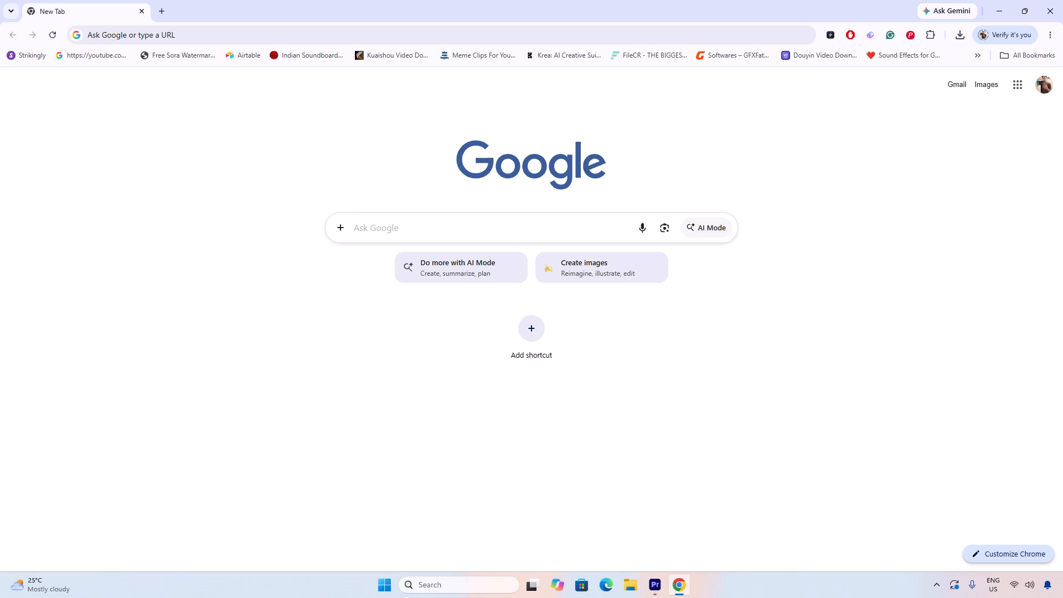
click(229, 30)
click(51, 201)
Open the bookmarked Enhanced OmniVoice text-to-speech notebook in Google Colab.
click(973, 54)
click(876, 74)
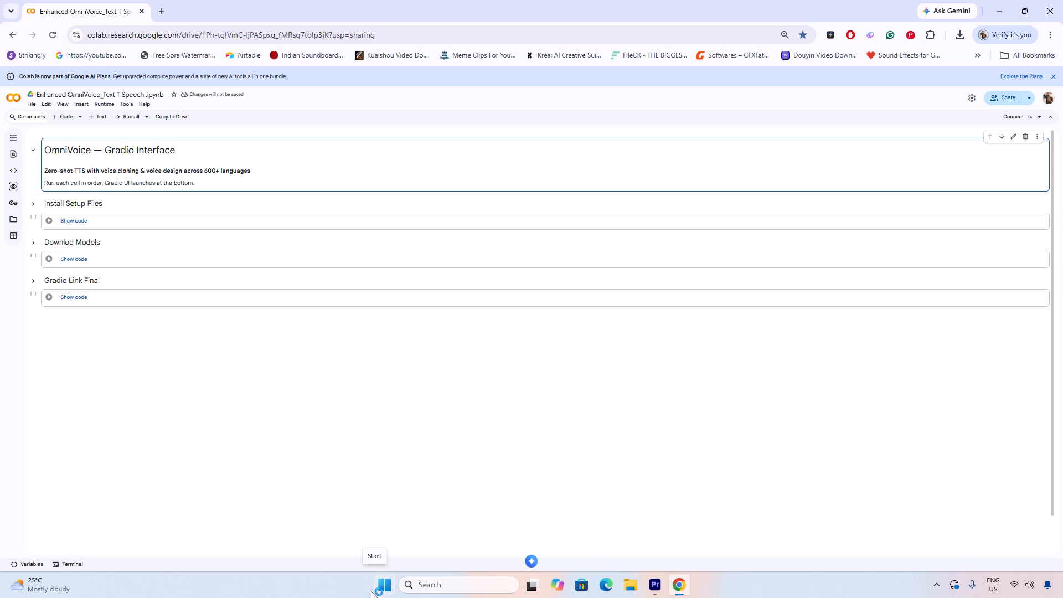
scroll(385, 584, up, 2)
Run all cells of the OmniVoice notebook: Install Setup Files, Downlod Models and Gradio Link Final.
click(128, 118)
click(624, 355)
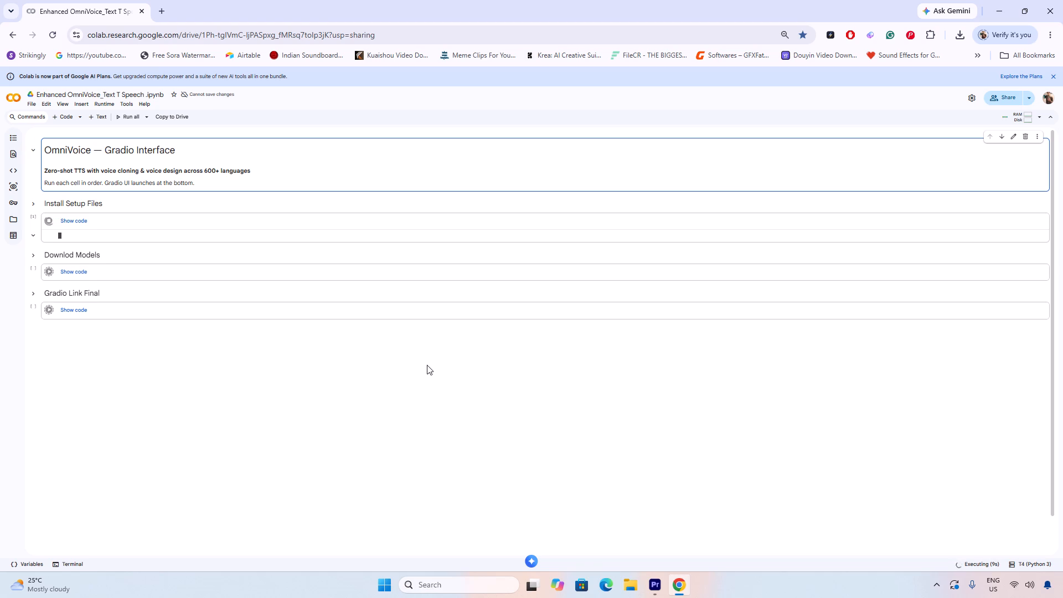
click(381, 403)
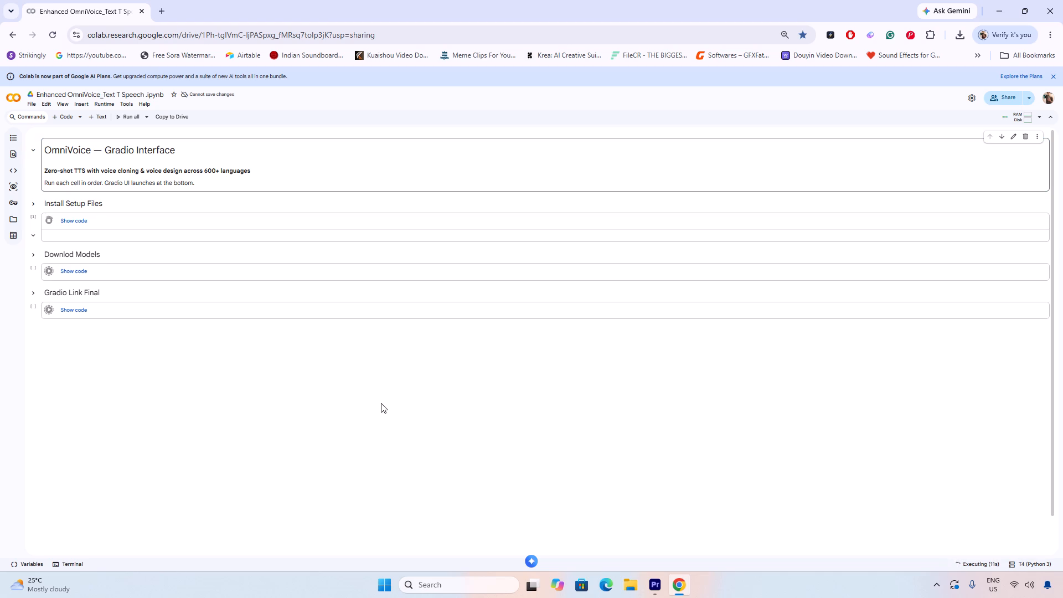
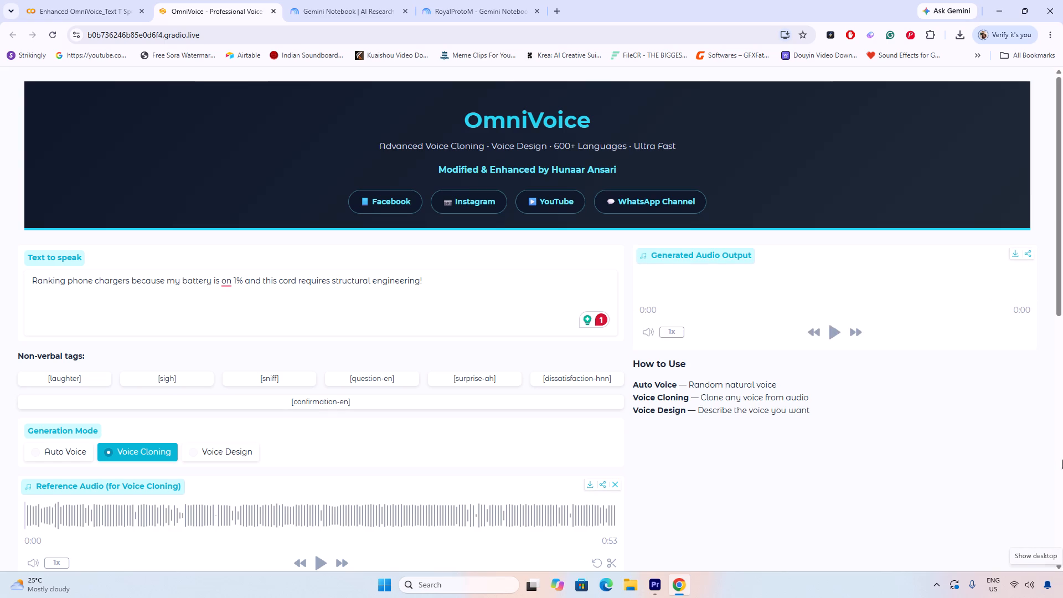
click(835, 329)
Switch the computer's sound output device to Realtek HD Audio 2nd output.
click(1028, 587)
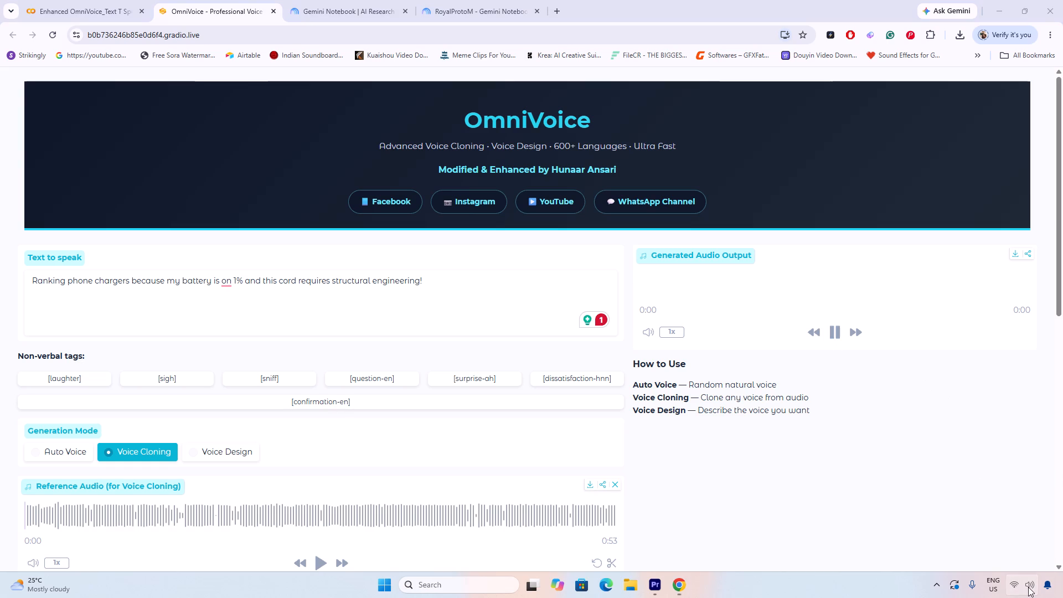
click(1038, 527)
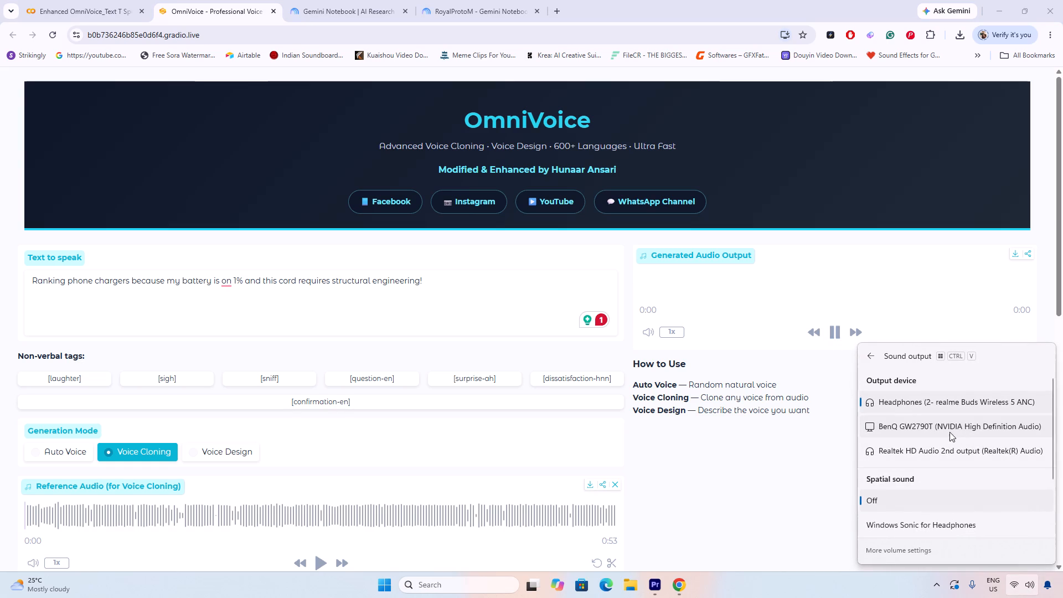
click(941, 444)
click(732, 502)
Try playing the generated audio output again through the chosen sound device.
click(837, 334)
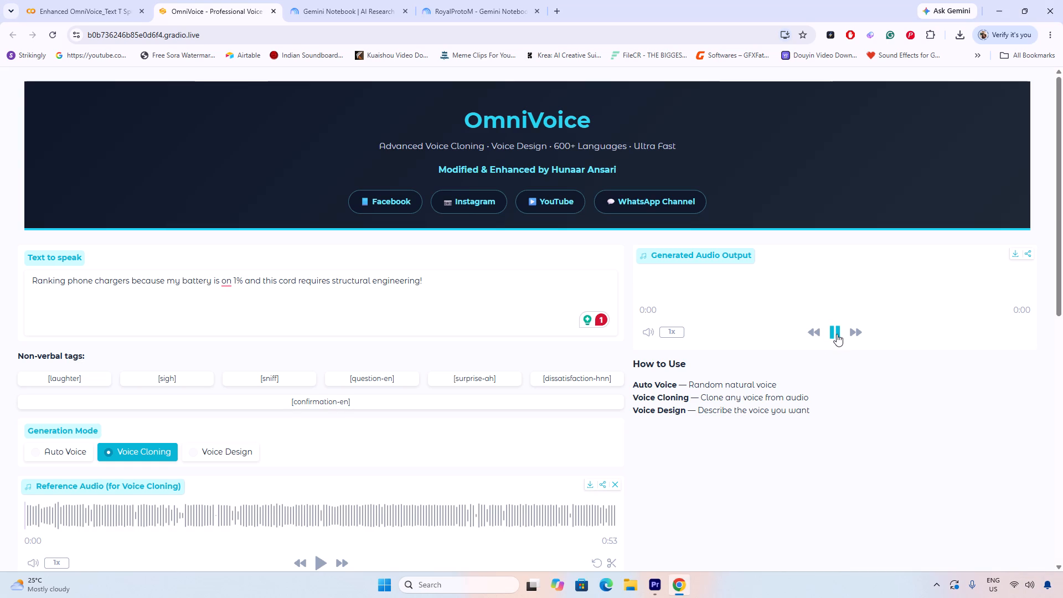
click(837, 334)
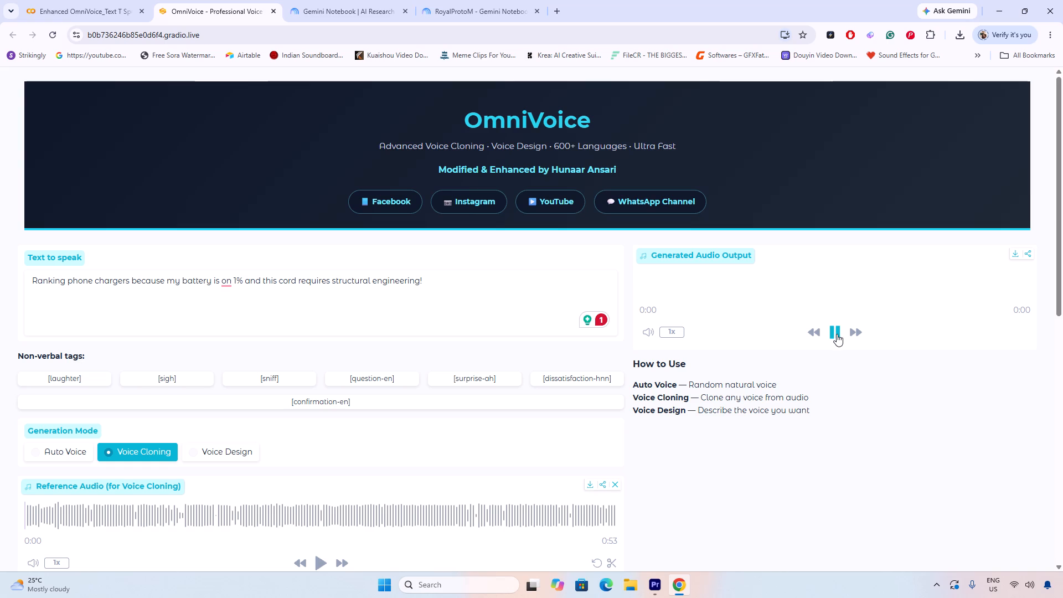
click(837, 334)
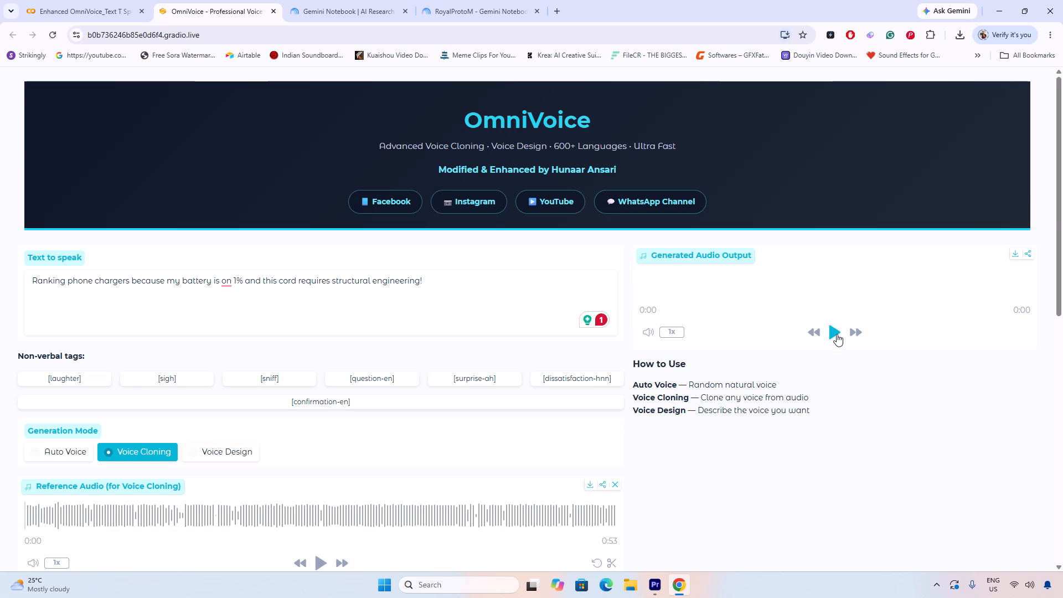
click(837, 334)
click(837, 334)
Mark about the first 10 seconds of the reference audio as its trim range.
scroll(483, 393, down, 4)
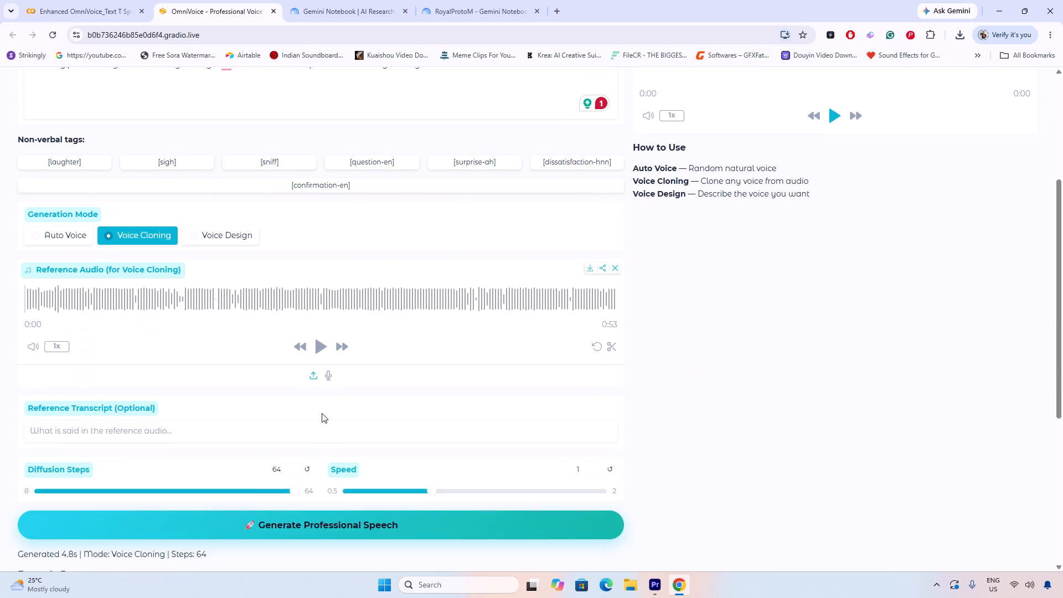
scroll(330, 437, down, 2)
scroll(651, 261, up, 2)
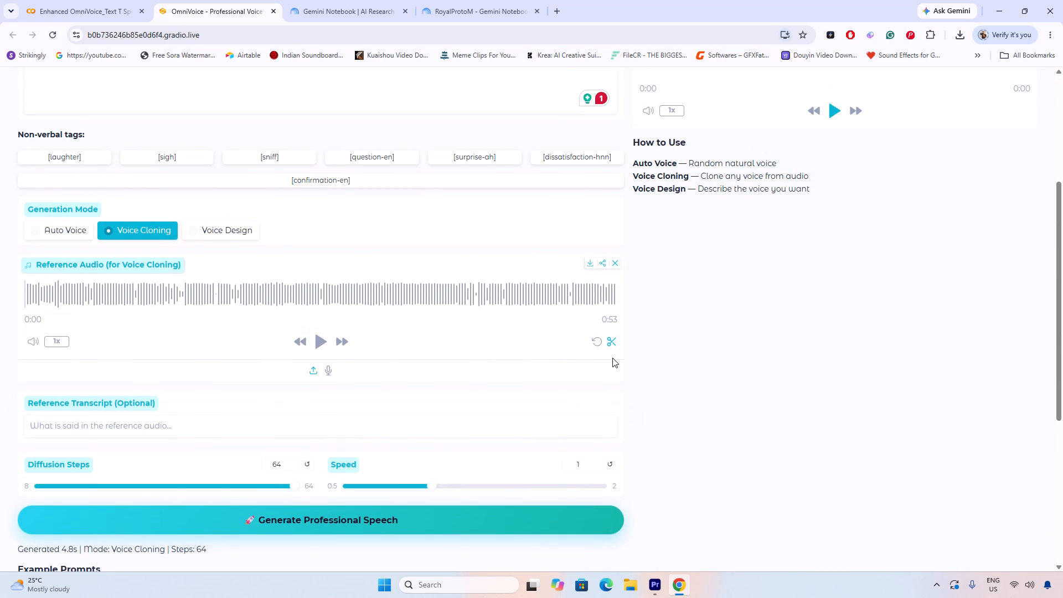
click(611, 344)
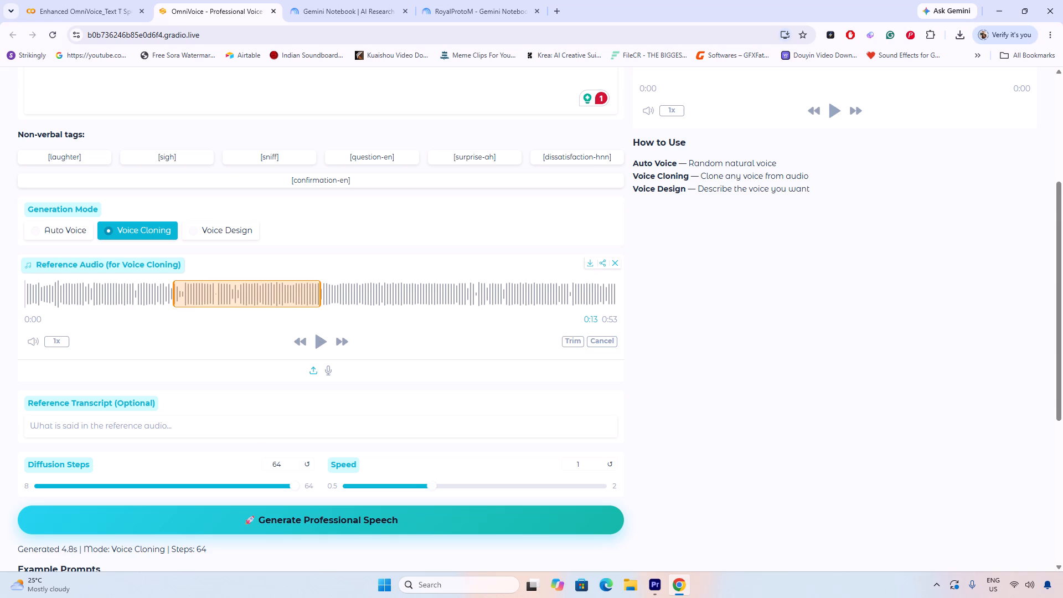
drag(266, 295, 60, 303)
drag(66, 303, 87, 303)
drag(87, 303, 49, 306)
click(97, 297)
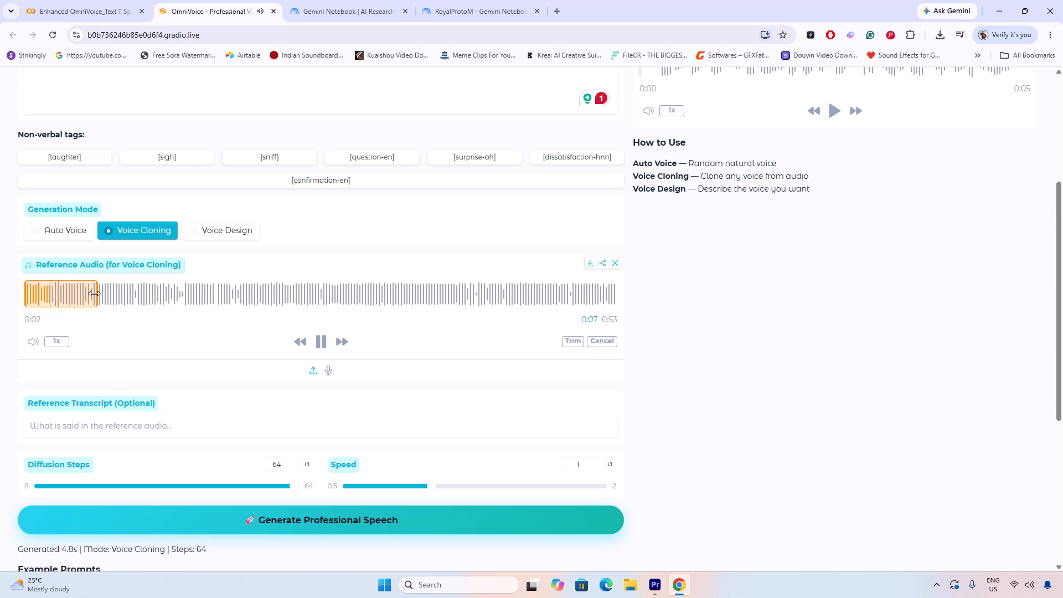
drag(94, 293, 133, 294)
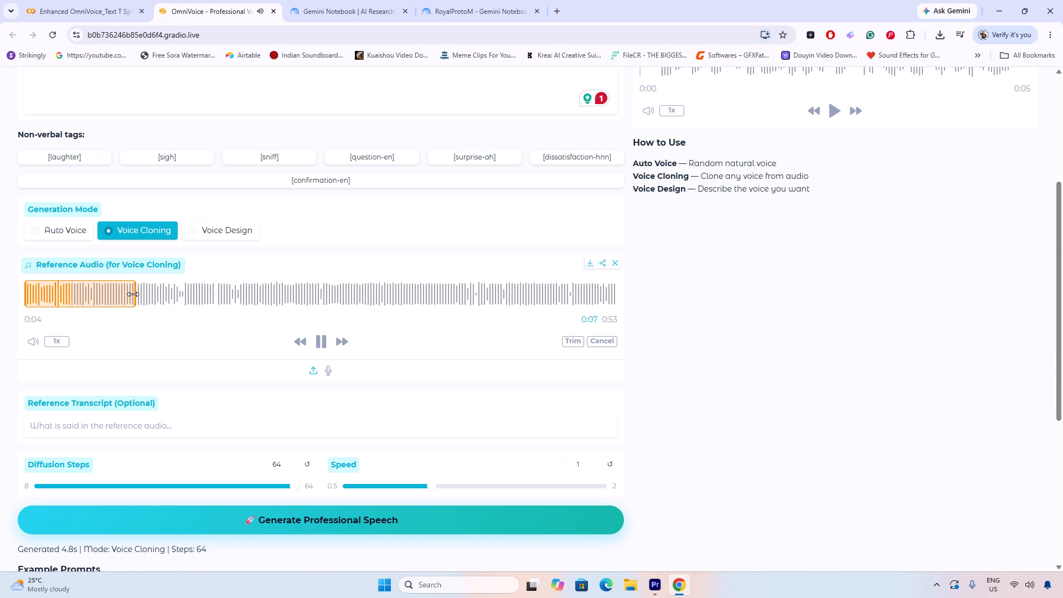
drag(133, 294, 135, 295)
Generate the cloned-voice speech for the hook line again and stop the reference audio's playback.
click(405, 516)
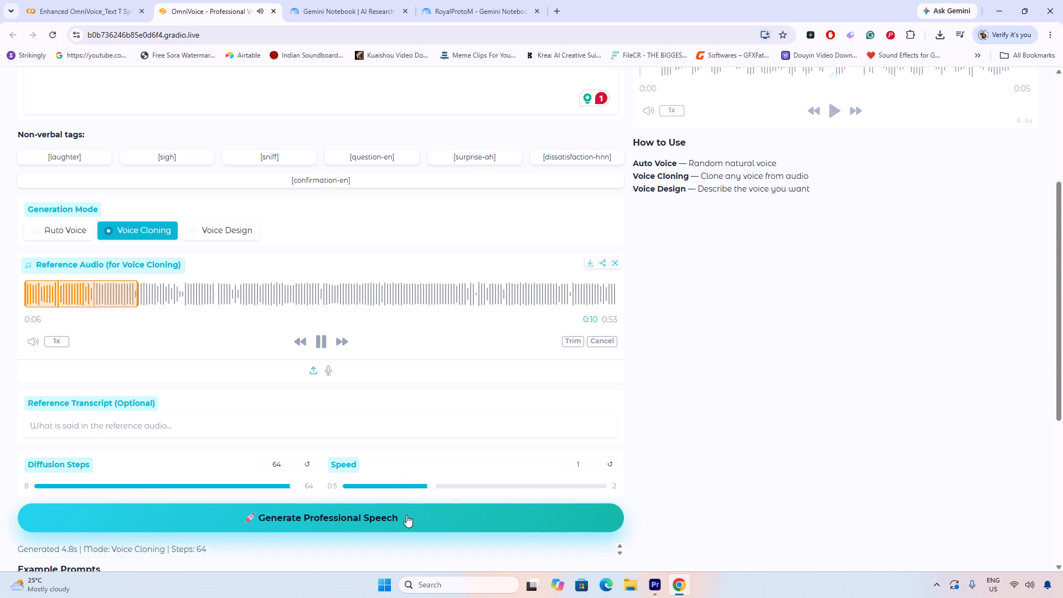
scroll(514, 405, up, 6)
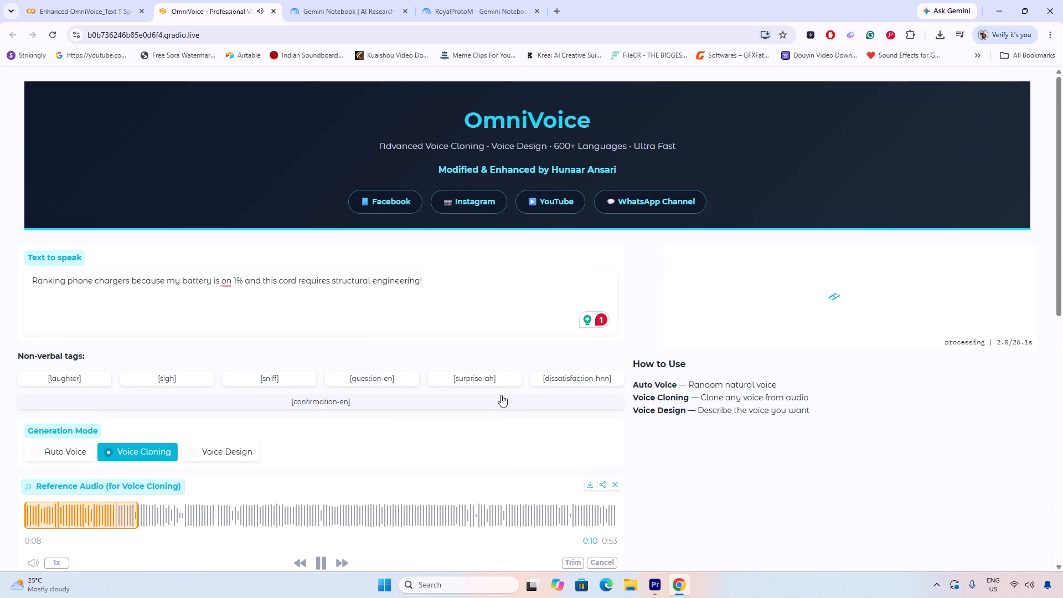
scroll(500, 395, down, 3)
click(318, 395)
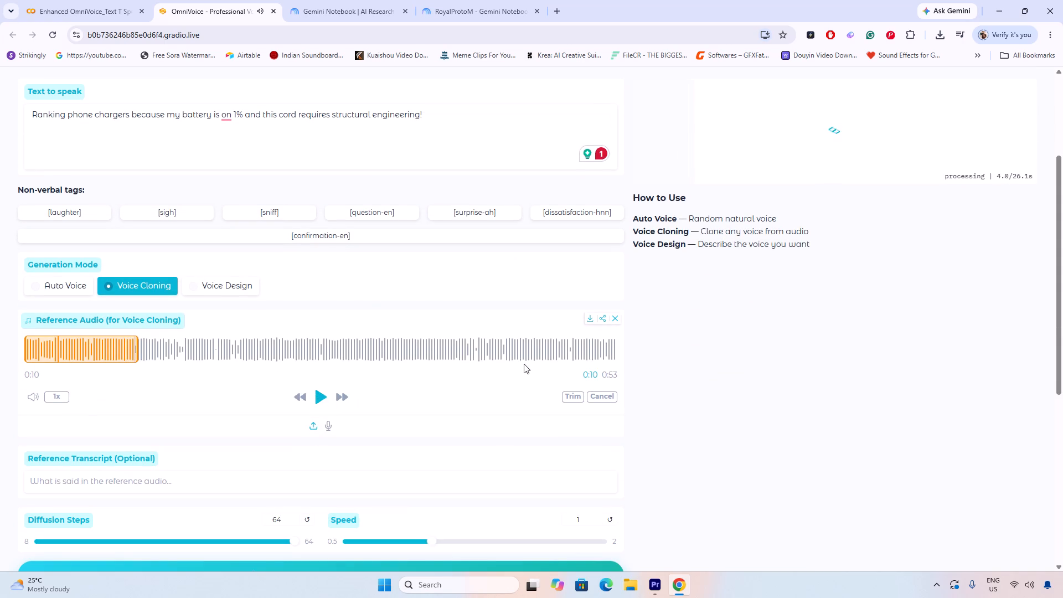
scroll(524, 364, up, 4)
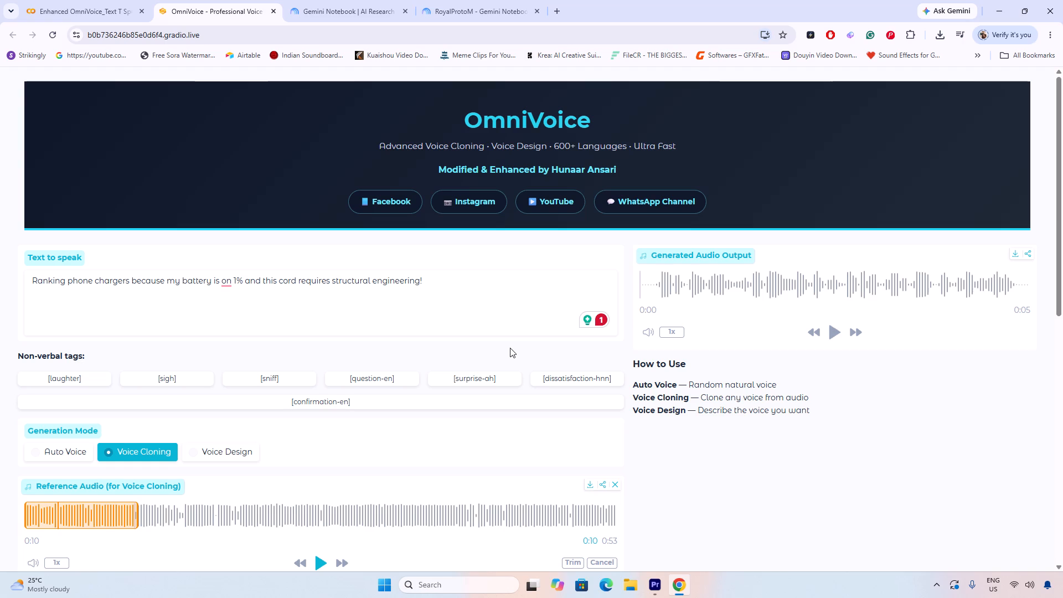
Listen to the newly generated hook line audio.
click(829, 331)
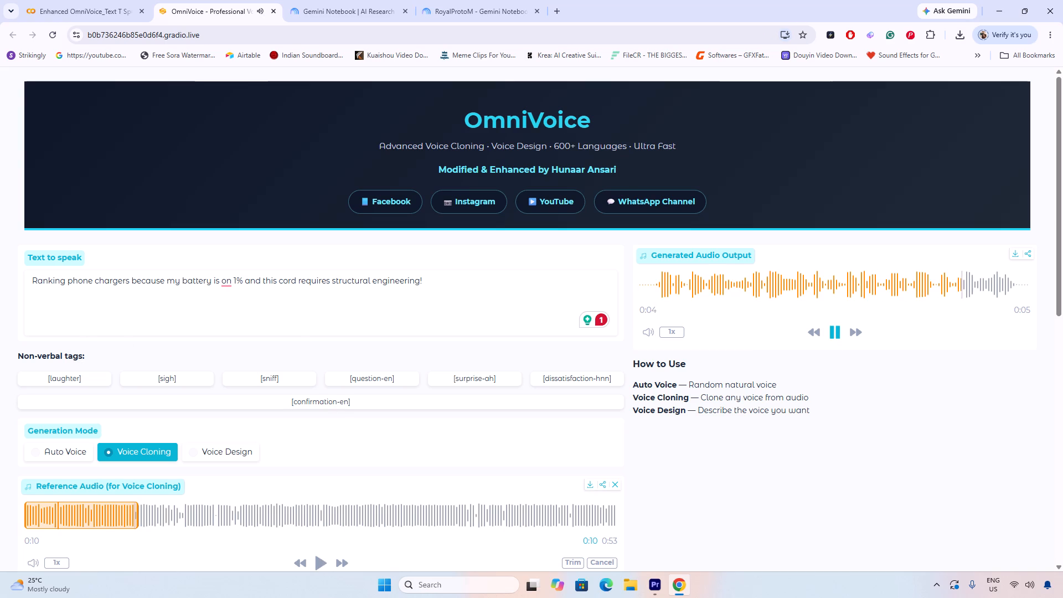
click(838, 328)
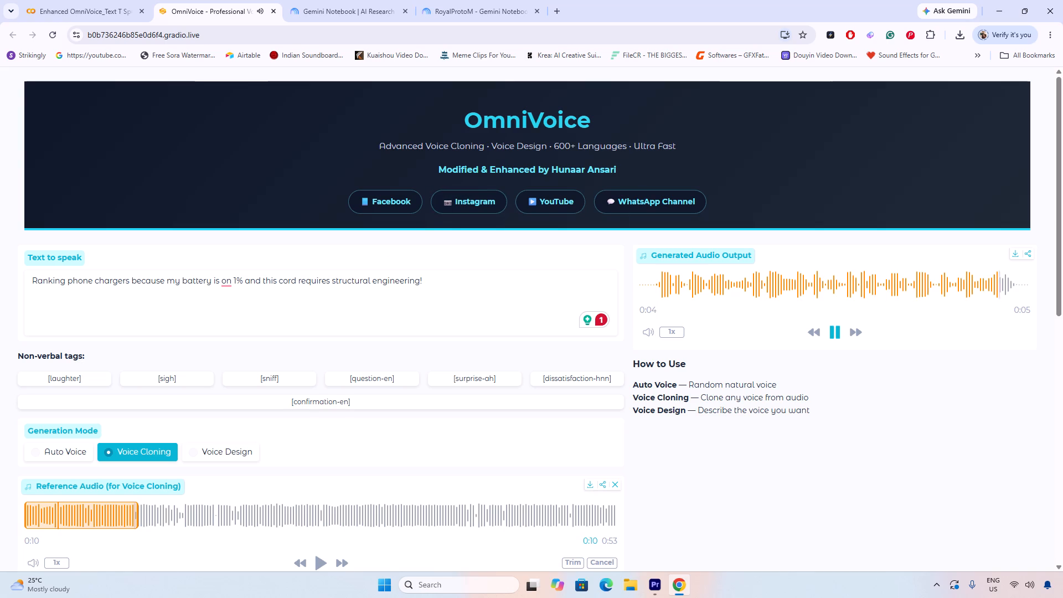
Start downloading the generated audio and create and open a folder named 4 in Downloads as its save location.
click(1016, 257)
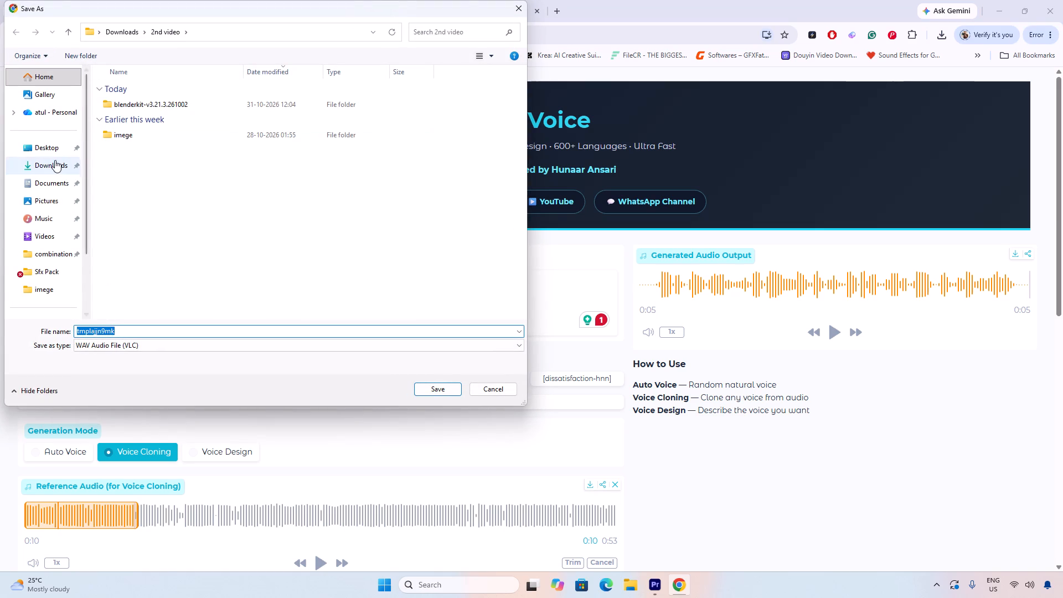
click(55, 160)
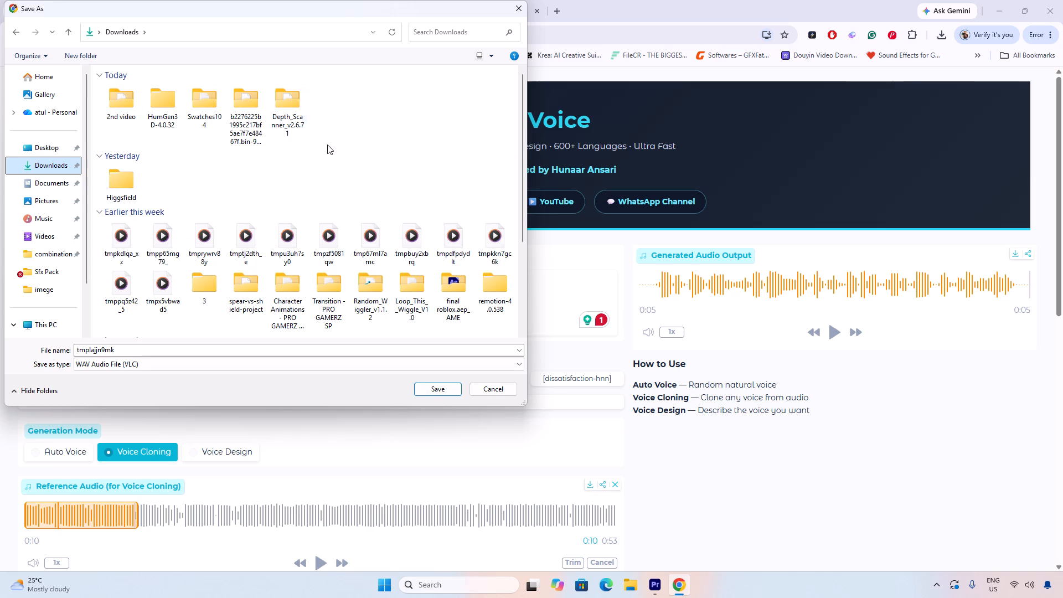
right_click(373, 102)
click(412, 202)
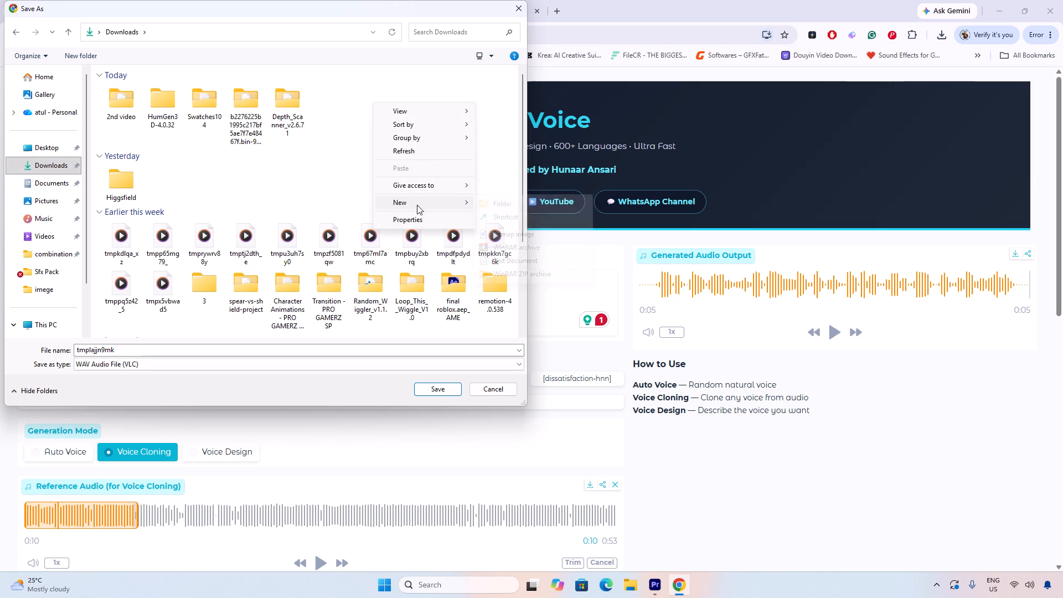
click(501, 205)
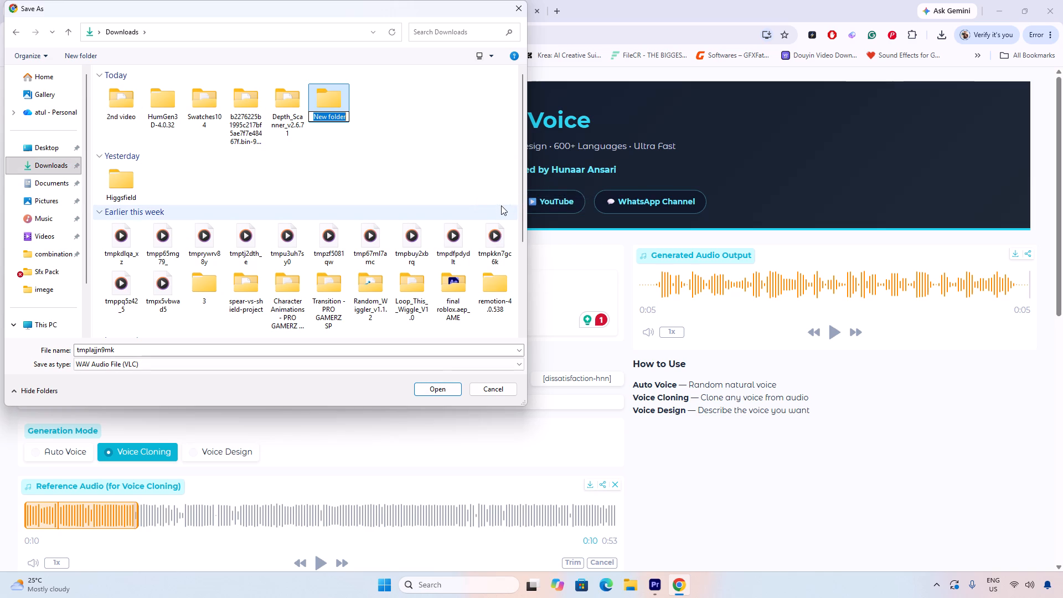
key(4)
key(Return)
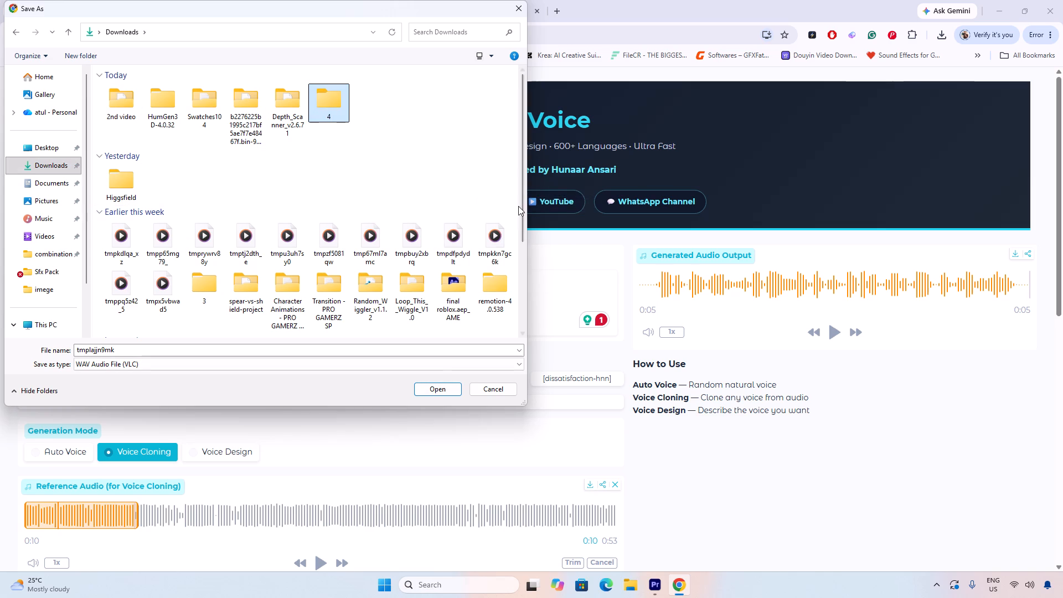
click(290, 190)
double_click(333, 98)
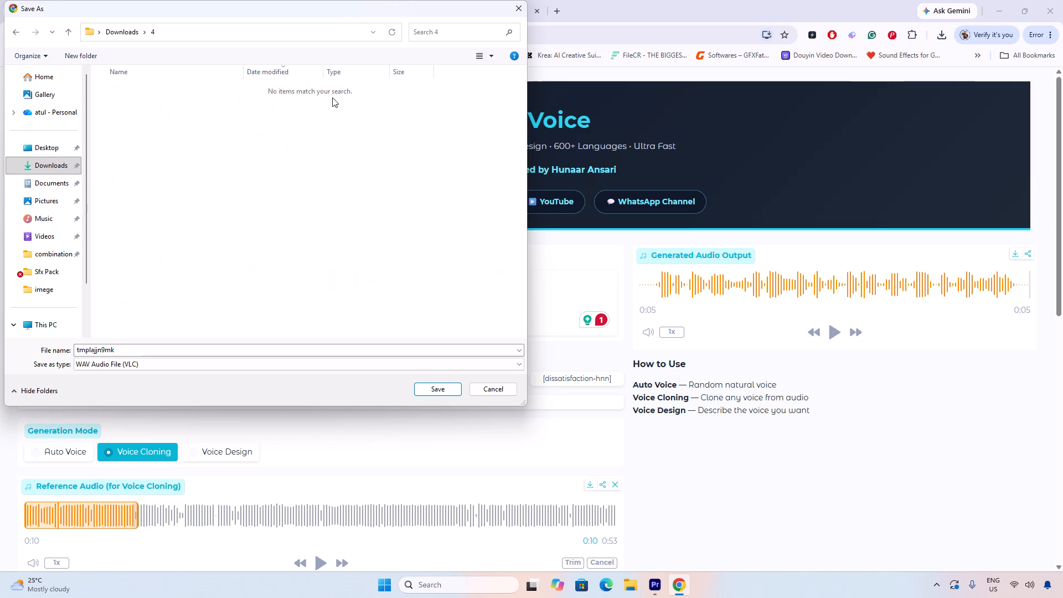
Create a subfolder named vo inside folder 4 and open it.
right_click(183, 155)
click(224, 285)
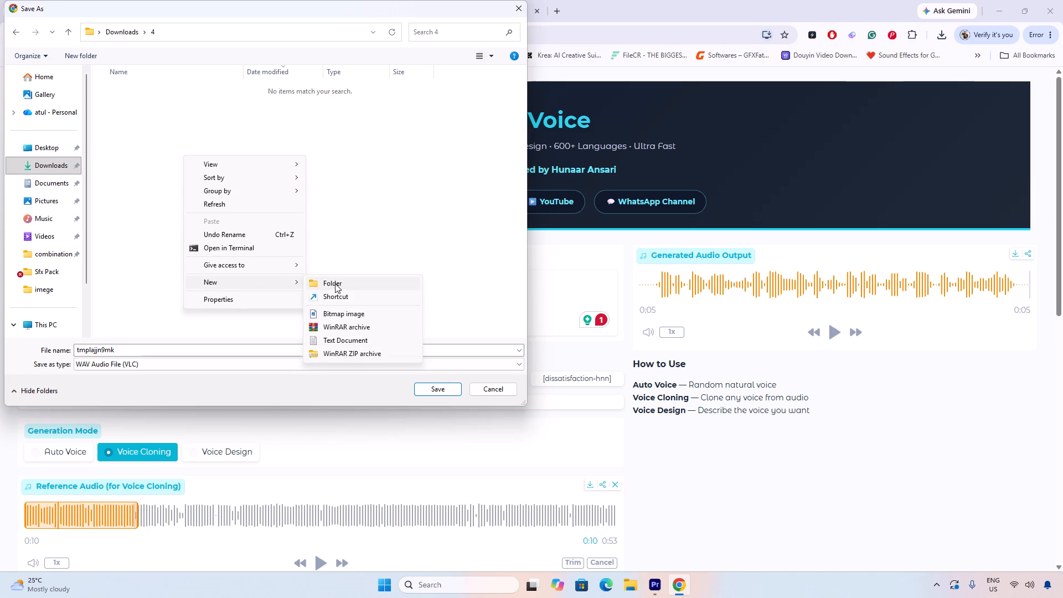
click(335, 283)
key(v)
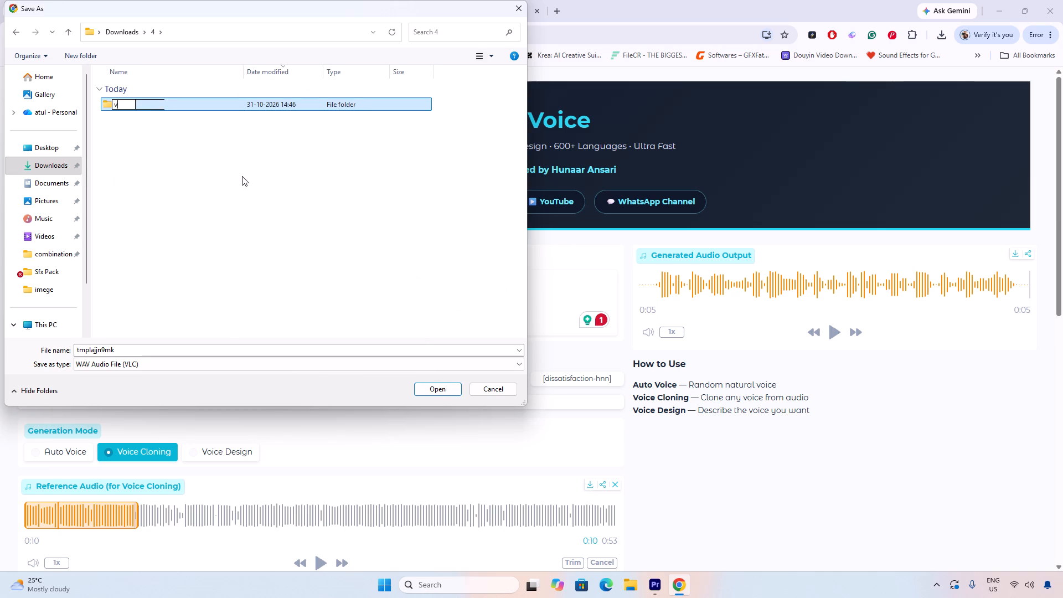
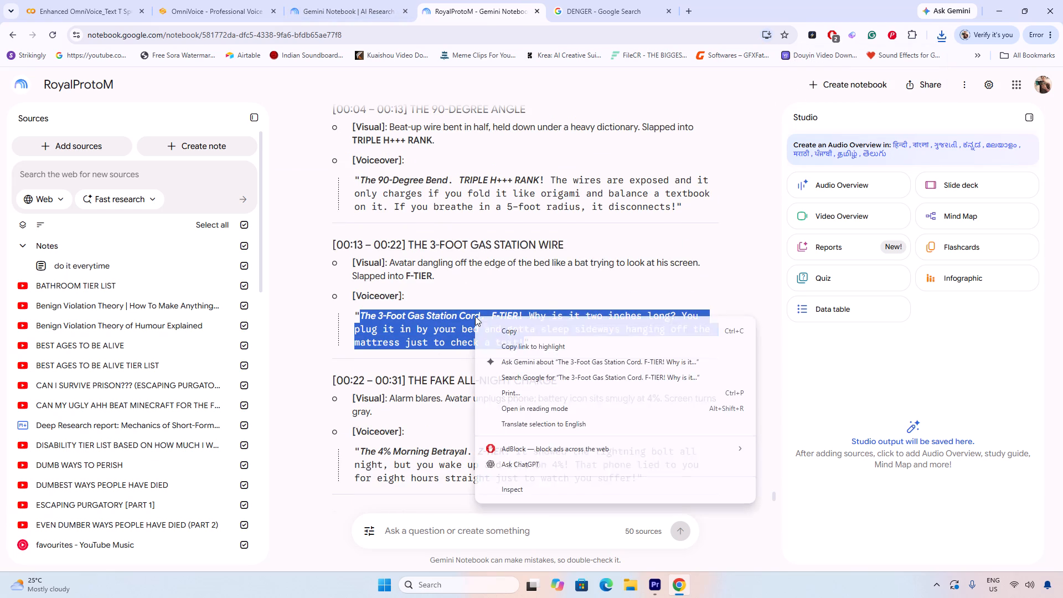
click(513, 335)
Back in OmniVoice, replace the whole text to speak with the copied "The 3-Foot Gas Station Cord. F-TIER!" line.
click(598, 0)
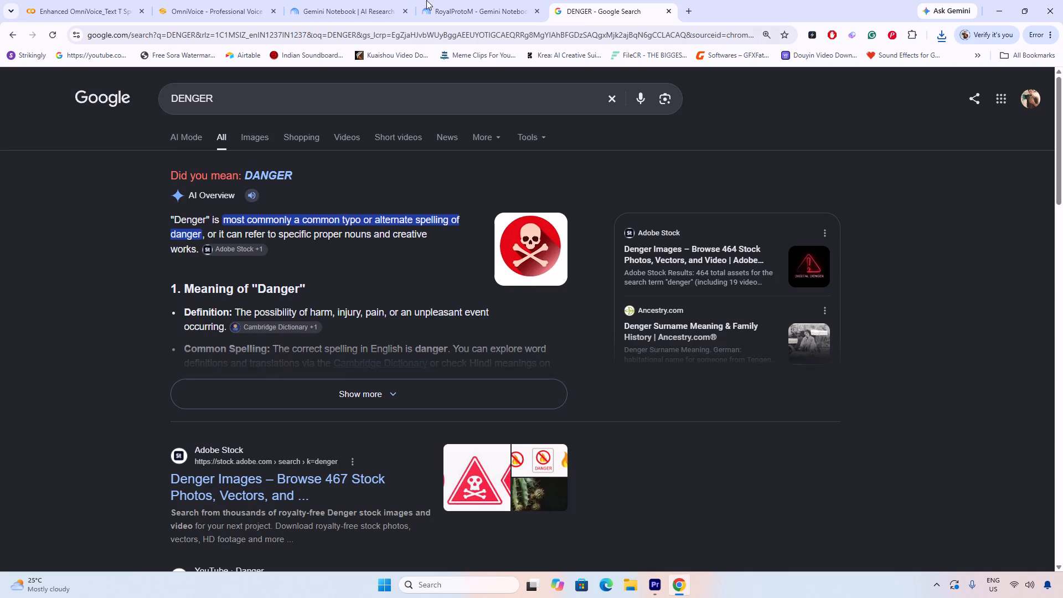
click(350, 0)
click(208, 0)
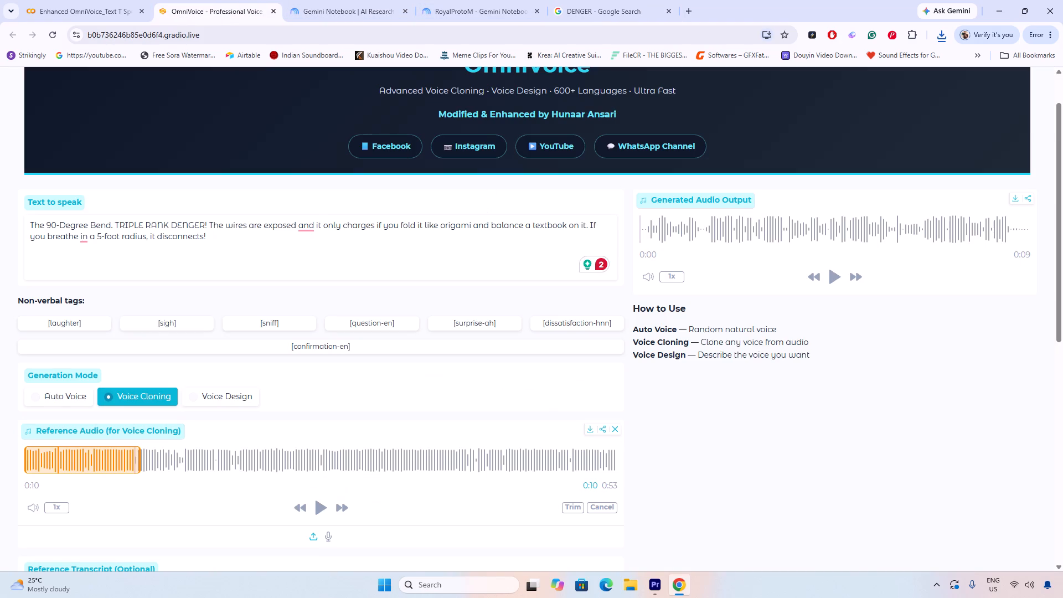
drag(228, 243, 0, 212)
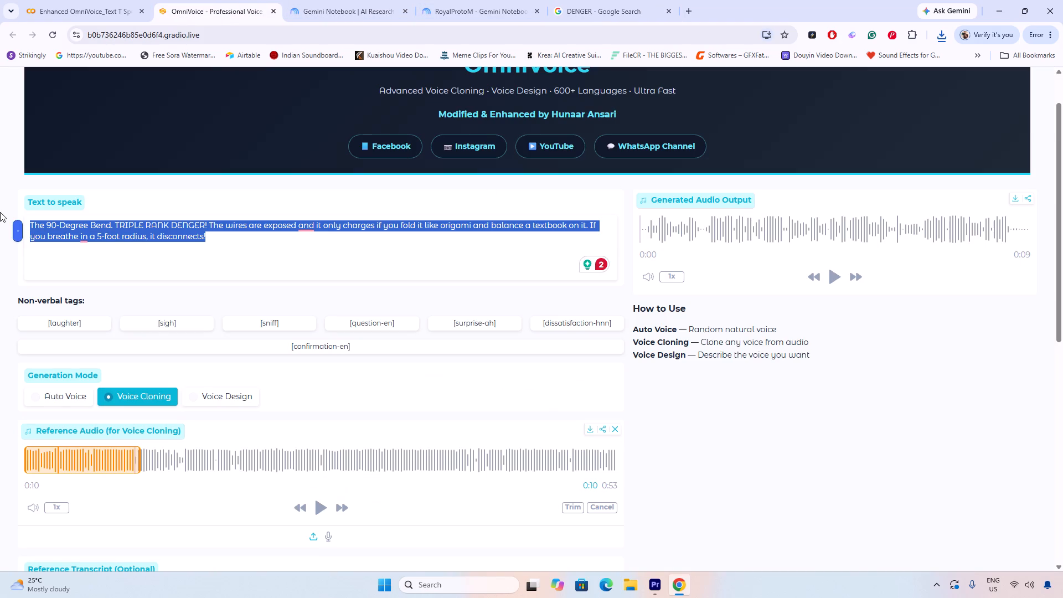
key(ctrl+v)
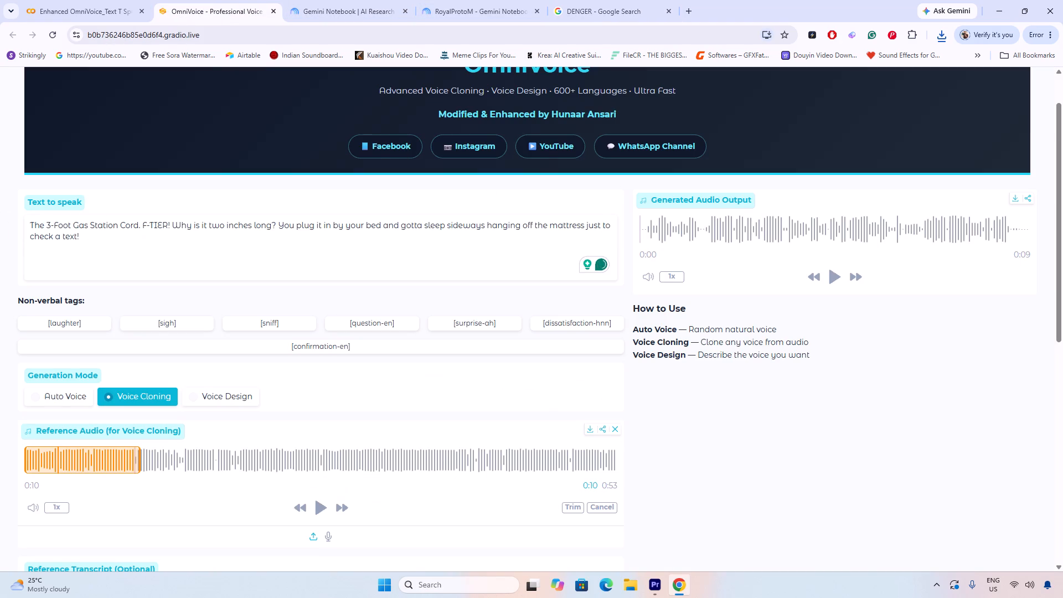
click(122, 247)
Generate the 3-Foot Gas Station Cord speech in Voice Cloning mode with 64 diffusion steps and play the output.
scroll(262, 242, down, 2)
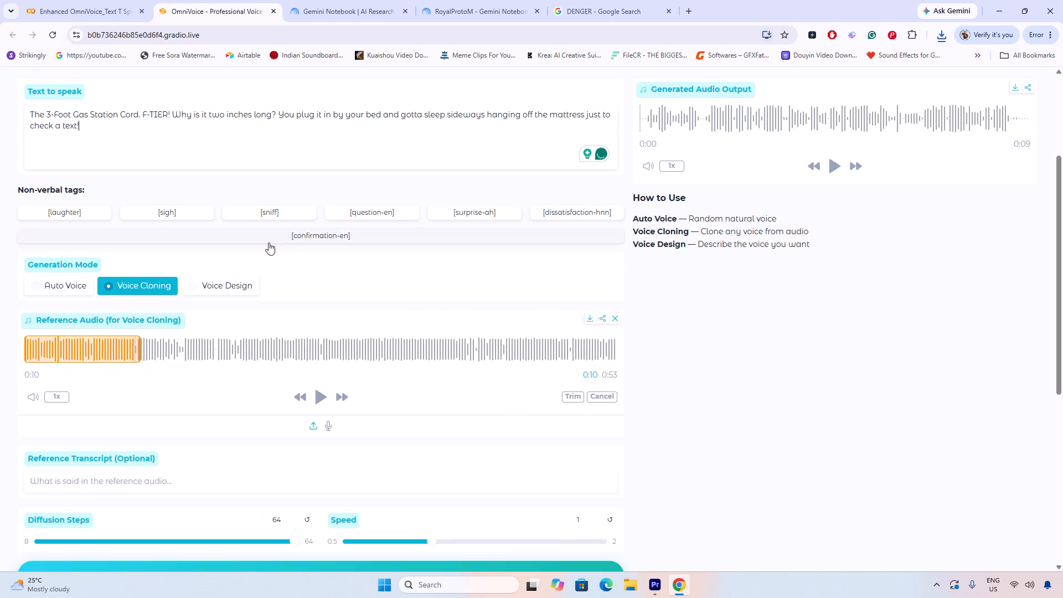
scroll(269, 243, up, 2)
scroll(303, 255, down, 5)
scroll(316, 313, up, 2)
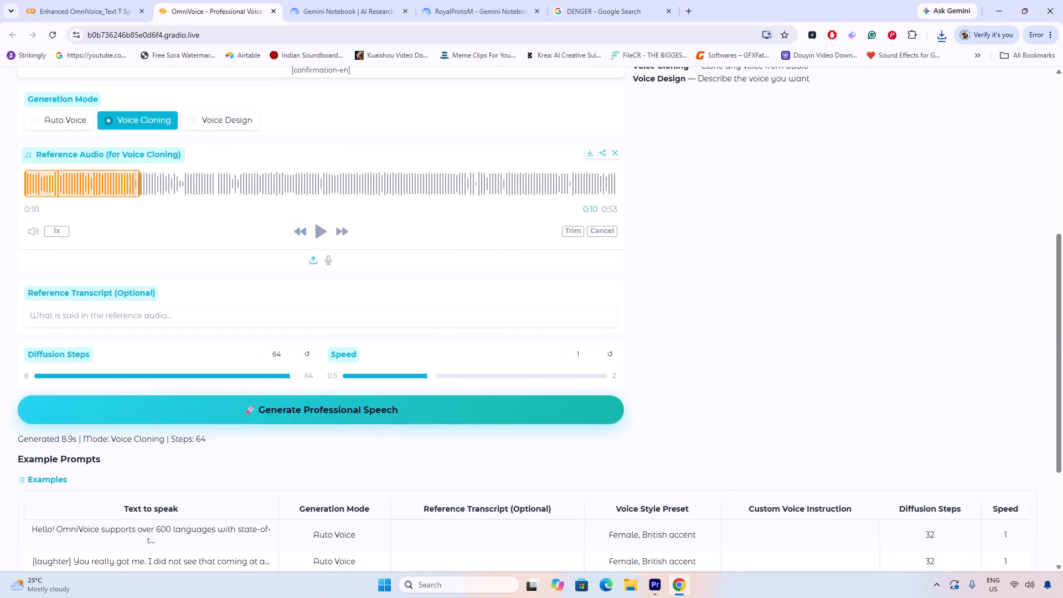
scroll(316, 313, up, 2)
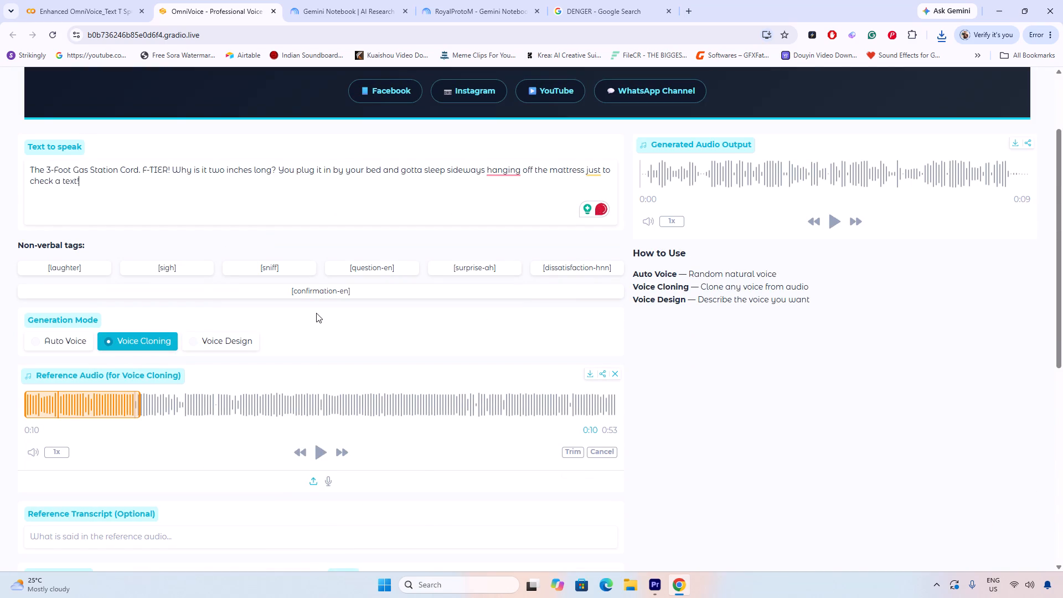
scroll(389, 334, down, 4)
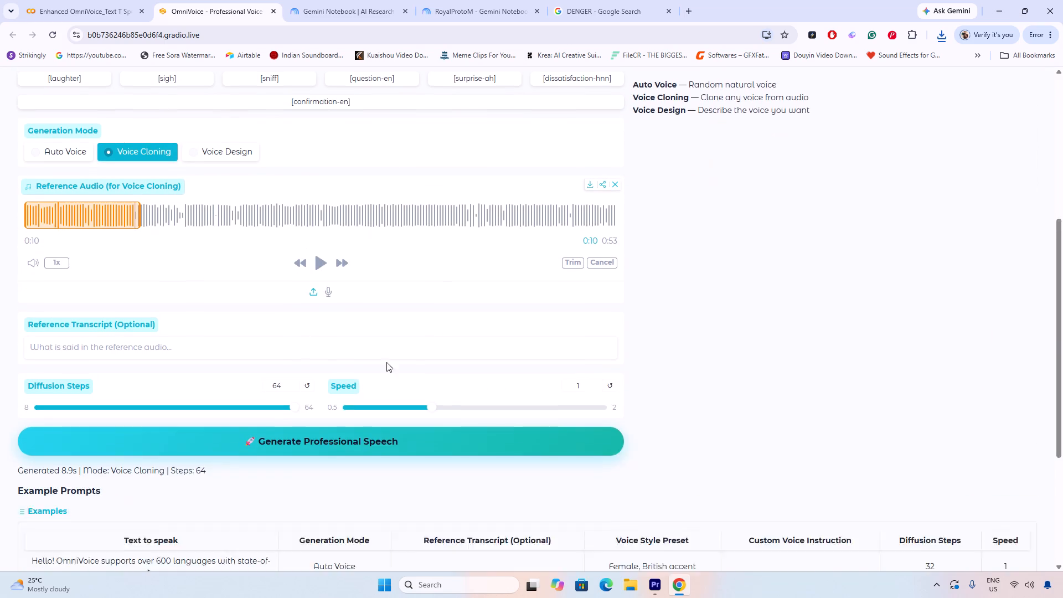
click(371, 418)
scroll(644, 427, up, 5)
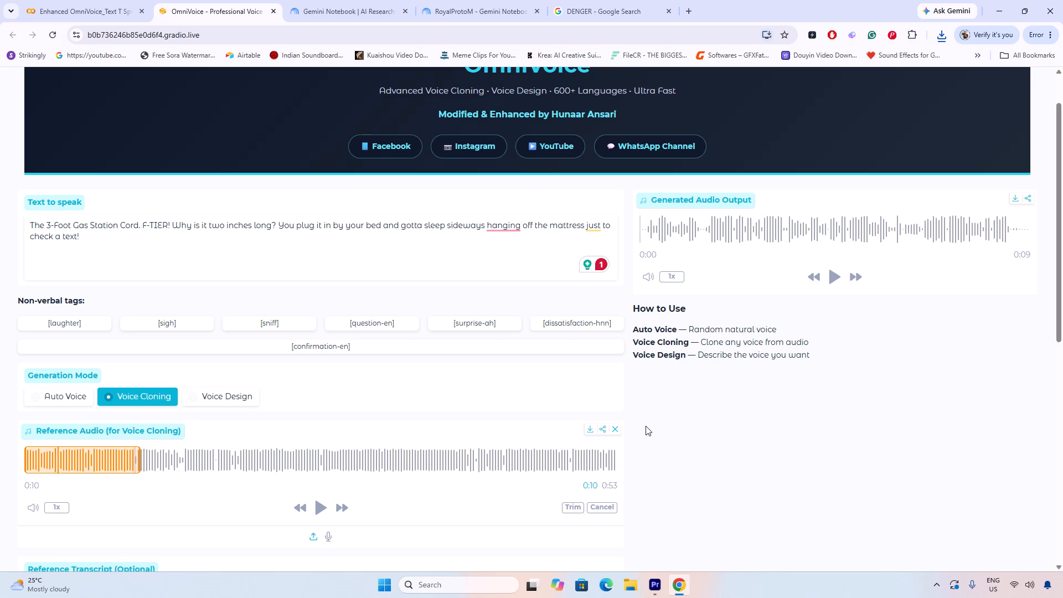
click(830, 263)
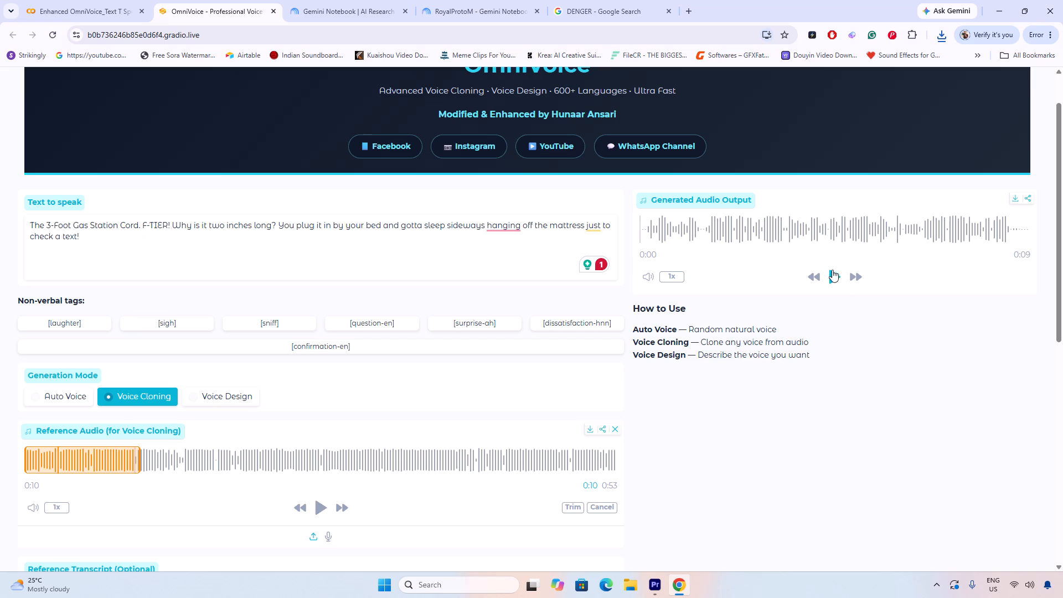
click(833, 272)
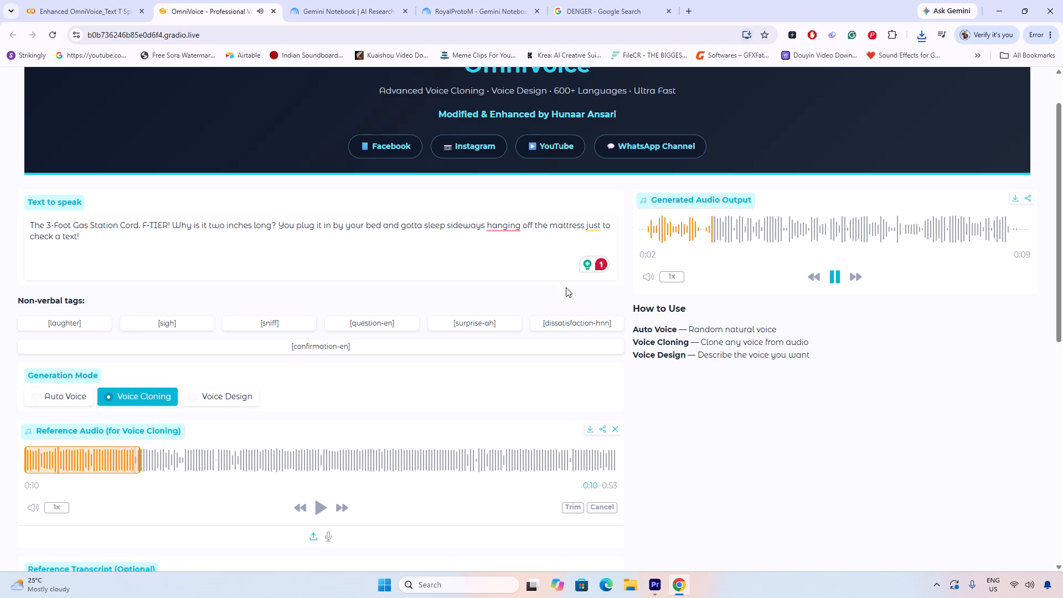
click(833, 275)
Regenerate the 3-Foot Gas Station Cord speech with the same settings and listen to the new take.
scroll(170, 370, down, 5)
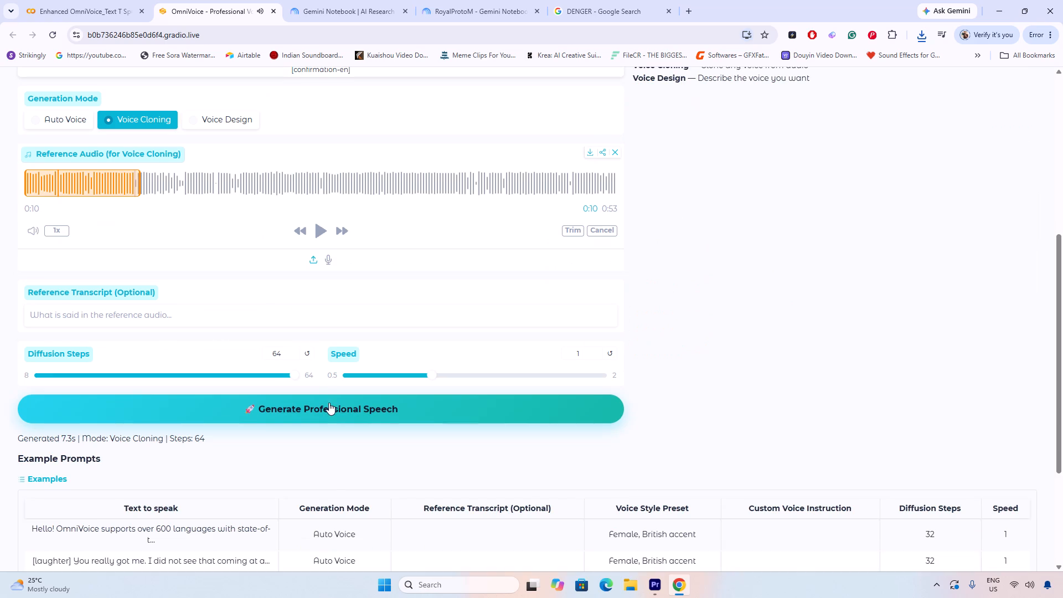
click(334, 397)
scroll(430, 403, up, 5)
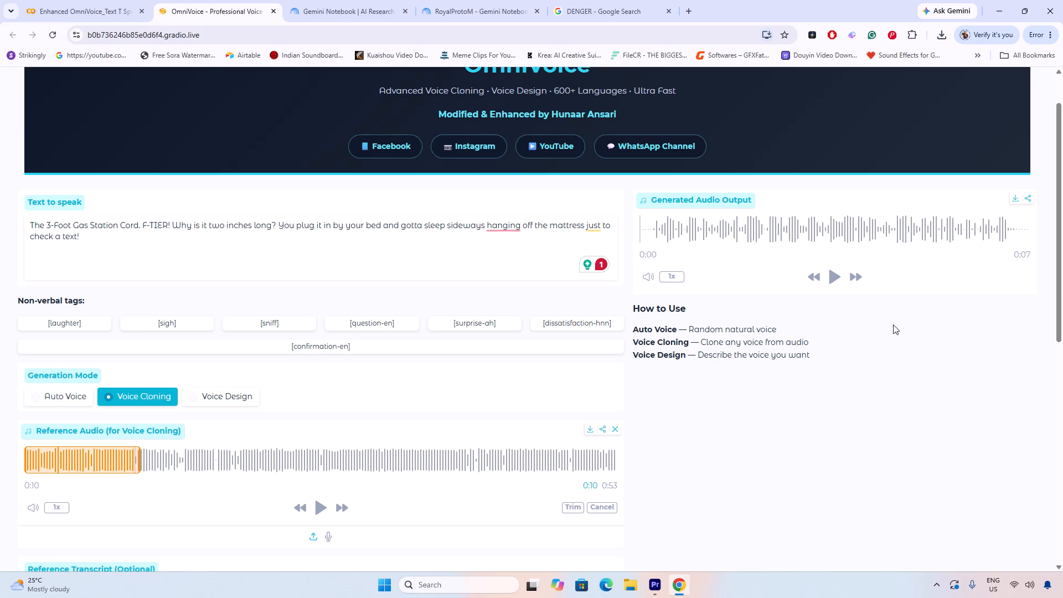
click(833, 283)
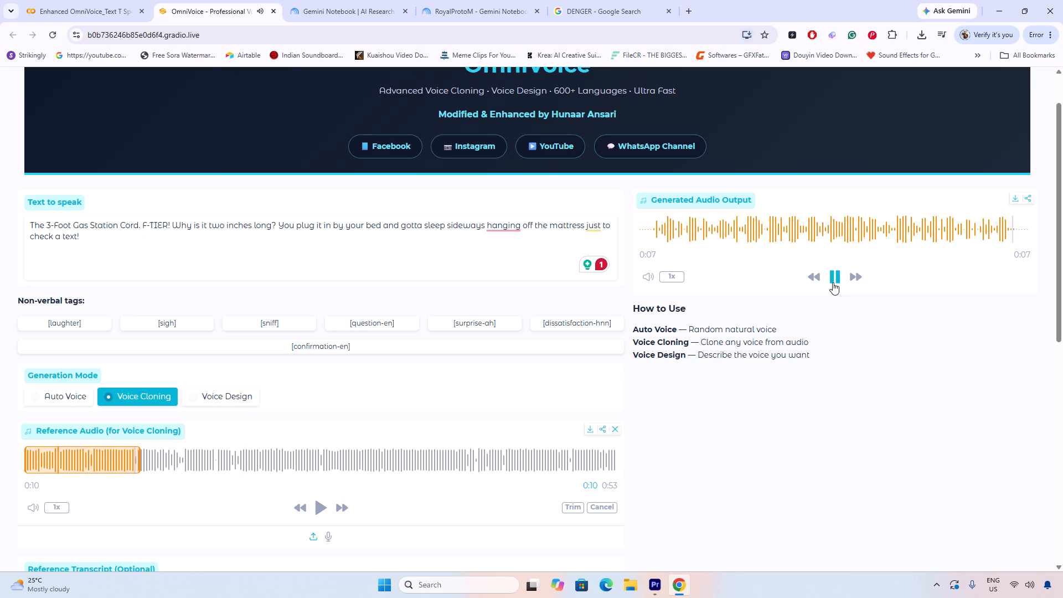
click(1014, 195)
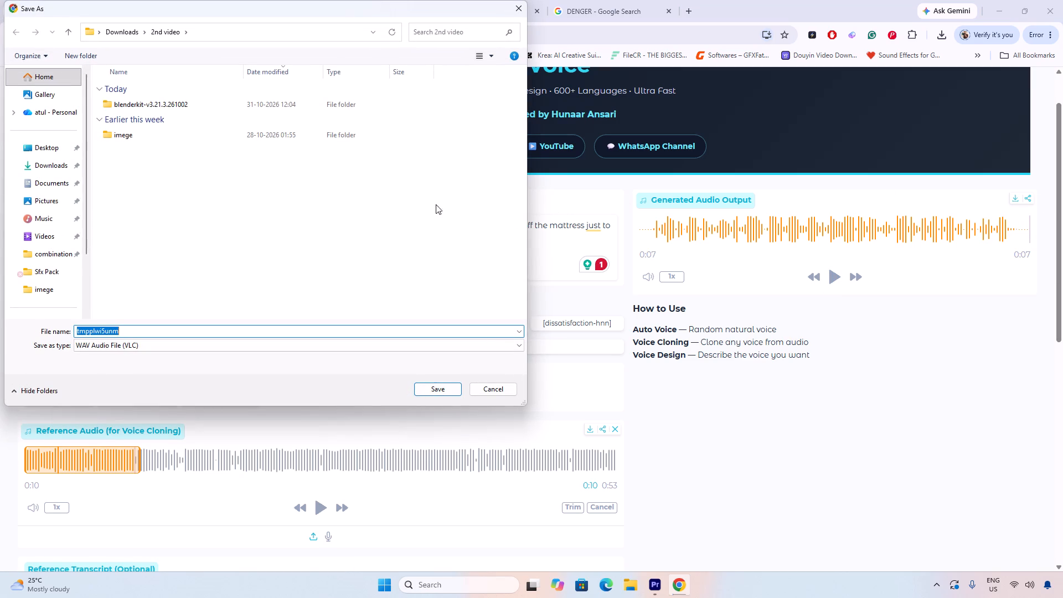
click(125, 28)
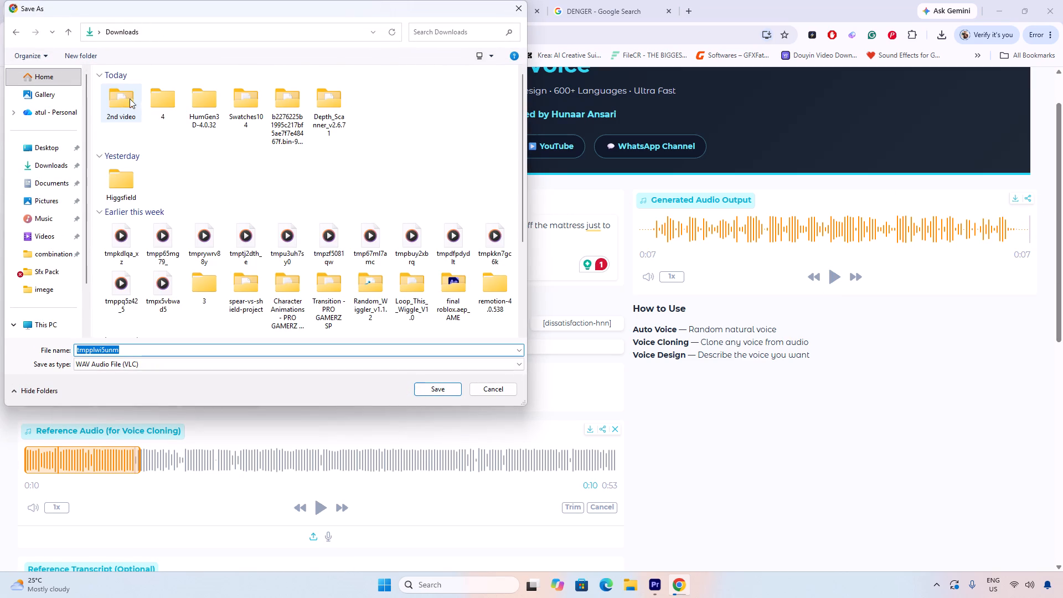
double_click(163, 101)
double_click(137, 101)
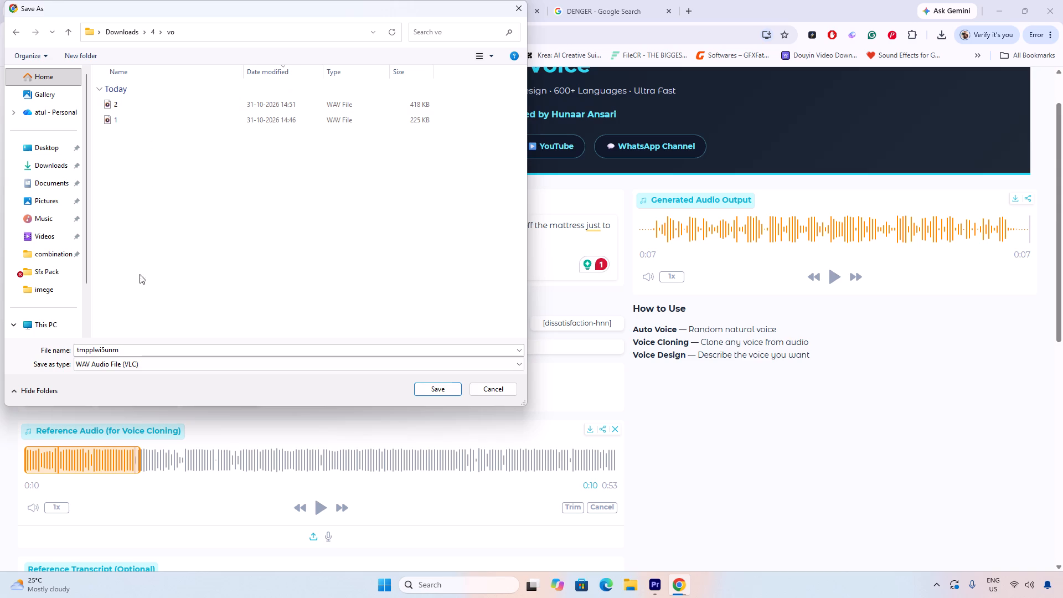
drag(120, 347, 94, 347)
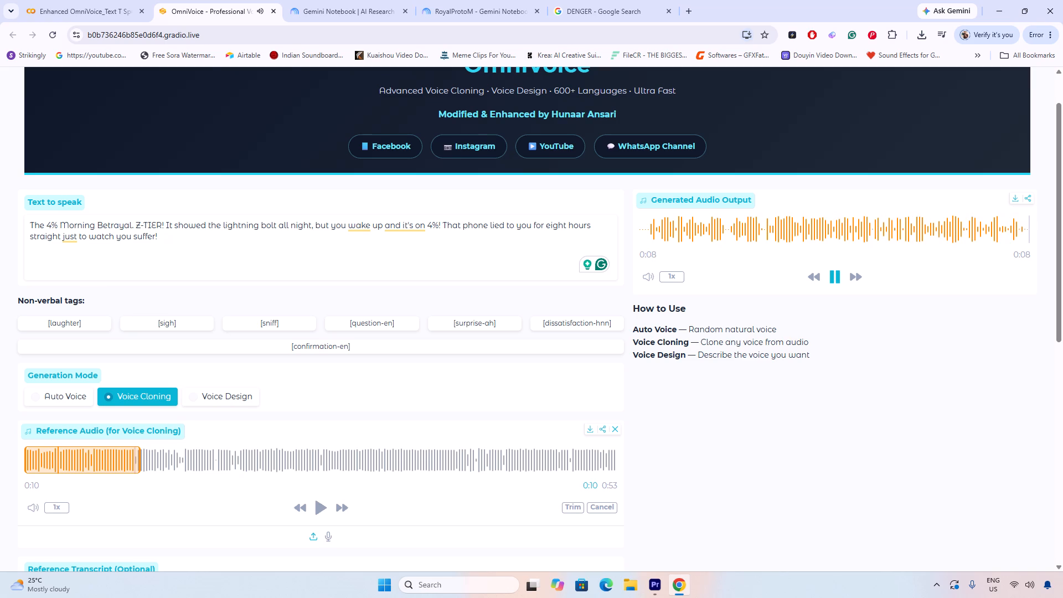
Regenerate the 4% Morning Betrayal speech with the same settings and listen to the new take.
scroll(218, 385, down, 4)
click(347, 463)
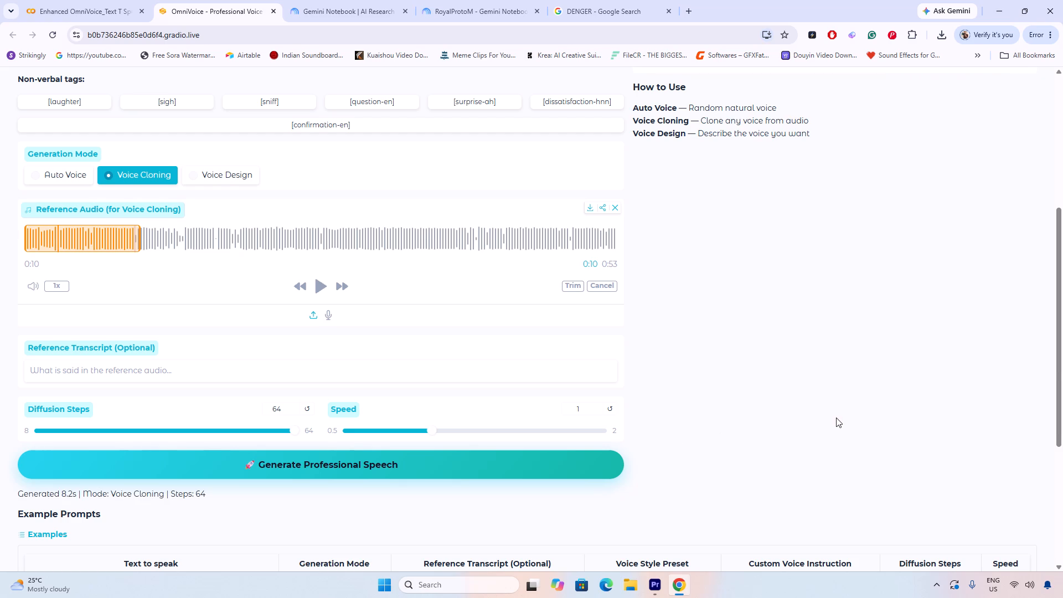
scroll(836, 417, up, 5)
click(837, 331)
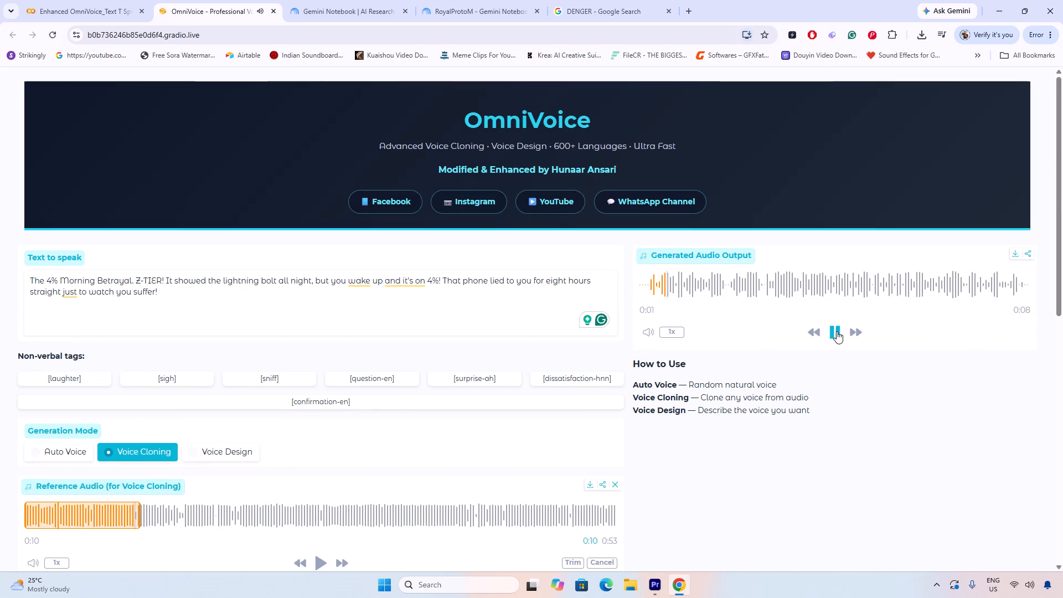
click(837, 331)
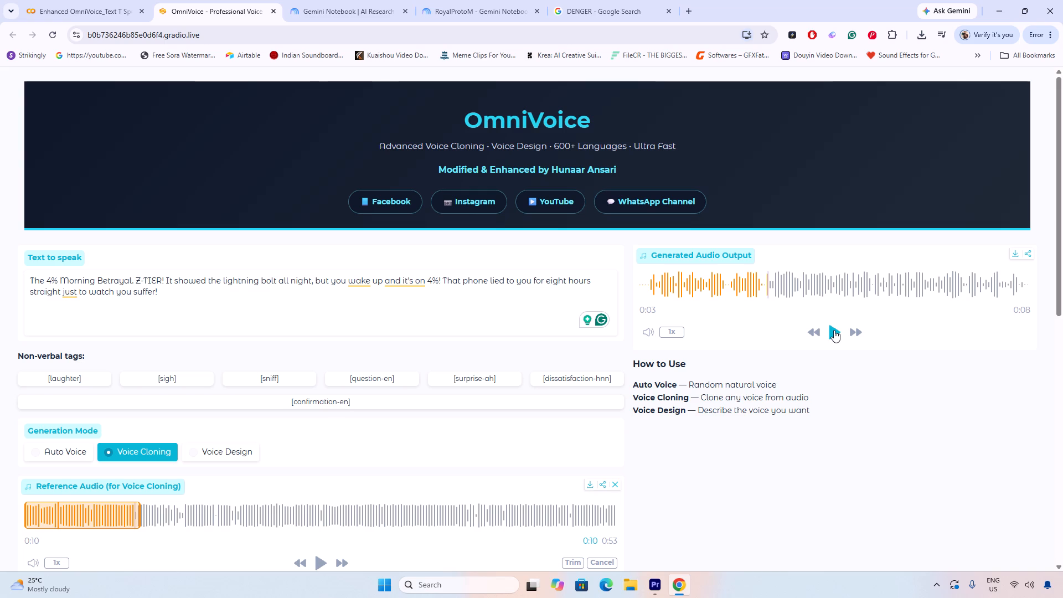
click(834, 330)
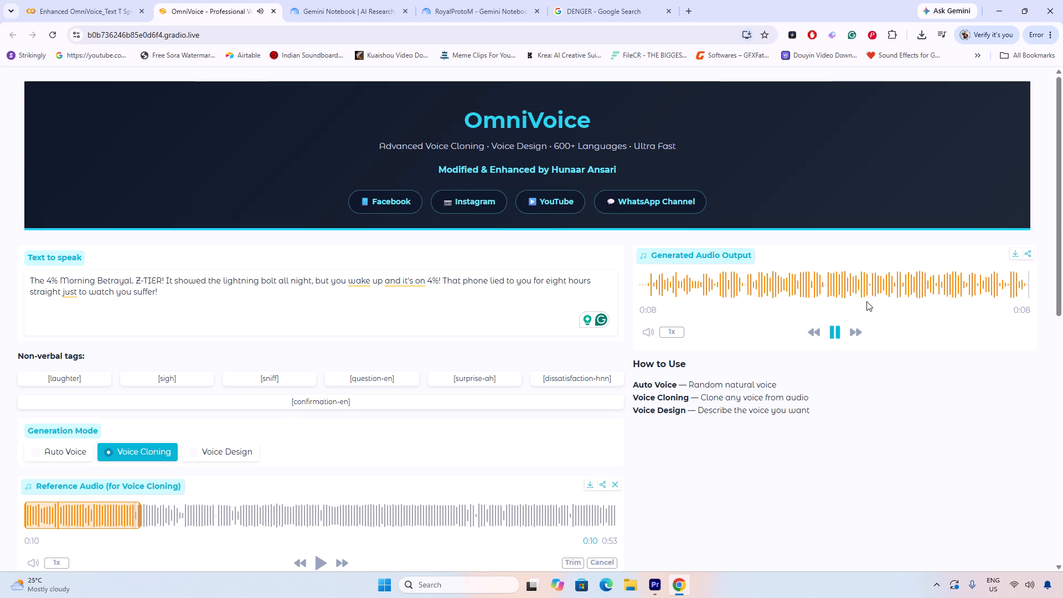
click(830, 331)
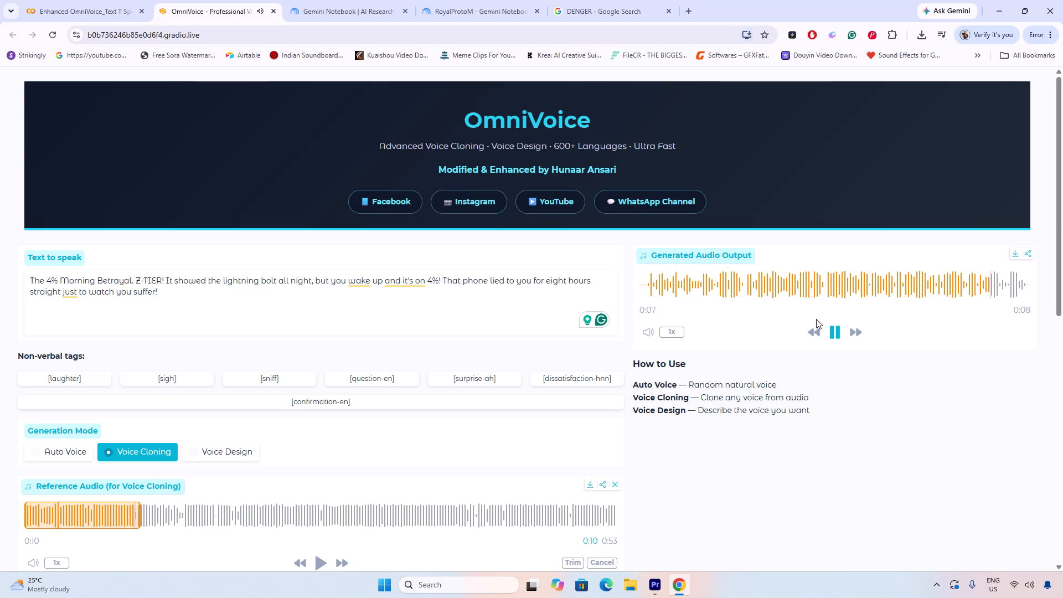
click(1015, 253)
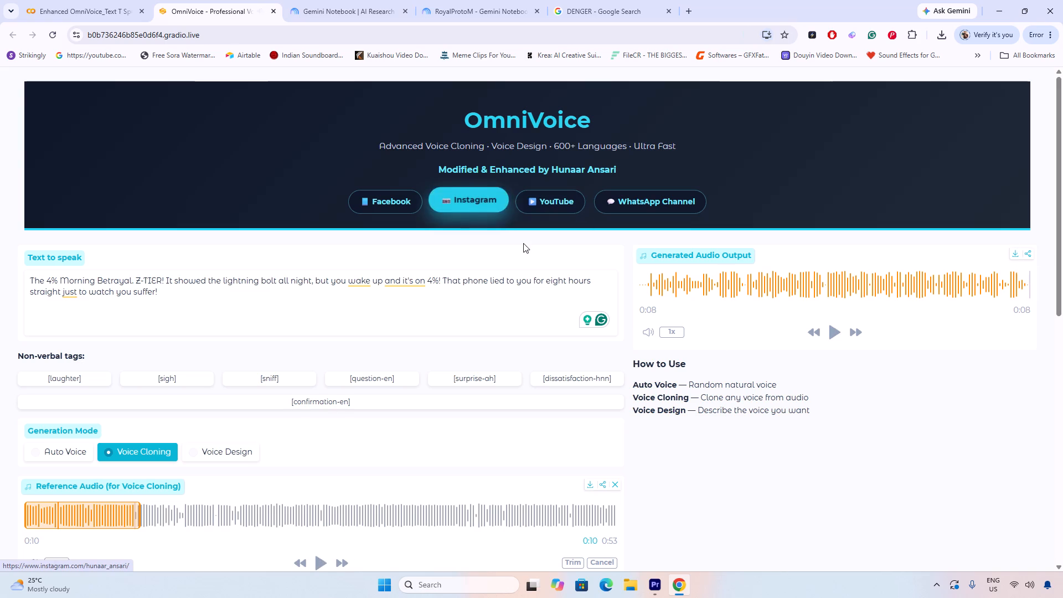
click(48, 118)
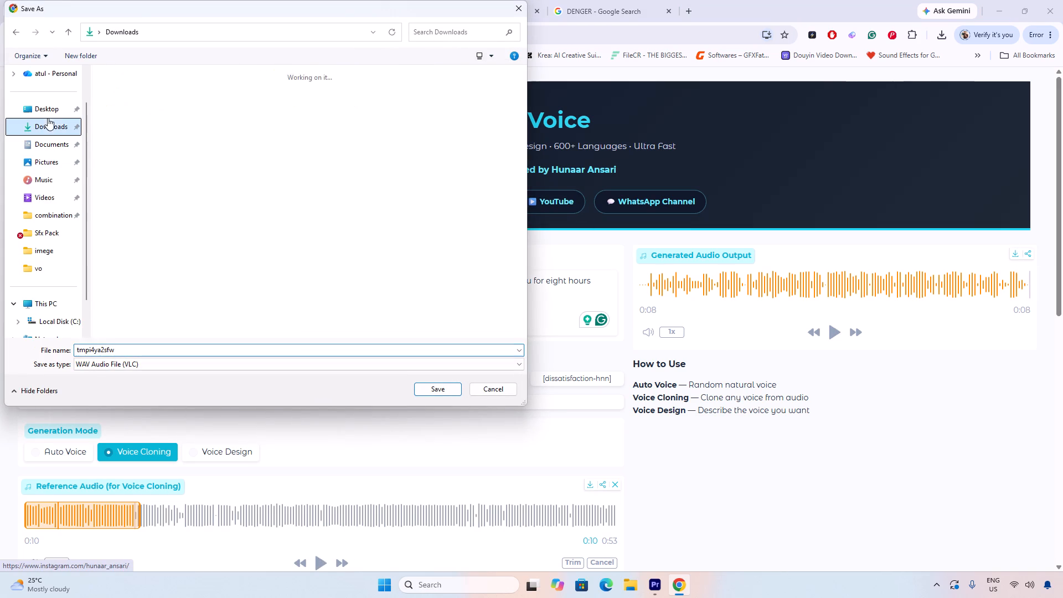
double_click(154, 103)
double_click(133, 109)
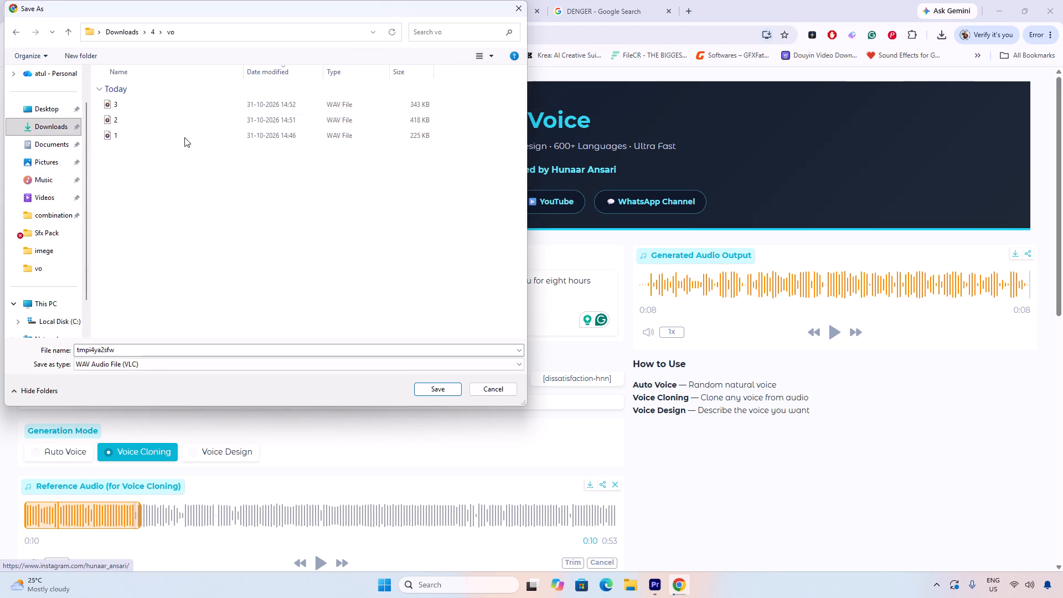
drag(121, 347, 88, 347)
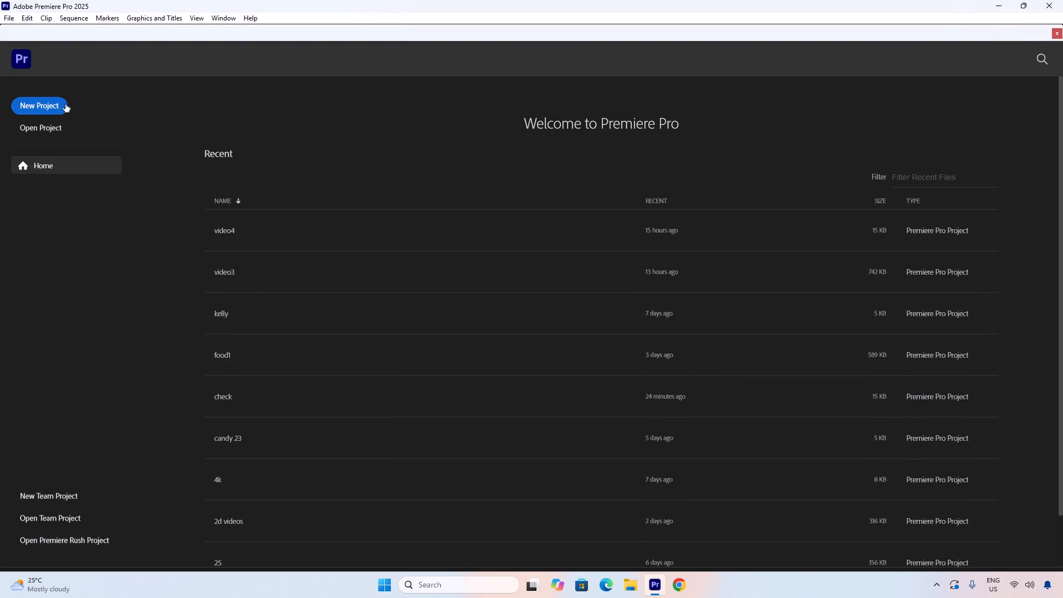
click(64, 105)
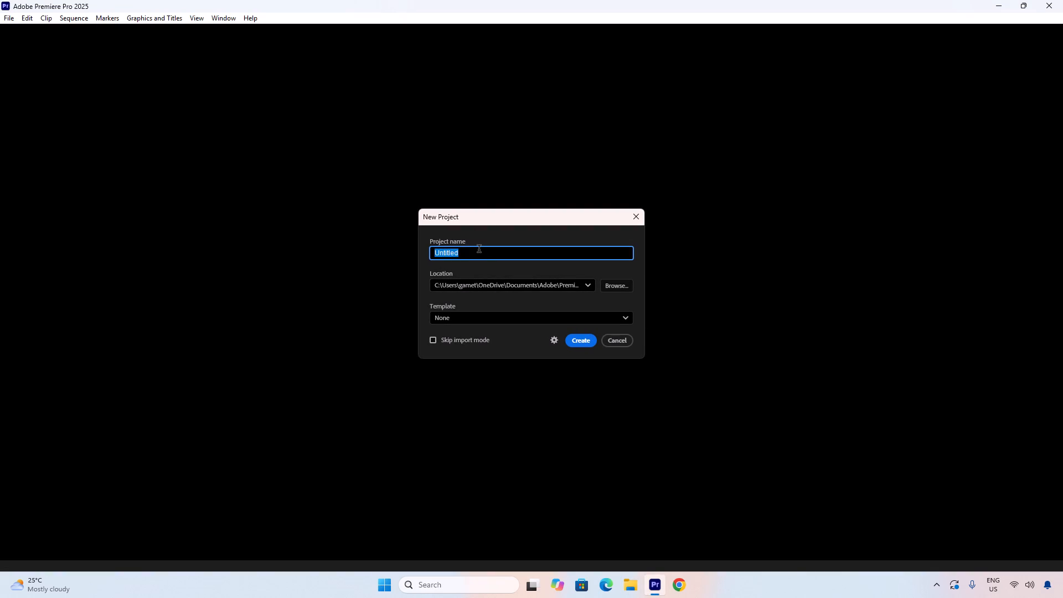
text(VIDEO 4)
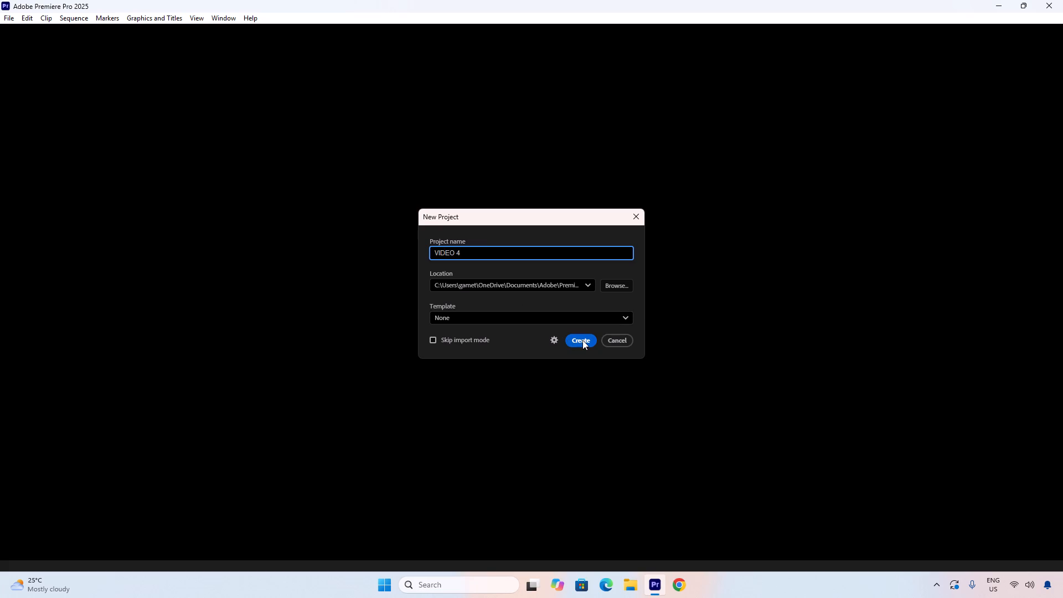
click(582, 340)
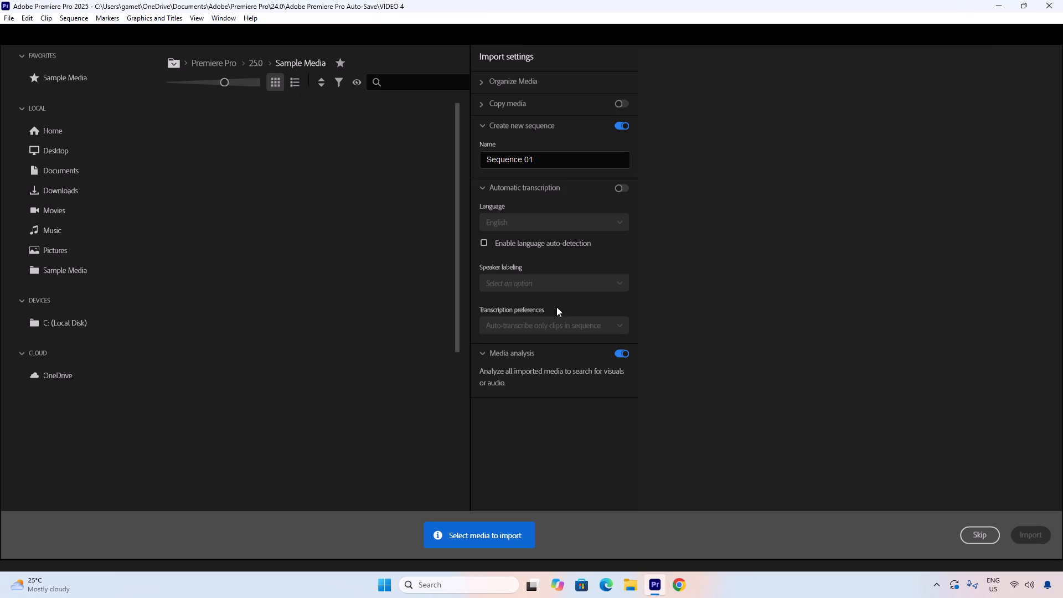
click(982, 528)
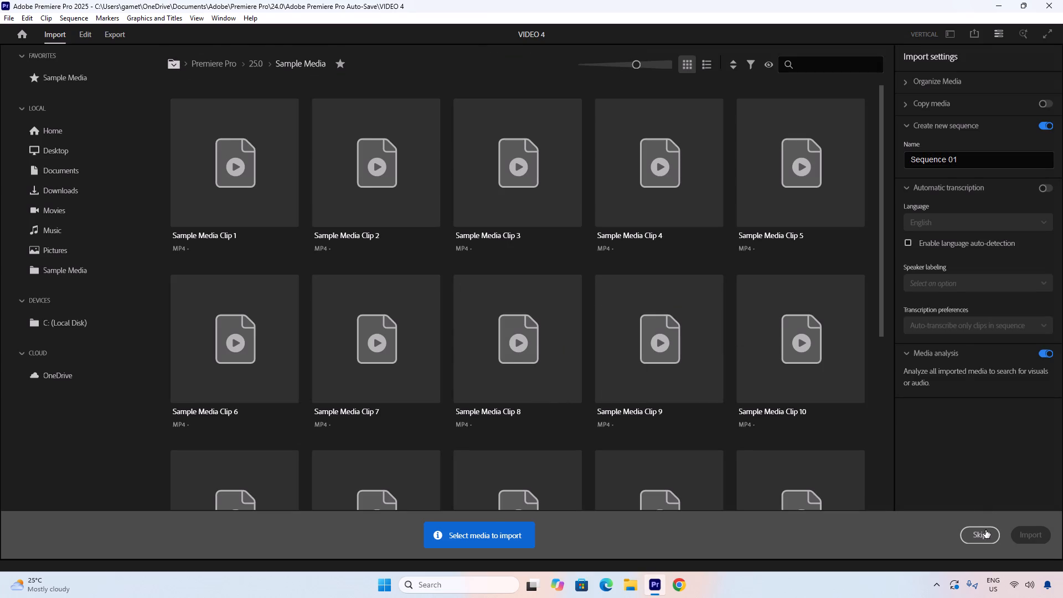
click(985, 543)
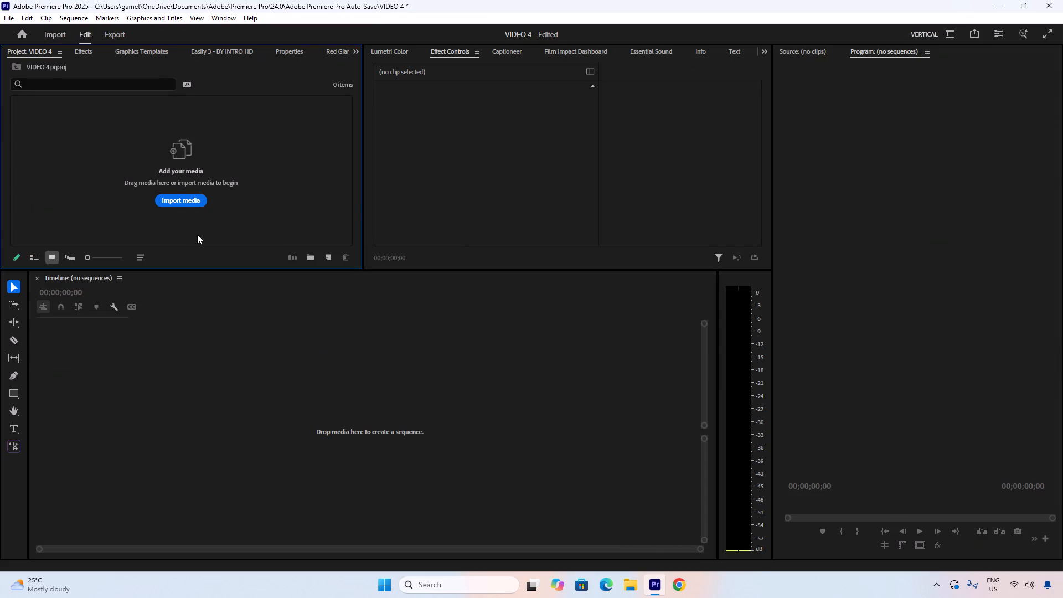
Import all six voiceover WAV files, 1 to 6, from Downloads > 4 > vo into the project.
click(182, 202)
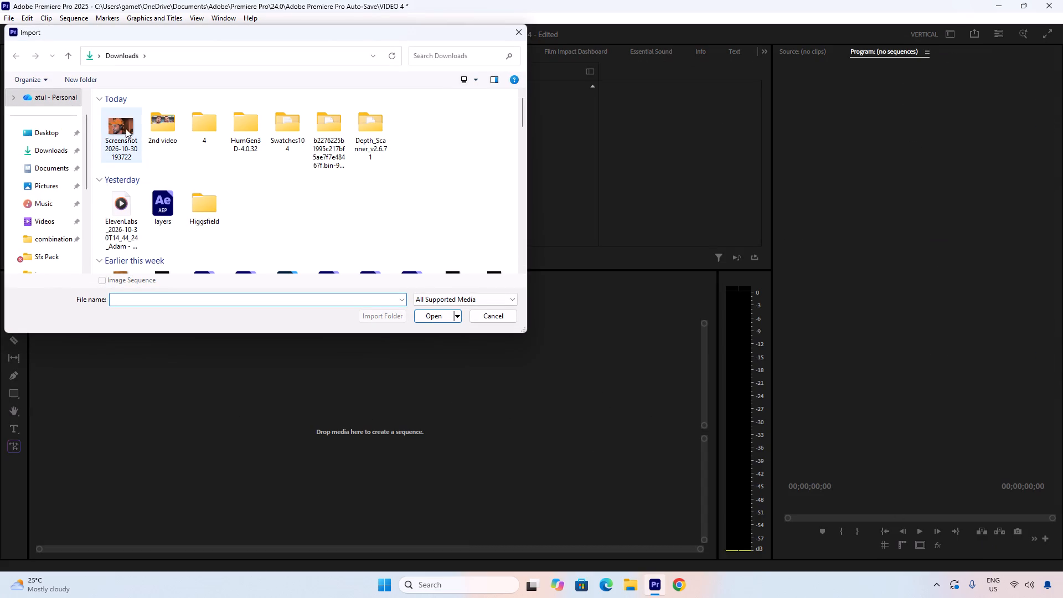
double_click(200, 126)
double_click(144, 126)
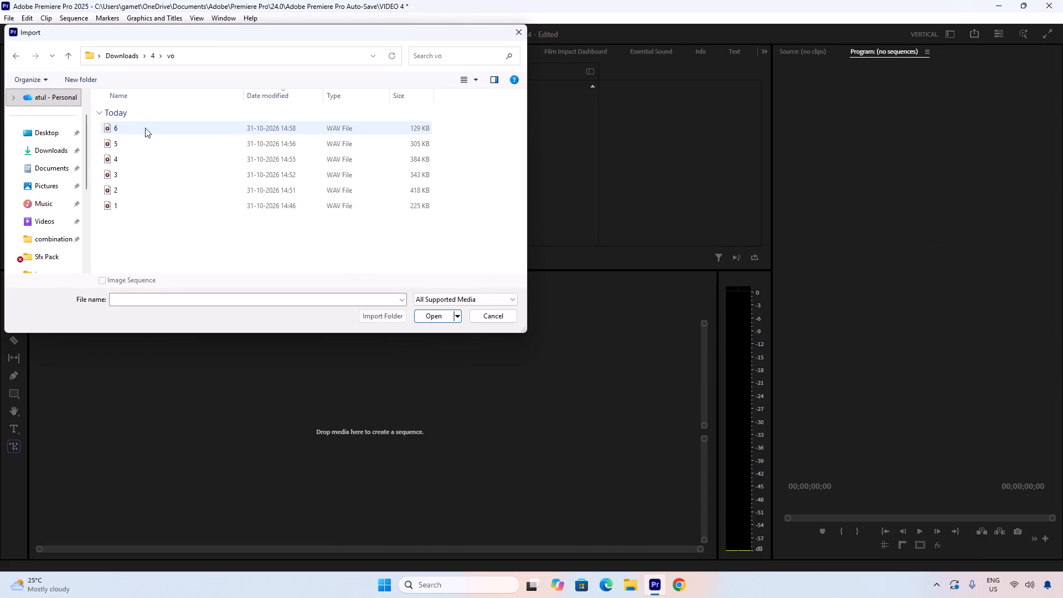
drag(167, 223, 138, 117)
click(426, 311)
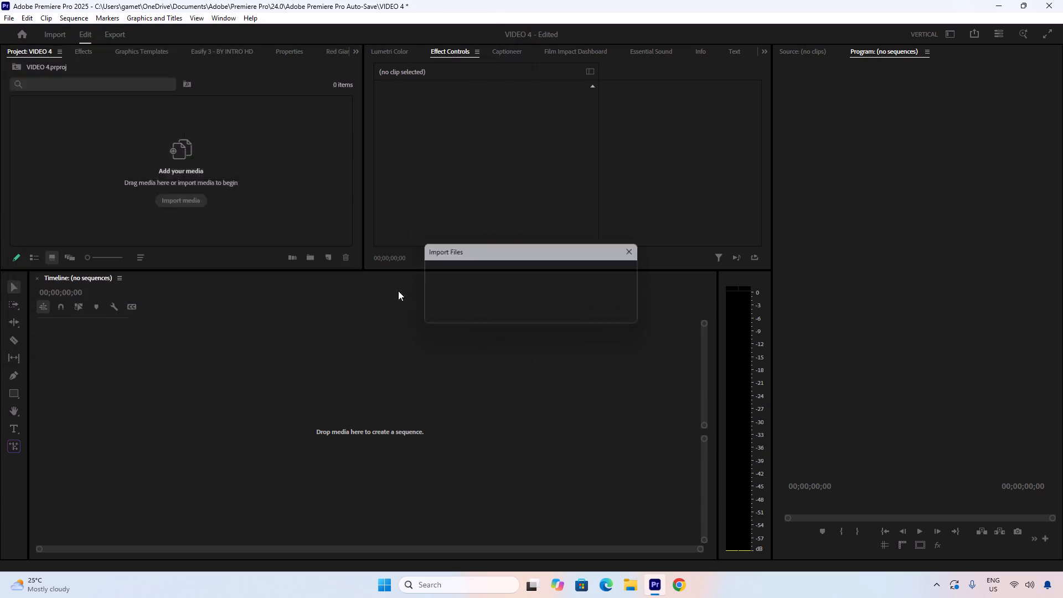
click(213, 208)
Create a new sequence from 1.wav in the empty timeline and play its opening.
drag(132, 185, 135, 197)
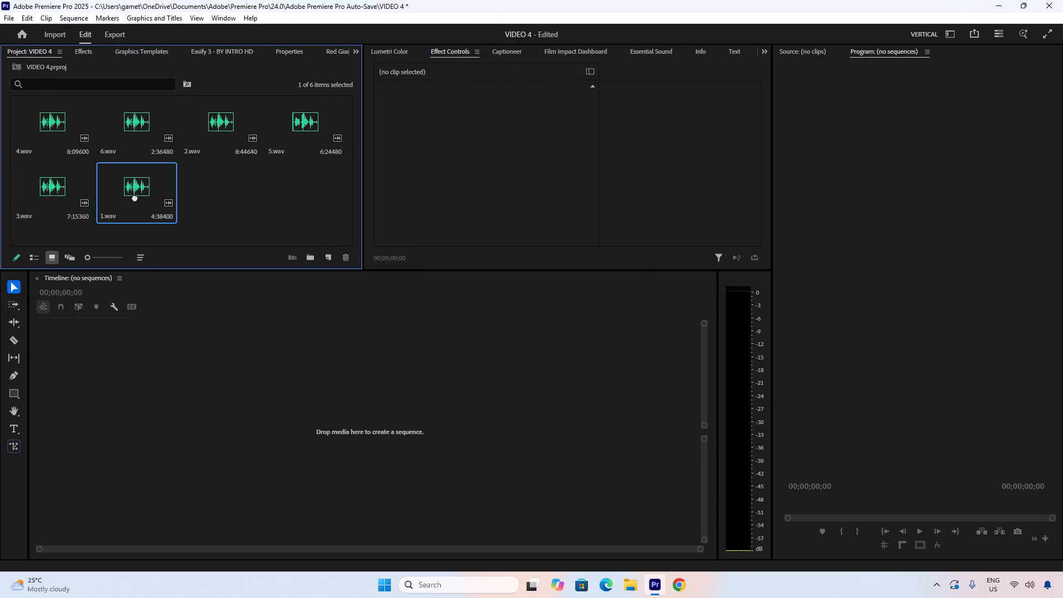
drag(135, 197, 68, 419)
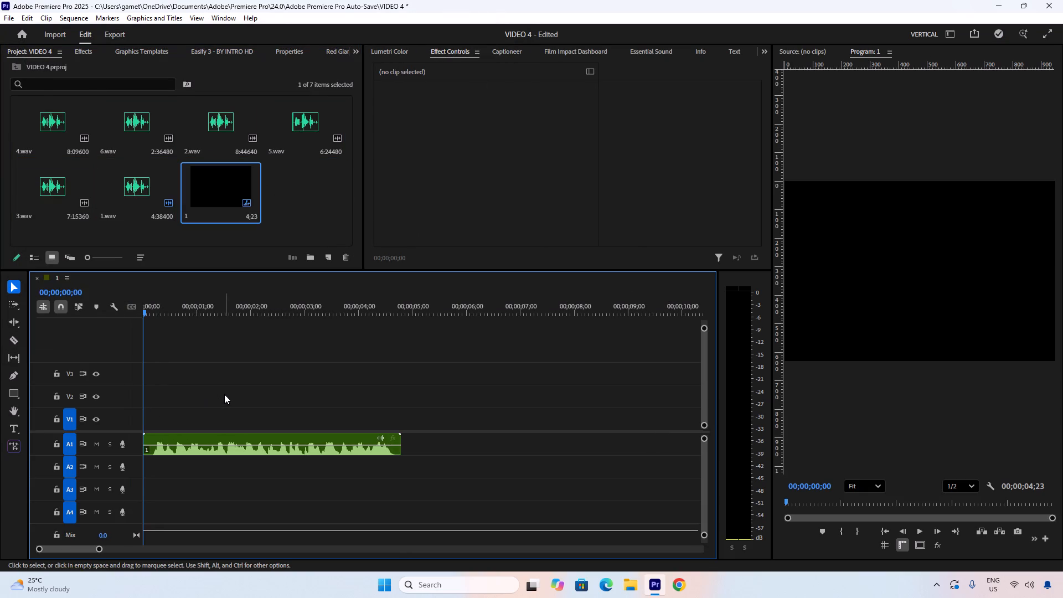
key(space)
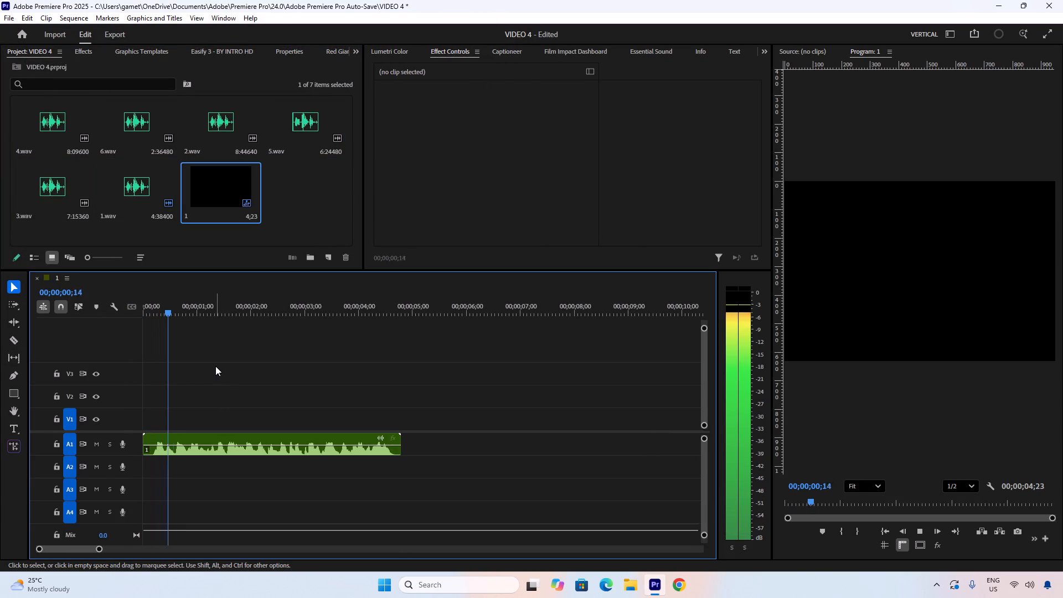
key(space)
drag(192, 307, 110, 307)
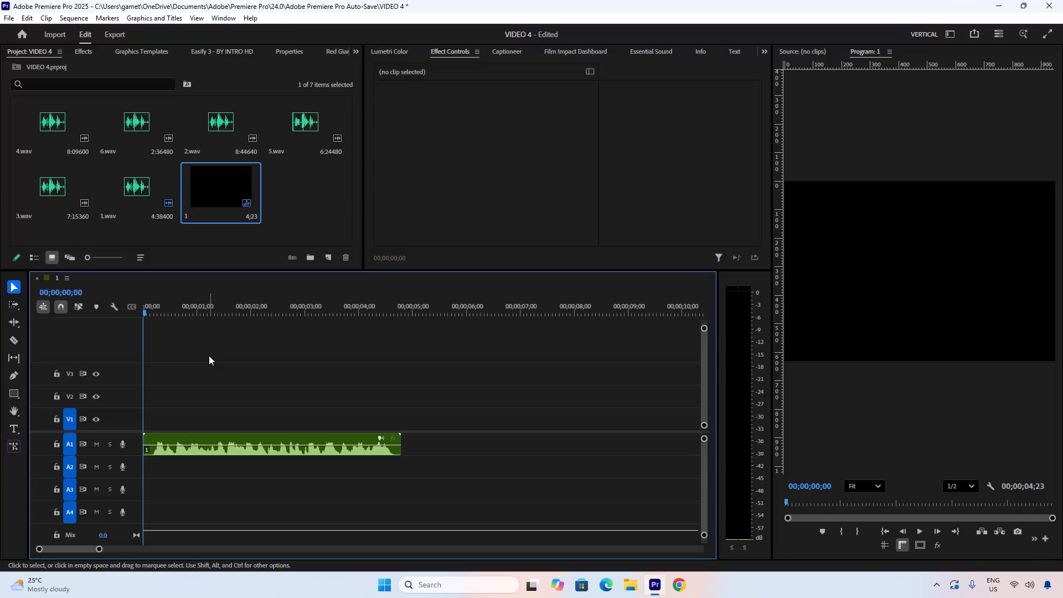
Trim about 4 frames of silence from the beginning of the 1.wav clip and move it back to the sequence start.
alt+scroll(205, 384, up, 10)
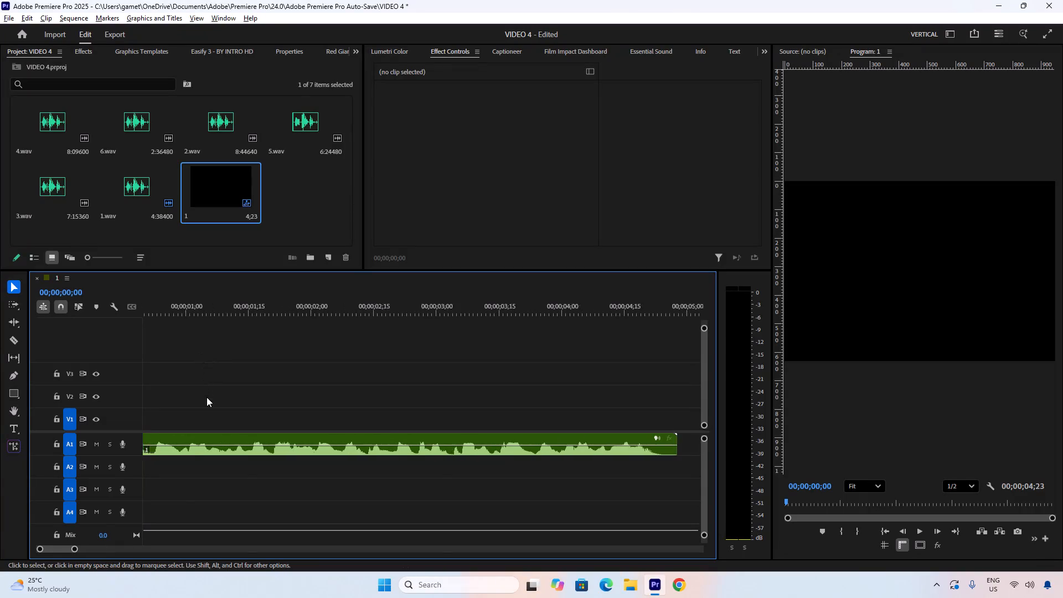
alt+scroll(207, 397, up, 15)
drag(146, 439, 157, 437)
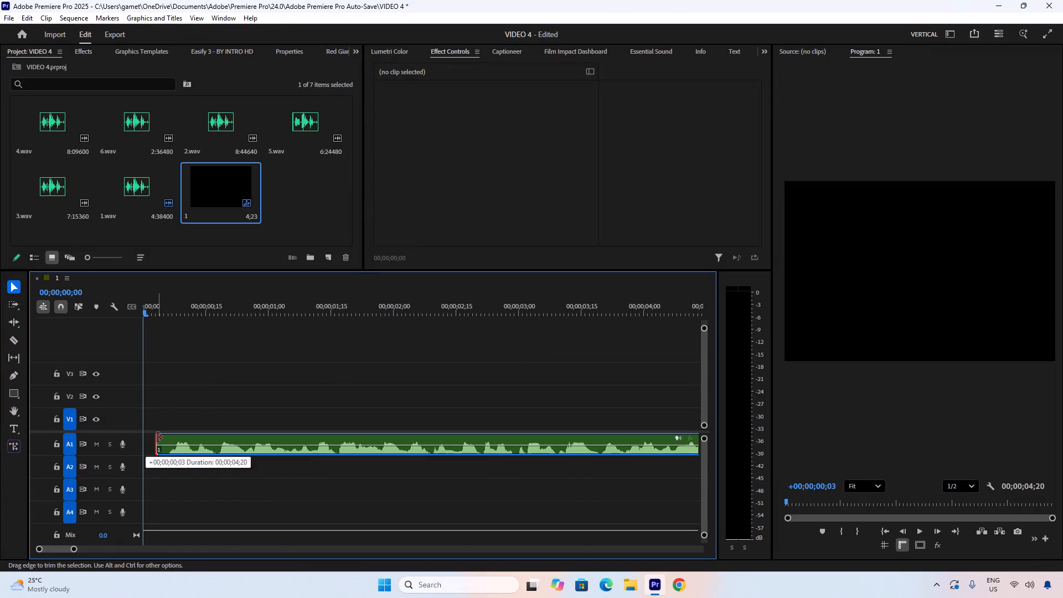
drag(157, 437, 168, 437)
click(217, 409)
drag(216, 439, 193, 440)
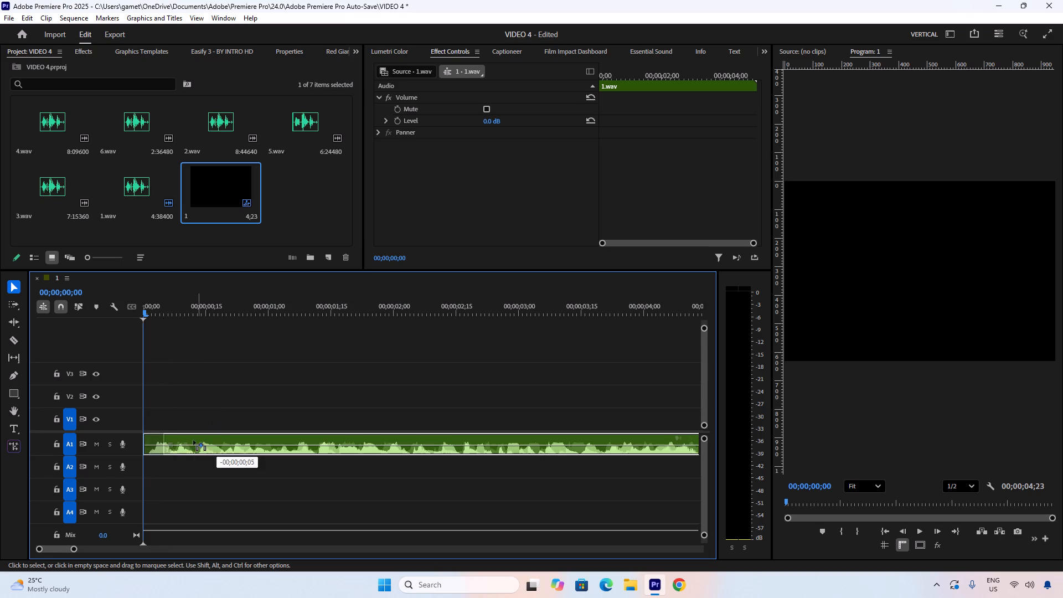
drag(193, 440, 175, 442)
Play the 1.wav clip through and trim the silence off its end so it finishes at 00;00;04;15.
key(space)
alt+scroll(257, 369, down, 4)
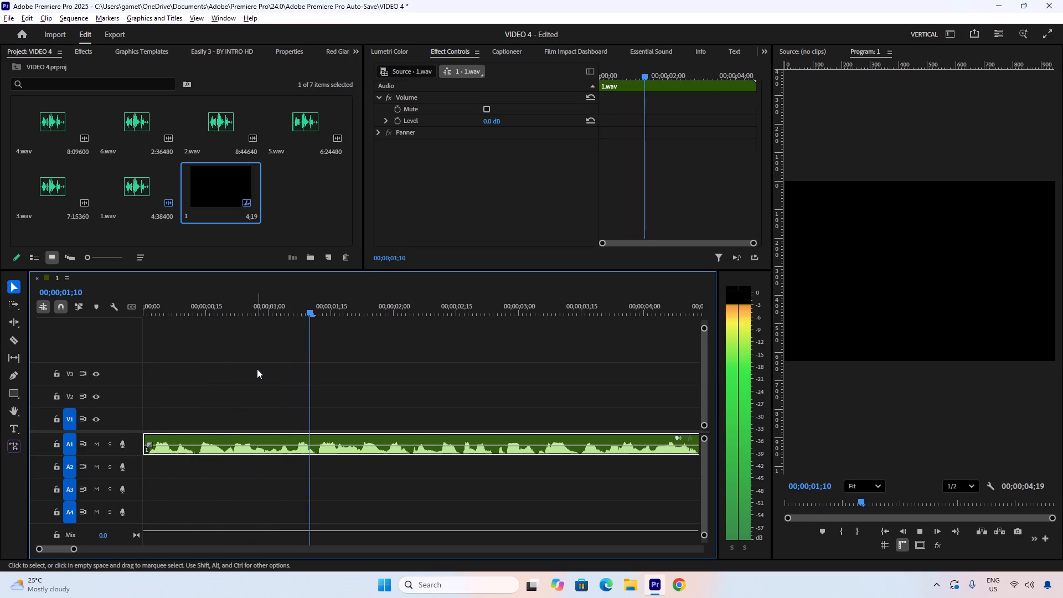
alt+scroll(257, 369, down, 2)
scroll(257, 369, down, 1)
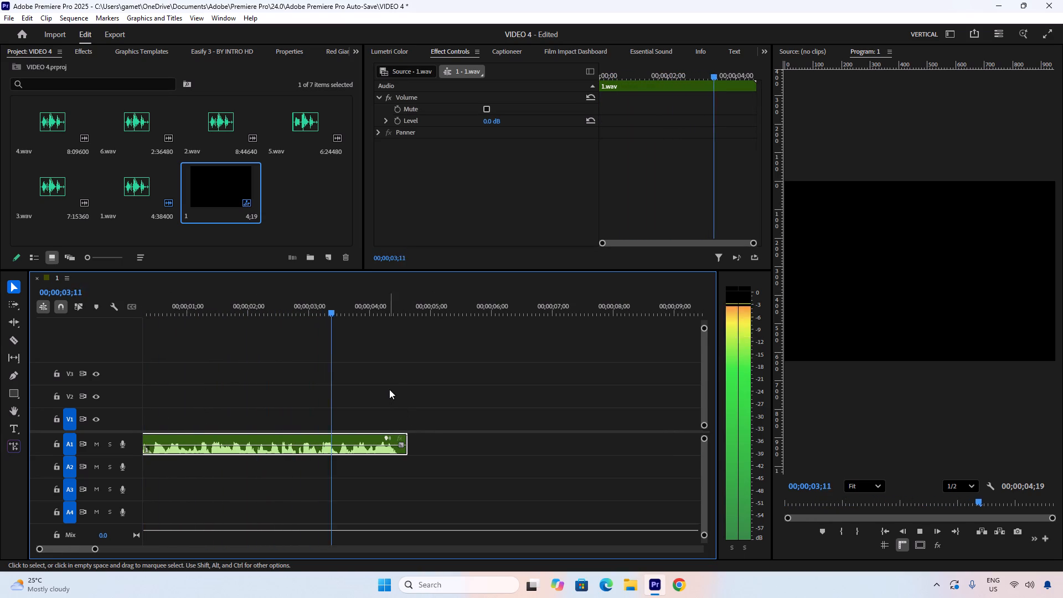
key(space)
alt+scroll(411, 406, up, 7)
alt+scroll(415, 431, down, 1)
alt+scroll(415, 431, up, 7)
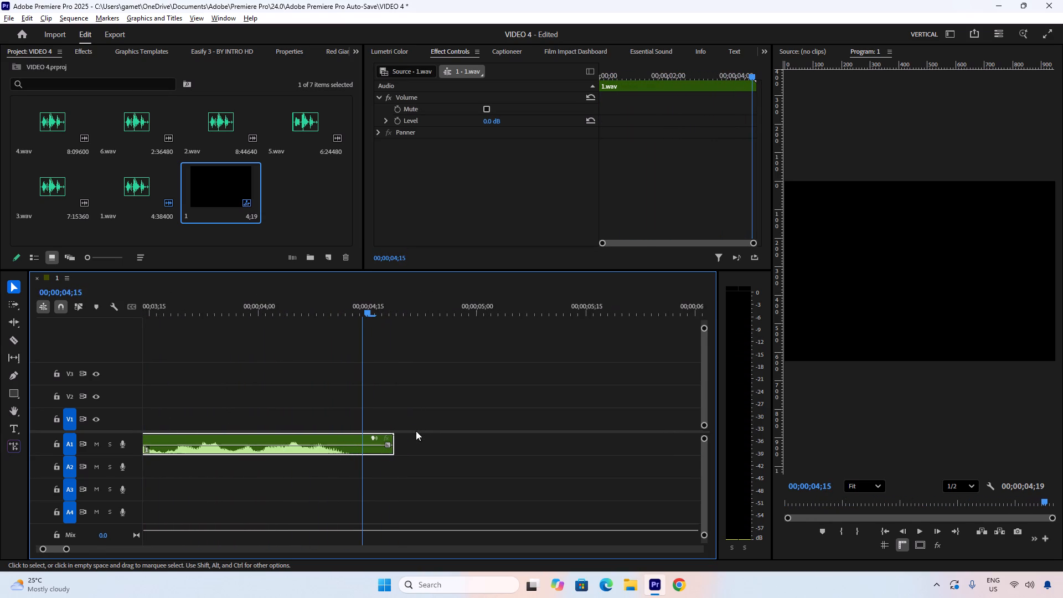
drag(398, 441, 367, 442)
click(395, 438)
Play the trimmed 1.wav clip from the sequence start to check the cuts.
alt+scroll(340, 405, down, 14)
scroll(389, 391, up, 13)
alt+scroll(327, 380, down, 1)
scroll(315, 375, up, 5)
drag(287, 310, 105, 309)
key(space)
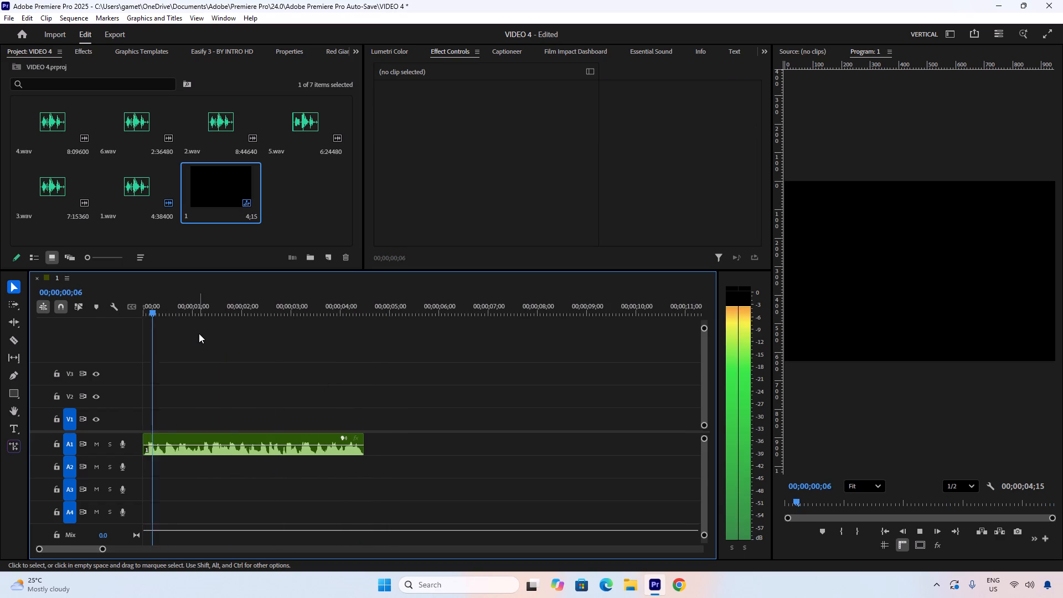
key(space)
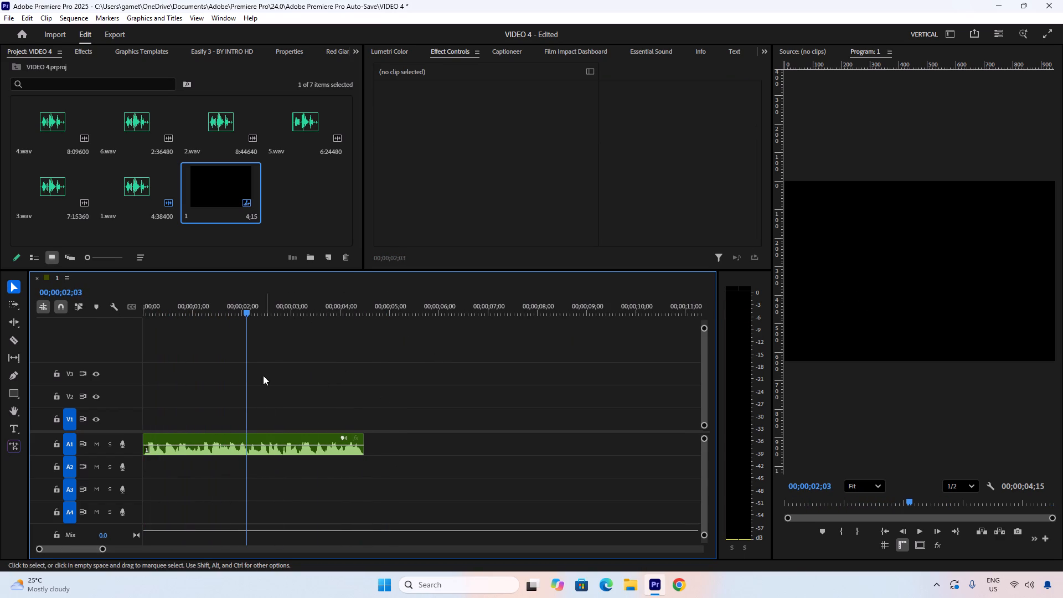
Set the sequence's frame size to 1920 by 1080 and its timebase to 60.00 frames/second.
click(253, 374)
click(76, 22)
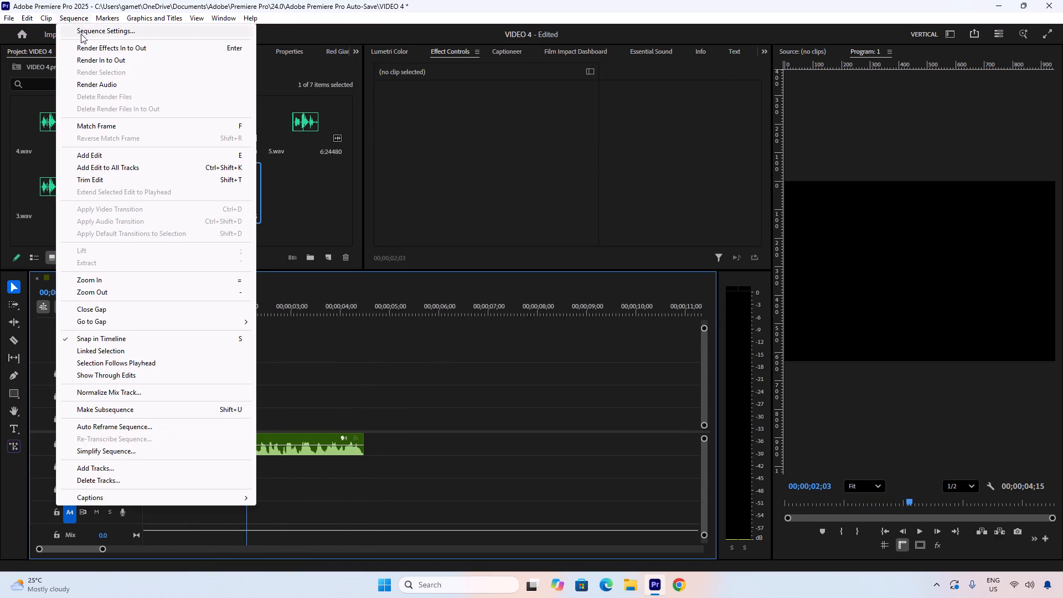
click(84, 37)
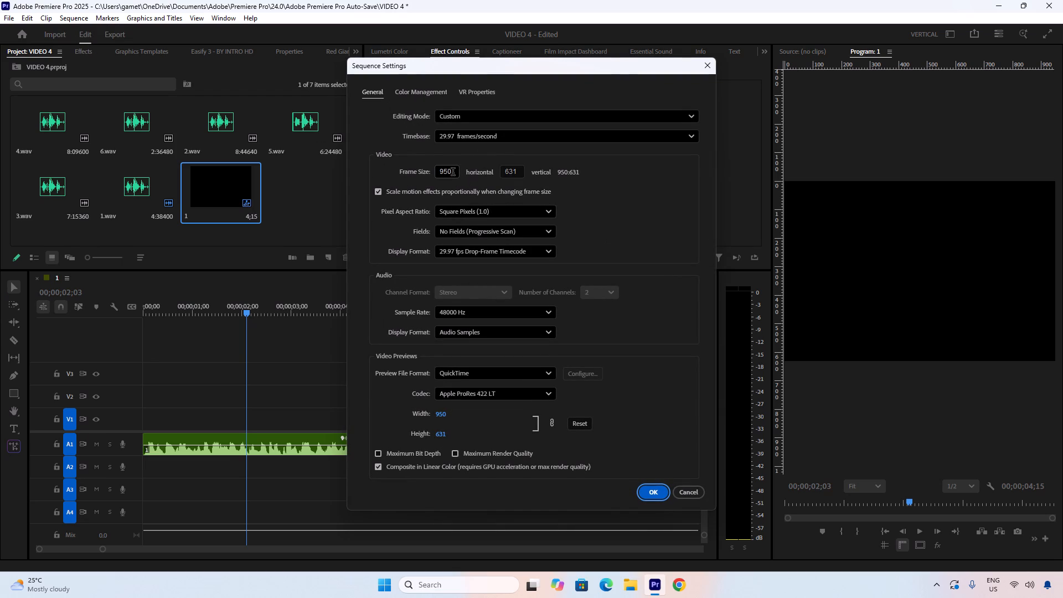
drag(453, 173, 430, 169)
text(1920)
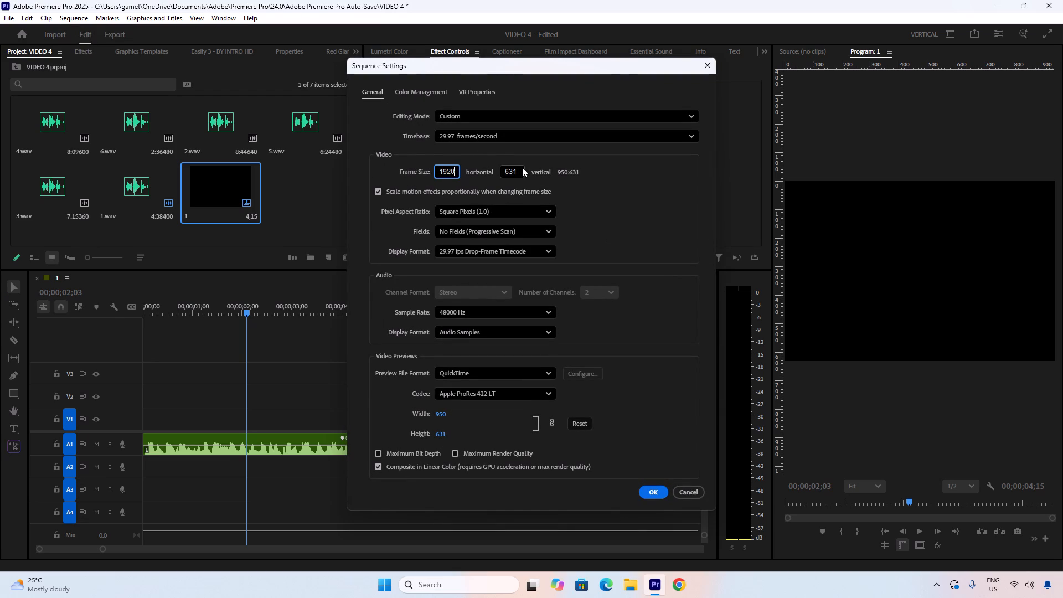
drag(522, 168, 507, 169)
drag(522, 169, 491, 172)
drag(517, 171, 491, 172)
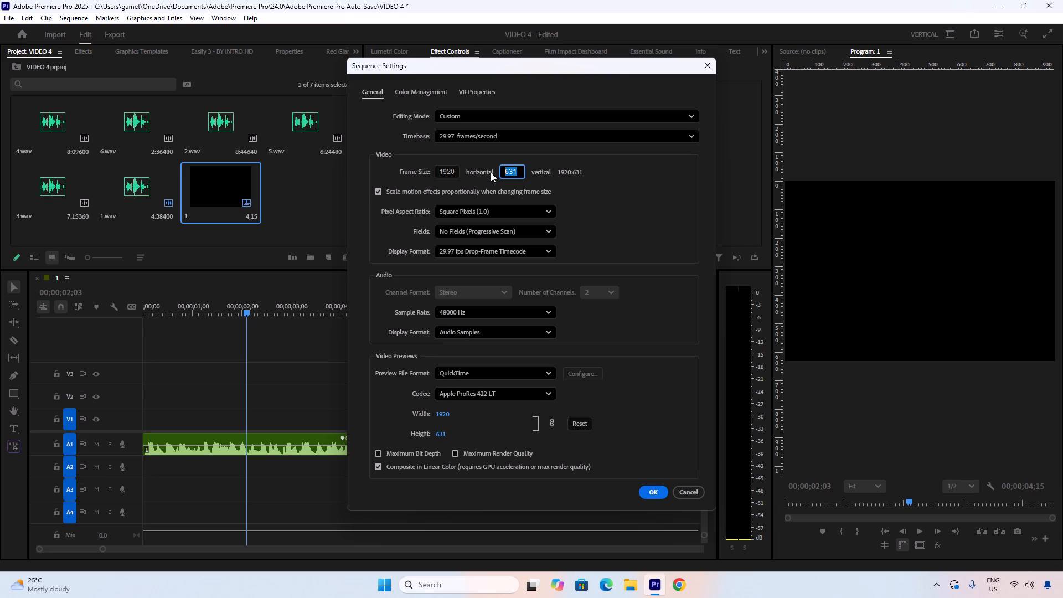
text(1080)
click(612, 215)
click(507, 252)
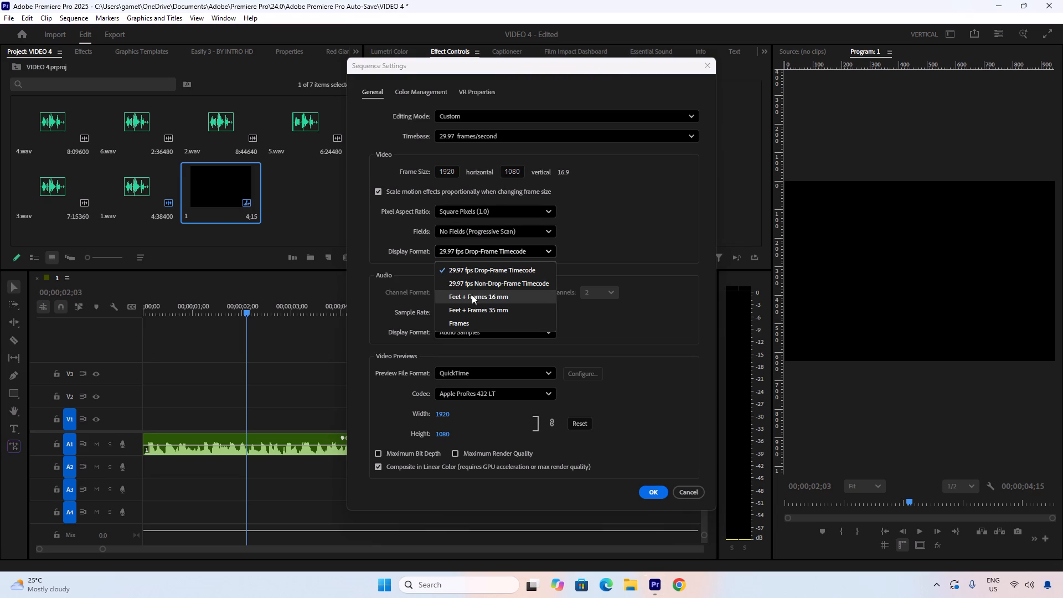
click(602, 259)
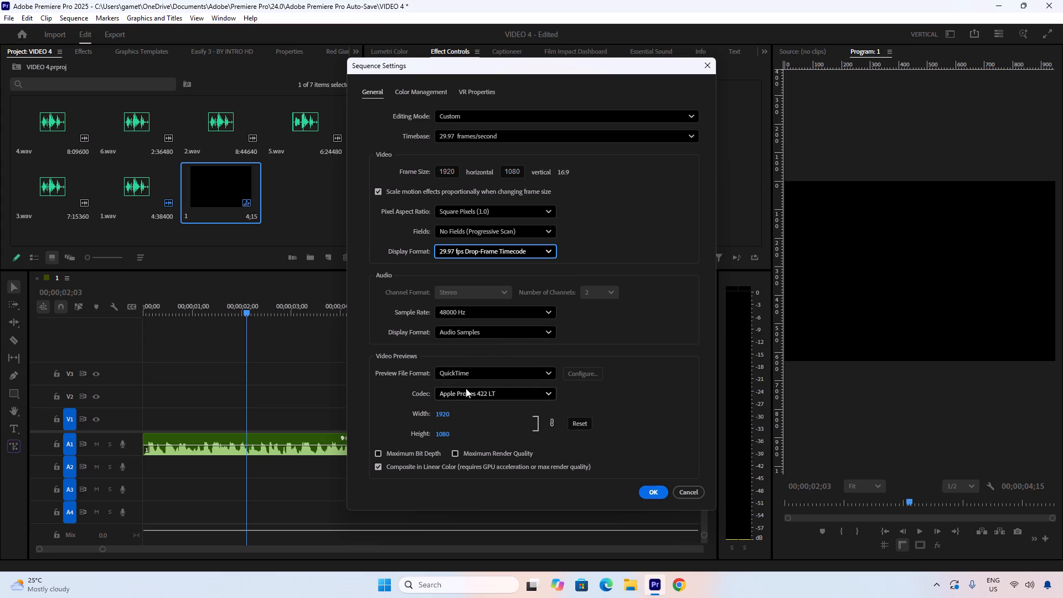
click(476, 141)
click(483, 301)
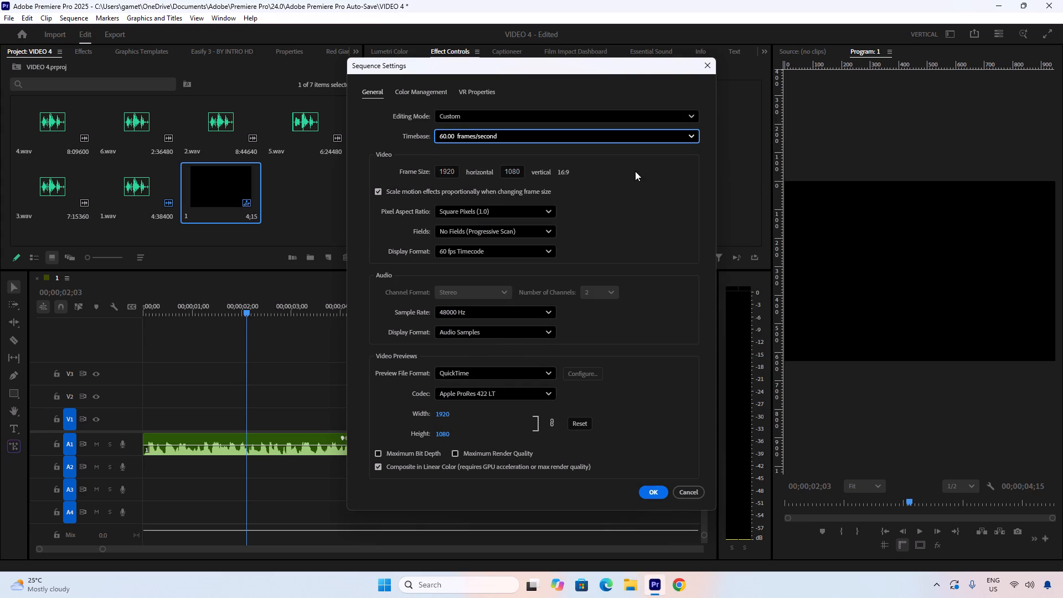
click(631, 210)
click(662, 496)
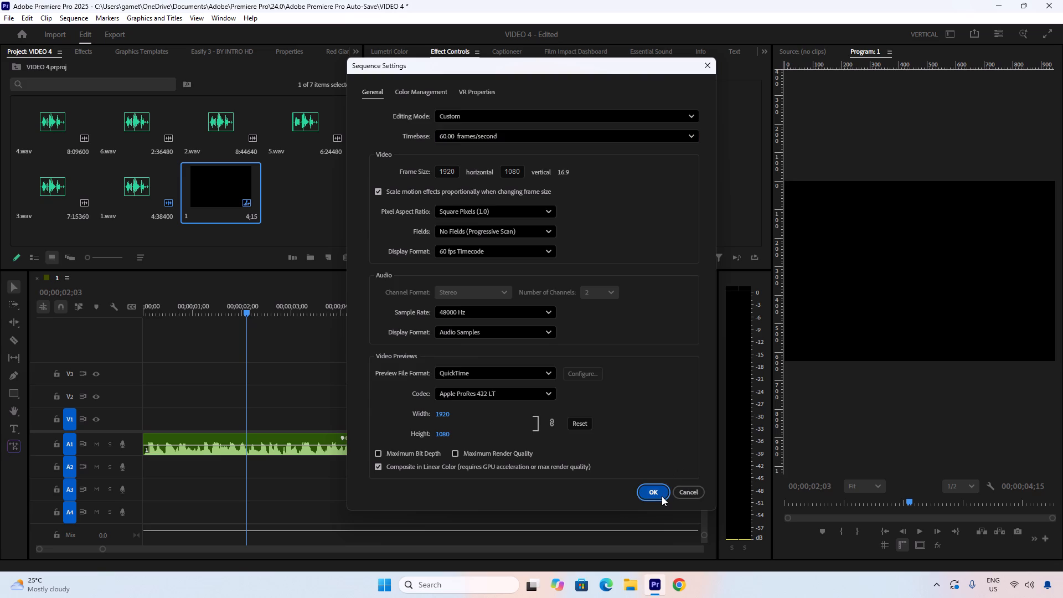
scroll(855, 281, down, 5)
scroll(855, 281, up, 4)
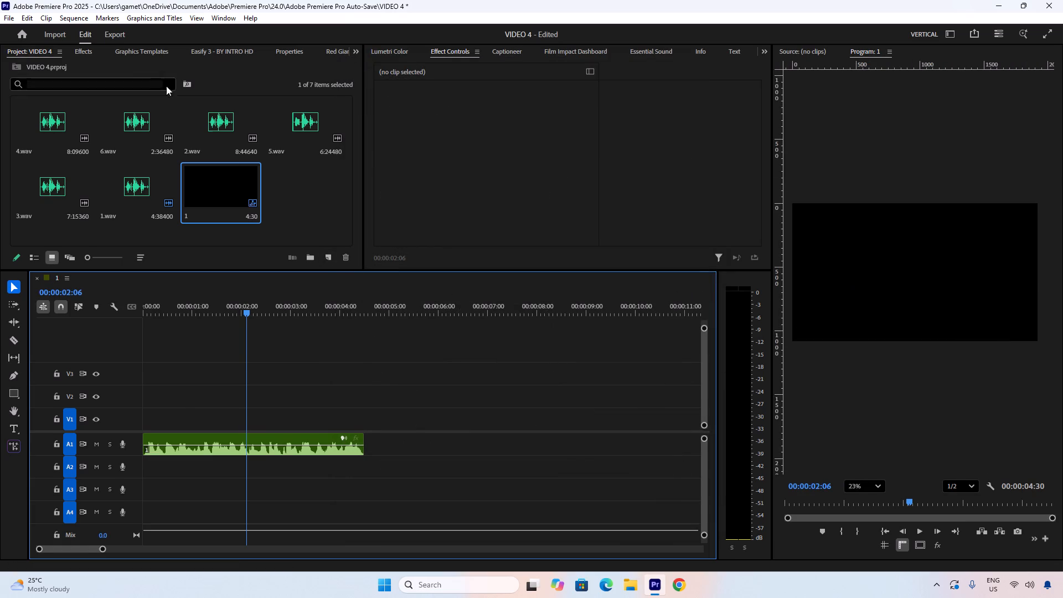
Change the sequence's frame size to vertical format, 1080 horizontal by 1920 vertical.
click(68, 17)
drag(100, 39, 112, 35)
drag(119, 32, 120, 32)
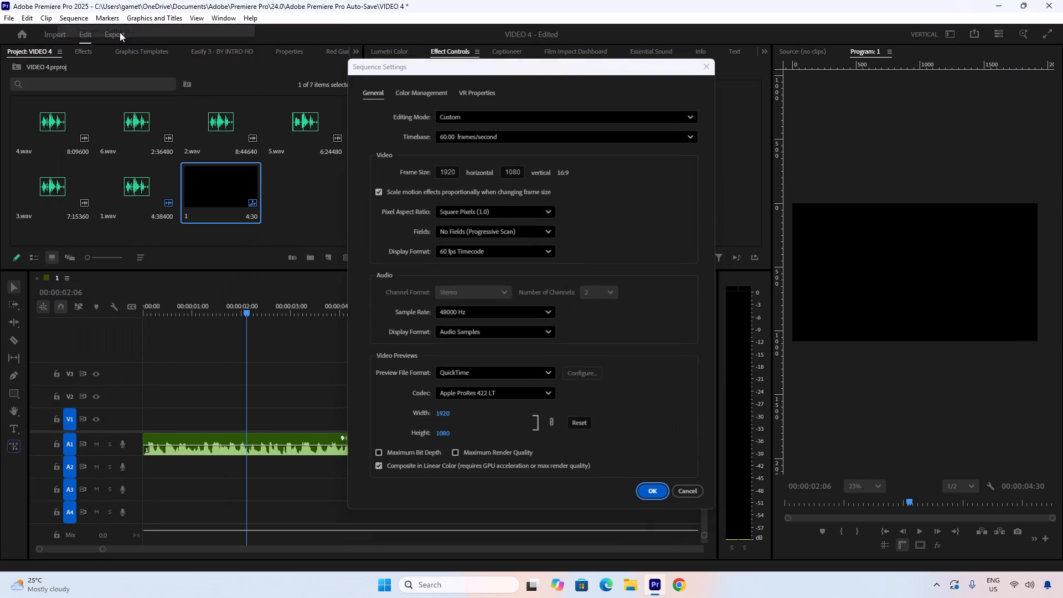
drag(120, 32, 125, 34)
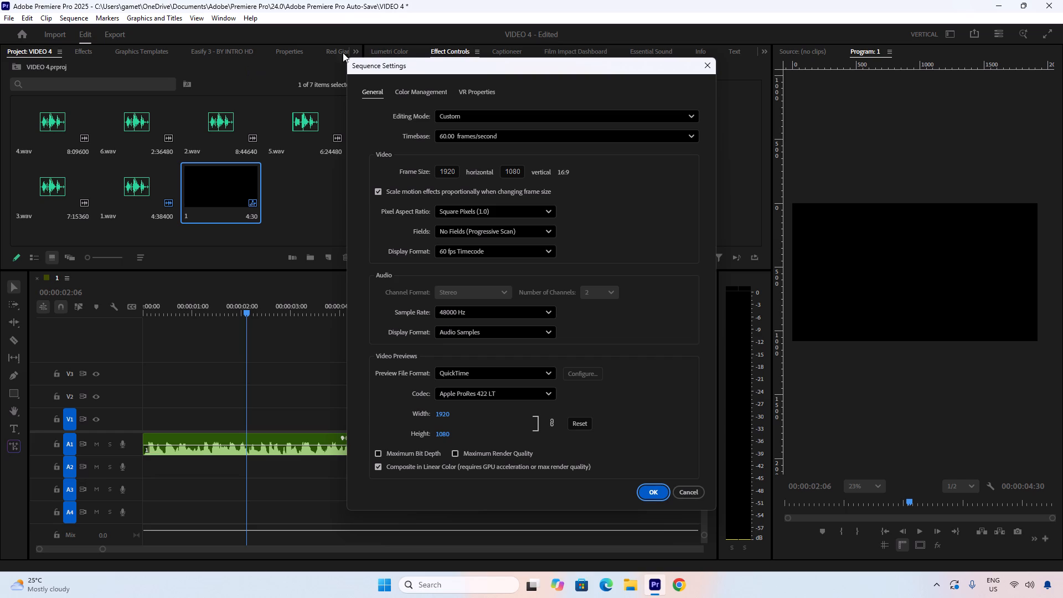
double_click(455, 171)
double_click(451, 171)
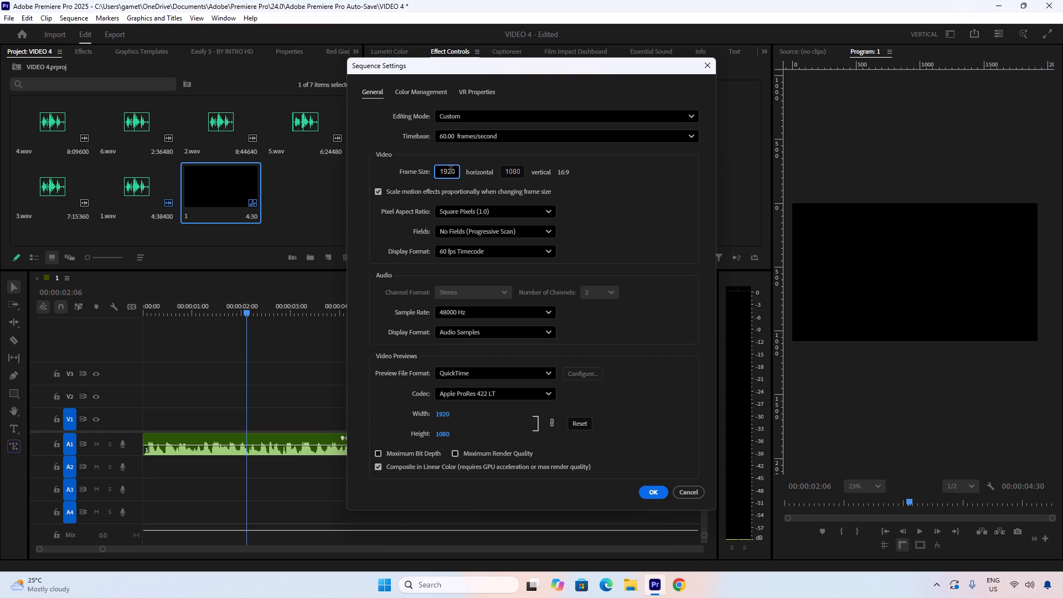
text(1080)
double_click(513, 172)
text(1920)
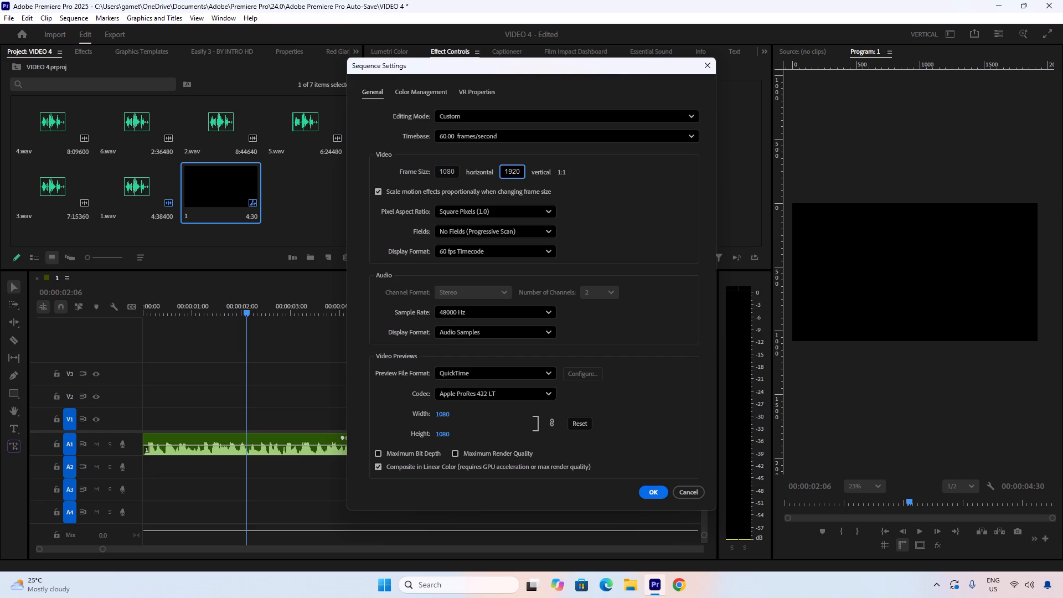
click(599, 188)
click(658, 489)
Set the Program monitor's zoom level to Fit.
scroll(884, 261, down, 5)
scroll(885, 261, up, 5)
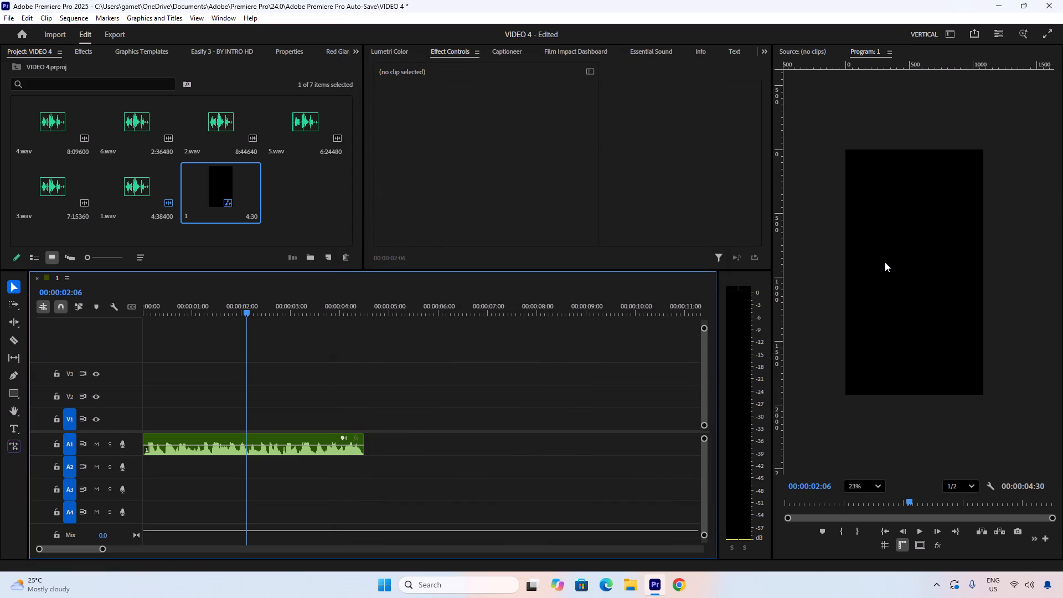
scroll(885, 262, up, 3)
click(879, 483)
click(866, 329)
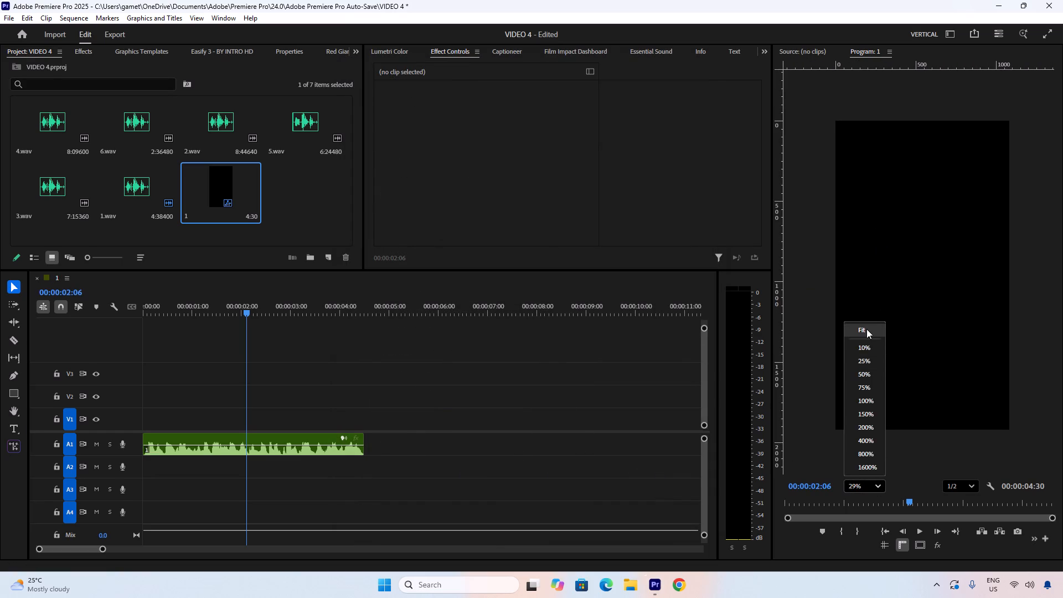
scroll(856, 245, down, 1)
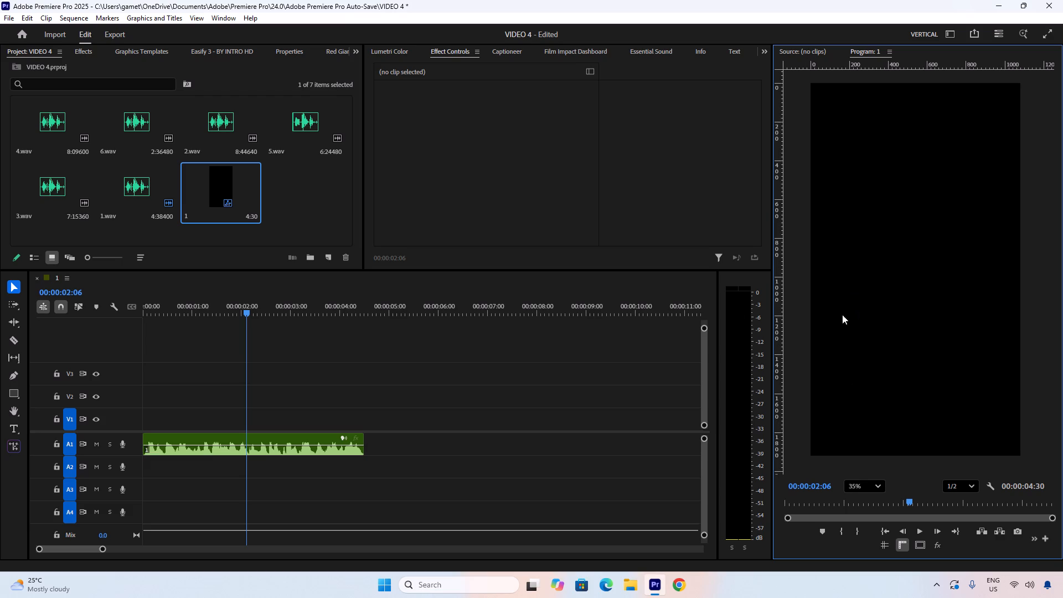
Play the opening of the voiceover clip and return the playhead to the sequence start.
click(358, 368)
drag(246, 307, 226, 306)
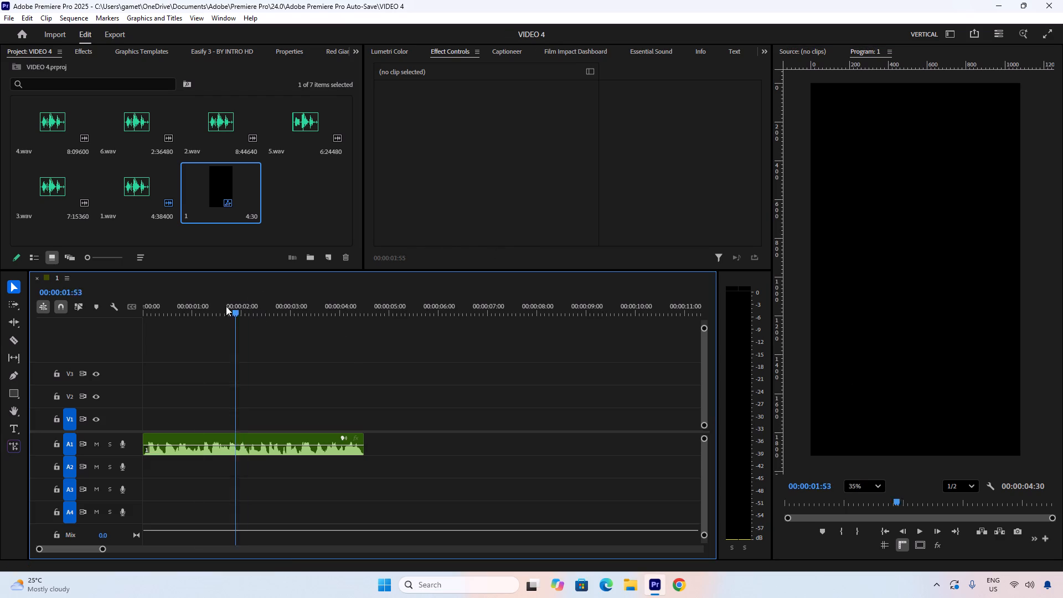
drag(226, 306, 140, 301)
key(space)
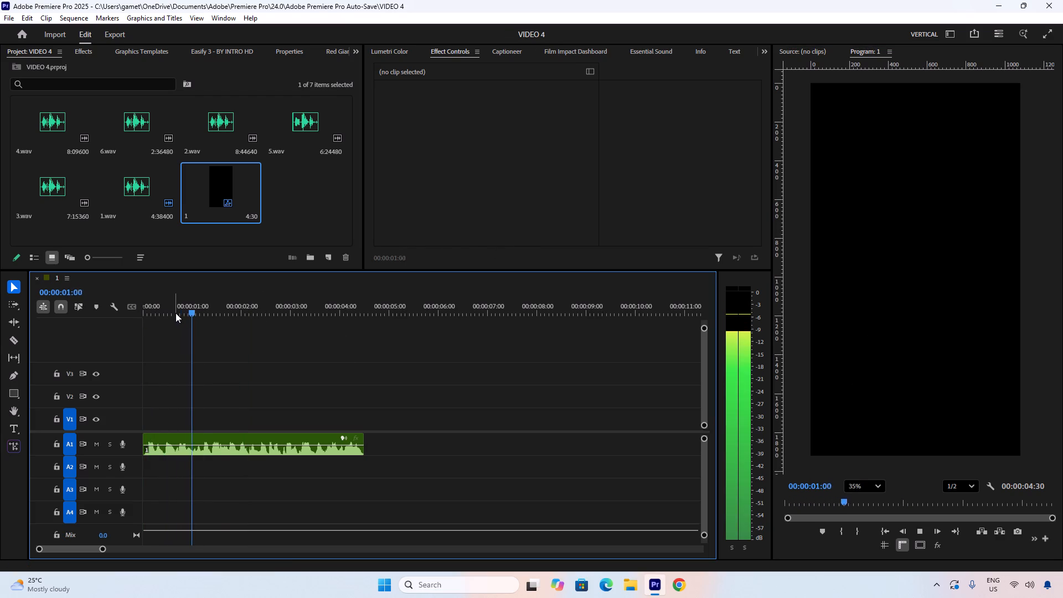
key(space)
drag(218, 309, 97, 318)
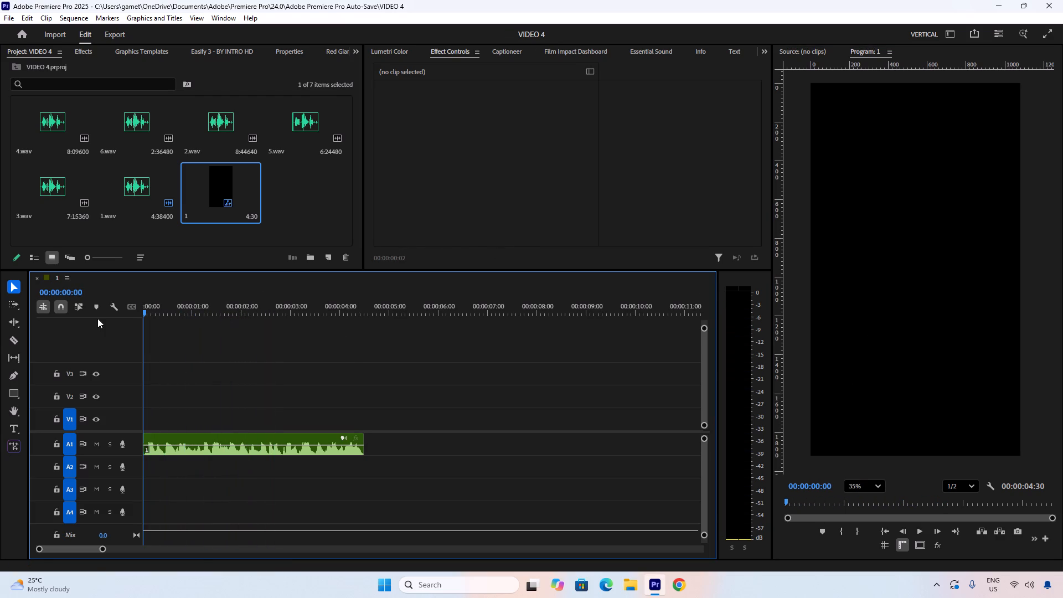
Switch to Chrome and search Google for "RANKING PHONE CHARGER".
drag(97, 318, 85, 321)
click(680, 587)
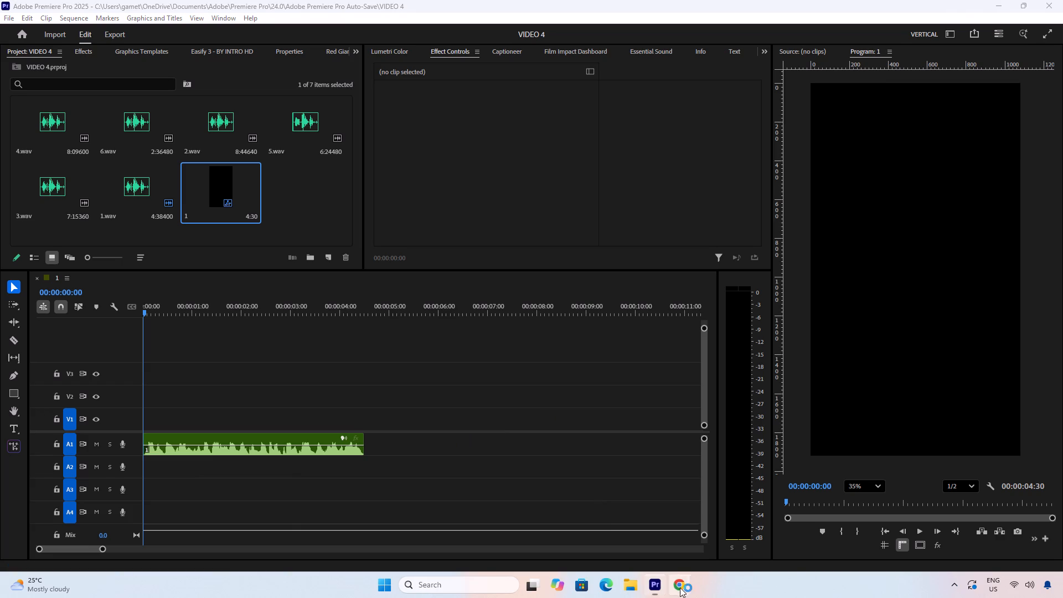
click(540, 341)
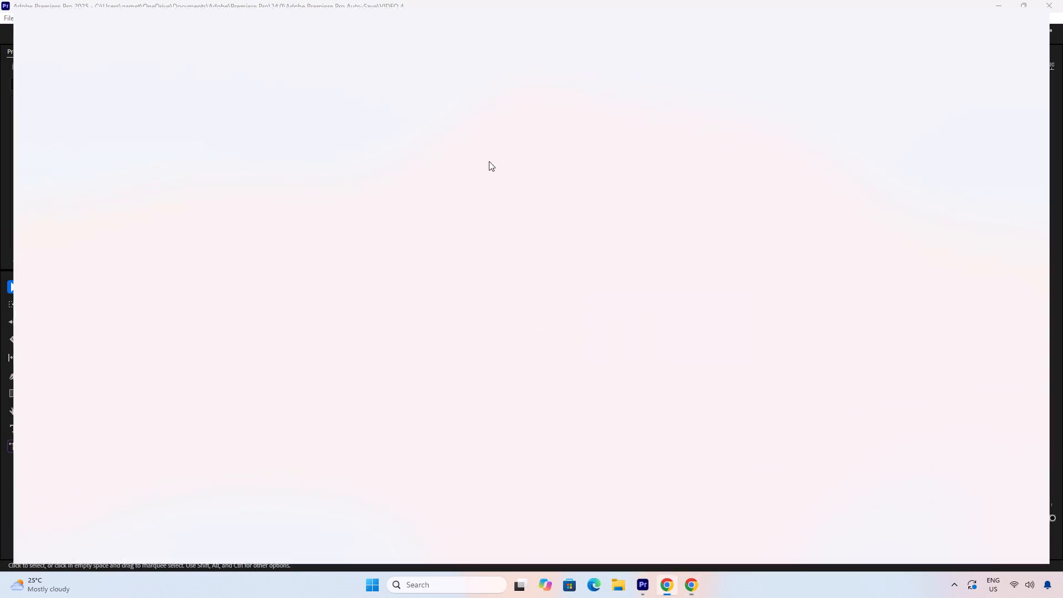
click(366, 29)
text(RA)
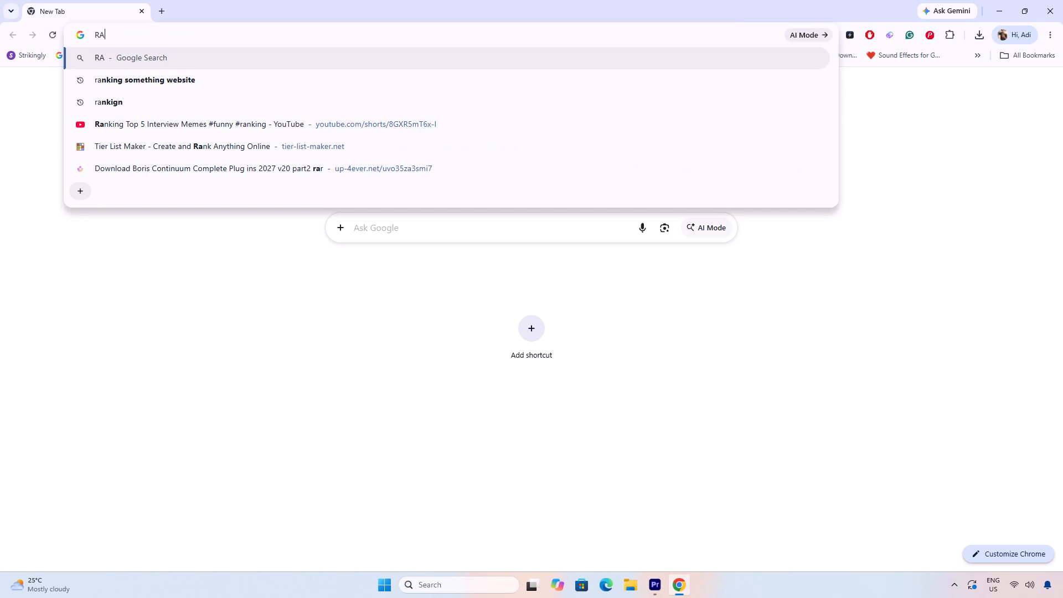
text(NKING PHONE CHAN)
key(BackSpace)
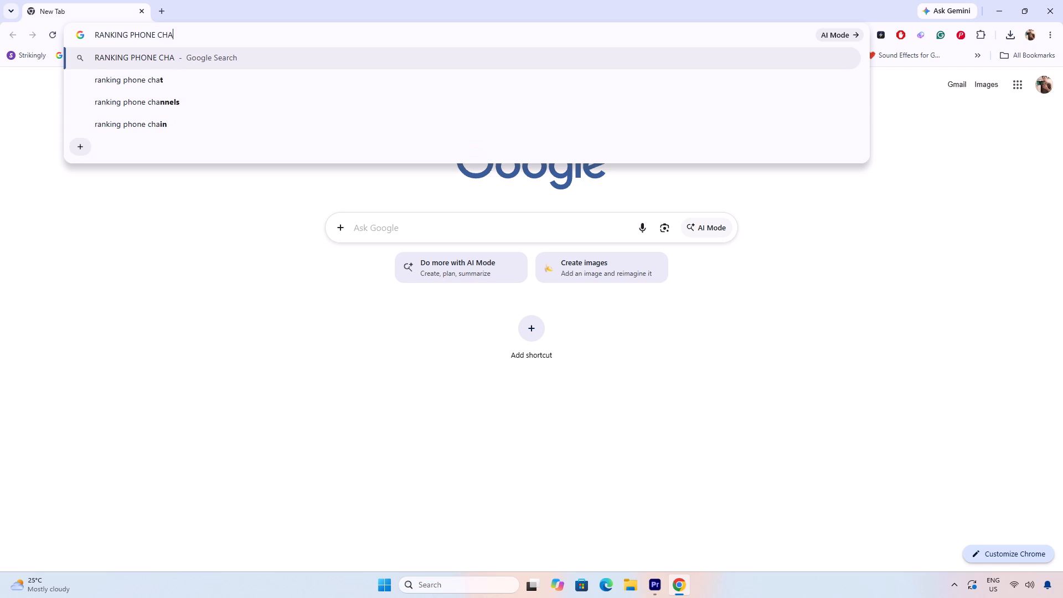
text(RGER)
key(Return)
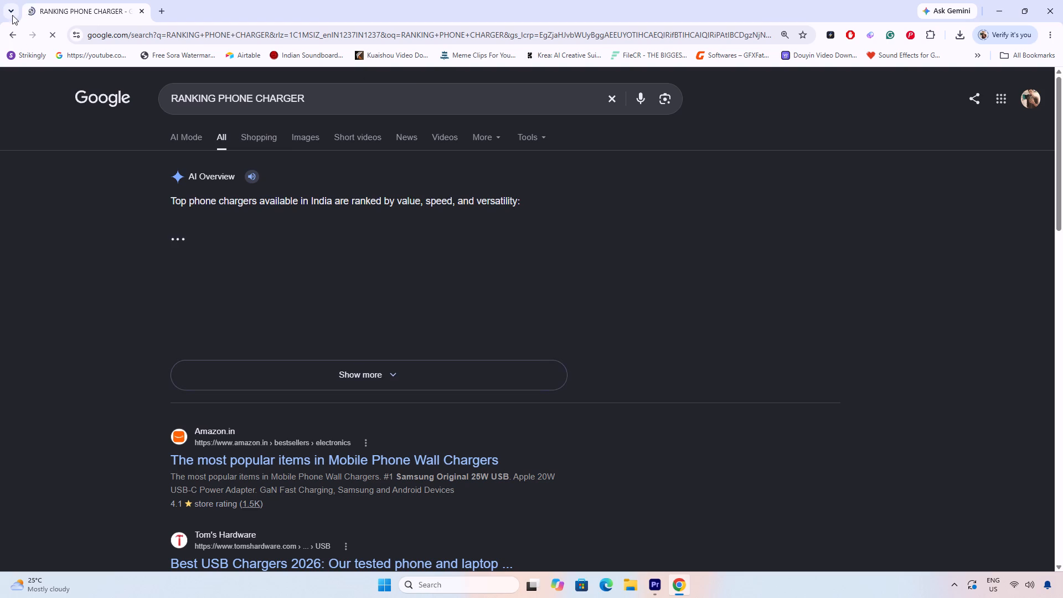
Skim the web results for the phone charger ranking search and show its image results.
scroll(229, 281, down, 3)
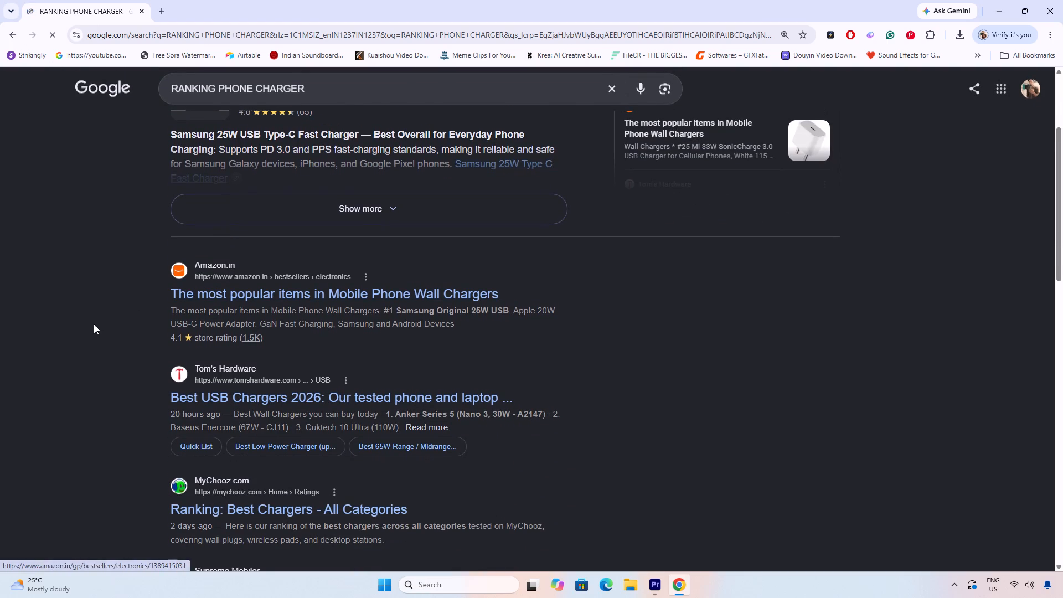
scroll(94, 323, up, 6)
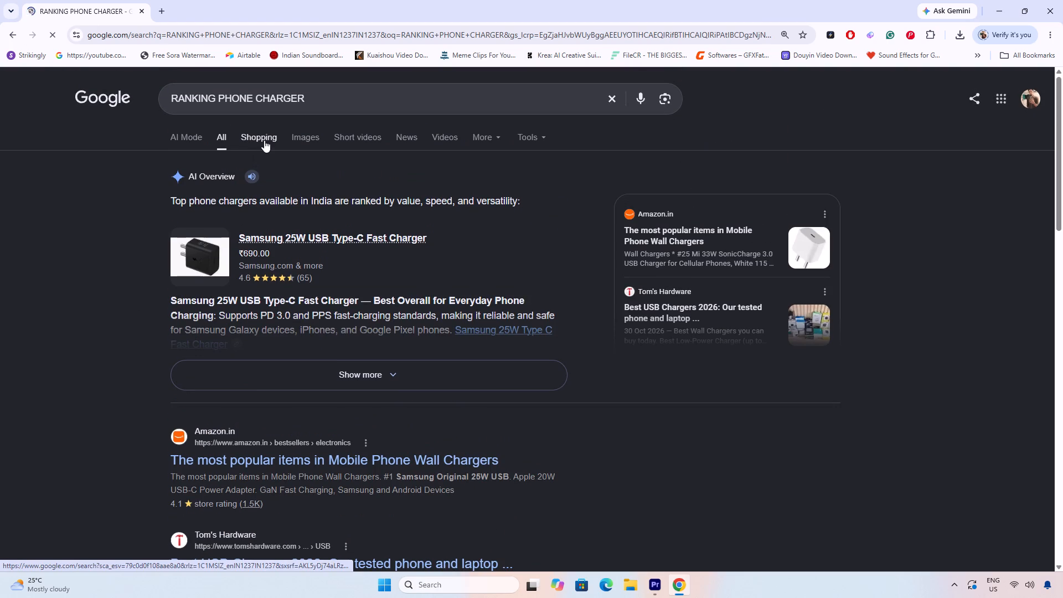
click(264, 140)
click(308, 137)
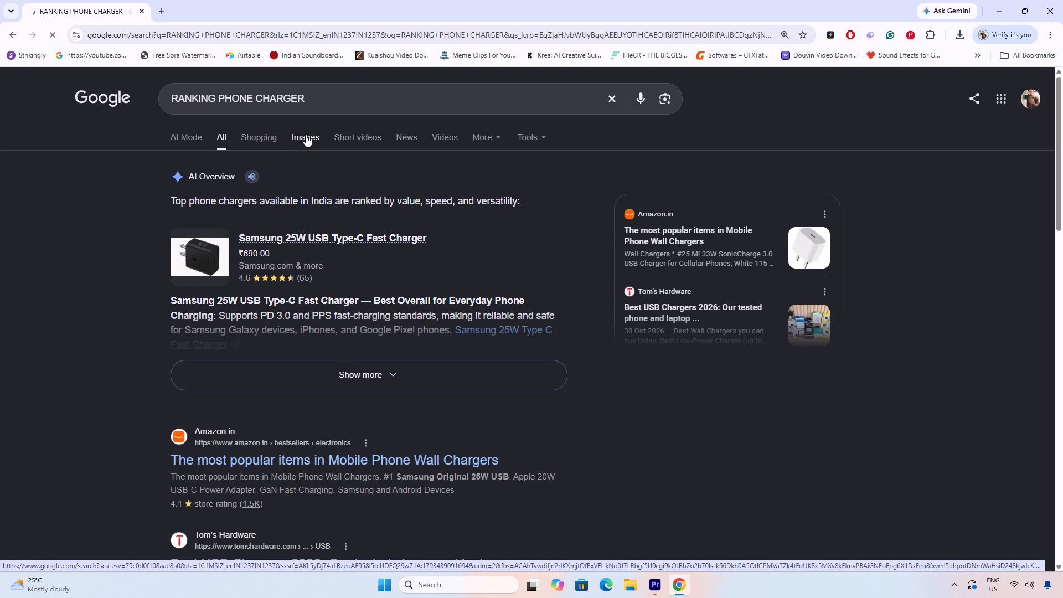
click(302, 134)
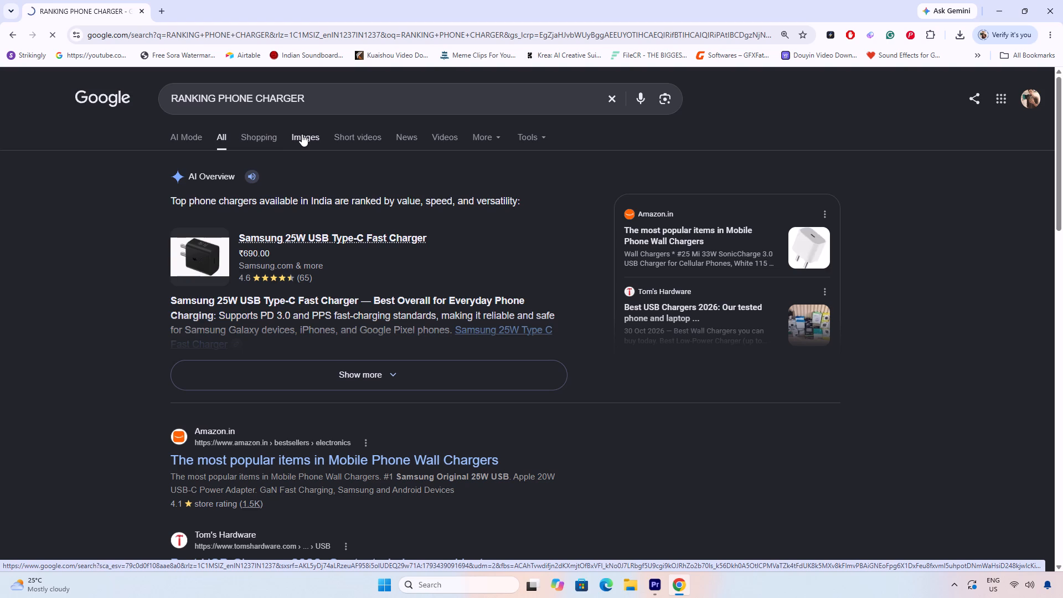
click(294, 134)
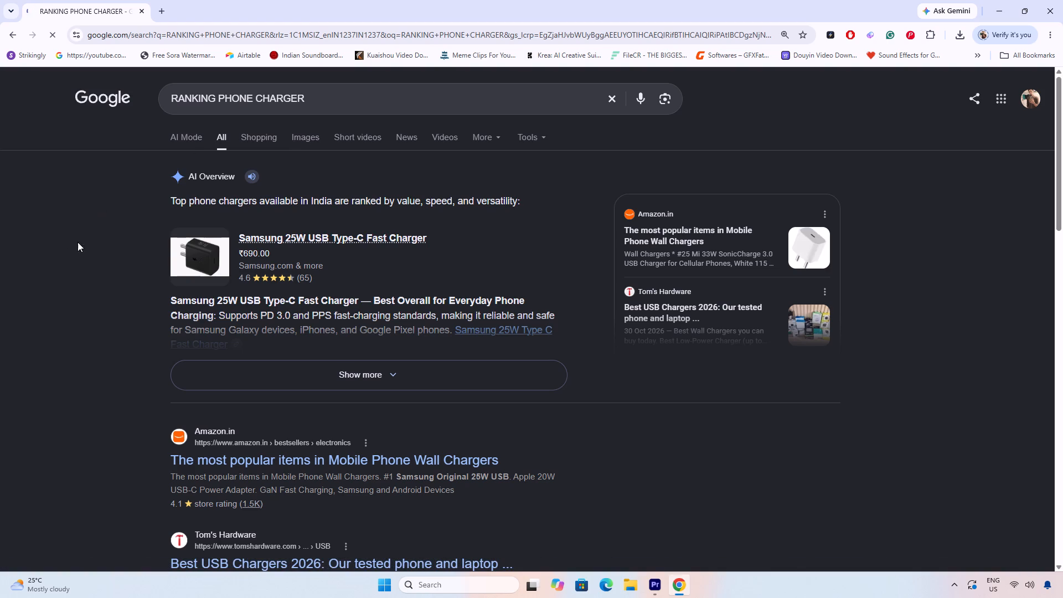
click(301, 139)
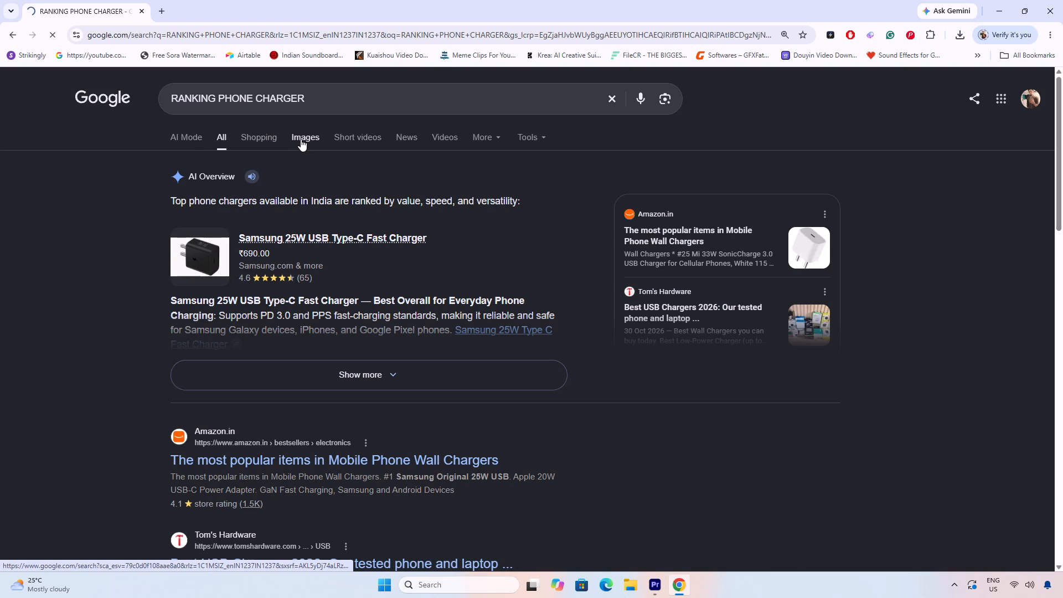
click(301, 139)
scroll(302, 157, down, 3)
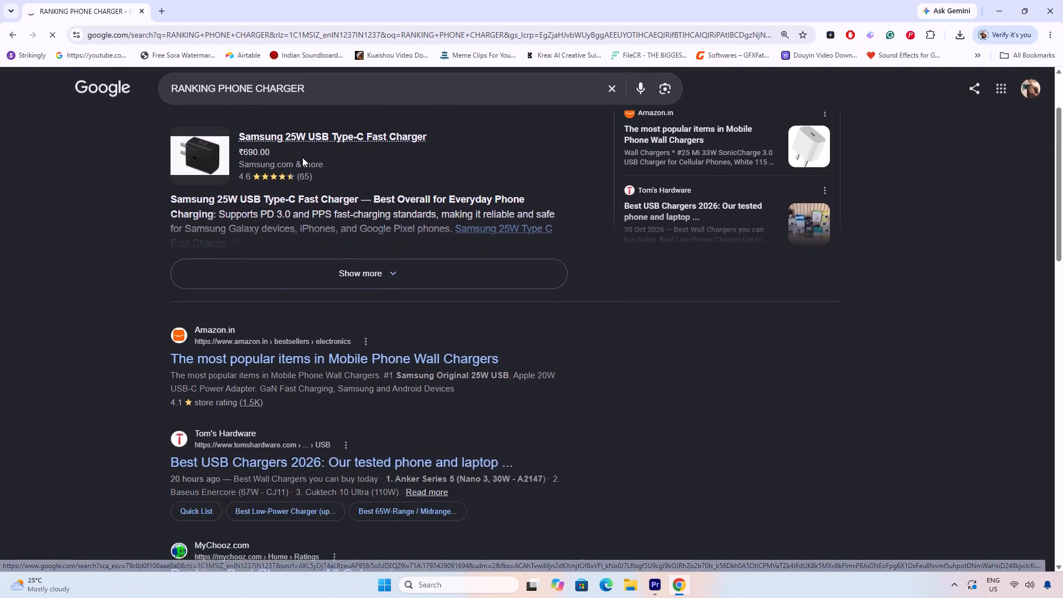
scroll(301, 286, up, 6)
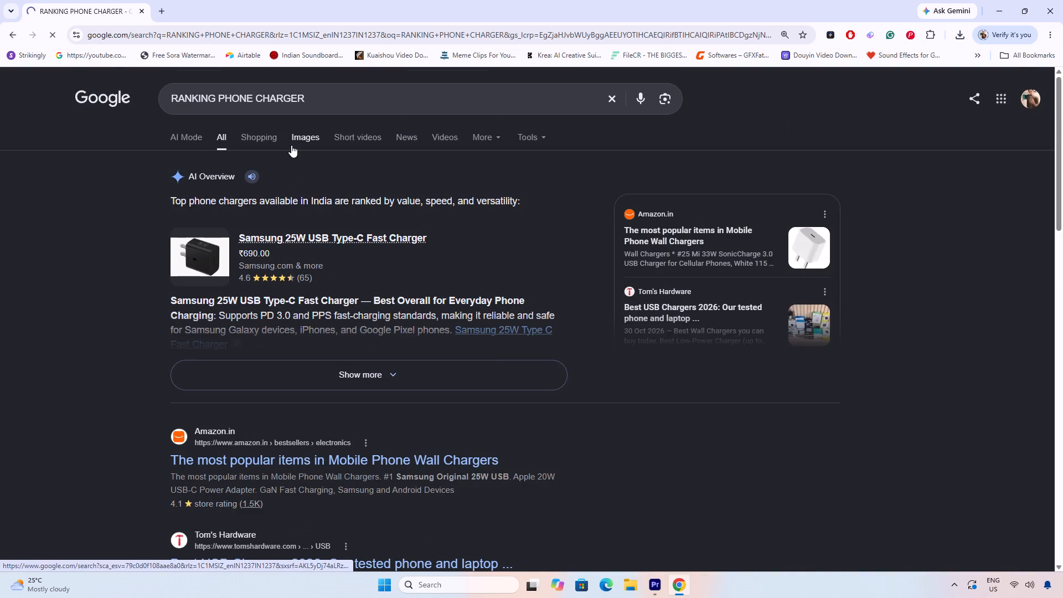
click(291, 145)
click(310, 133)
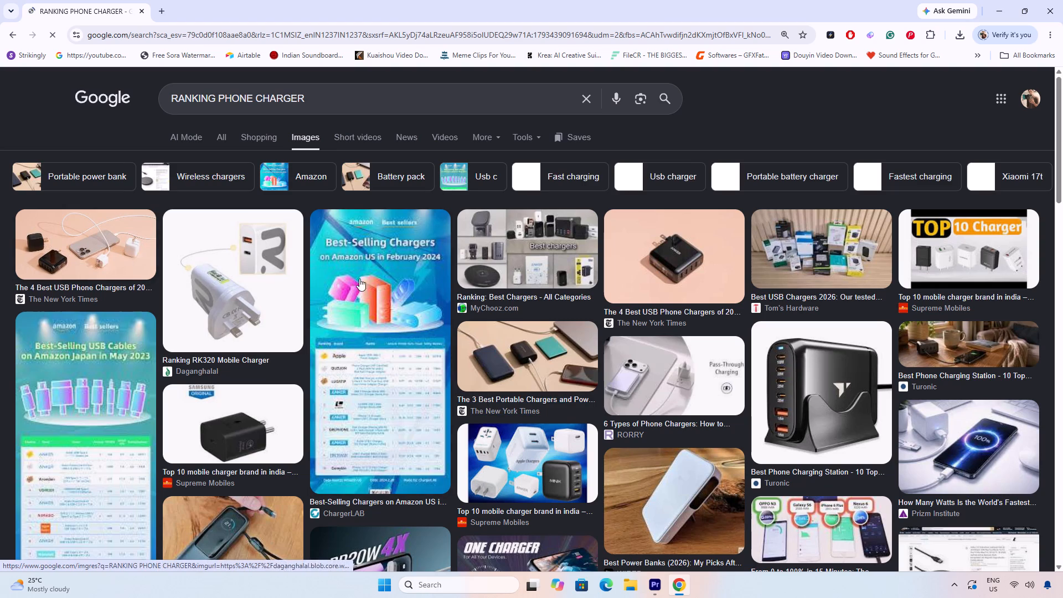
Browse the phone charger ranking image results for visuals that could suit the video.
scroll(606, 379, down, 1)
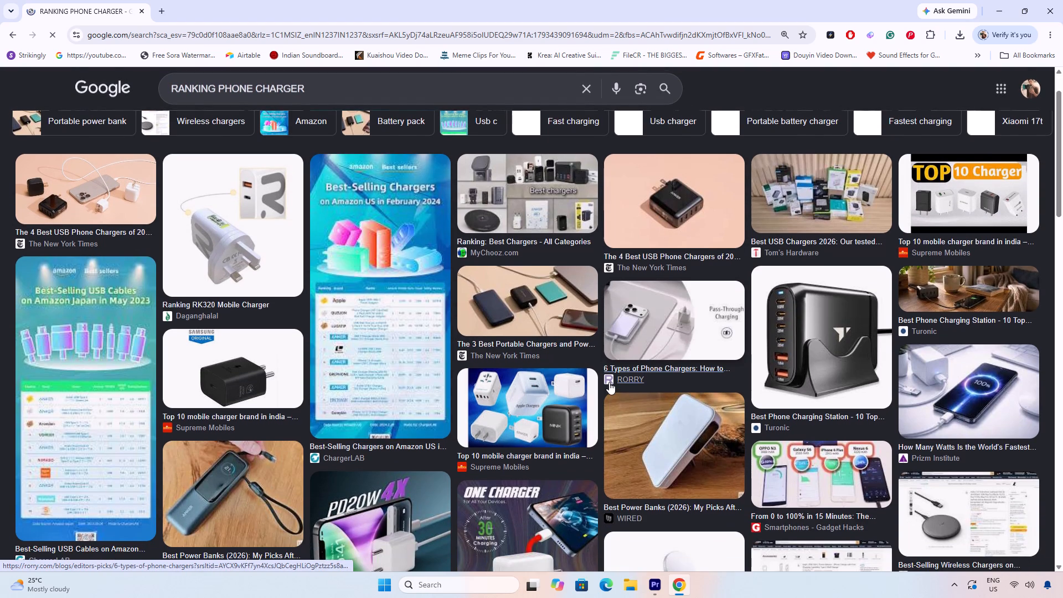
scroll(586, 383, down, 3)
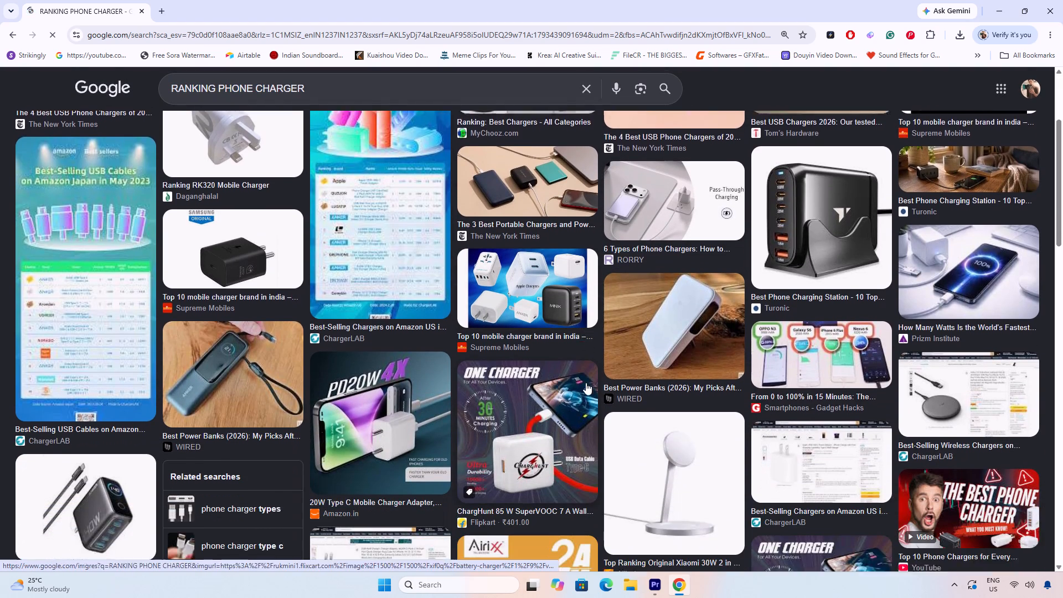
scroll(575, 381, up, 3)
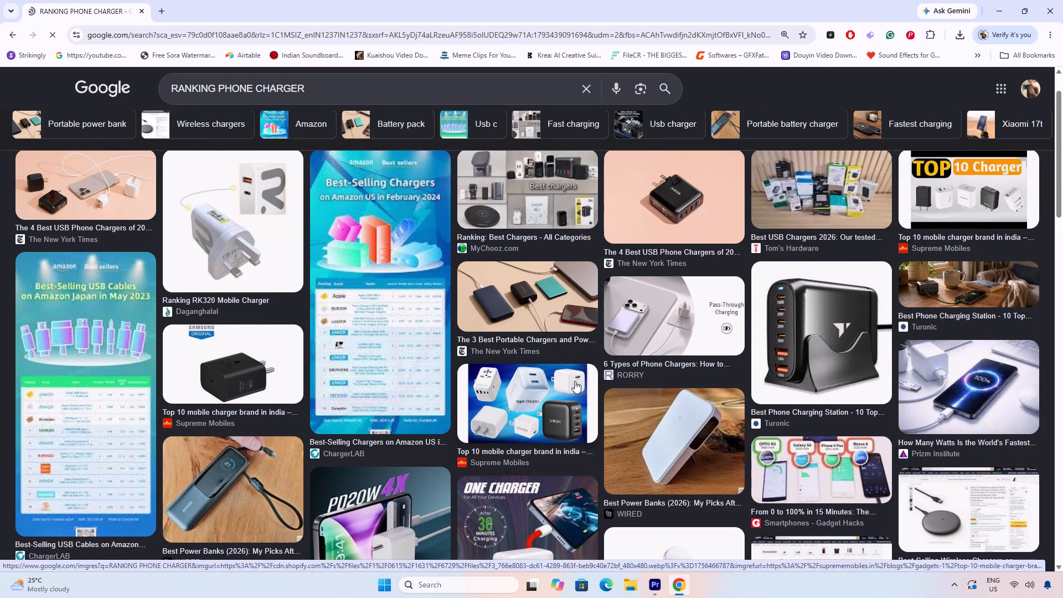
scroll(603, 379, up, 4)
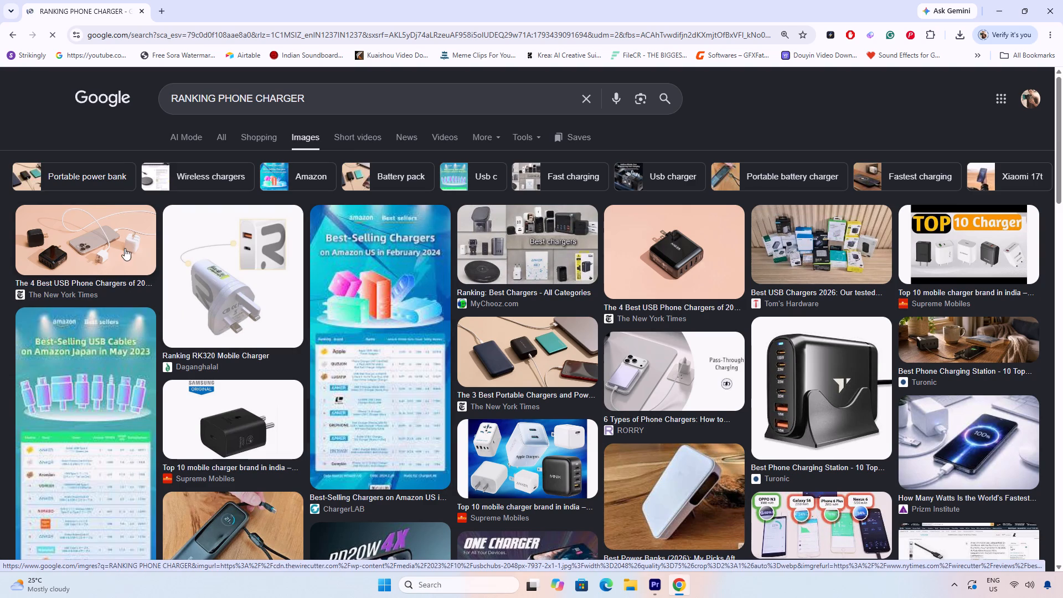
scroll(147, 259, down, 5)
scroll(470, 373, down, 5)
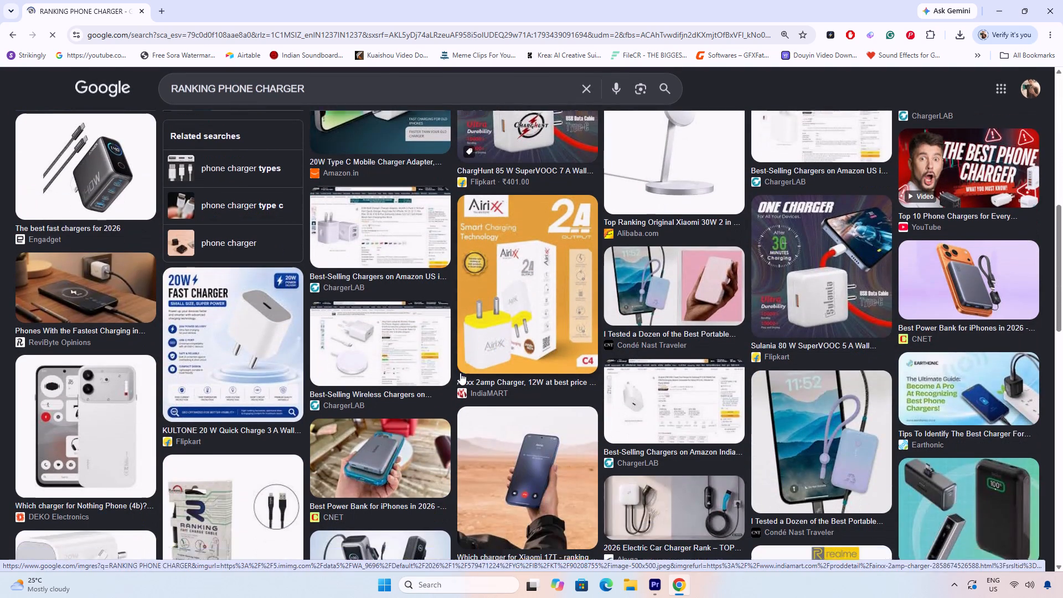
scroll(463, 373, down, 3)
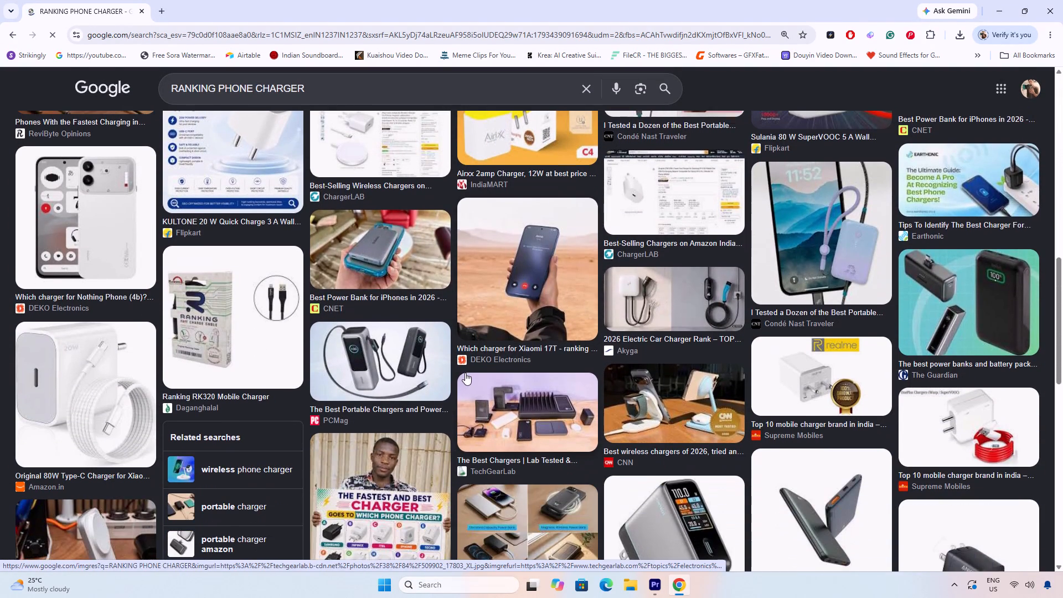
scroll(432, 366, down, 3)
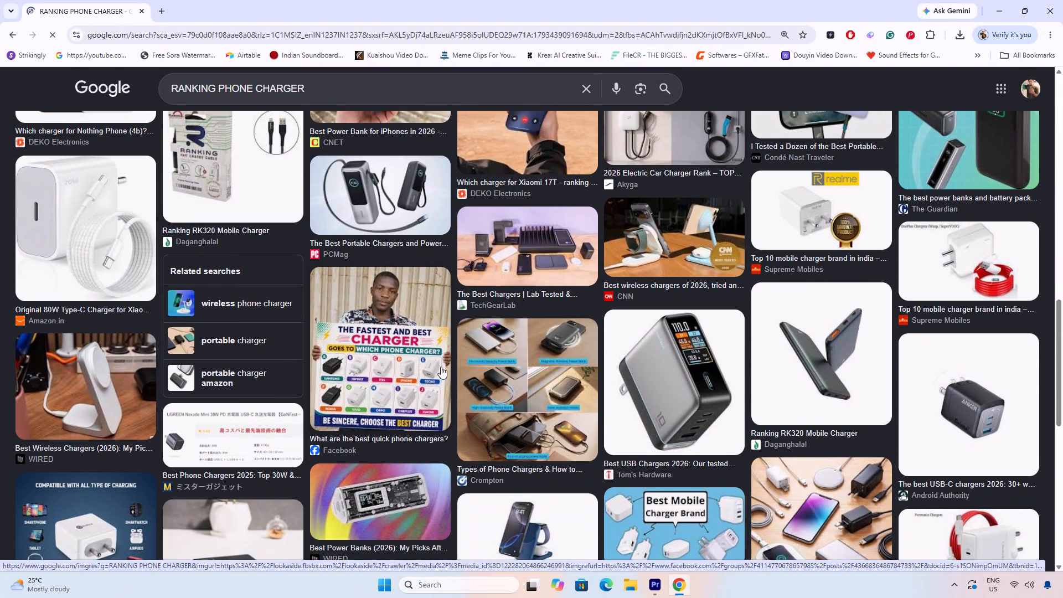
scroll(611, 473, down, 1)
Switch back to Premiere Pro, replay the opening of the 1.wav voiceover several times, and return the playhead to the sequence start.
click(651, 589)
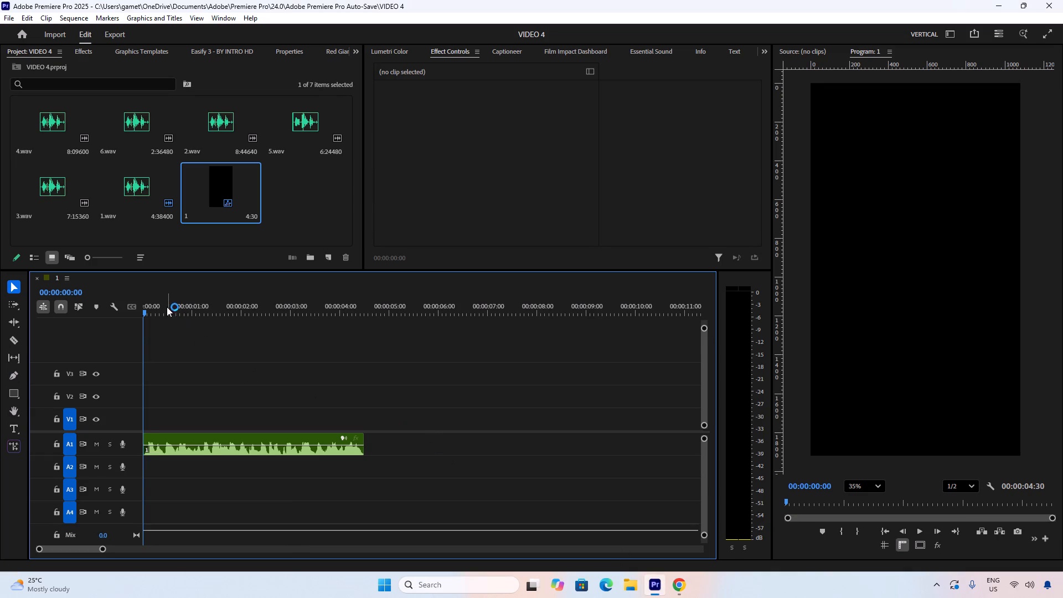
drag(164, 302, 104, 307)
key(space)
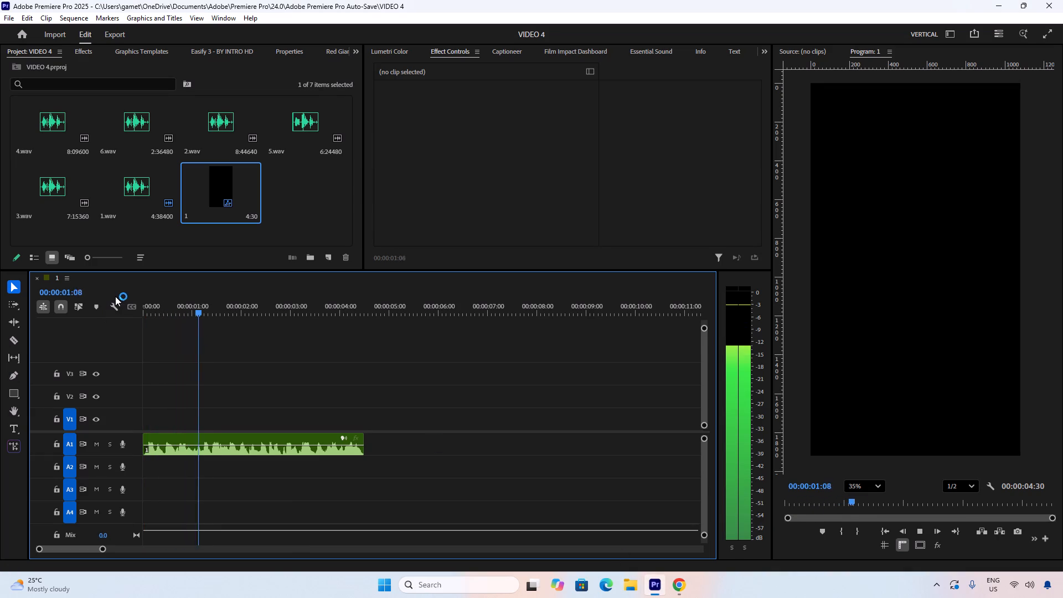
drag(189, 307, 99, 305)
key(space)
drag(177, 303, 168, 303)
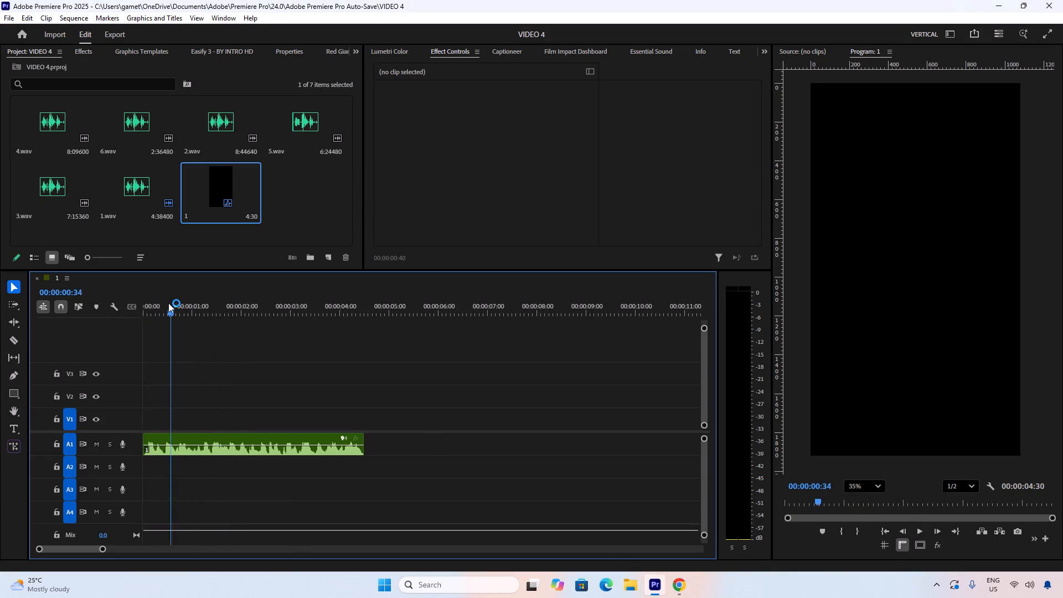
drag(168, 303, 89, 295)
key(space)
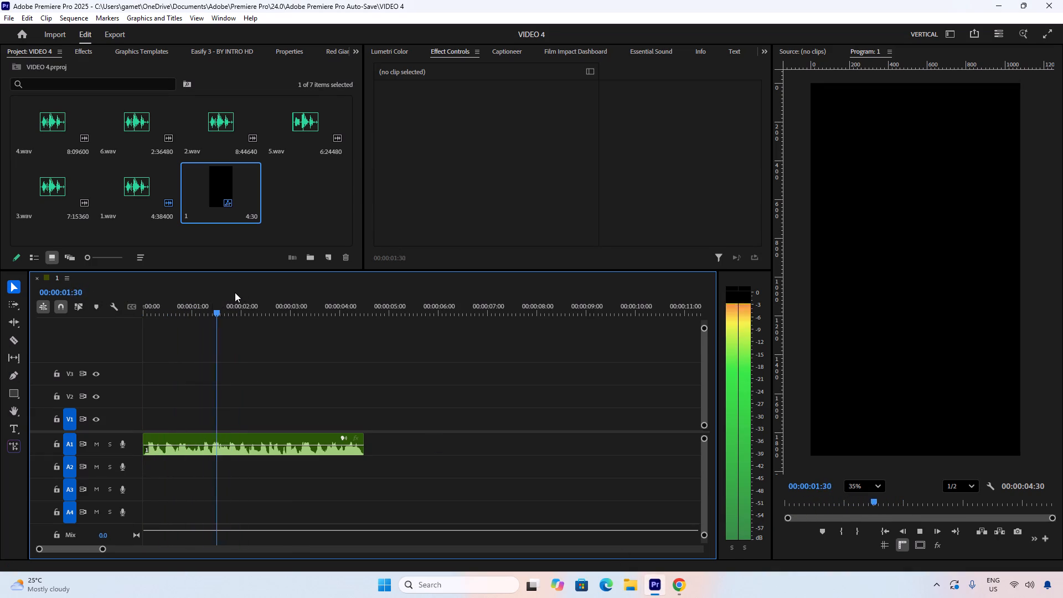
drag(210, 305, 131, 310)
key(space)
key(space)
drag(215, 323, 90, 318)
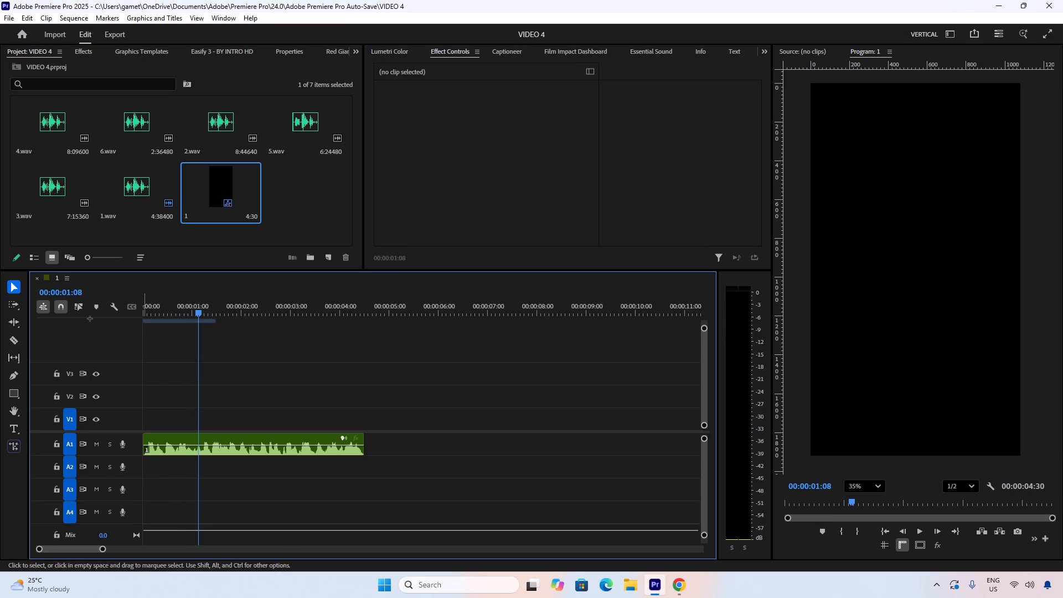
drag(90, 318, 77, 318)
drag(223, 308, 100, 308)
key(space)
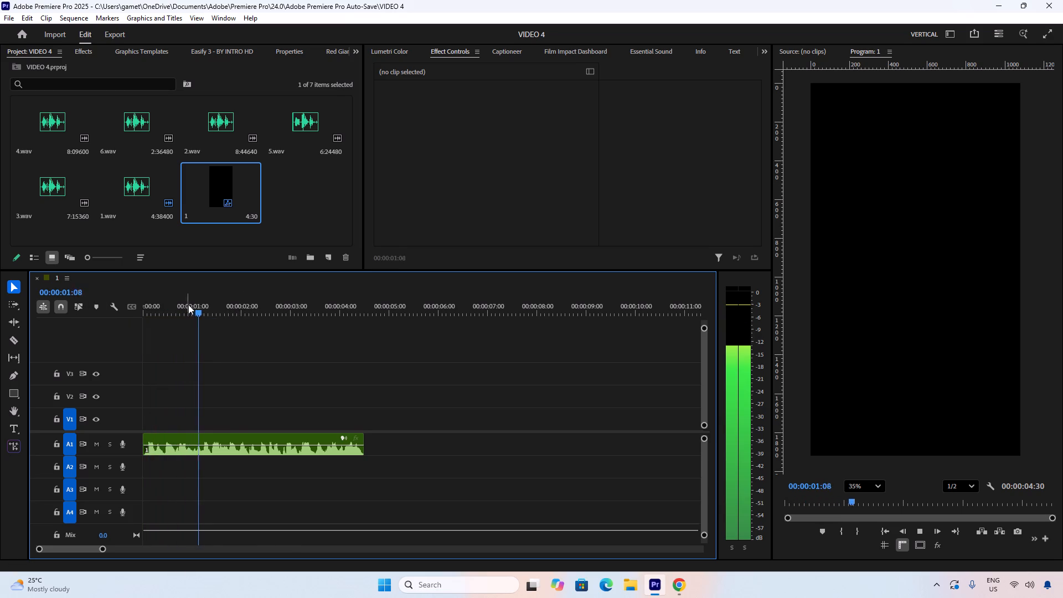
key(space)
drag(266, 312, 93, 316)
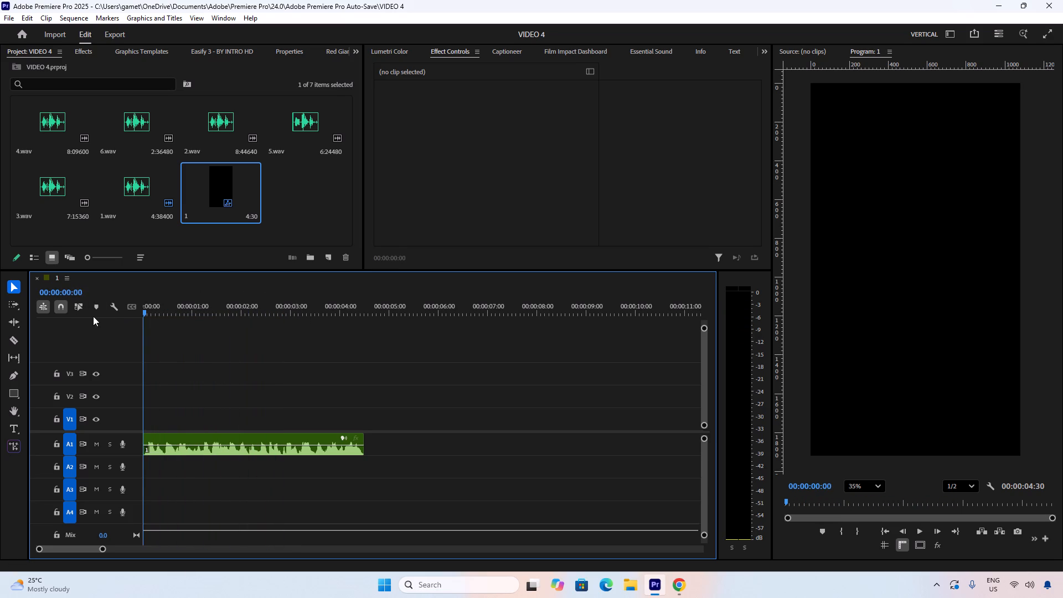
drag(93, 316, 91, 316)
key(space)
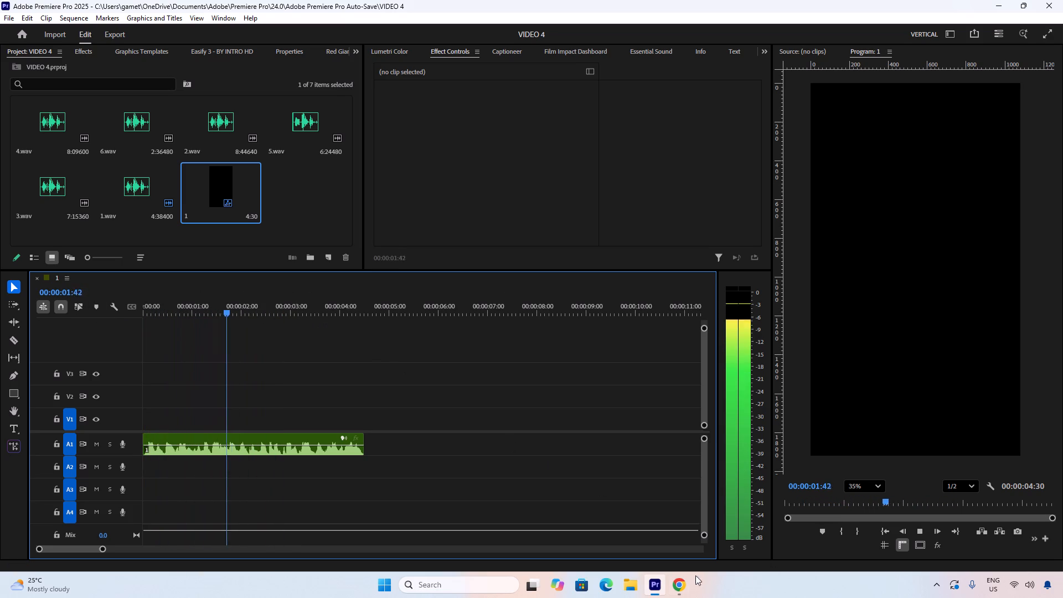
key(space)
click(219, 318)
drag(258, 306, 100, 310)
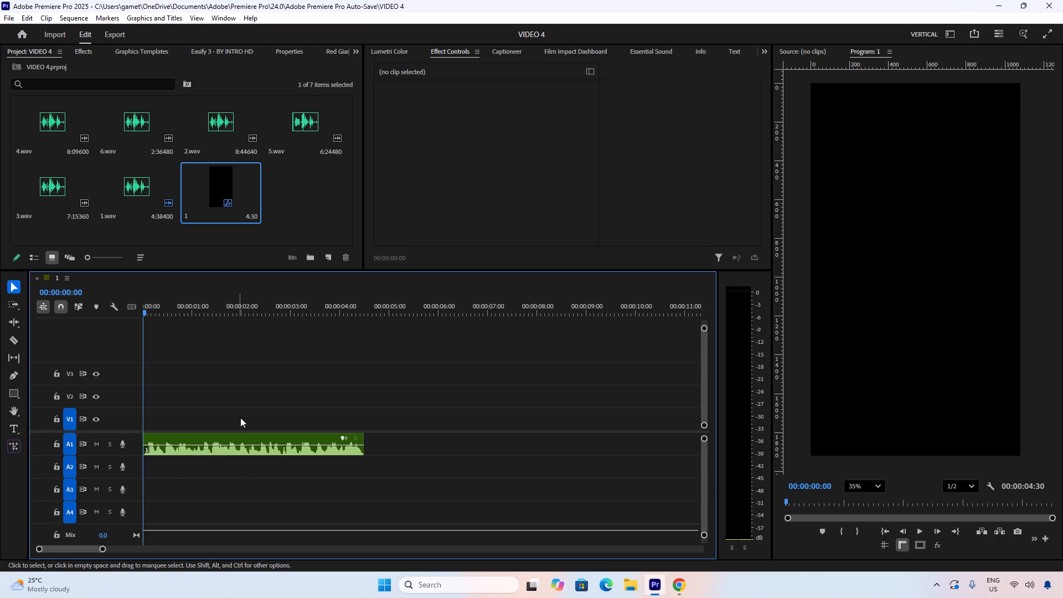
Select the 1.wav voiceover clip on track A1 and bring up the Captioneer extension to examine its update options.
click(242, 432)
click(242, 439)
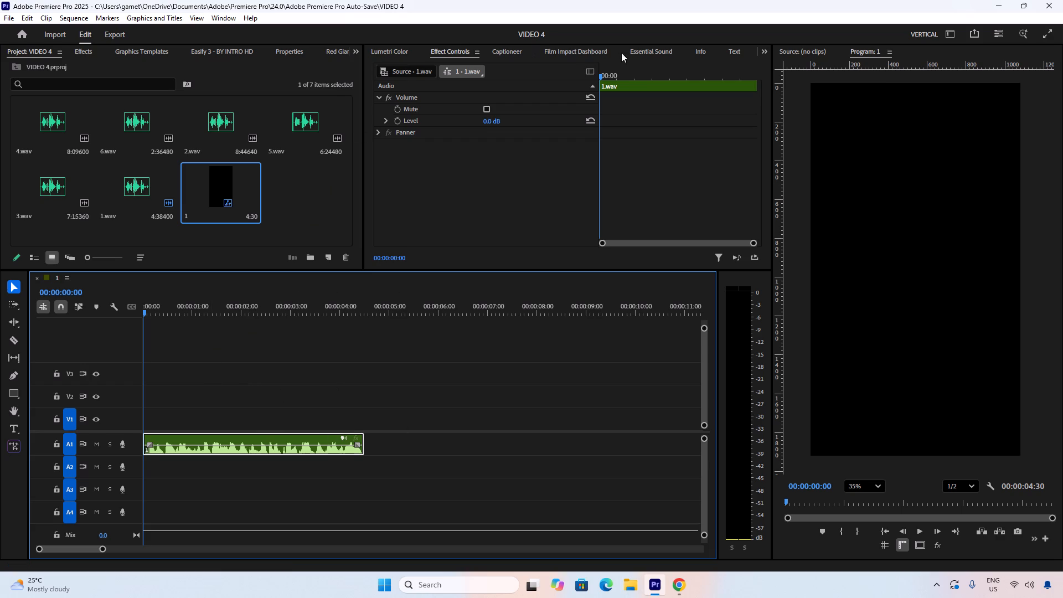
click(674, 52)
click(703, 55)
click(737, 54)
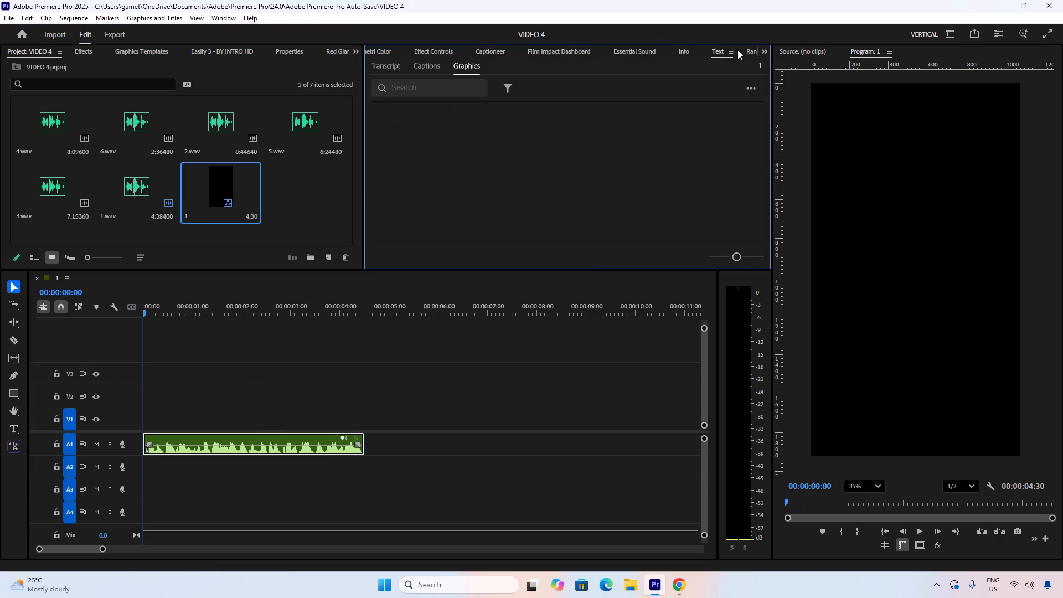
click(747, 51)
click(767, 54)
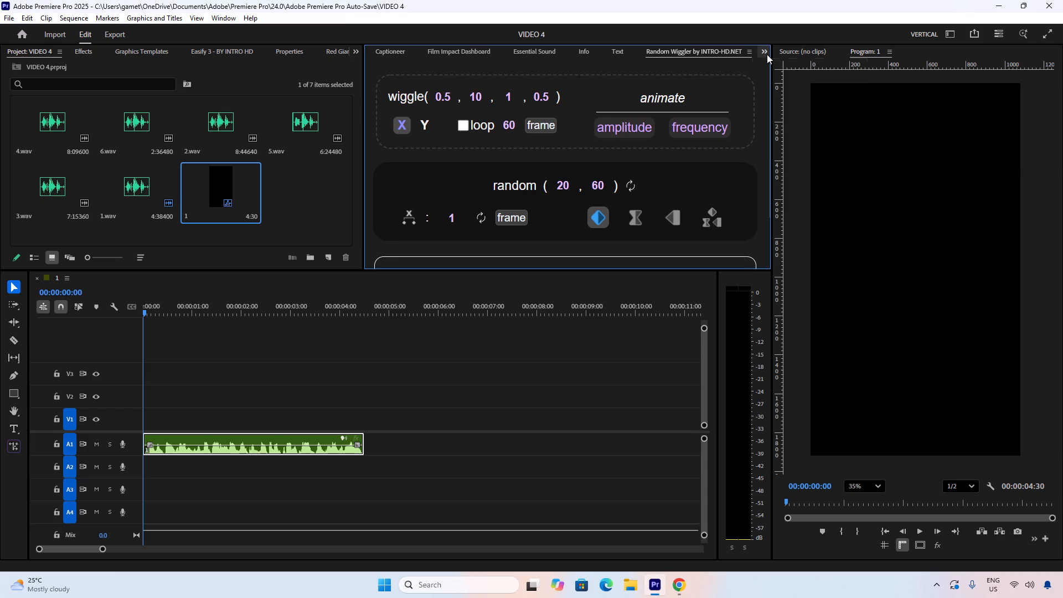
click(789, 94)
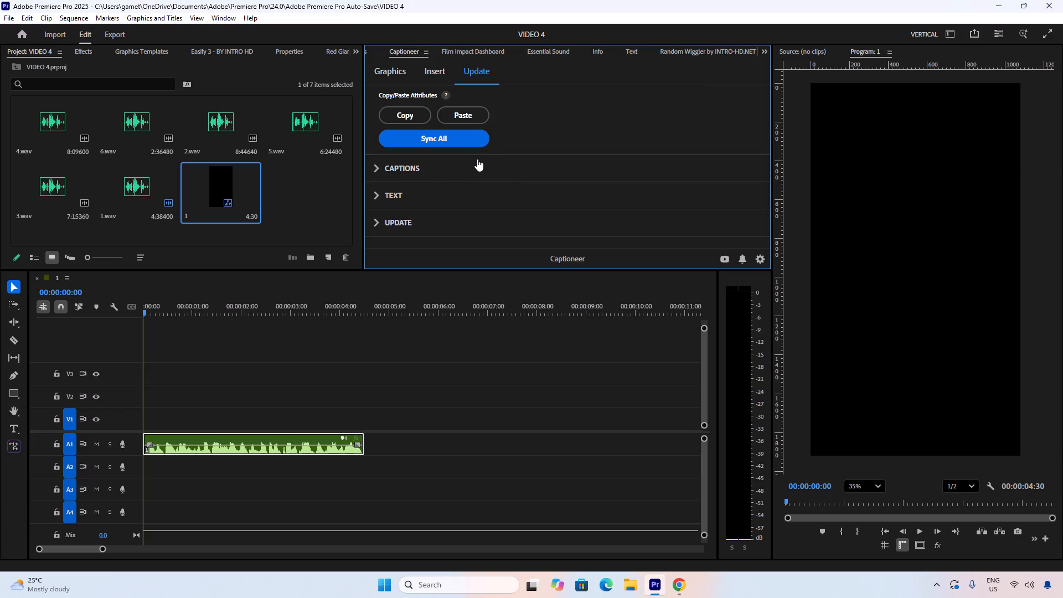
scroll(512, 154, down, 4)
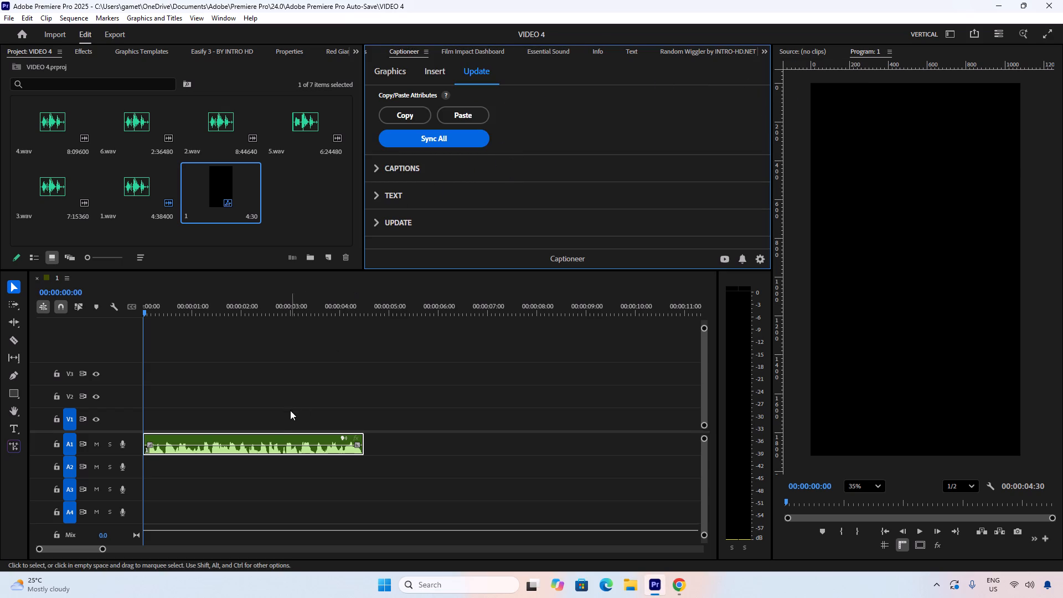
Bring up Captioneer's caption insertion options and set the auto captions language to English.
click(426, 68)
click(398, 67)
click(444, 70)
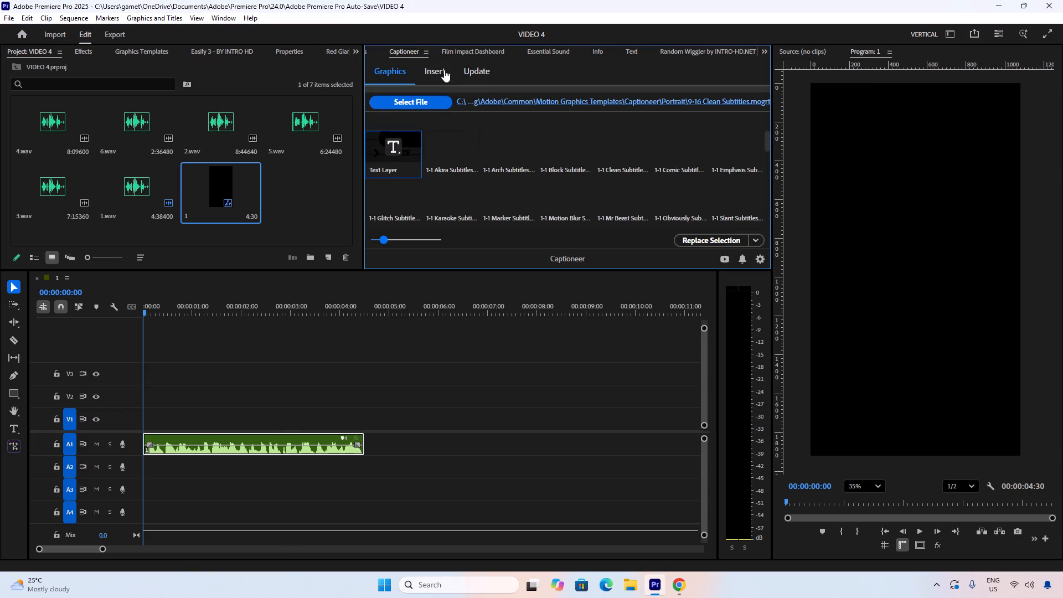
click(368, 93)
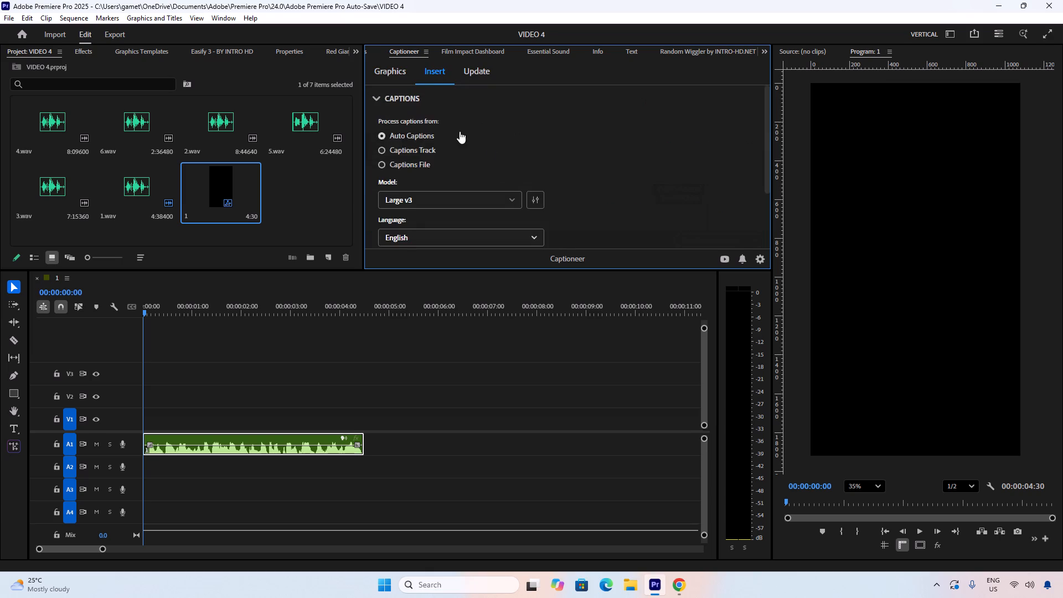
scroll(525, 141, down, 4)
click(439, 158)
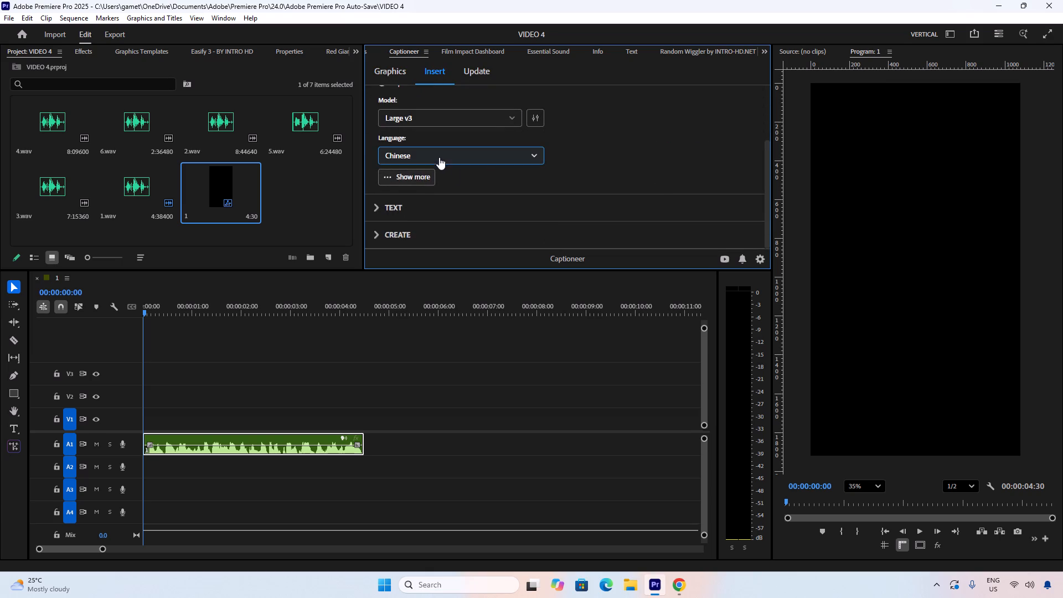
click(414, 210)
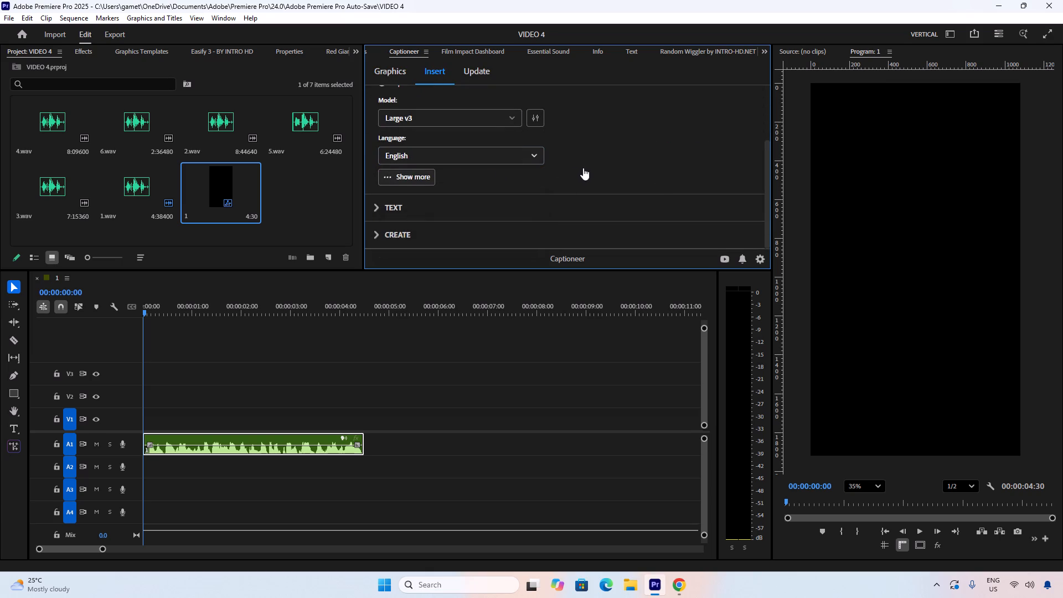
click(584, 159)
Configure the auto captions for Portrait with 10 characters per caption, keeping single-word captions off.
click(533, 116)
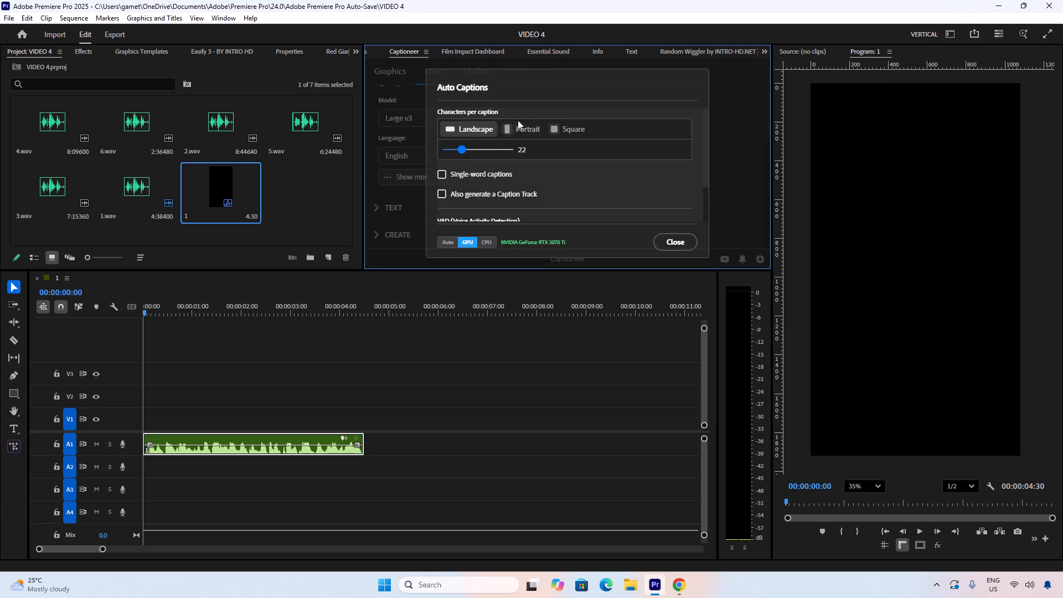
click(520, 131)
scroll(568, 156, down, 1)
click(487, 125)
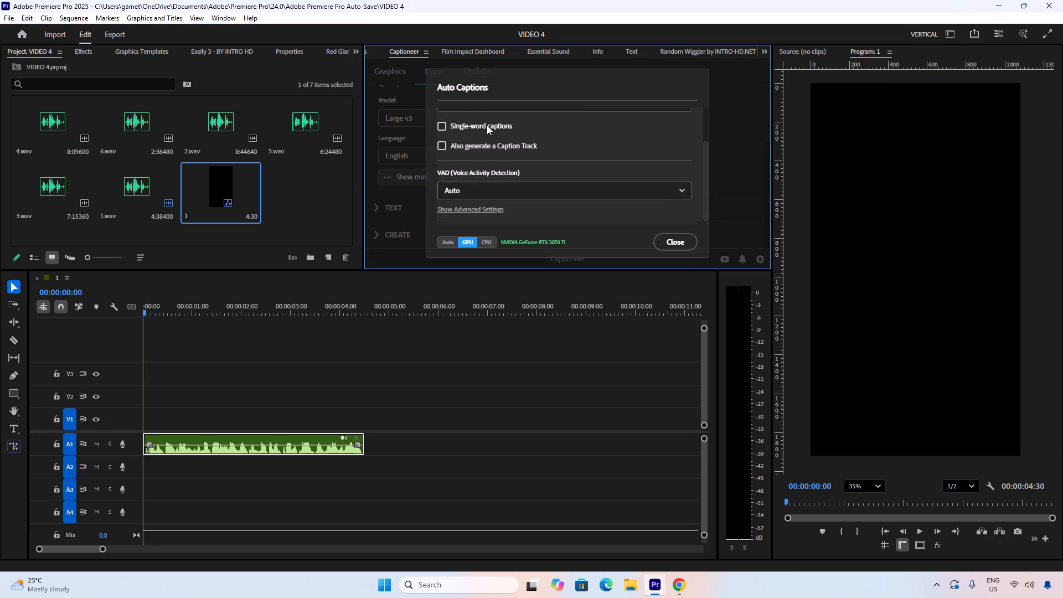
click(451, 125)
scroll(550, 153, down, 2)
click(567, 190)
click(513, 193)
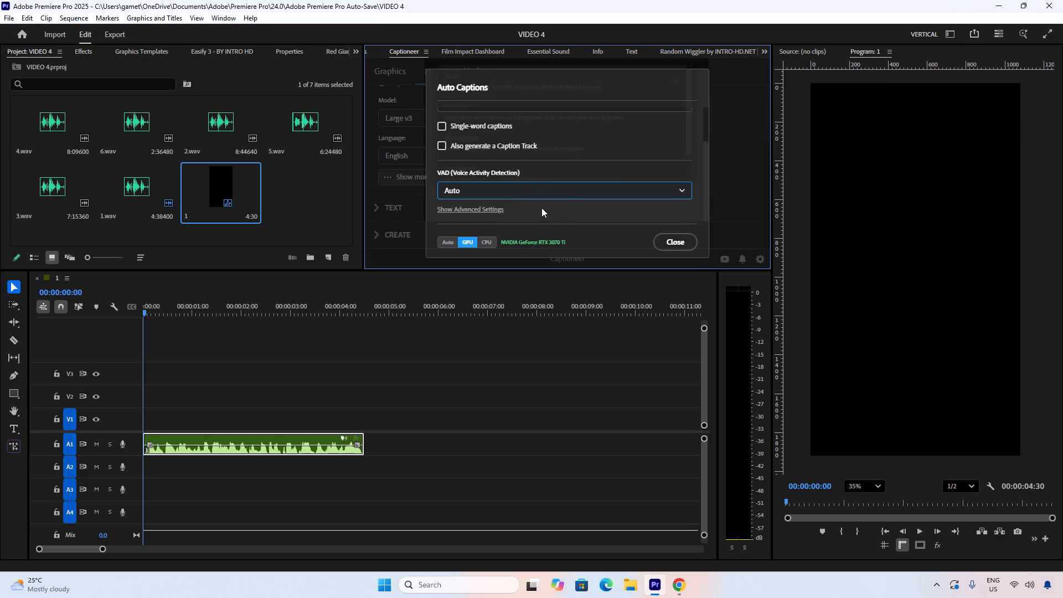
click(552, 216)
scroll(564, 221, down, 2)
scroll(581, 220, up, 4)
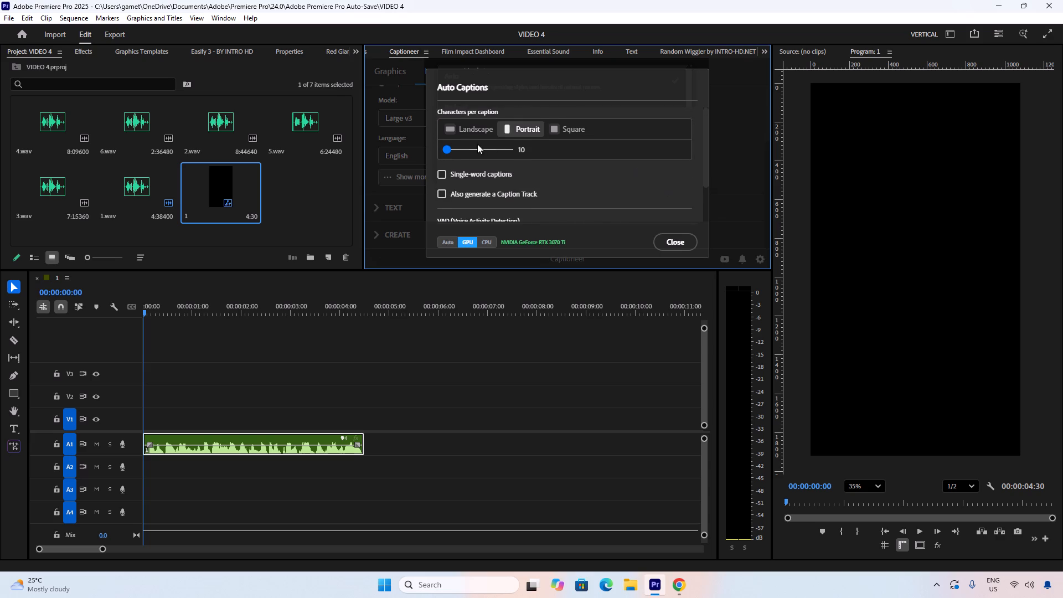
drag(448, 147, 434, 149)
double_click(515, 146)
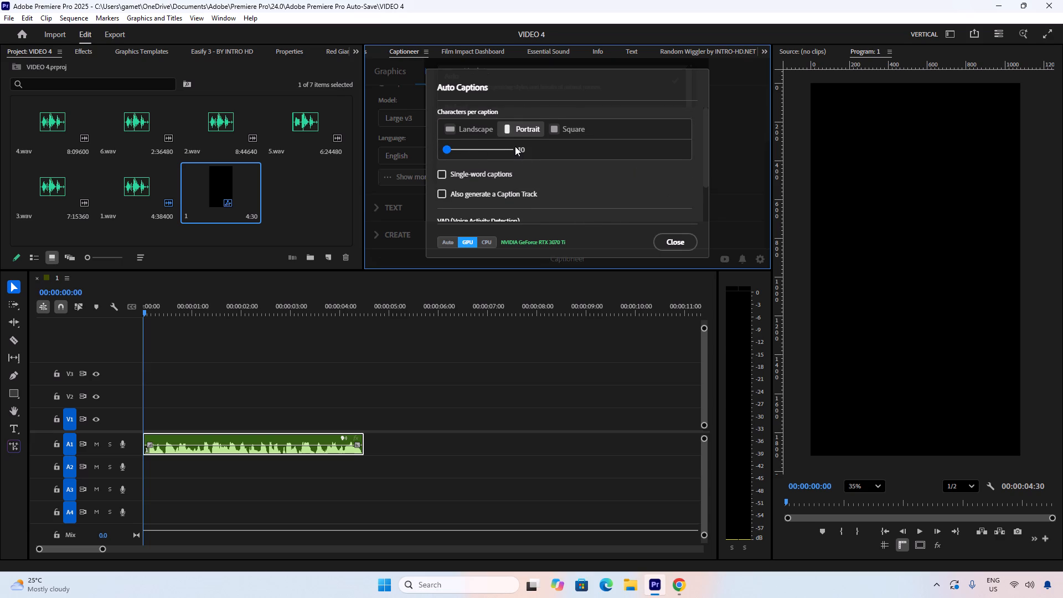
click(520, 149)
drag(450, 146, 435, 147)
Set the auto captions' voice activity detection to Auto and close the auto captions settings.
scroll(600, 188, down, 5)
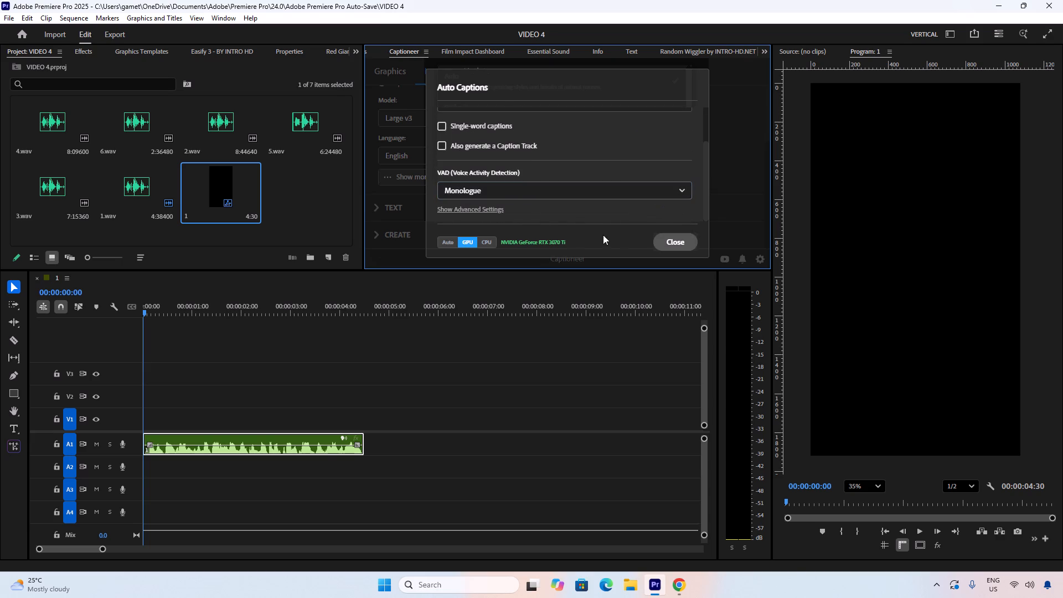
click(515, 193)
scroll(512, 187, up, 1)
scroll(498, 111, up, 5)
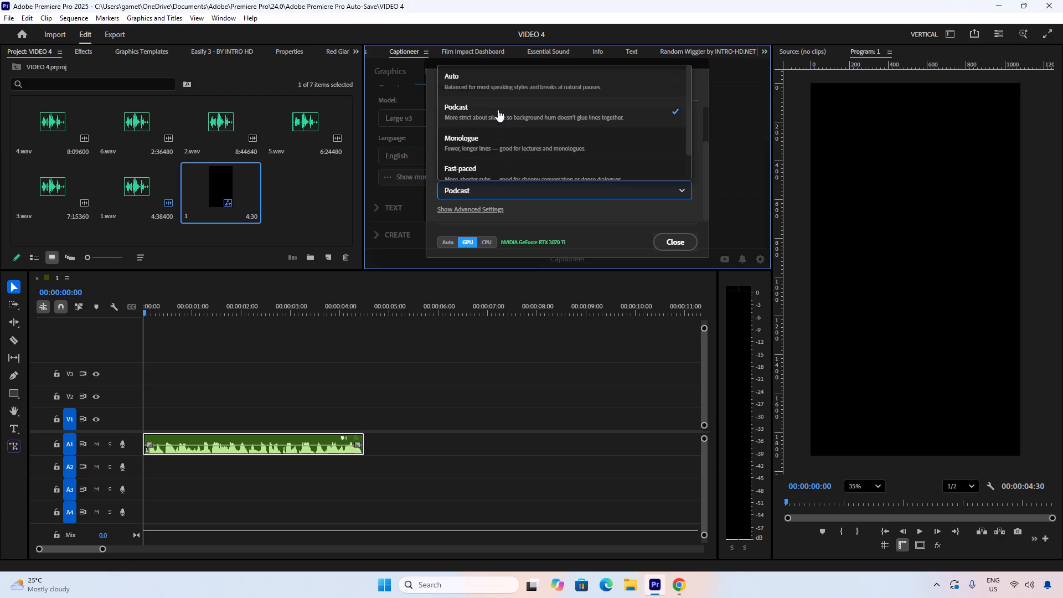
click(468, 63)
click(491, 190)
click(477, 82)
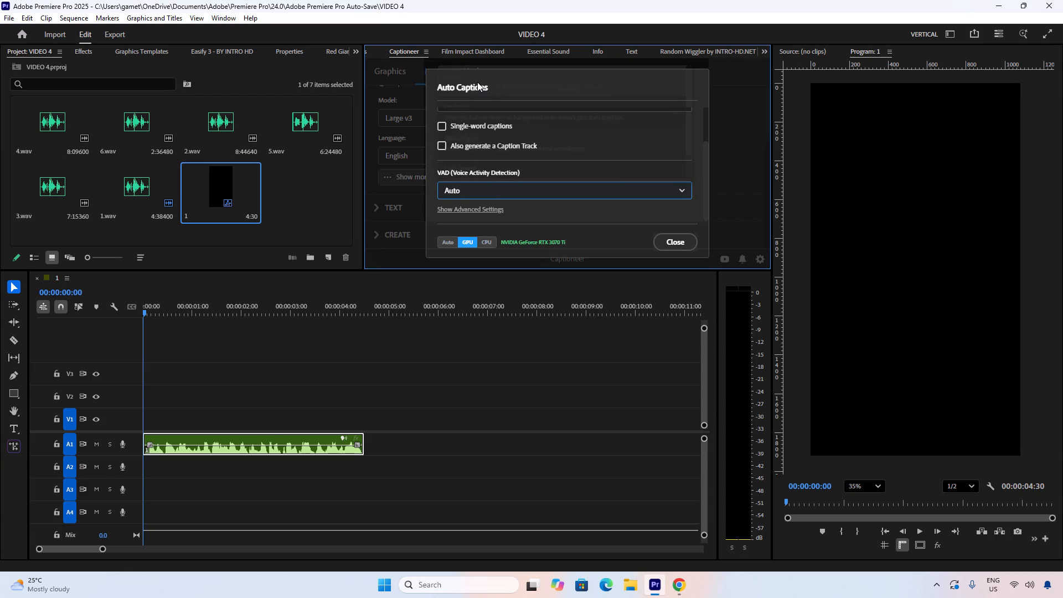
click(688, 247)
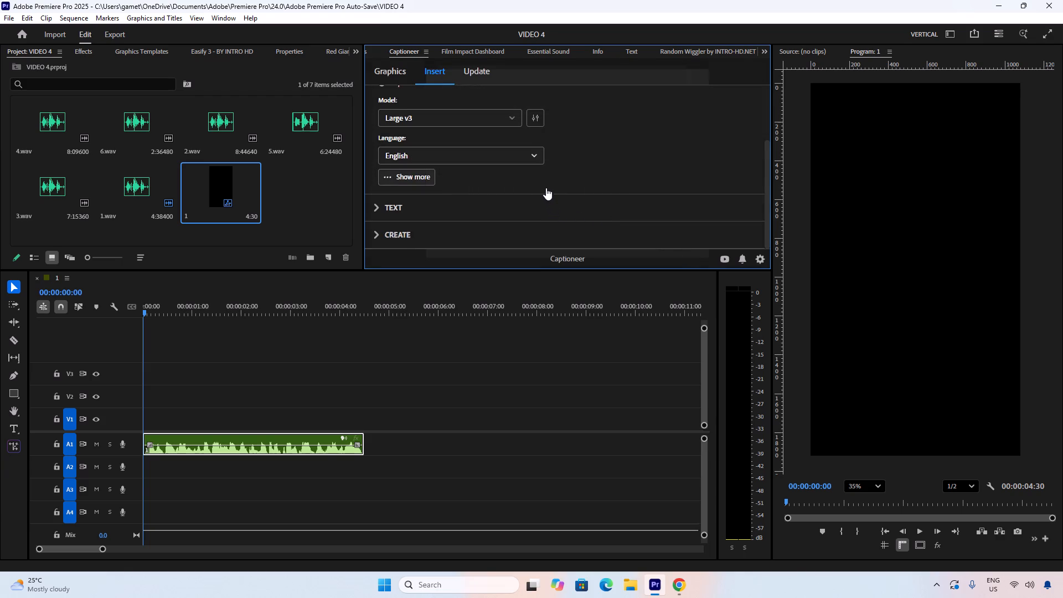
Change the caption text style from Text Layer to the 1-1 Obviously Subtitles template.
click(413, 207)
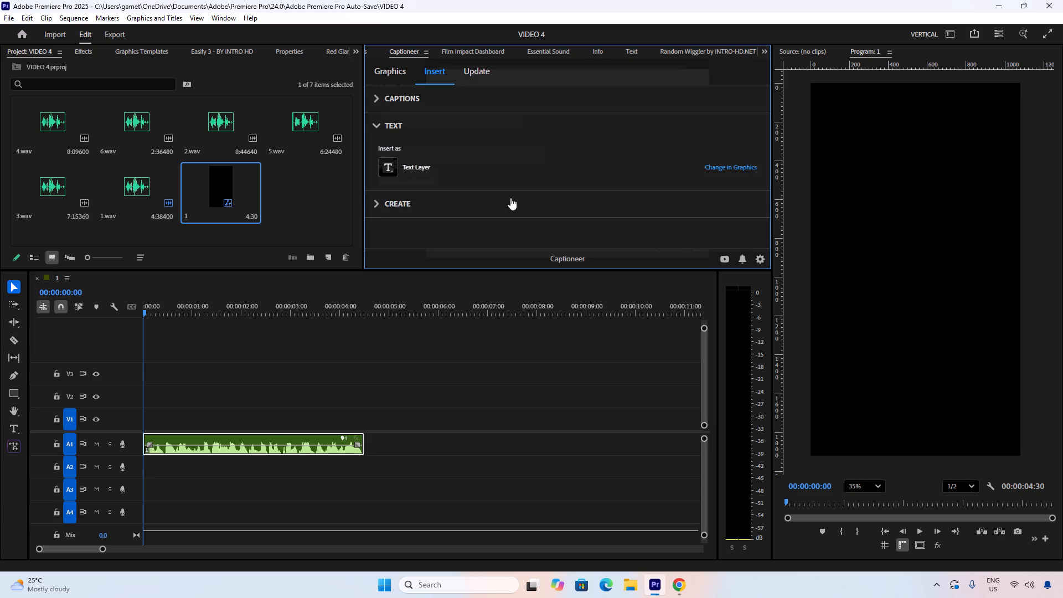
click(731, 169)
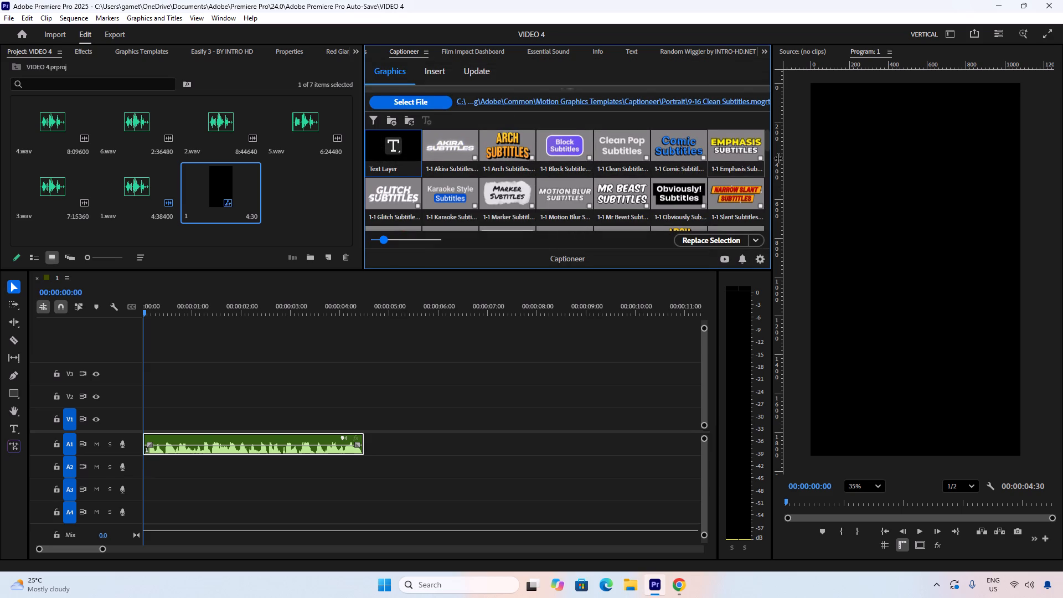
click(672, 200)
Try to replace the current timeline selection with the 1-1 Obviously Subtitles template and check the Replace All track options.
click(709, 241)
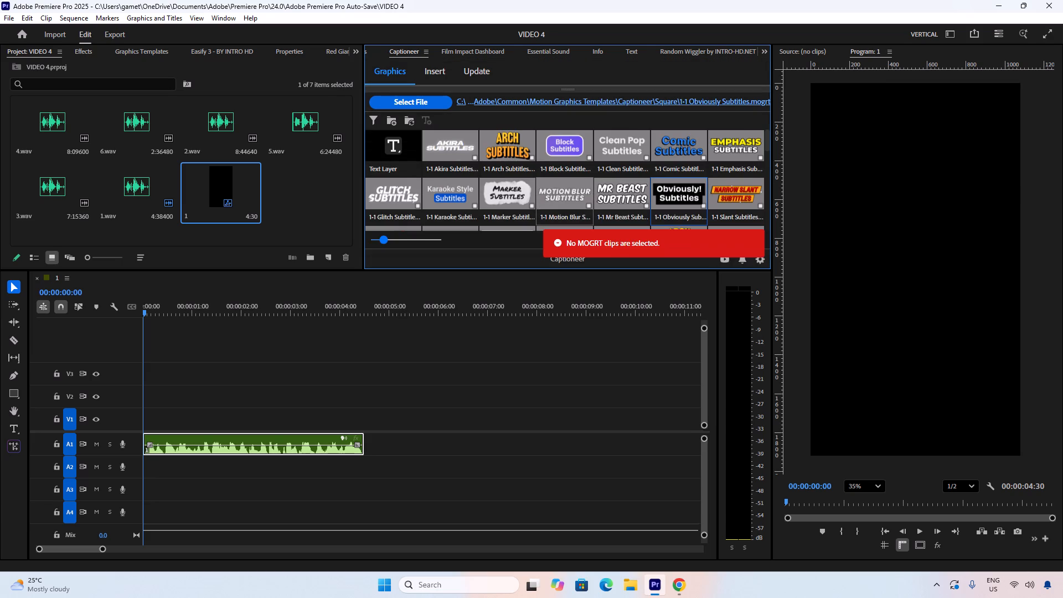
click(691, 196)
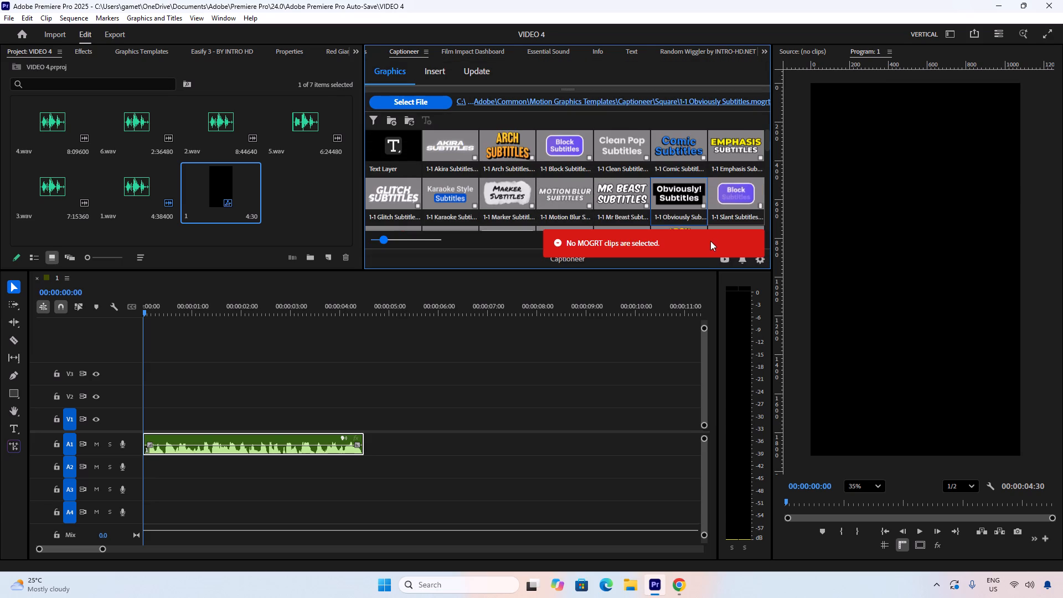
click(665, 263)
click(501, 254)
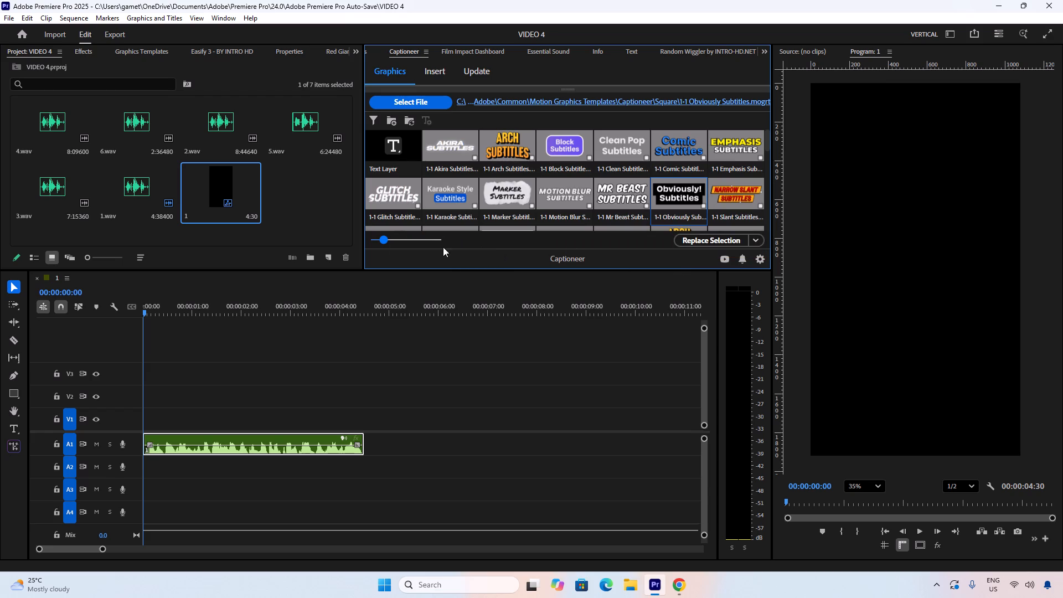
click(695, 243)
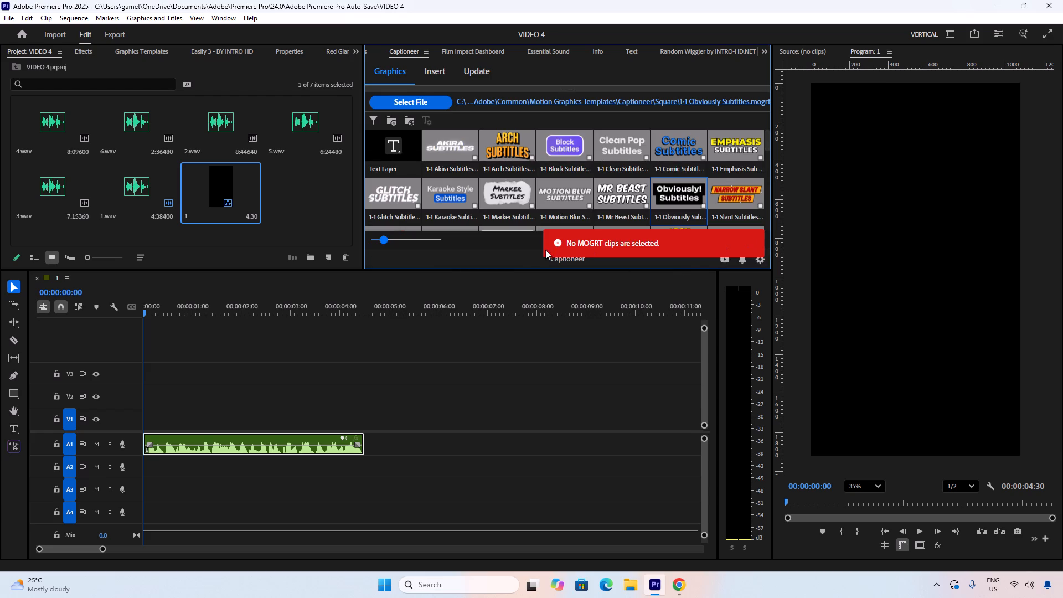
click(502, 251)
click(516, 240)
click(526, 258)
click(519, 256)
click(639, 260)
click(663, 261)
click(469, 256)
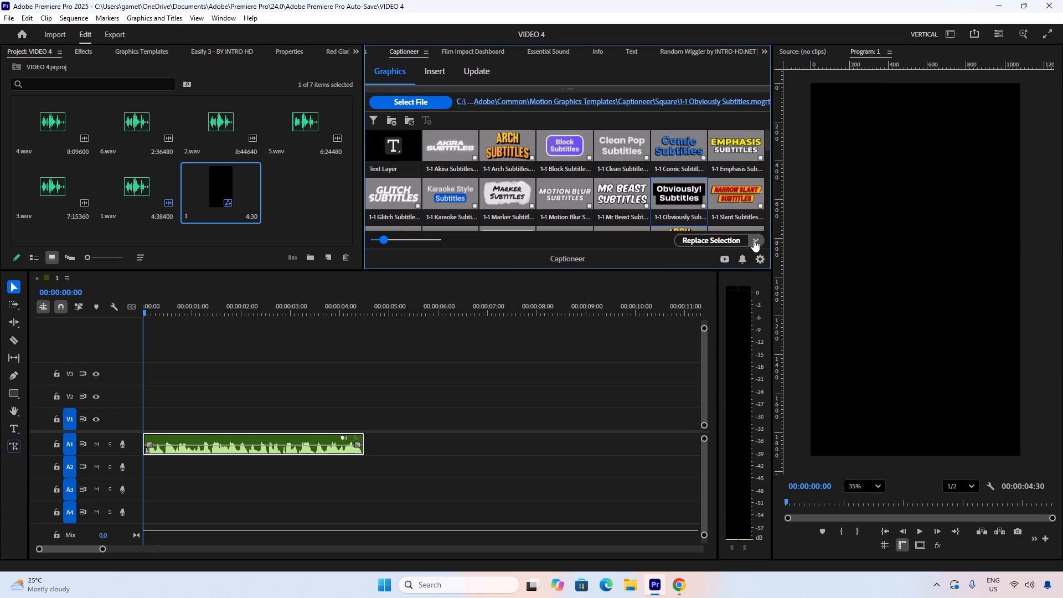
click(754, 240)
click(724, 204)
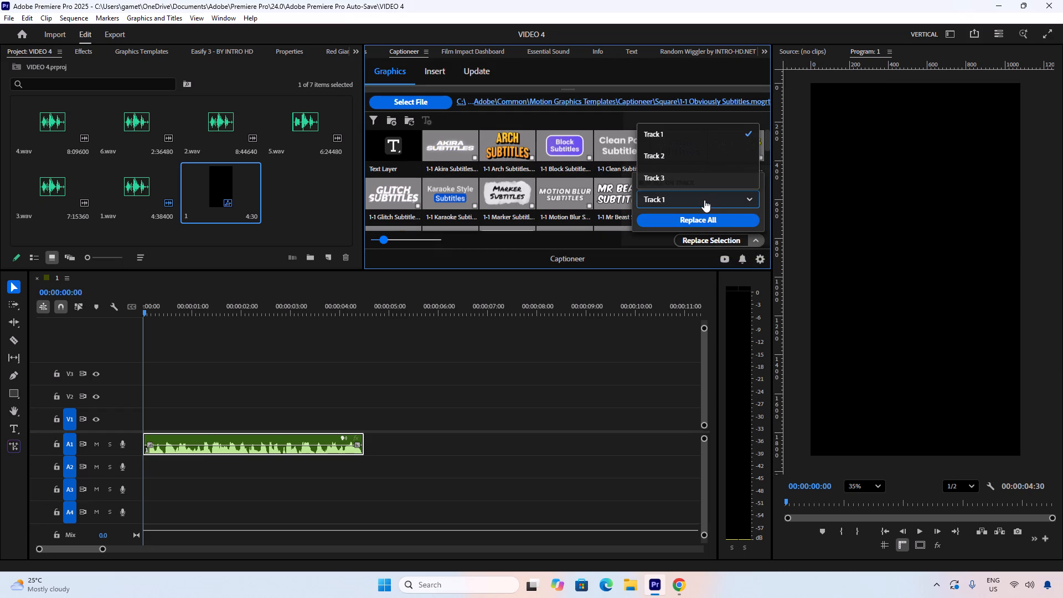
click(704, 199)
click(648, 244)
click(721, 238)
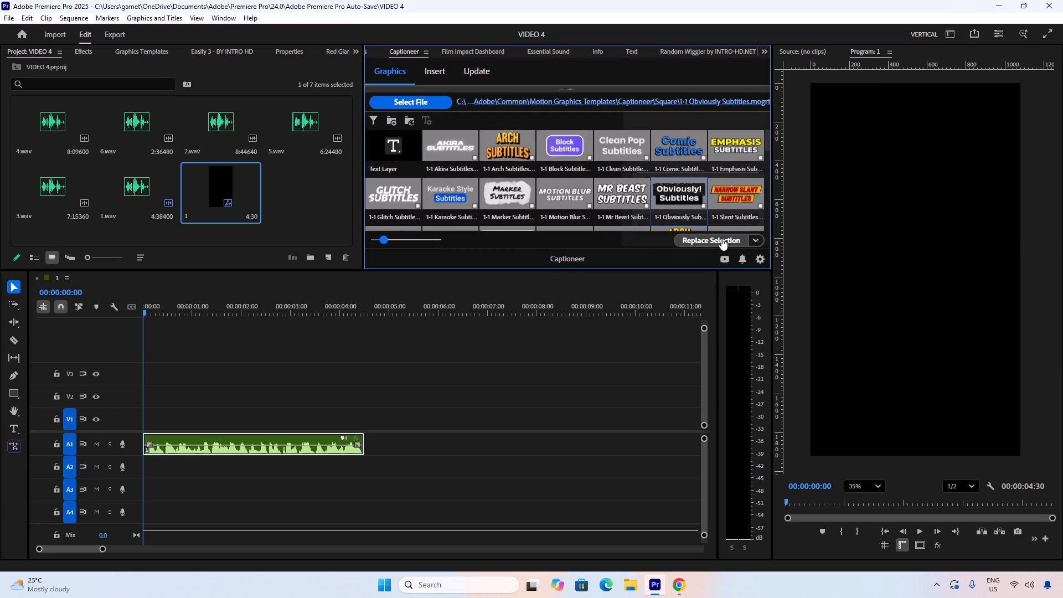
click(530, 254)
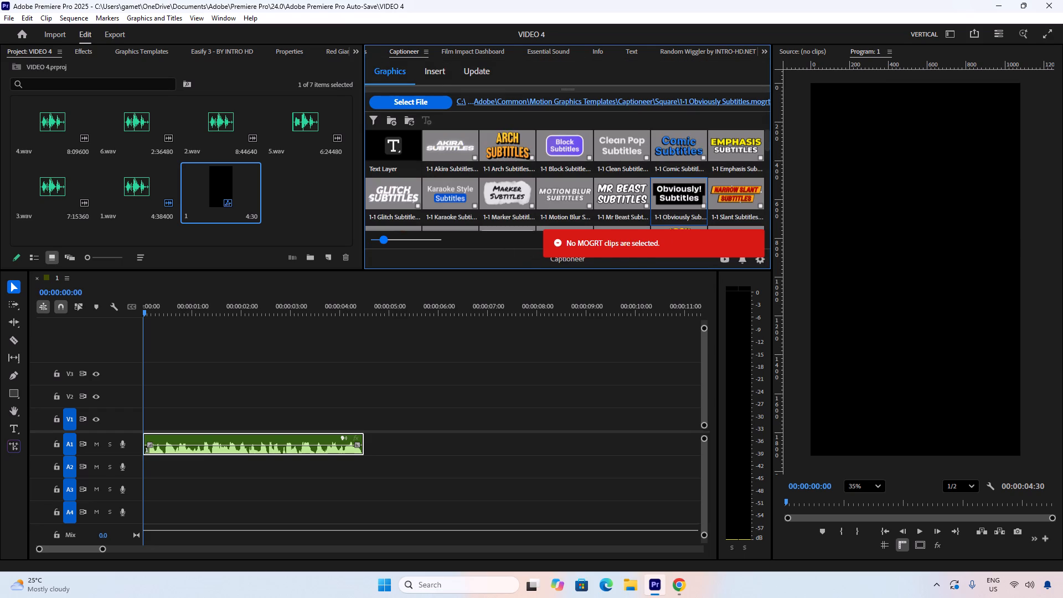
Add the auto-caption MOGRTs to a new track, processing the full sequence.
click(437, 74)
click(371, 152)
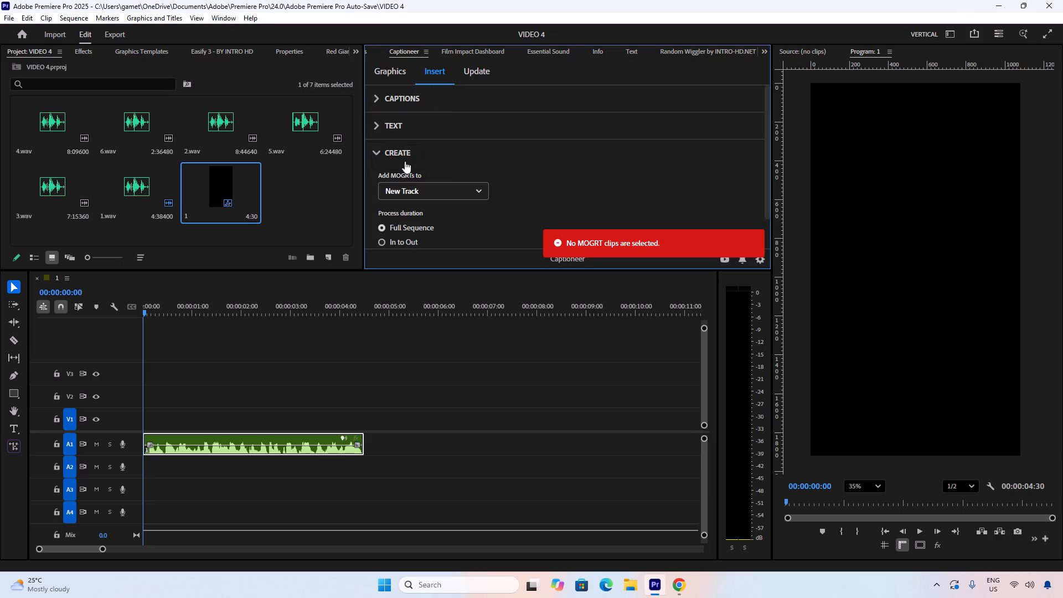
scroll(519, 161, down, 4)
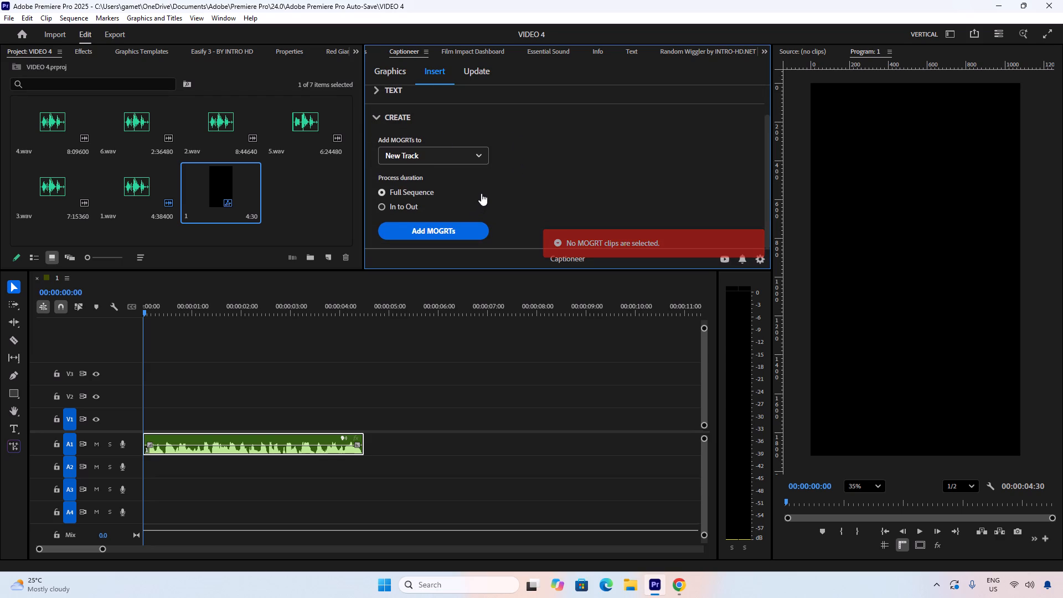
click(401, 205)
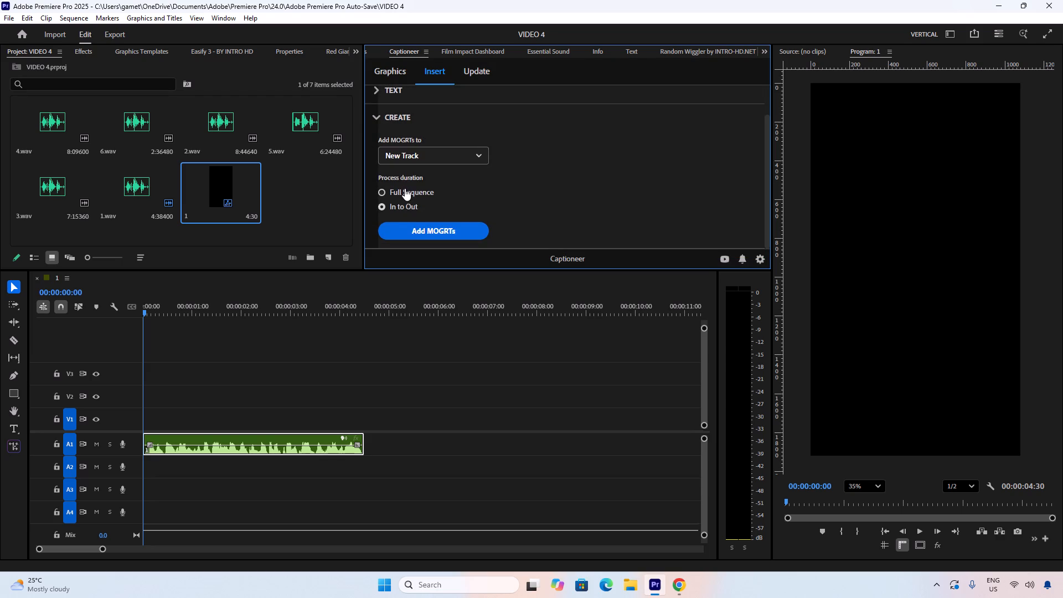
click(405, 188)
click(451, 163)
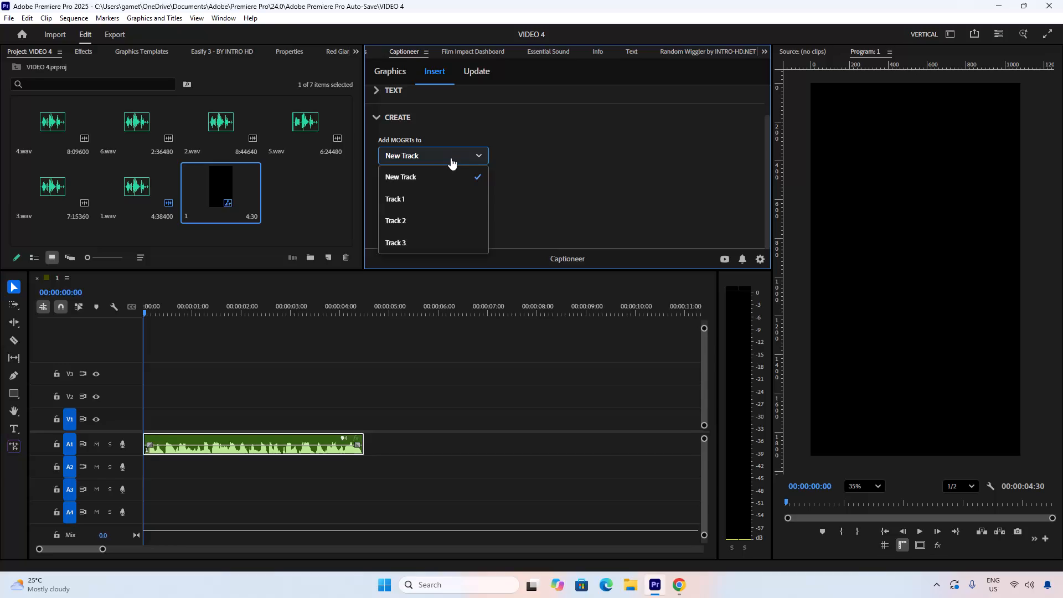
click(526, 152)
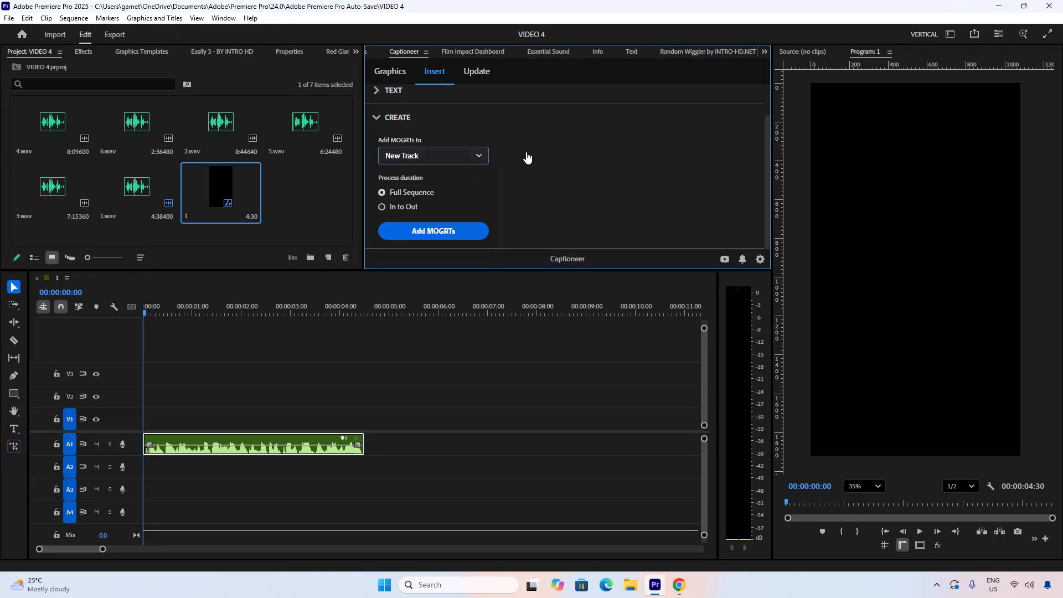
click(443, 233)
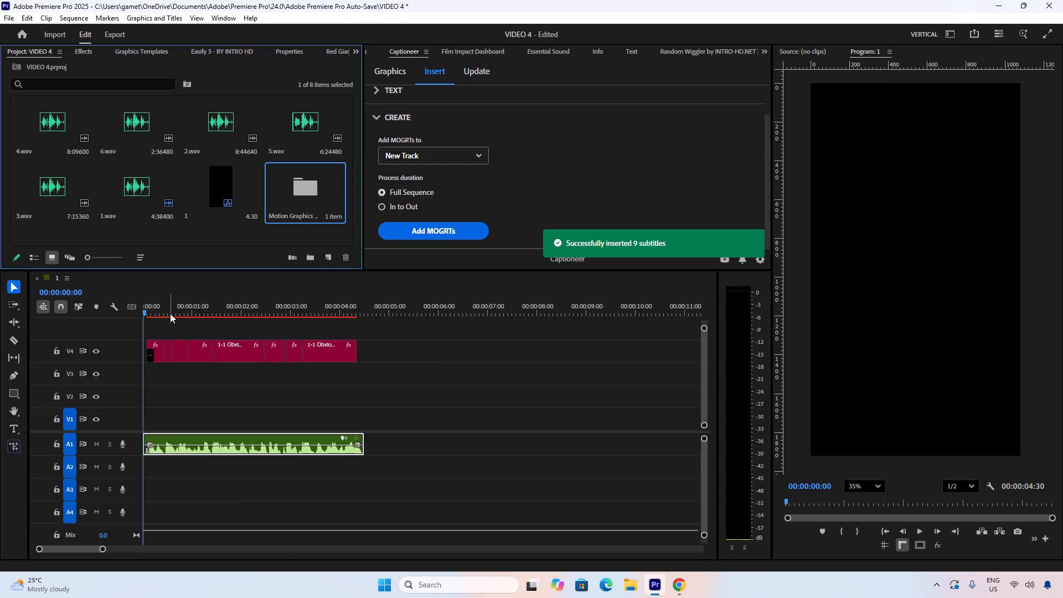
Play back the sequence from the start to check the inserted subtitles against the narration.
drag(170, 313, 128, 315)
key(space)
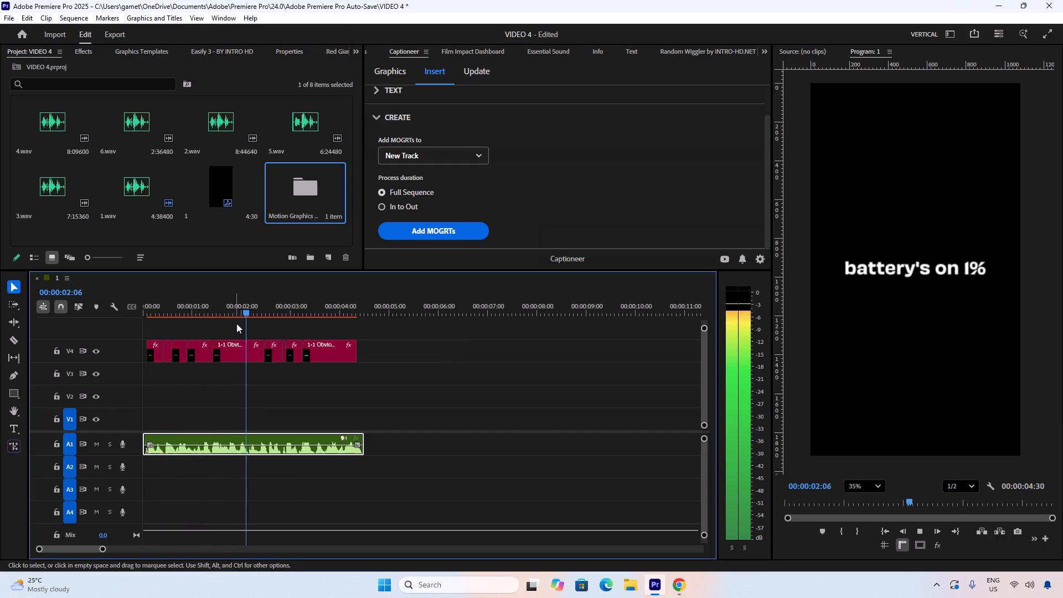
key(space)
drag(282, 308, 240, 304)
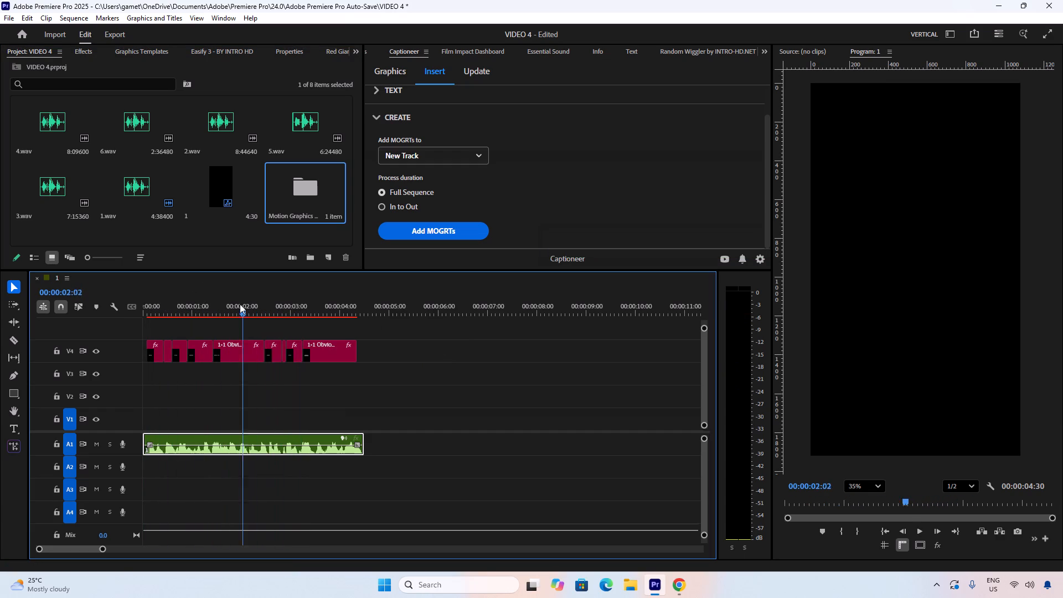
drag(240, 304, 234, 304)
key(space)
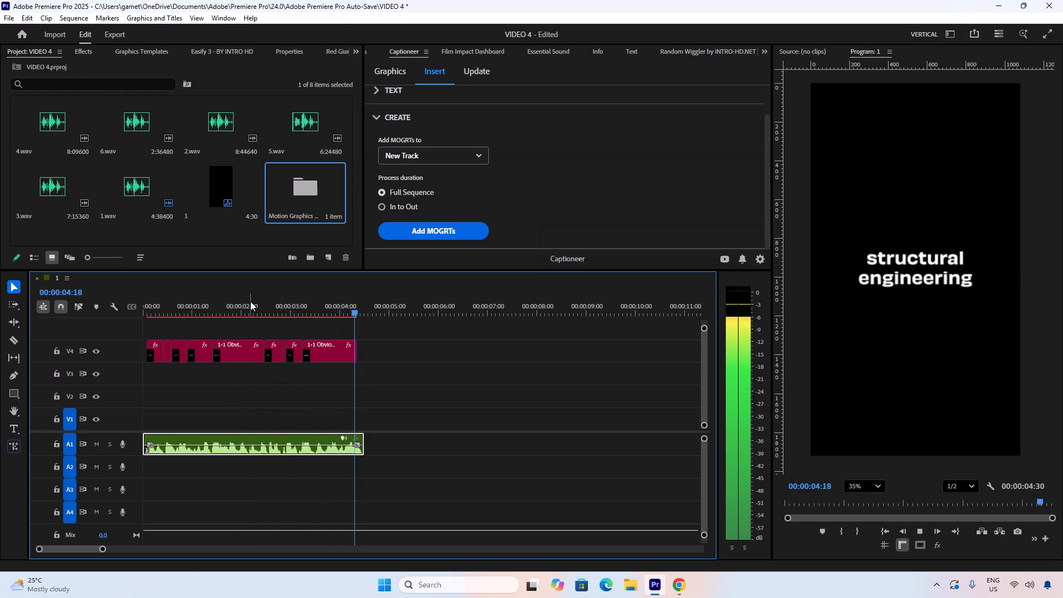
key(space)
drag(291, 306, 353, 306)
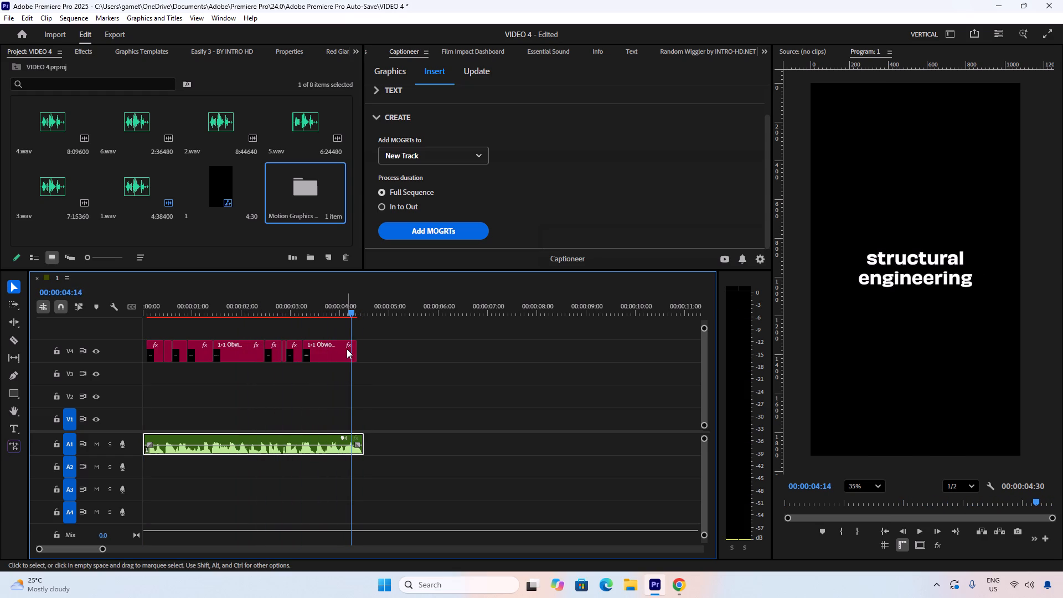
Select the last subtitle clip, "structural engineering", and examine Captioneer's update options for captions, text and target track.
click(342, 355)
scroll(503, 187, down, 4)
scroll(503, 187, up, 5)
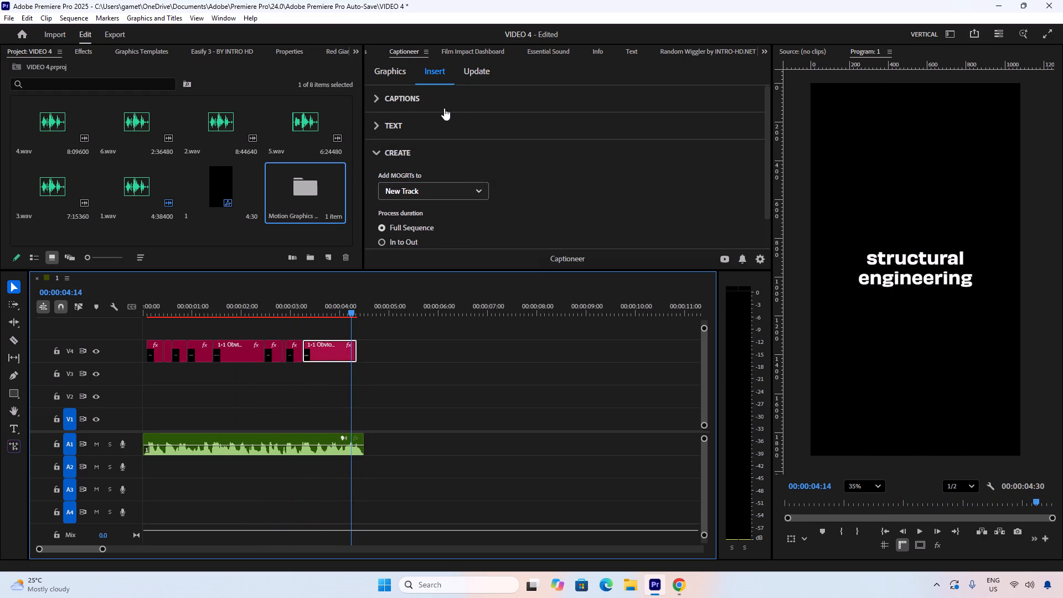
click(478, 76)
click(375, 169)
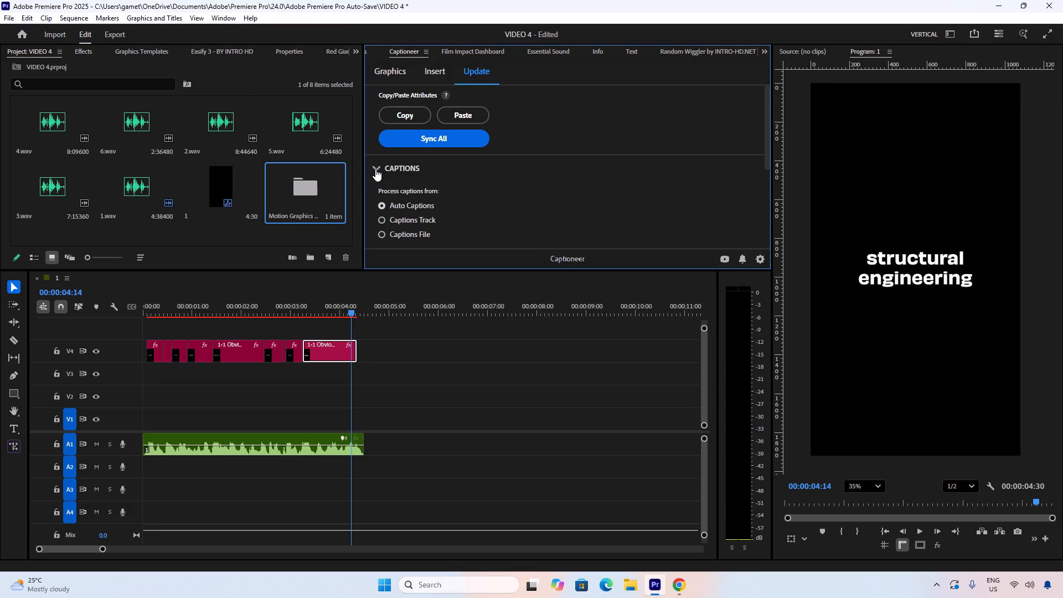
scroll(514, 185, down, 1)
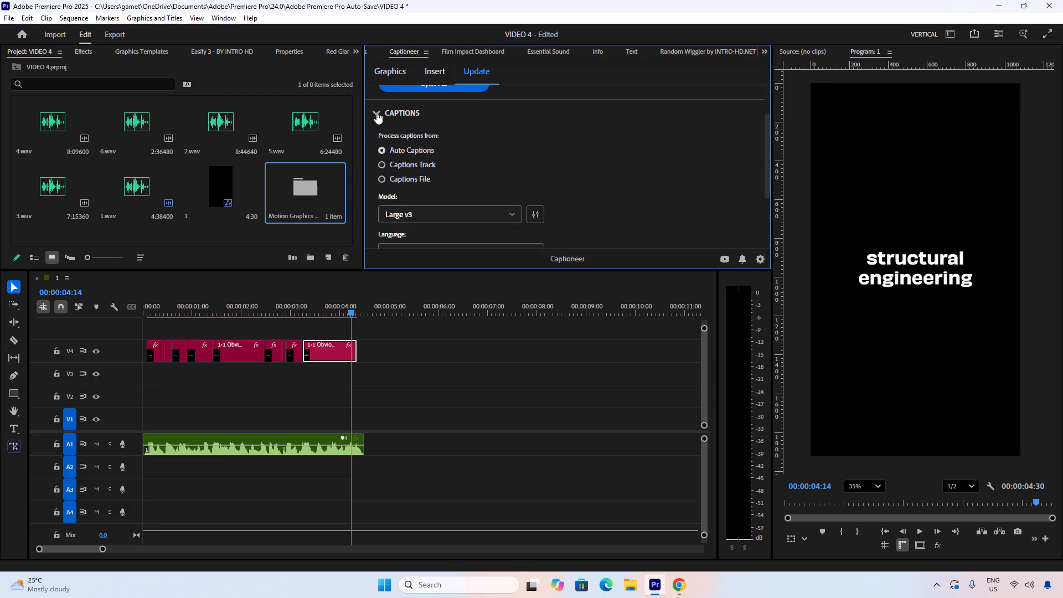
click(375, 111)
click(375, 198)
scroll(459, 198, down, 4)
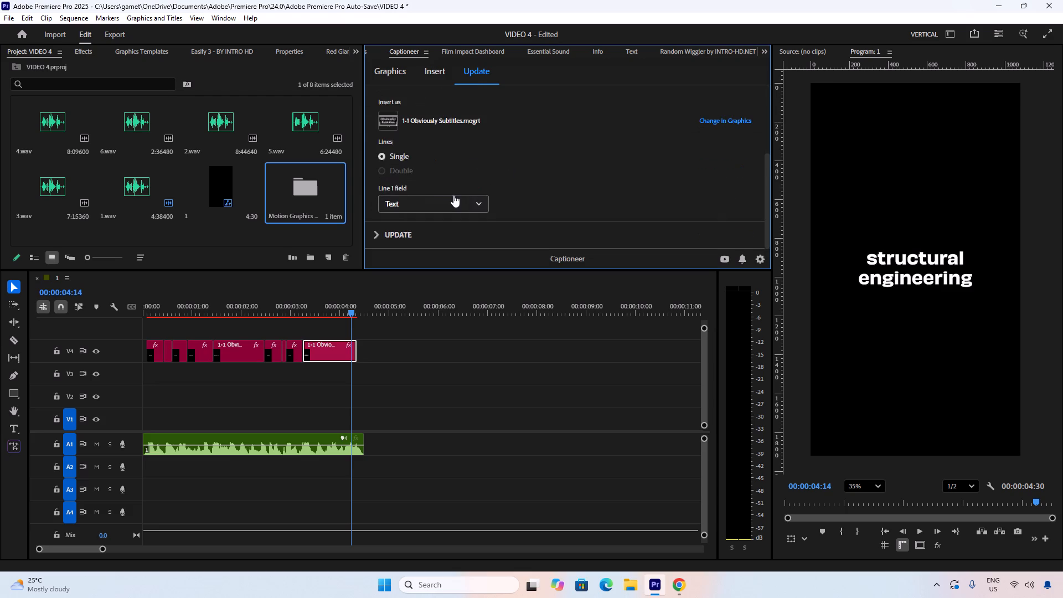
scroll(441, 164, down, 1)
click(436, 195)
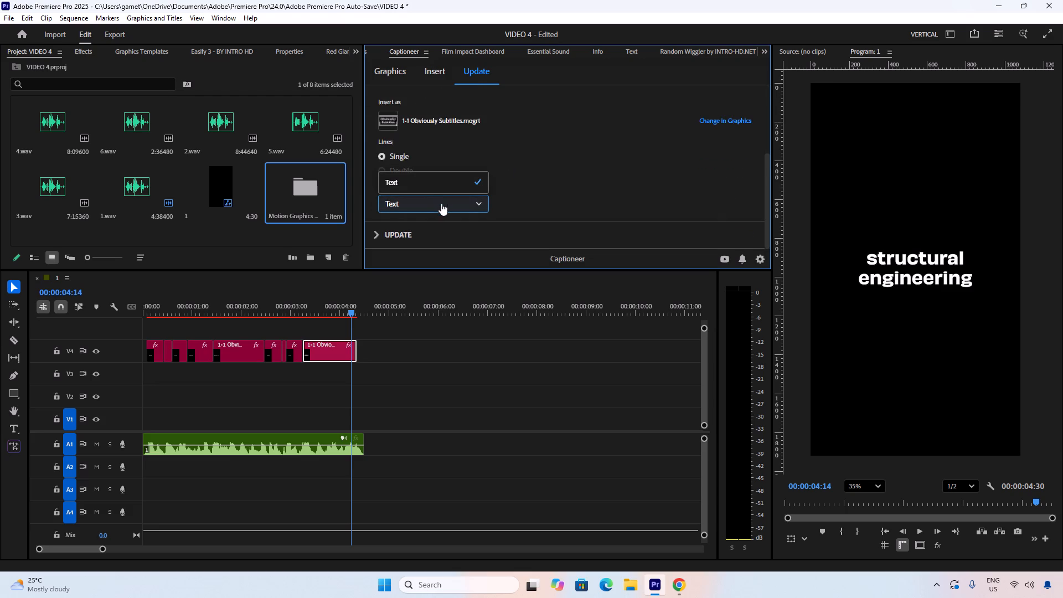
click(441, 203)
scroll(546, 187, down, 4)
click(395, 241)
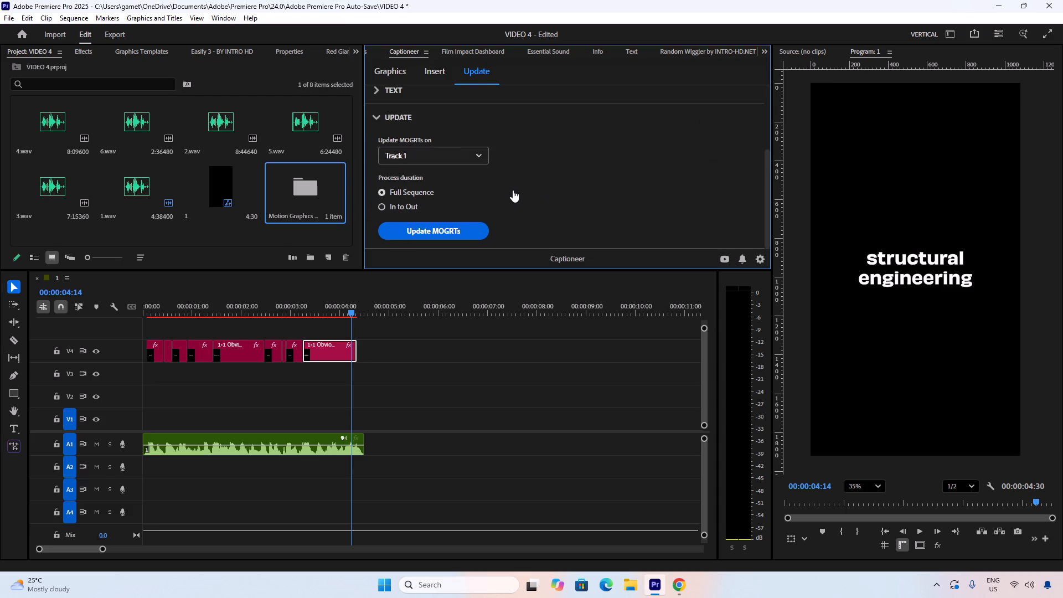
scroll(514, 195, up, 4)
Set the voice activity detection preset to Auto in the auto captions settings for updating MOGRTs.
click(380, 168)
scroll(487, 179, down, 2)
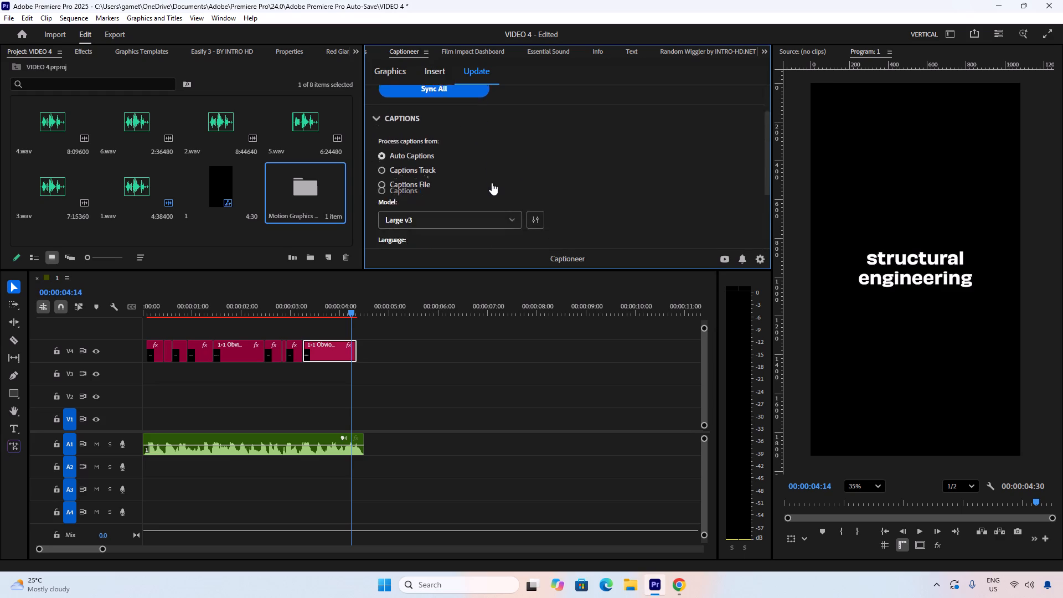
click(531, 161)
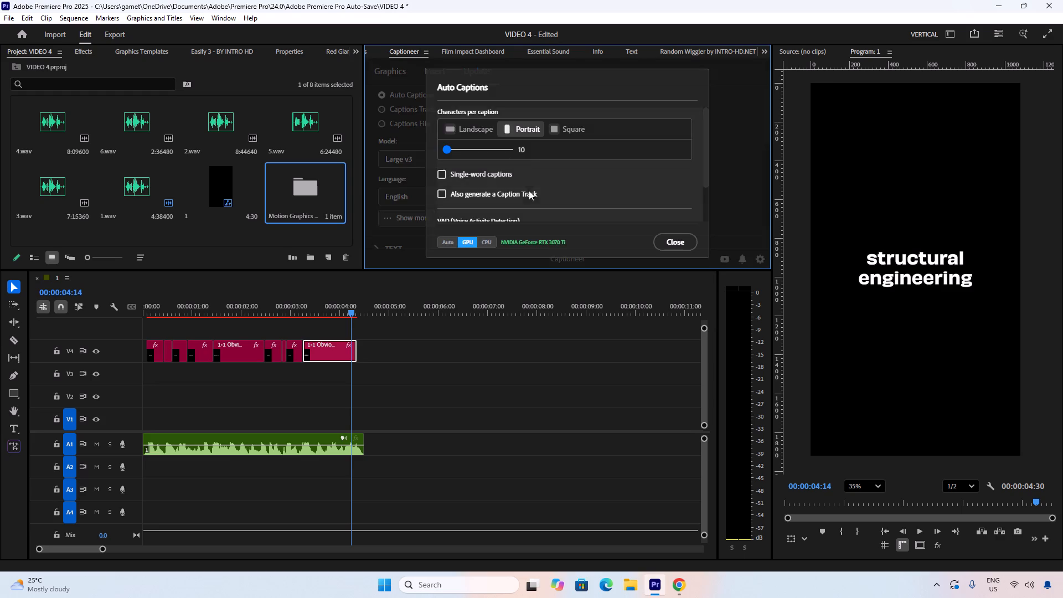
scroll(535, 193, down, 1)
scroll(539, 196, up, 1)
click(509, 185)
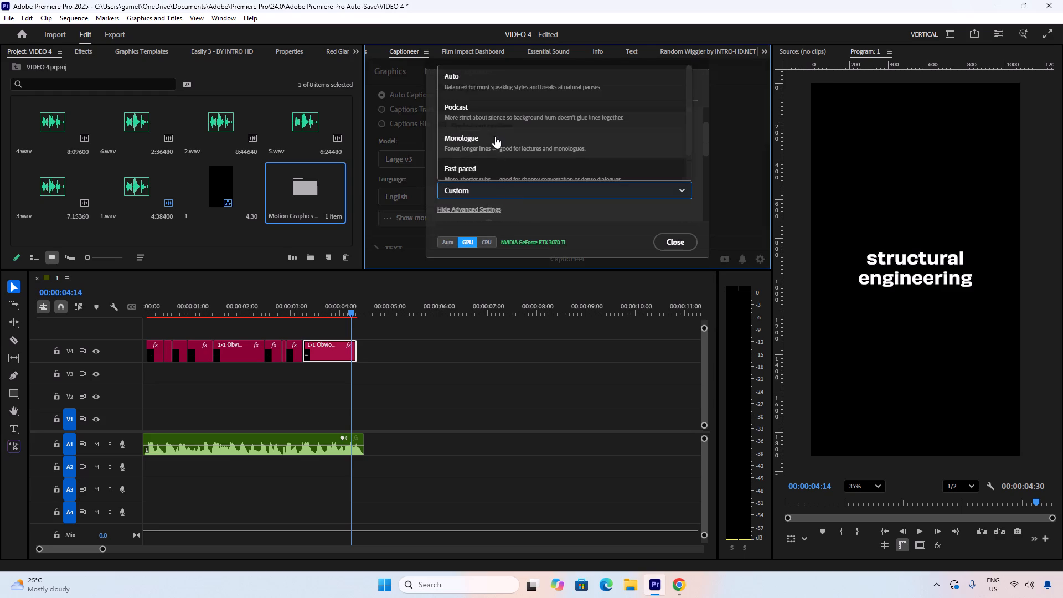
scroll(496, 131, up, 2)
click(484, 77)
click(471, 186)
click(484, 190)
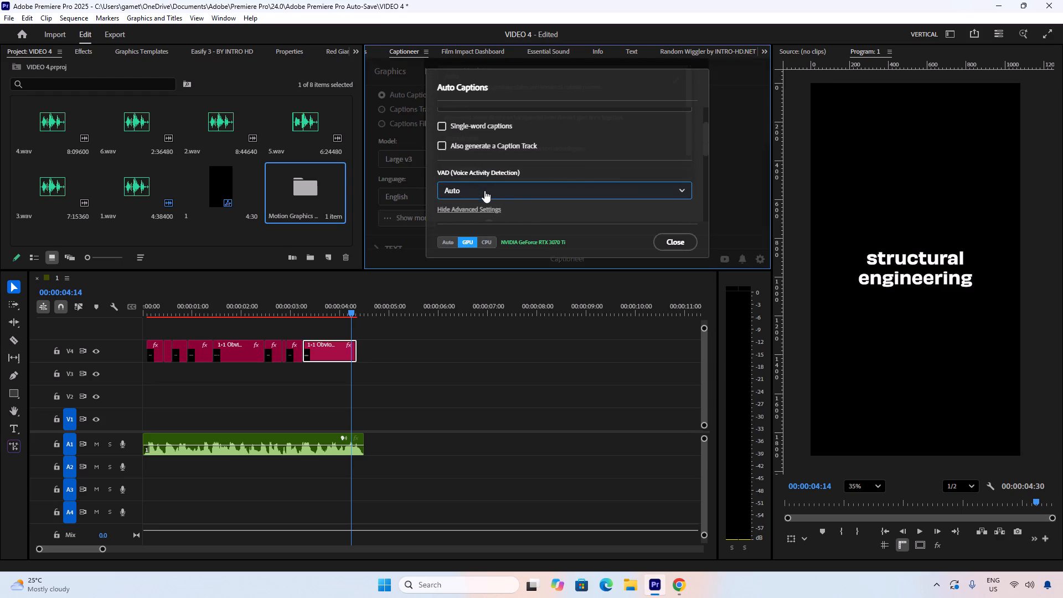
click(577, 121)
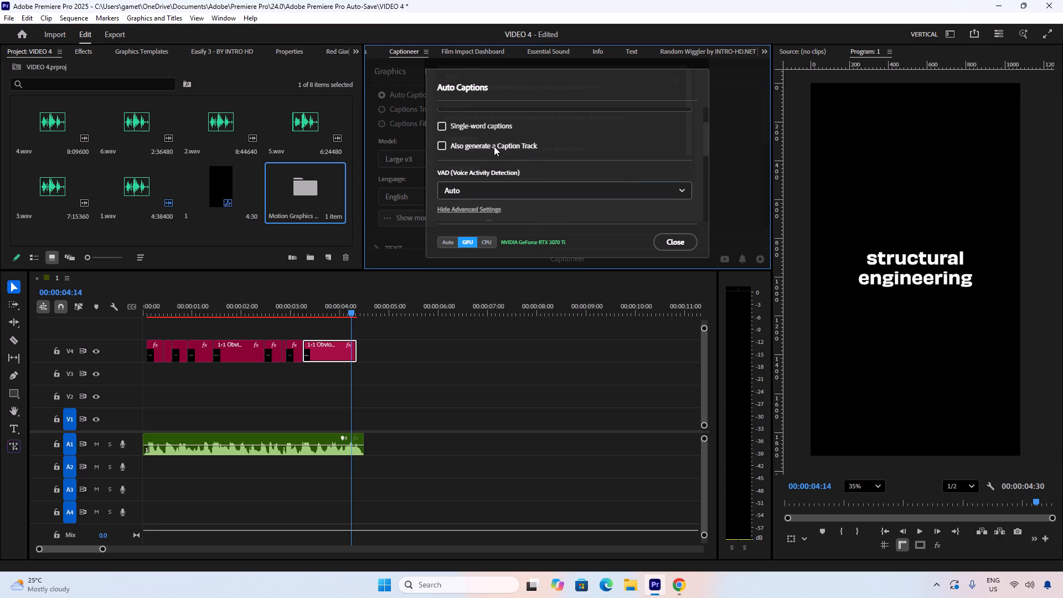
Examine the caption track option and the advanced voice activity detection settings, and close the auto captions settings.
click(480, 146)
click(459, 146)
scroll(541, 152, down, 5)
scroll(558, 175, up, 2)
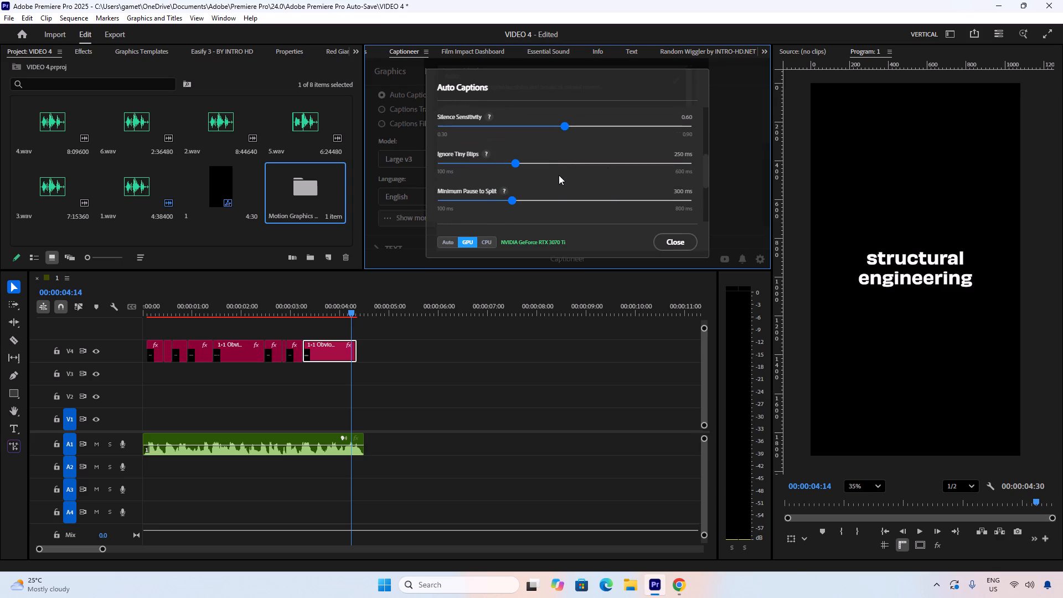
scroll(564, 177, up, 1)
scroll(493, 184, down, 1)
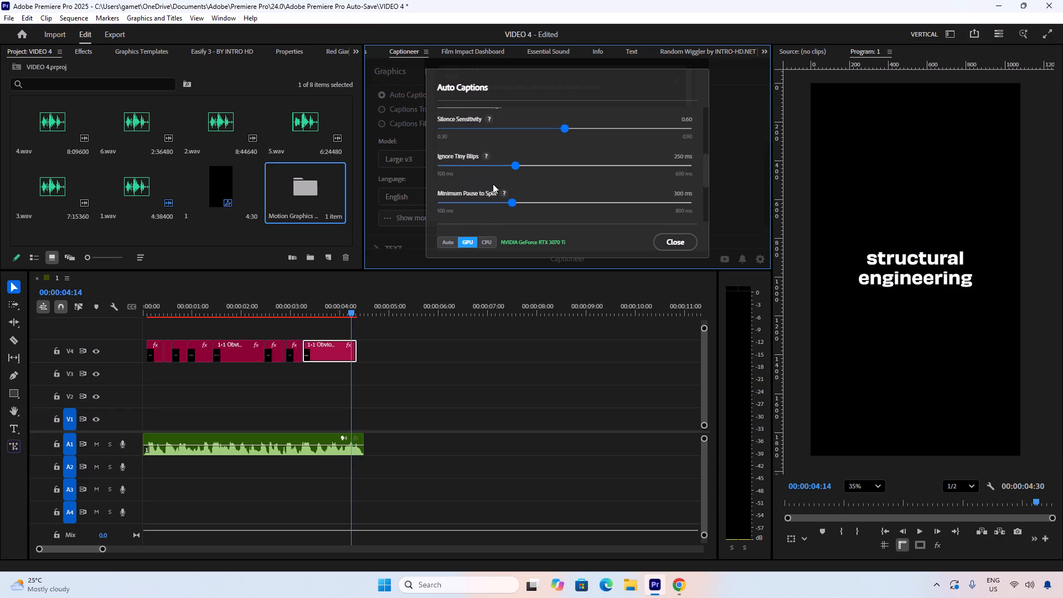
scroll(493, 184, down, 1)
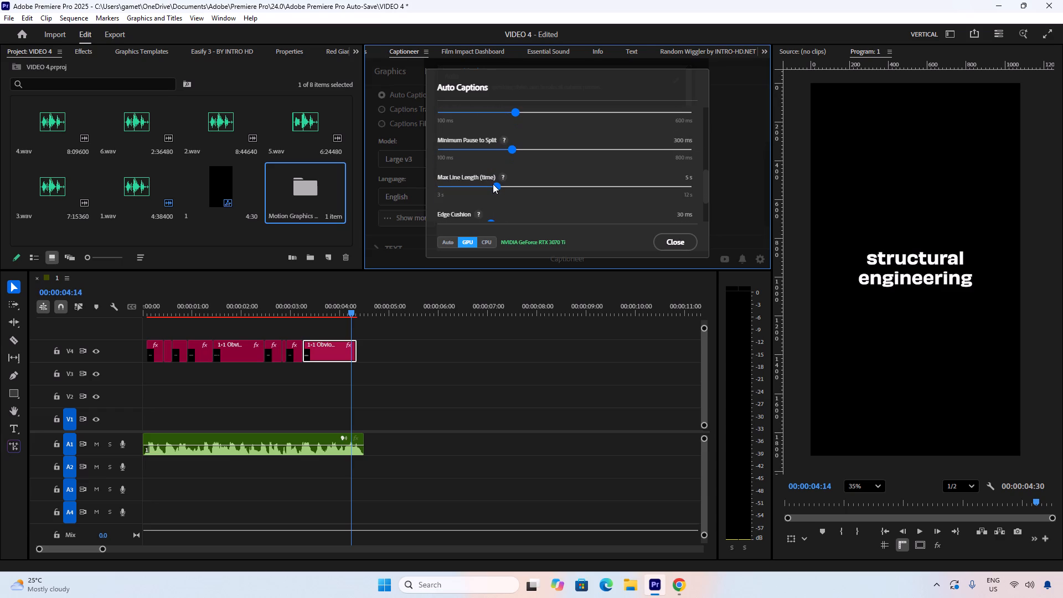
scroll(493, 184, up, 2)
scroll(493, 184, down, 1)
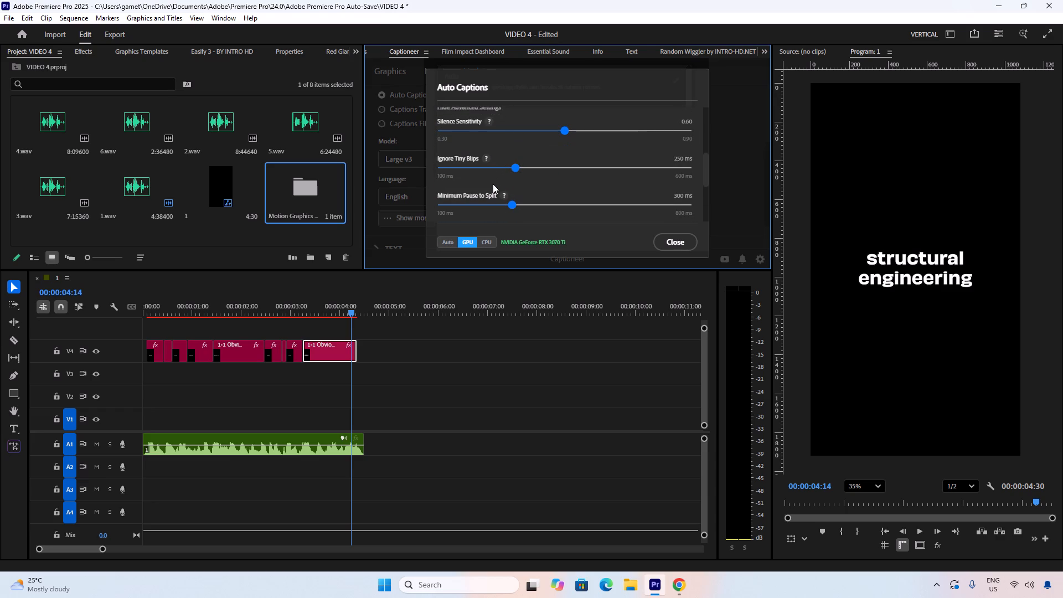
scroll(493, 184, down, 2)
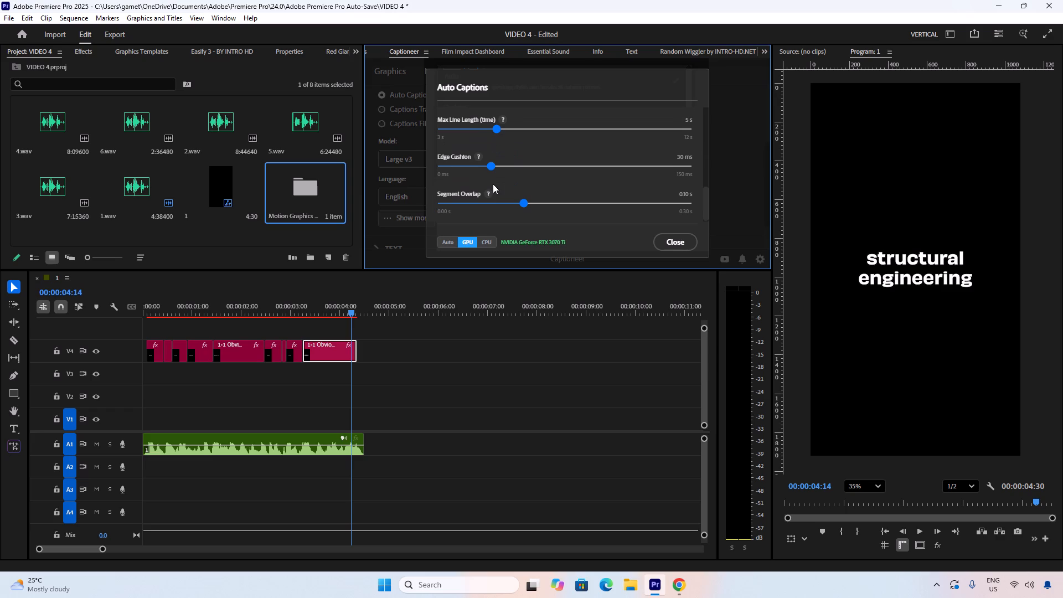
scroll(493, 184, down, 3)
scroll(430, 187, down, 4)
scroll(430, 187, up, 2)
scroll(430, 187, down, 11)
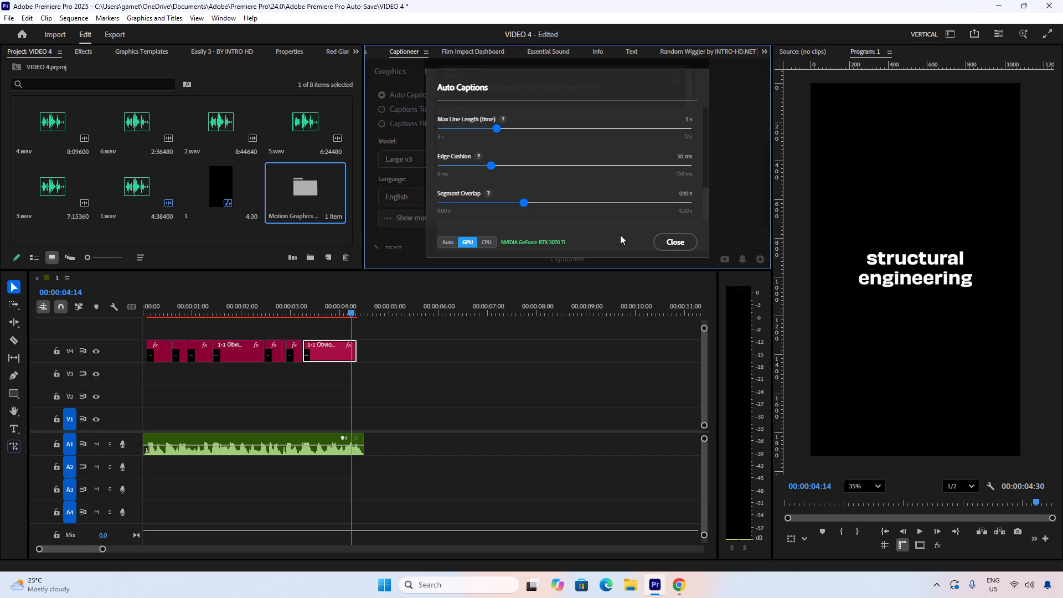
click(672, 239)
Check the MOGRT update track and duration options and the line 1 field choices for the 1-1 Obviously Subtitles template.
scroll(589, 216, down, 3)
scroll(497, 218, down, 2)
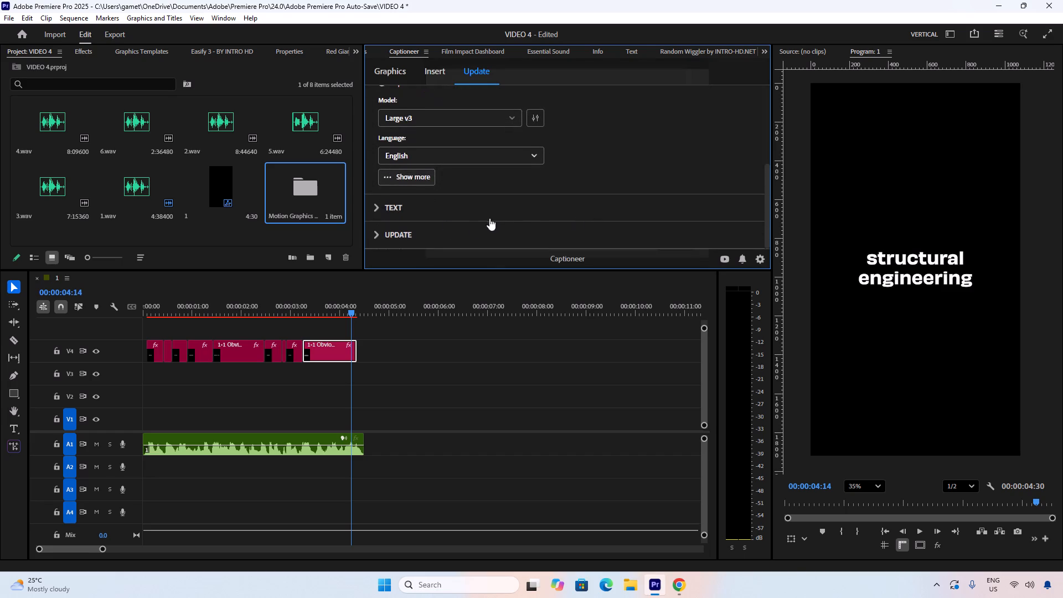
click(395, 233)
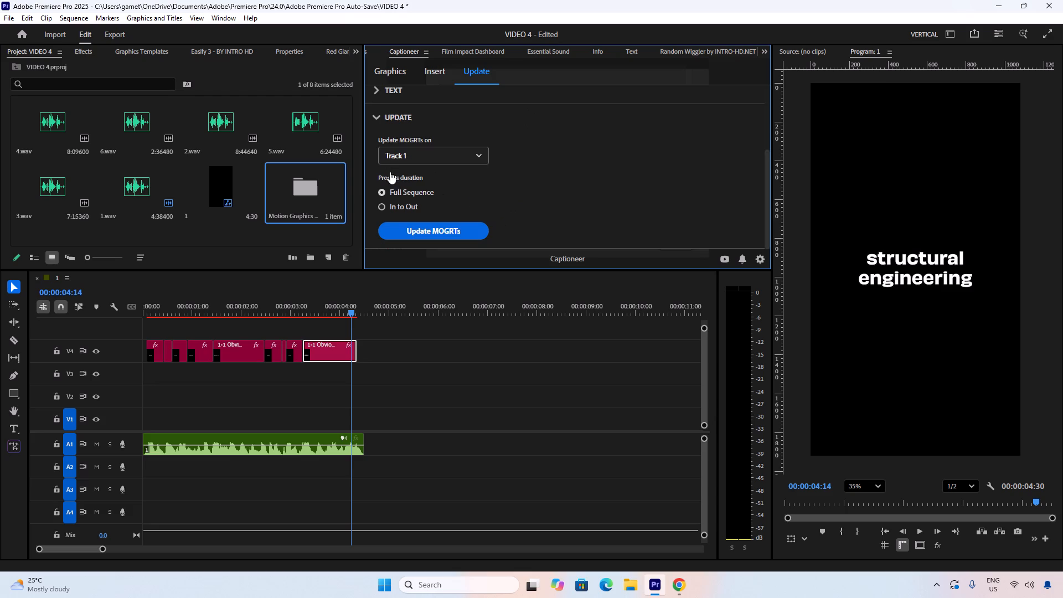
click(383, 122)
click(371, 198)
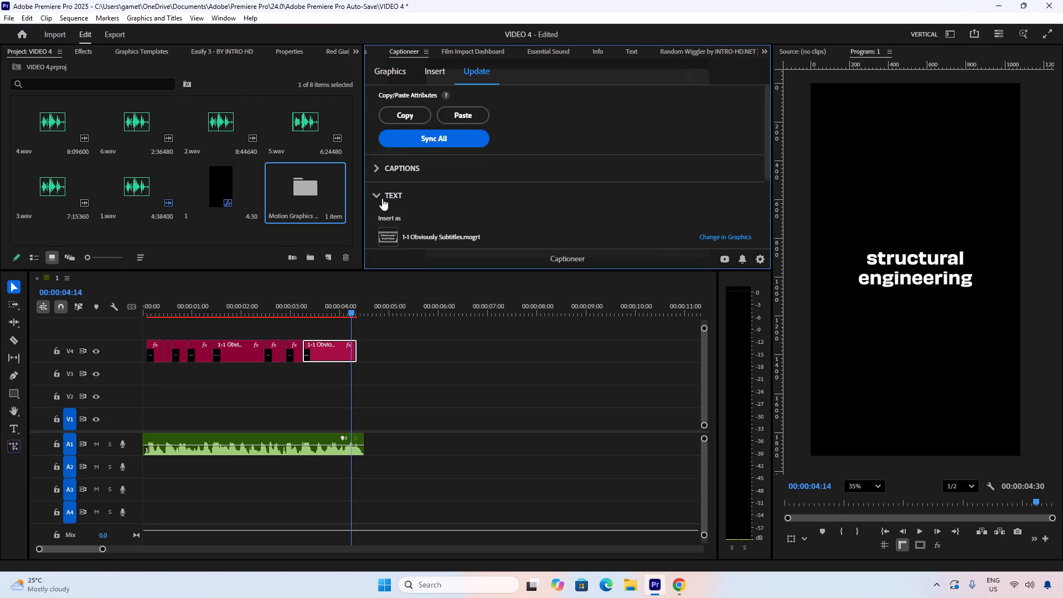
scroll(455, 181, down, 3)
scroll(370, 177, down, 1)
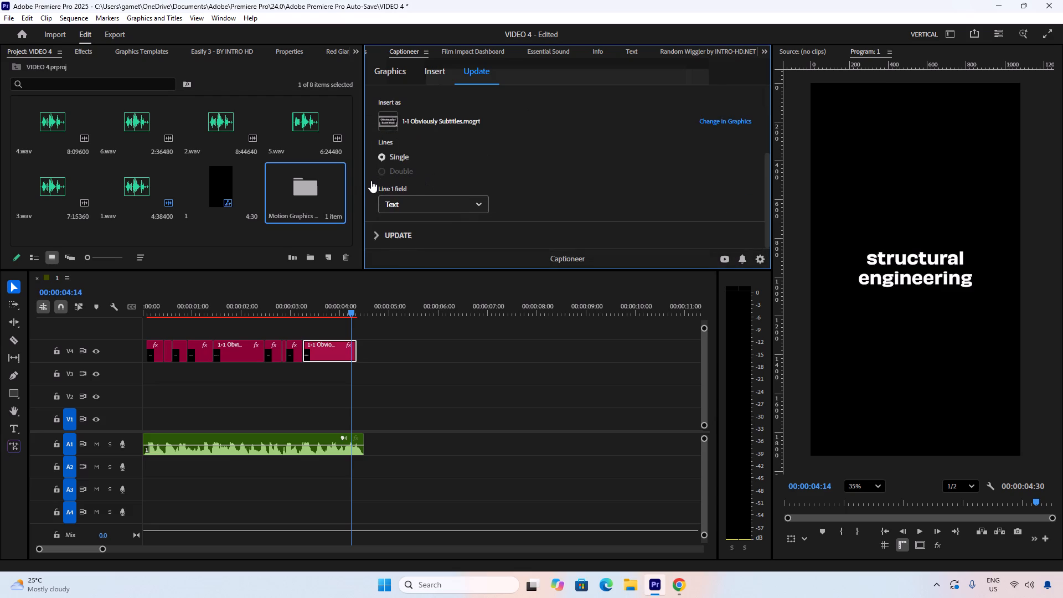
scroll(371, 181, down, 2)
click(411, 202)
click(416, 202)
click(567, 177)
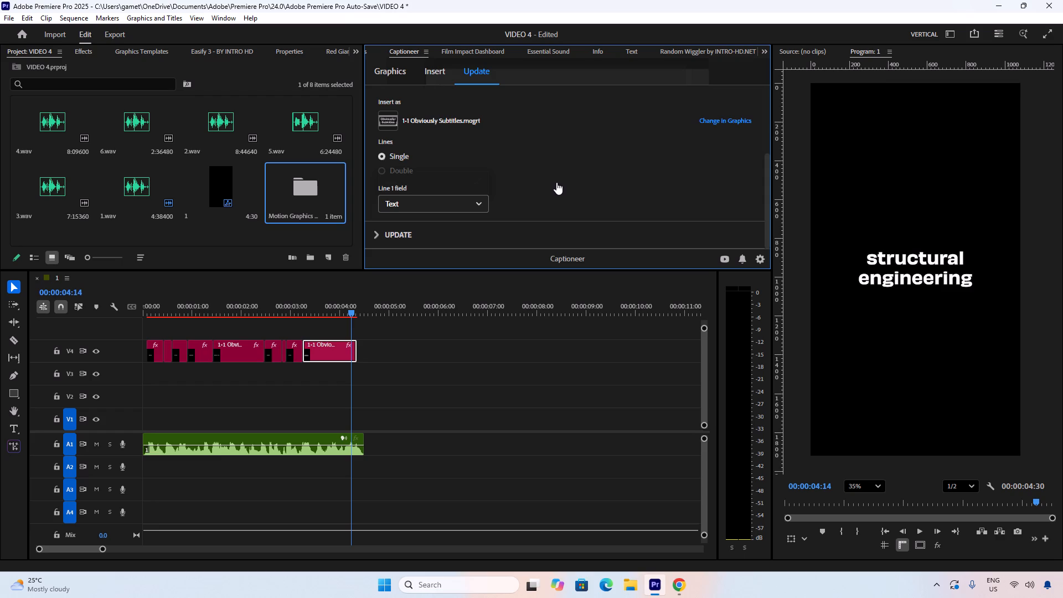
Sync the selected last subtitle's properties to all the other subtitle MOGRTs.
scroll(545, 191, up, 7)
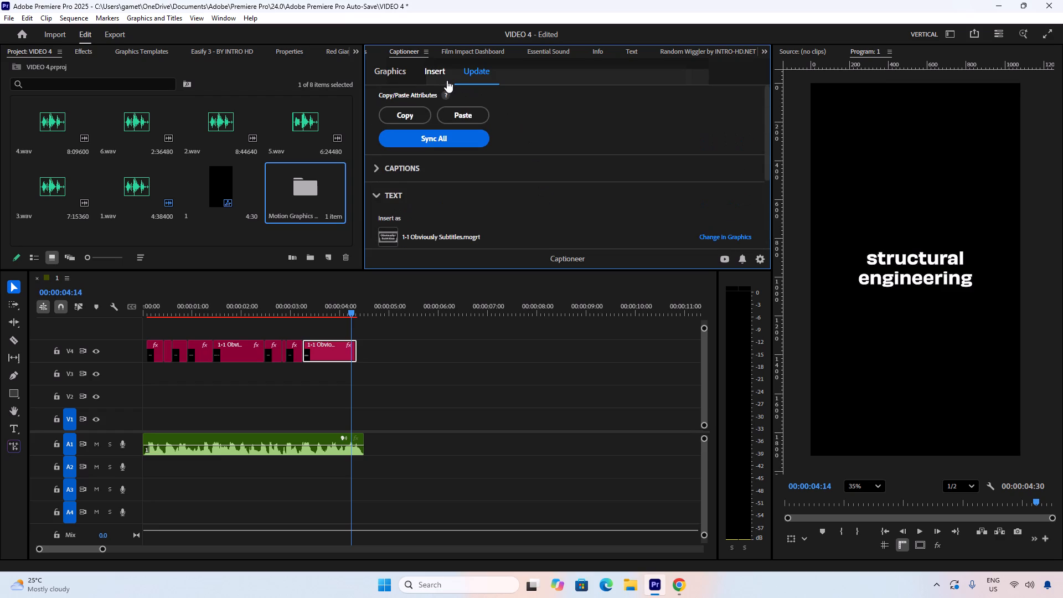
click(432, 140)
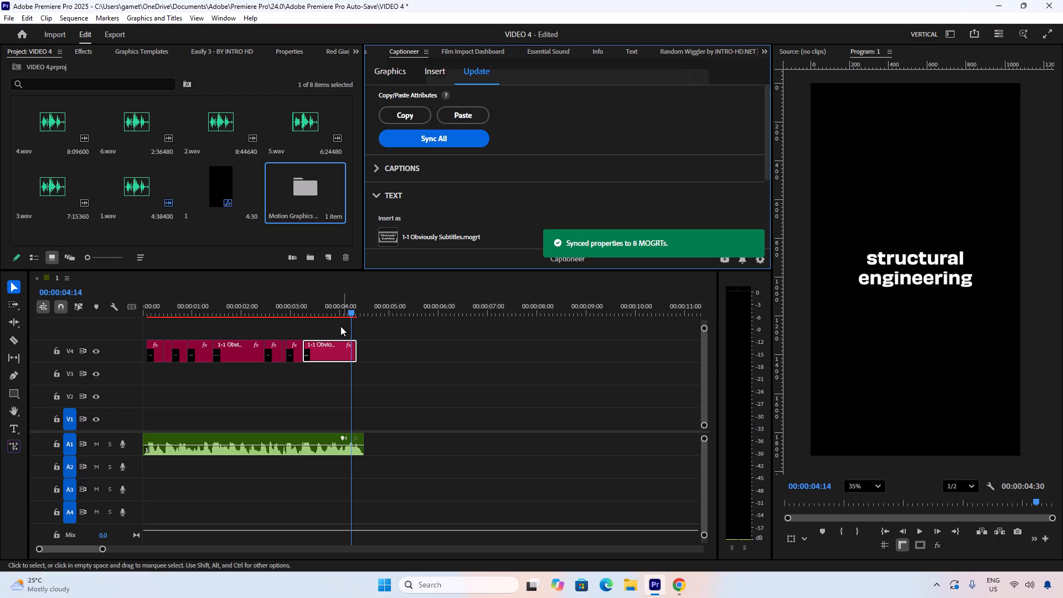
Play back the synced subtitles from near the start of the sequence to check them against the narration.
drag(329, 308, 172, 309)
key(space)
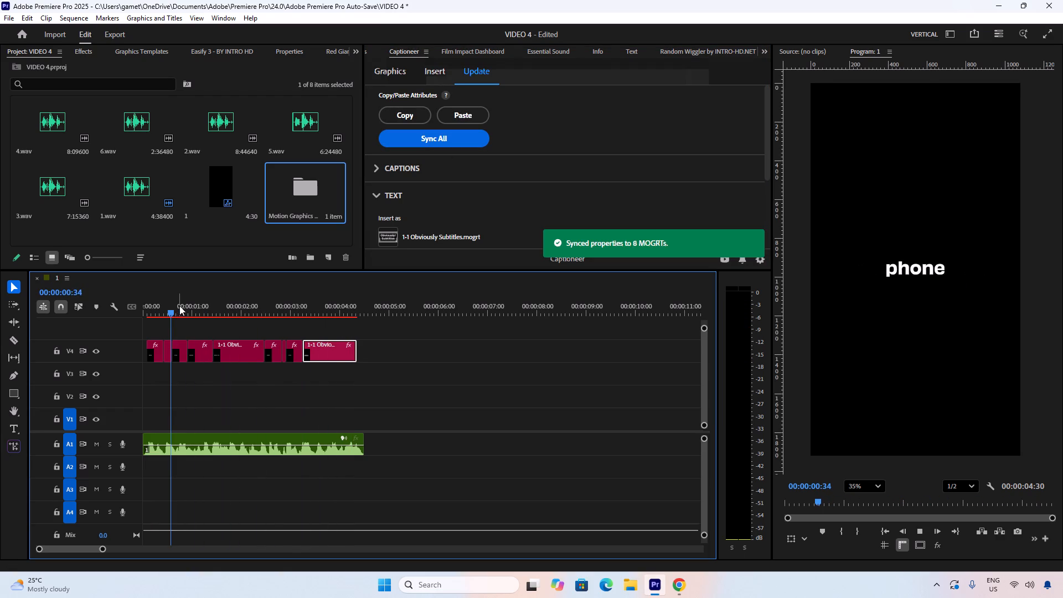
key(space)
drag(194, 303, 157, 306)
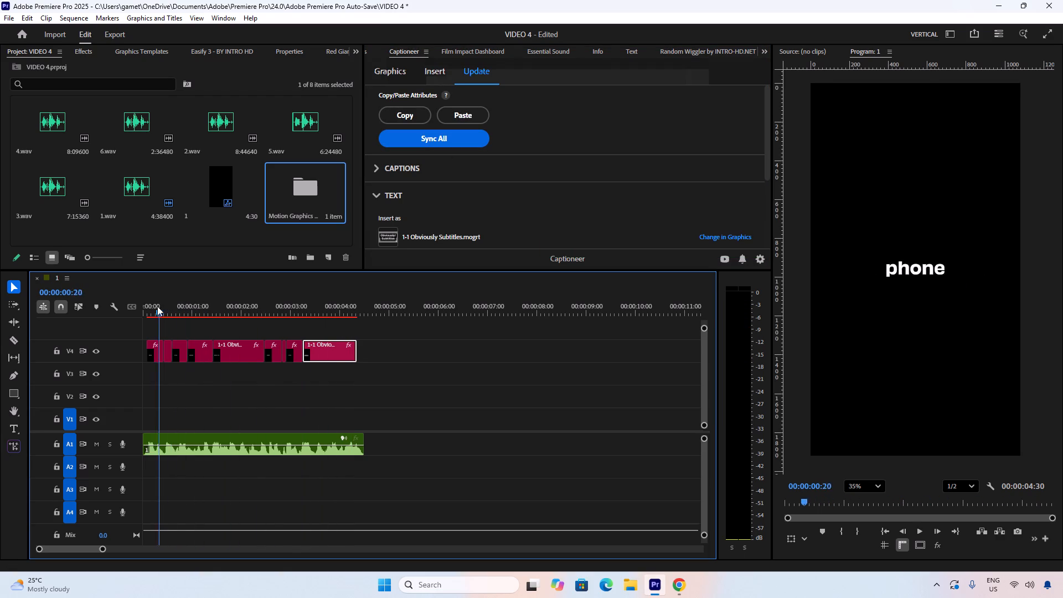
drag(157, 306, 148, 306)
click(201, 317)
click(184, 320)
key(space)
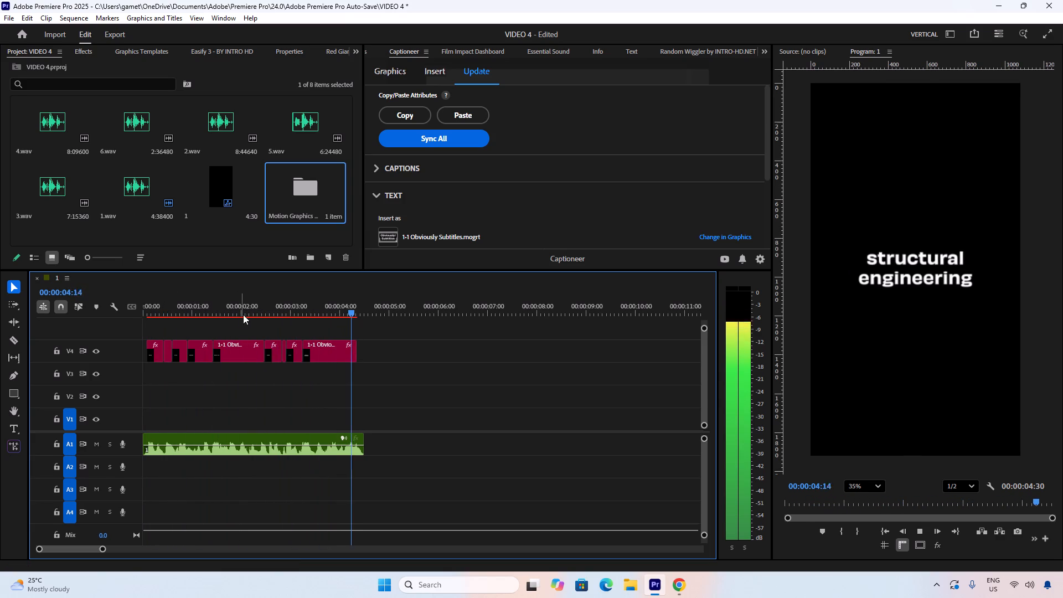
Split the last subtitle on V4, "structural engineering", at 00:00:03:49 where the second word begins.
key(space)
drag(306, 302, 329, 313)
click(334, 353)
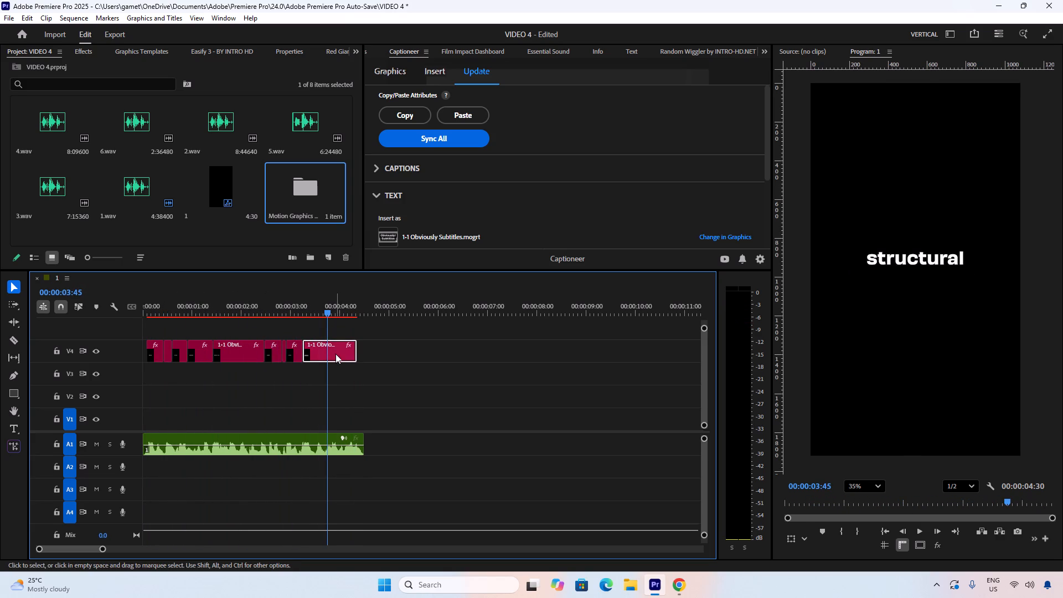
drag(328, 306, 336, 306)
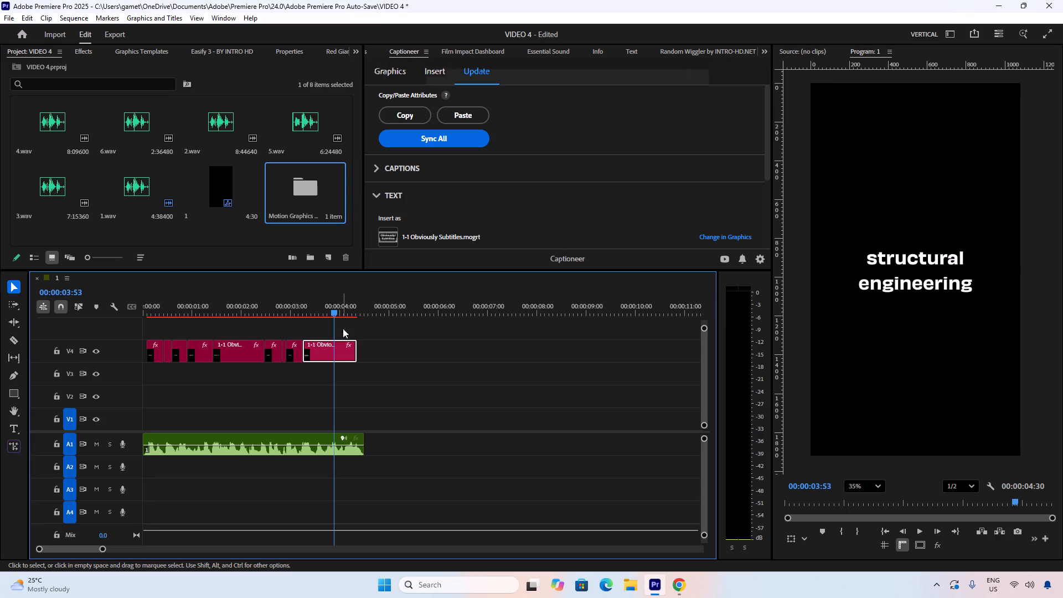
click(332, 307)
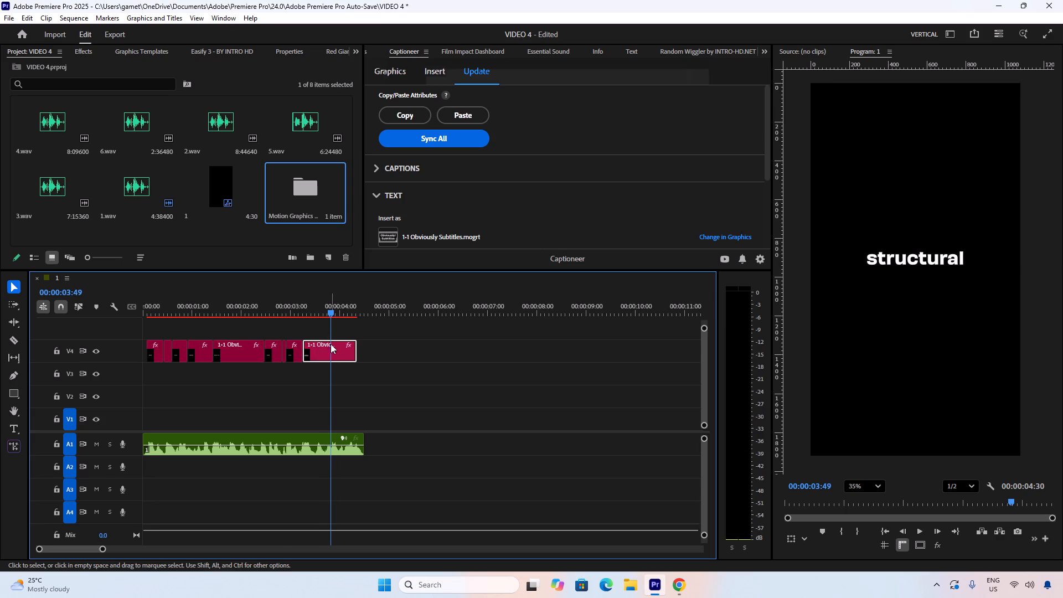
key(e)
click(339, 350)
Play and scrub across the two halves of the split subtitle to compare the displayed words with the narration.
click(323, 311)
click(318, 351)
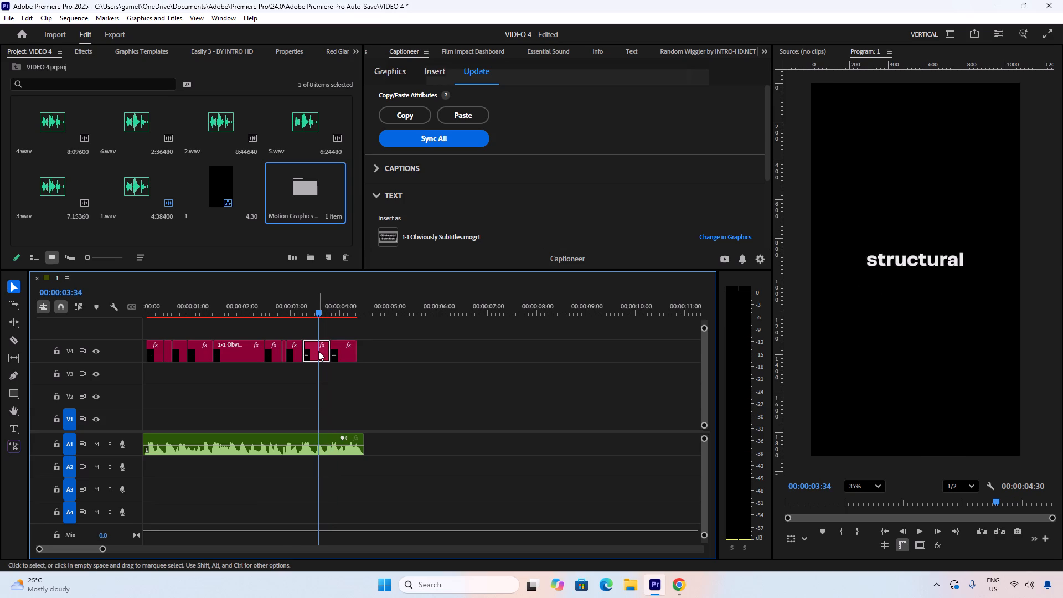
key(space)
key(space)
key(space)
key(space)
drag(344, 301, 342, 301)
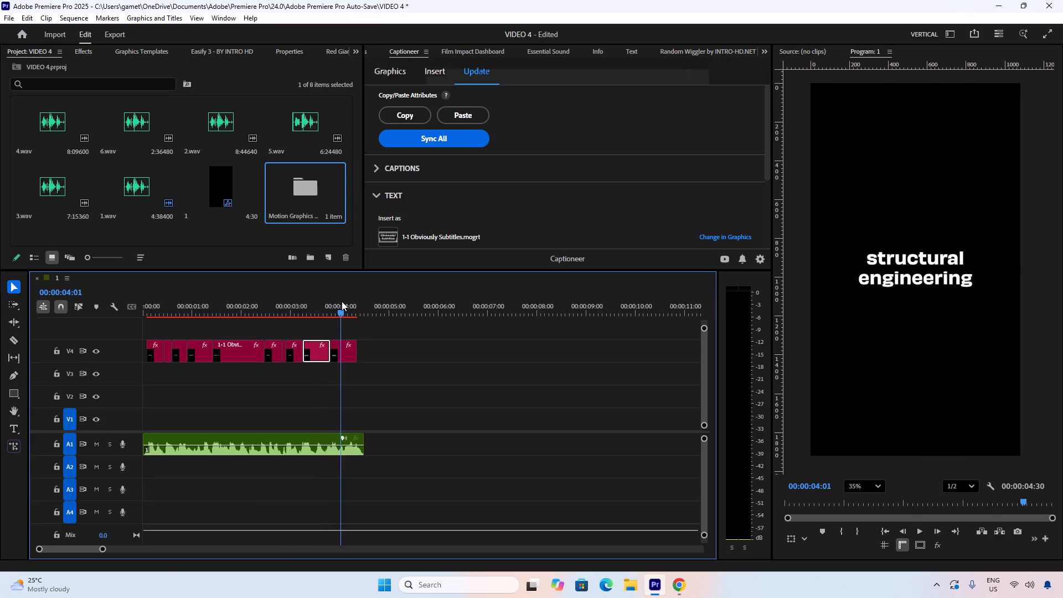
drag(342, 301, 321, 297)
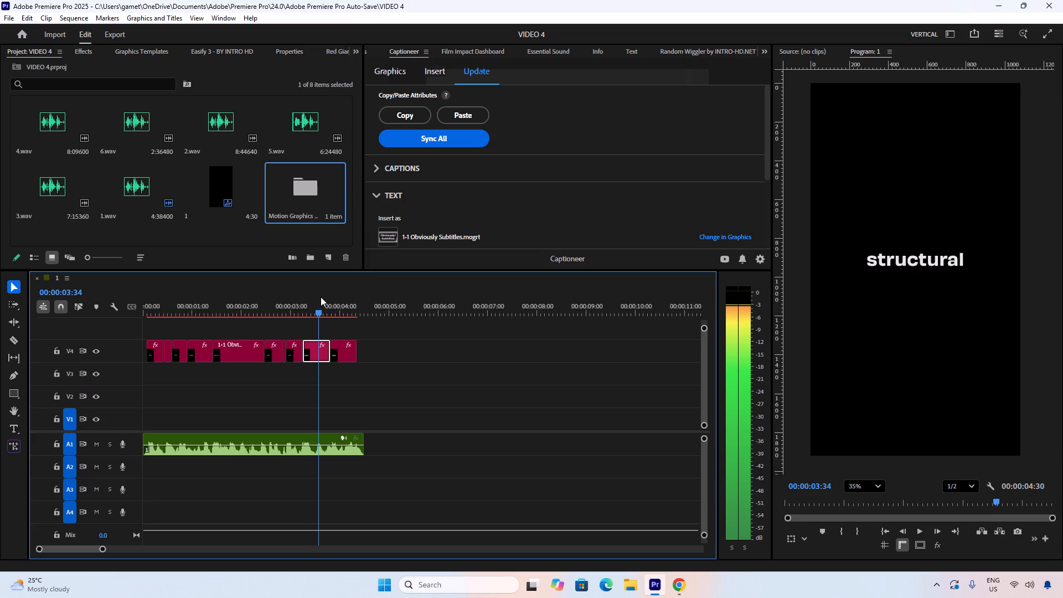
drag(321, 297, 346, 309)
Remove "structural" from the text of the second half of the split subtitle, leaving only "engineering".
click(341, 350)
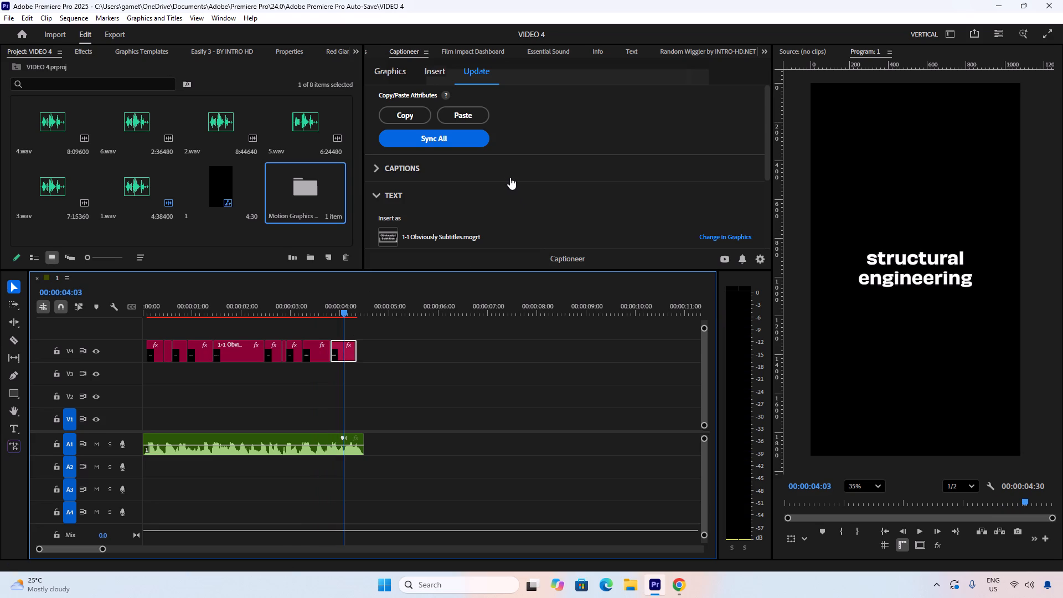
scroll(510, 177, down, 6)
scroll(510, 177, up, 6)
click(126, 53)
click(78, 50)
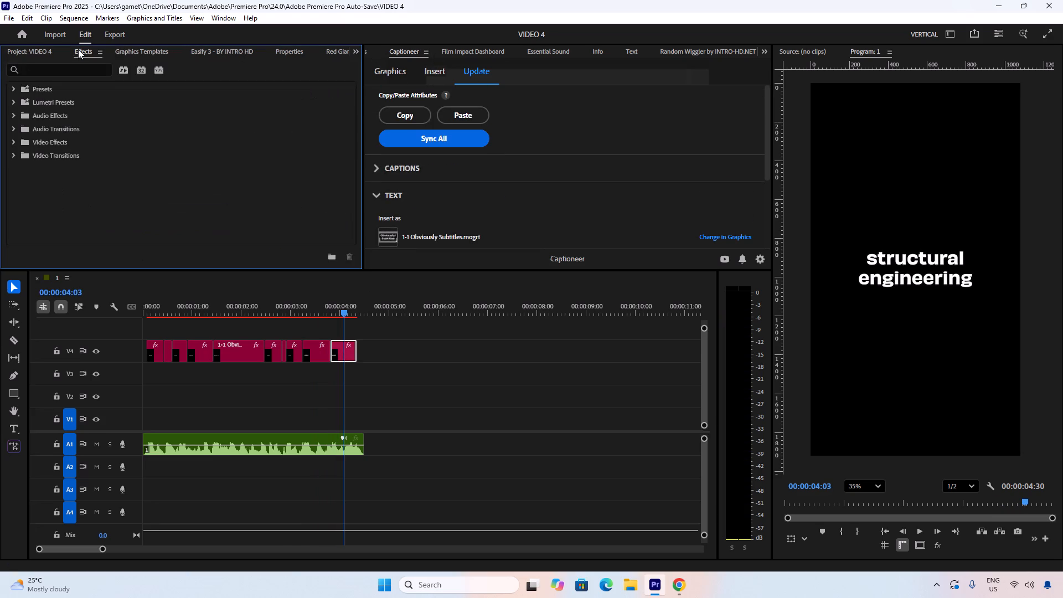
click(234, 55)
click(284, 53)
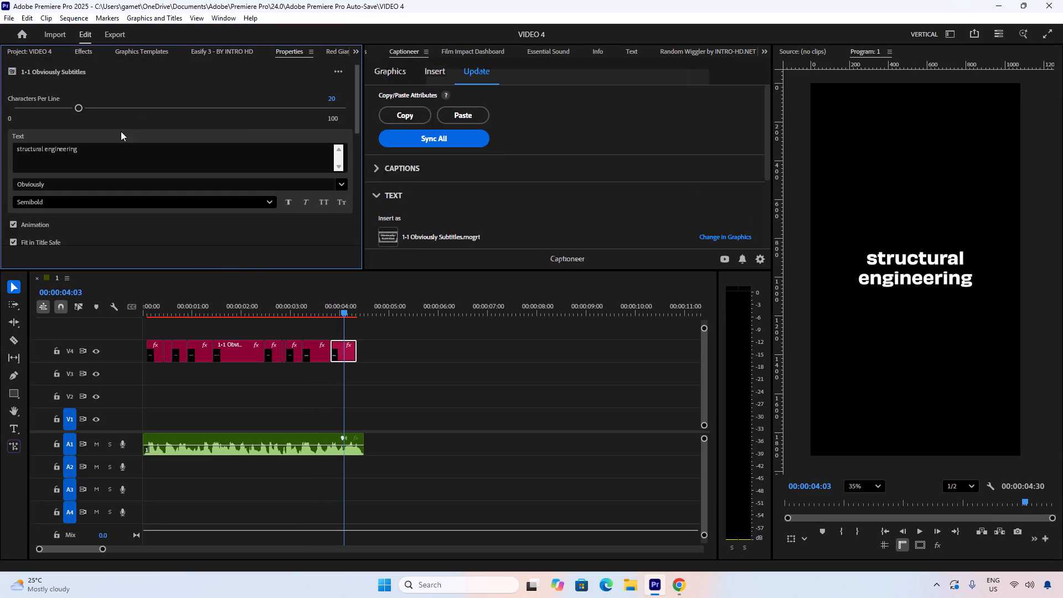
drag(45, 152, 0, 147)
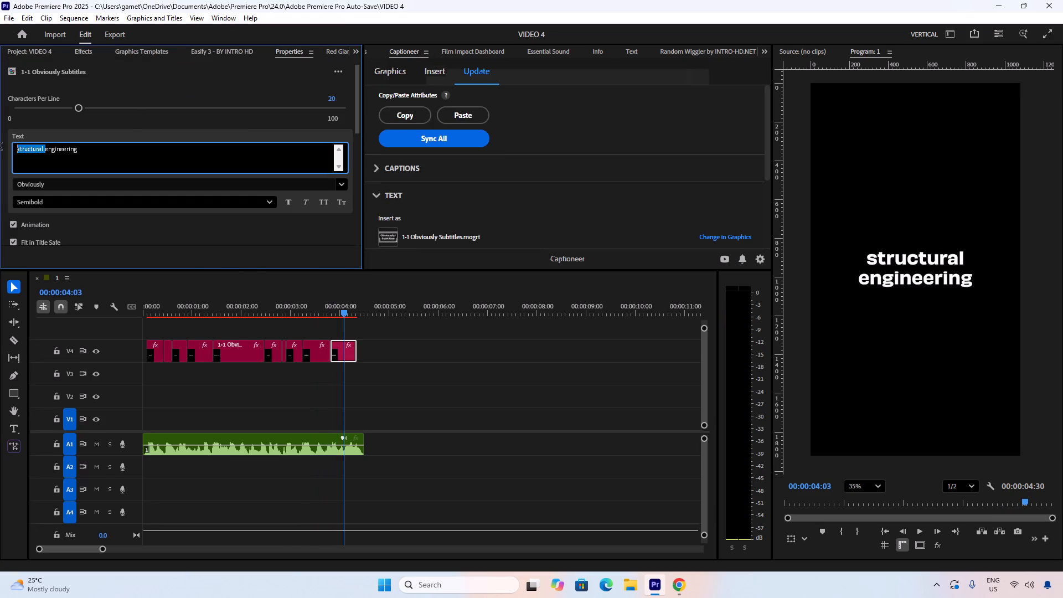
drag(0, 147, 0, 146)
key(BackSpace)
click(288, 249)
Set the vertical offset of the "structural" half of the split subtitle to 55 to match the "engineering" half's height.
drag(329, 300, 314, 301)
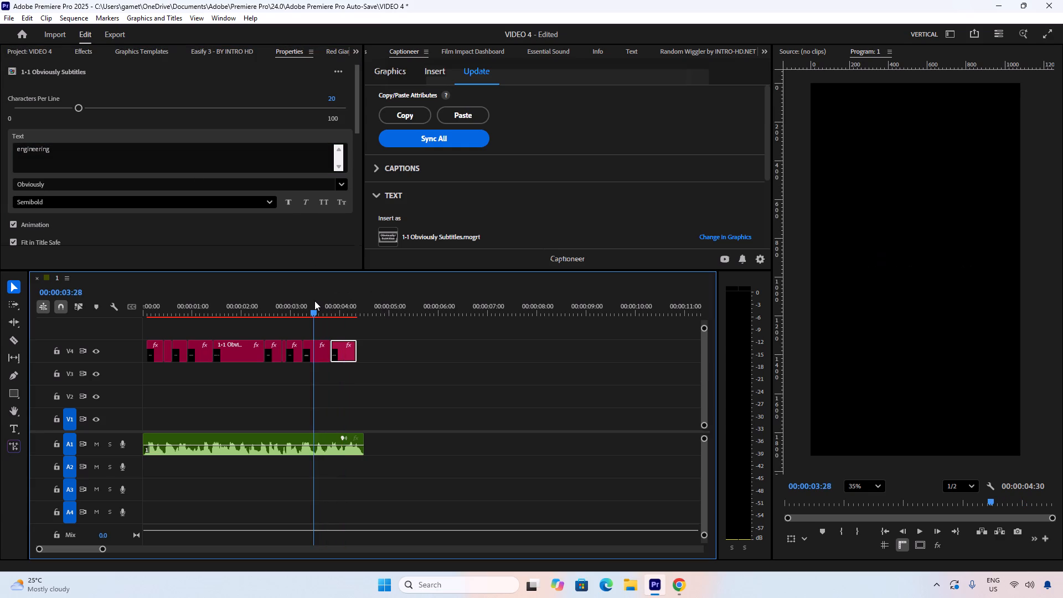
drag(314, 301, 304, 301)
key(space)
key(space)
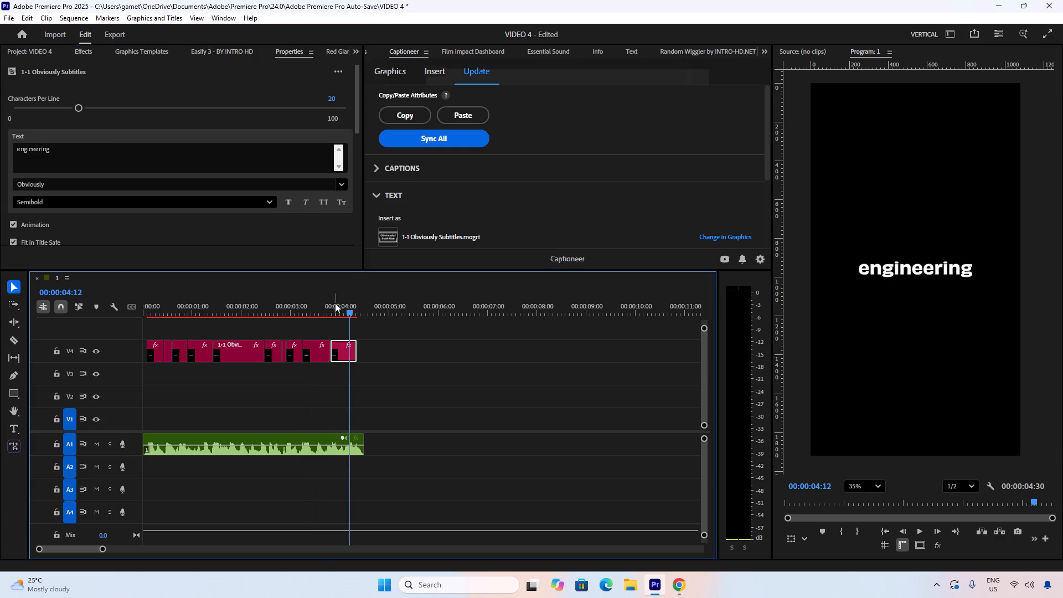
drag(333, 303, 345, 302)
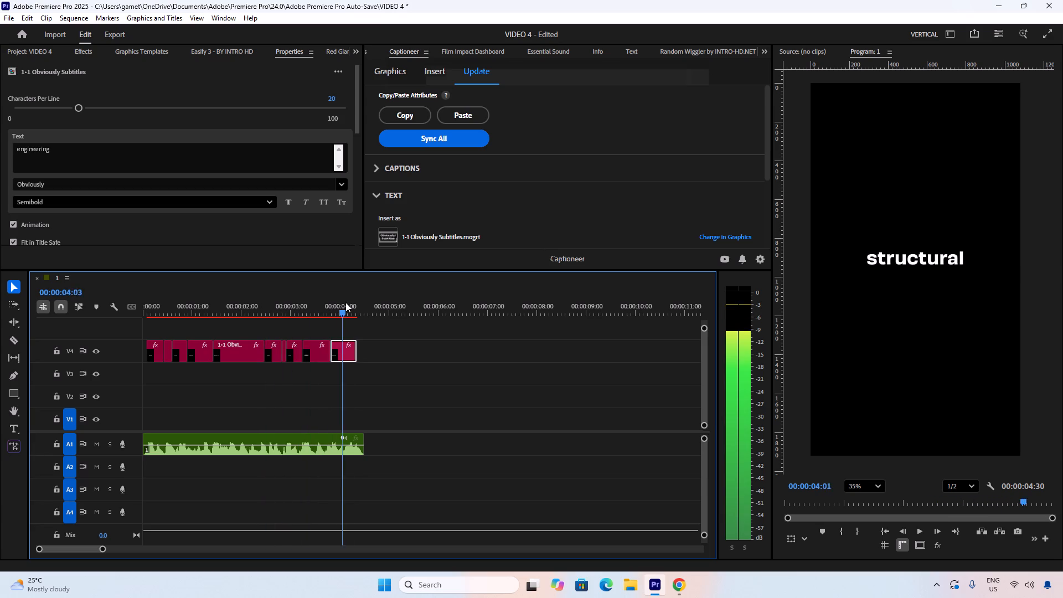
drag(345, 302, 326, 307)
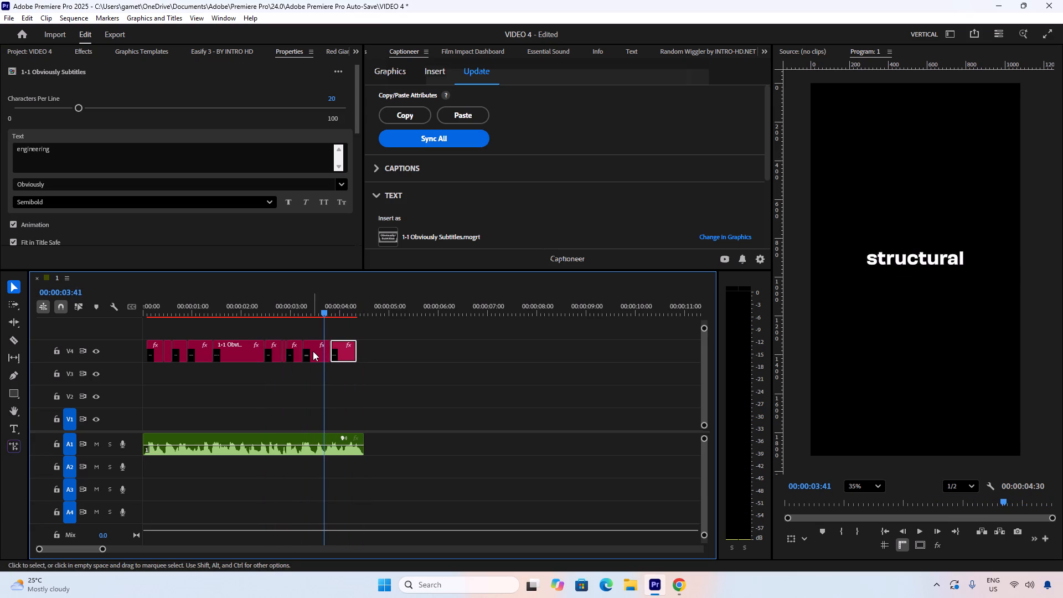
click(313, 351)
scroll(275, 228, down, 5)
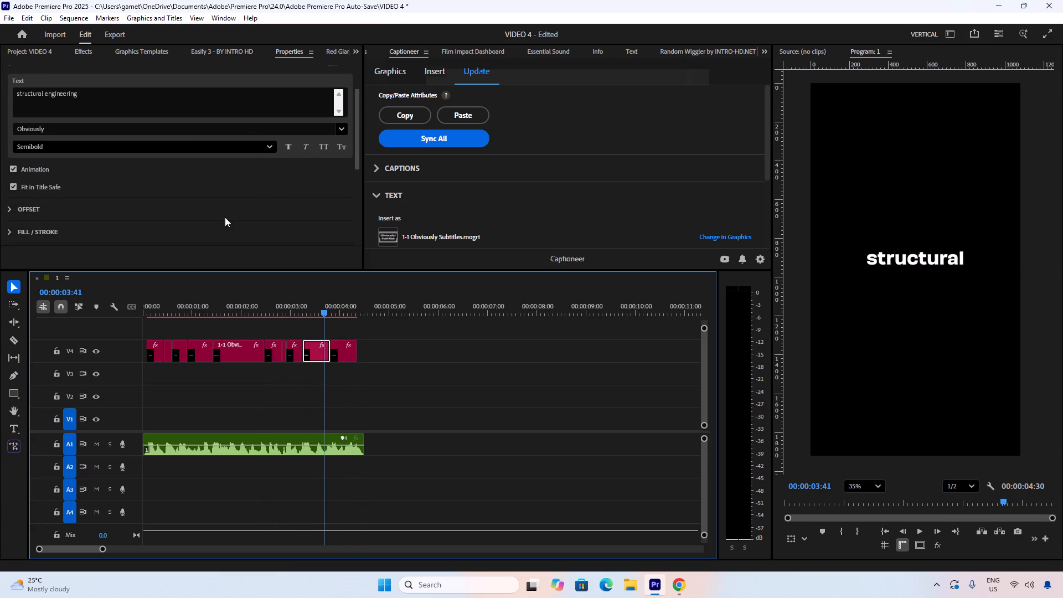
scroll(104, 215, down, 5)
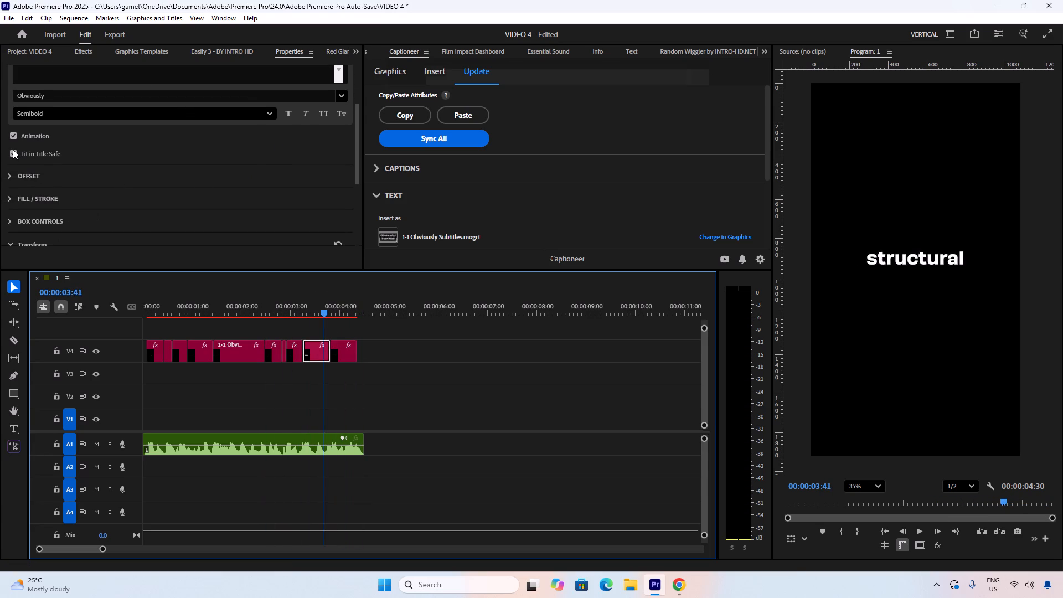
click(13, 149)
click(9, 152)
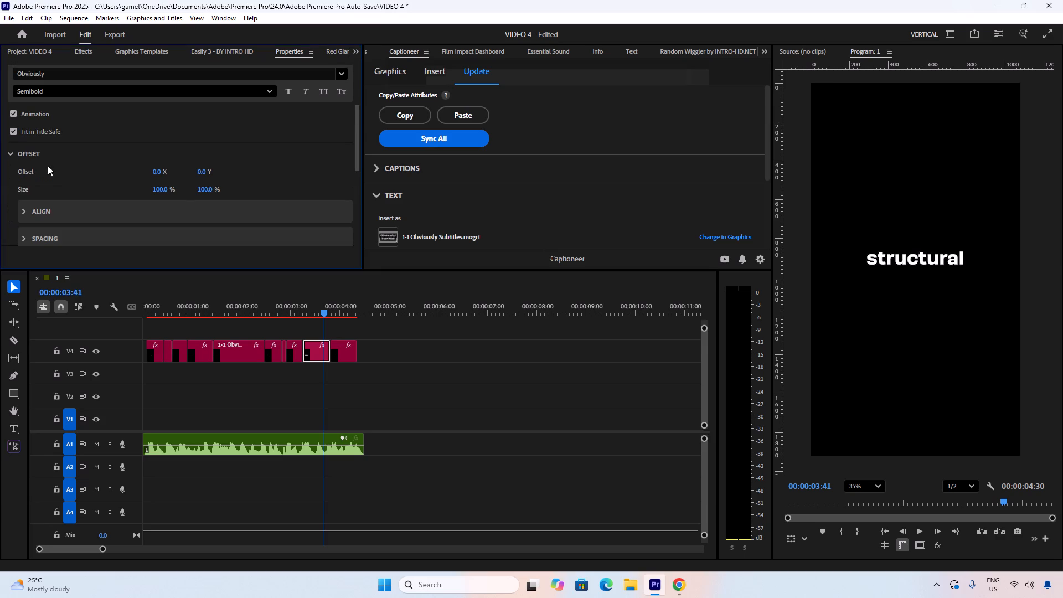
drag(199, 175, 197, 174)
drag(197, 174, 225, 175)
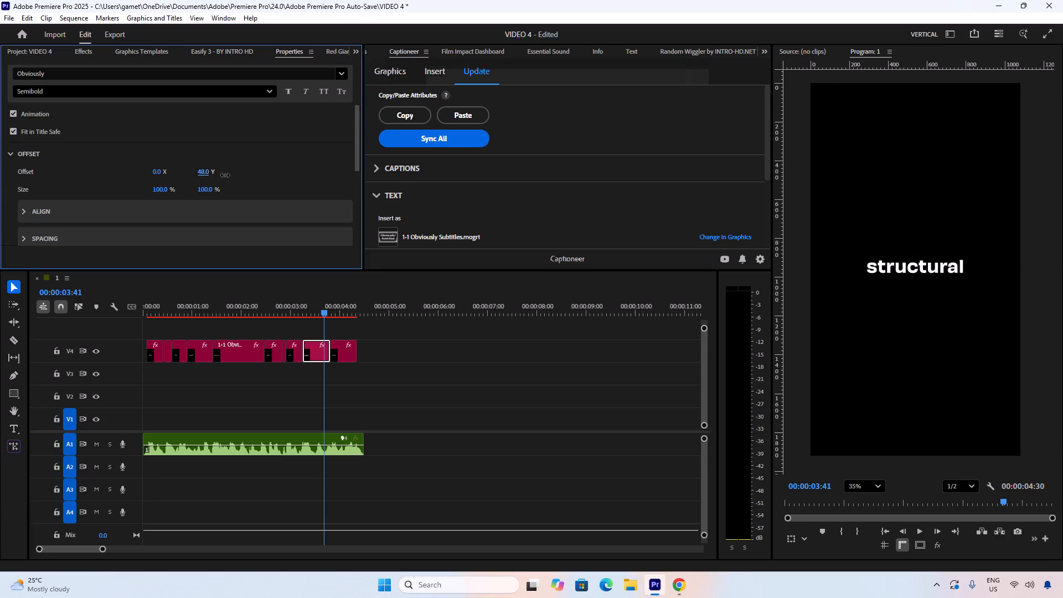
drag(225, 175, 228, 175)
Add a horizontal guide to the program view near the top of the "battery's on 1%" subtitle's letters.
drag(329, 304, 249, 302)
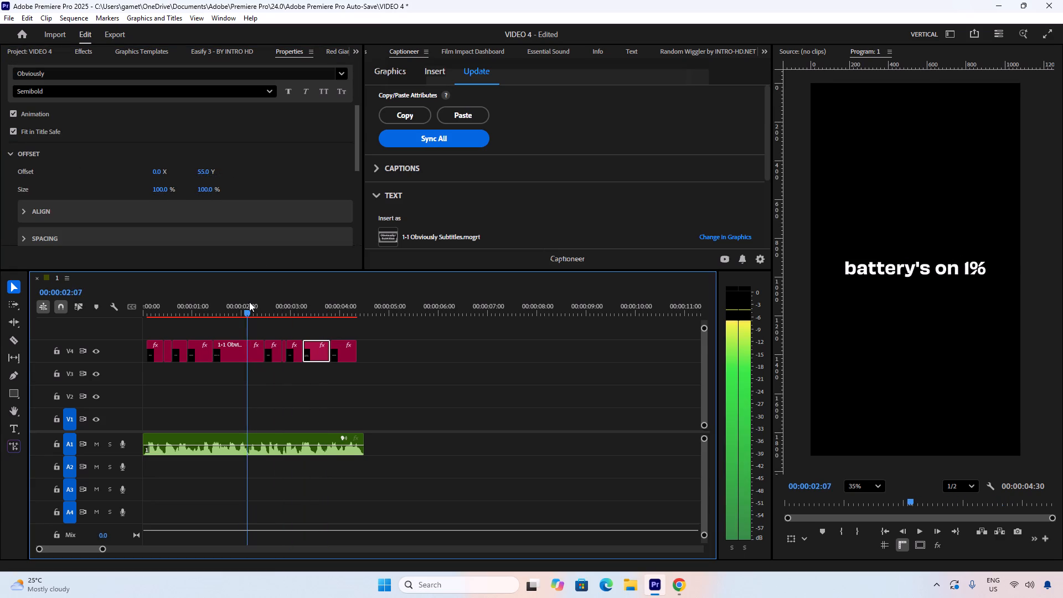
drag(249, 302, 254, 302)
drag(863, 69, 860, 115)
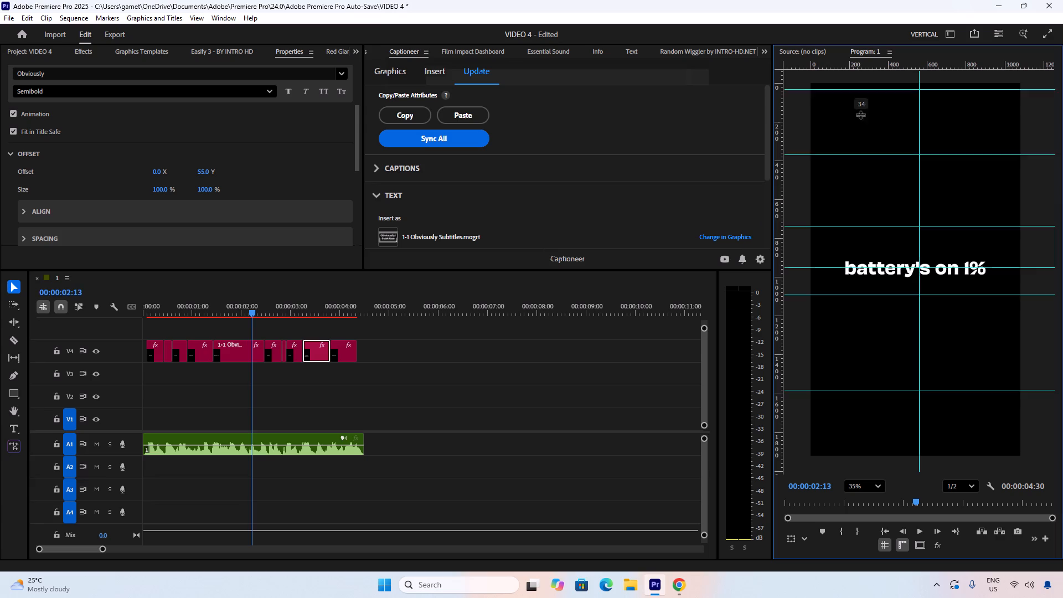
drag(860, 115, 854, 259)
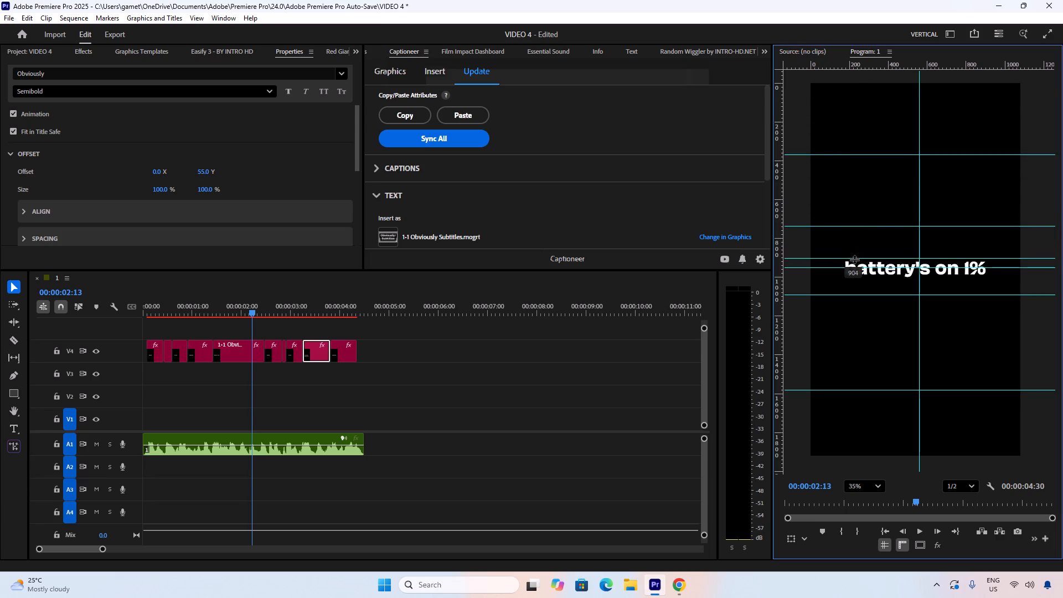
drag(854, 259, 856, 262)
Scrub and play the sequence to check the vertical position of the subtitles against the new guide.
drag(292, 298, 315, 299)
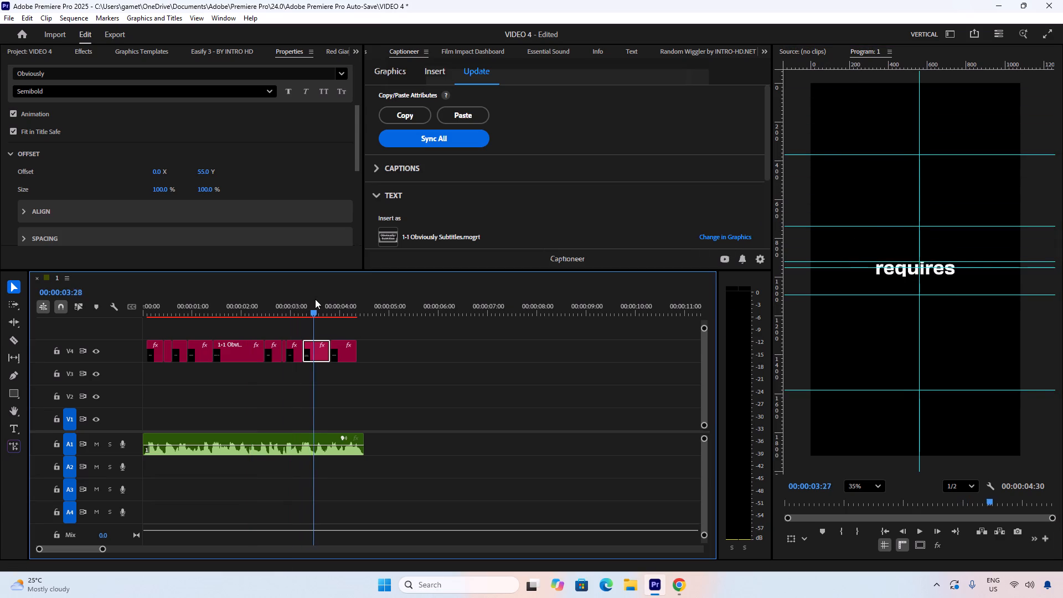
drag(315, 299, 336, 301)
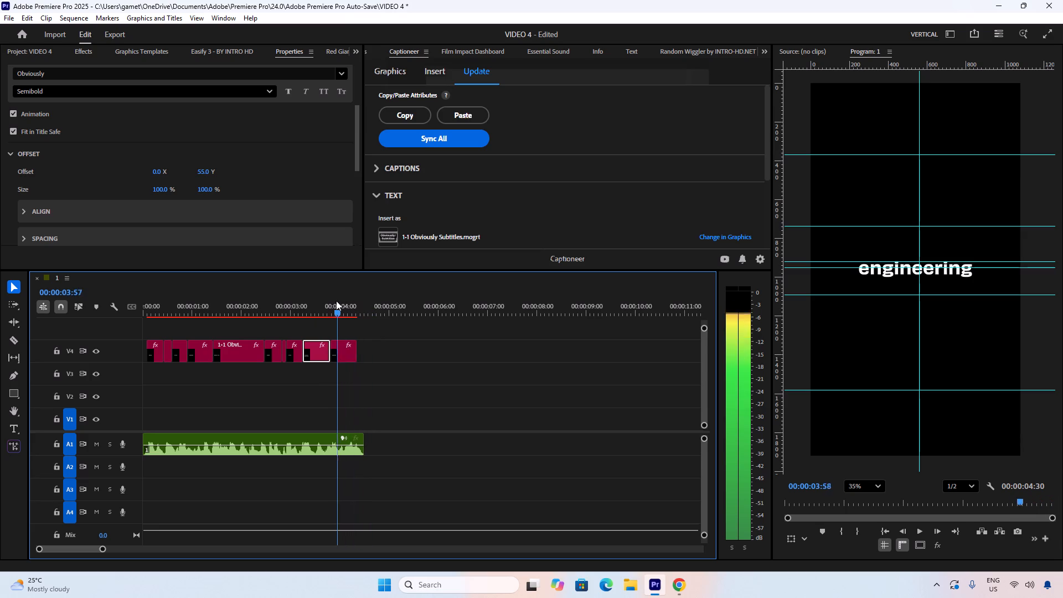
drag(336, 301, 116, 308)
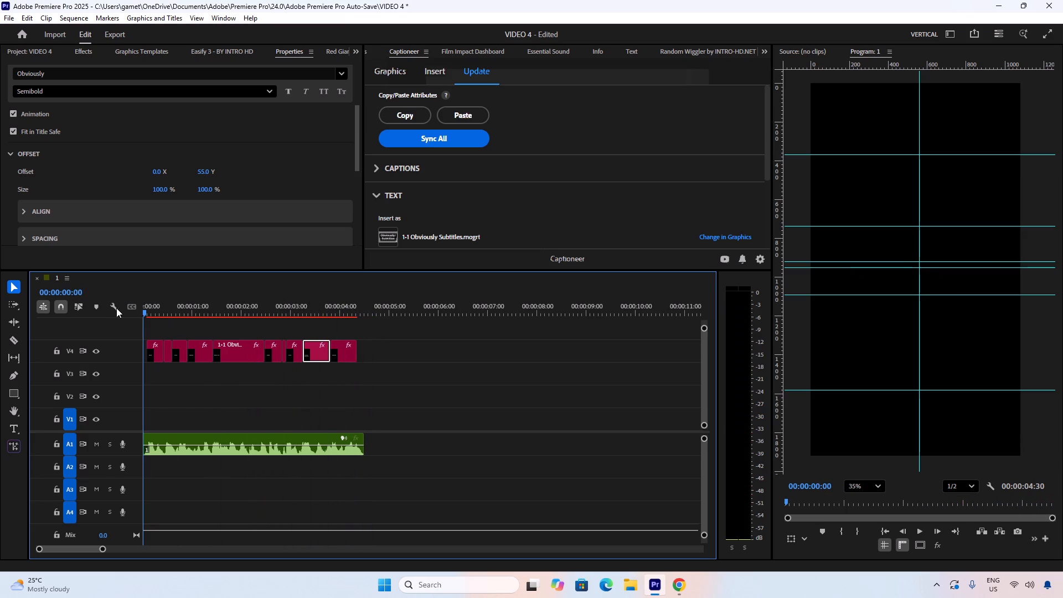
drag(116, 308, 116, 308)
key(space)
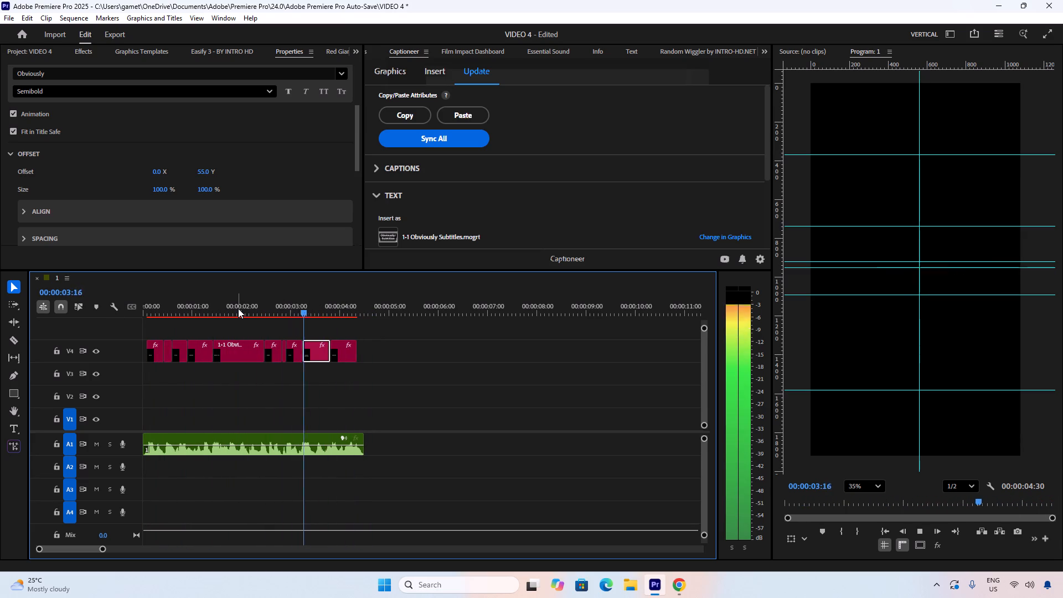
key(space)
drag(320, 300, 311, 301)
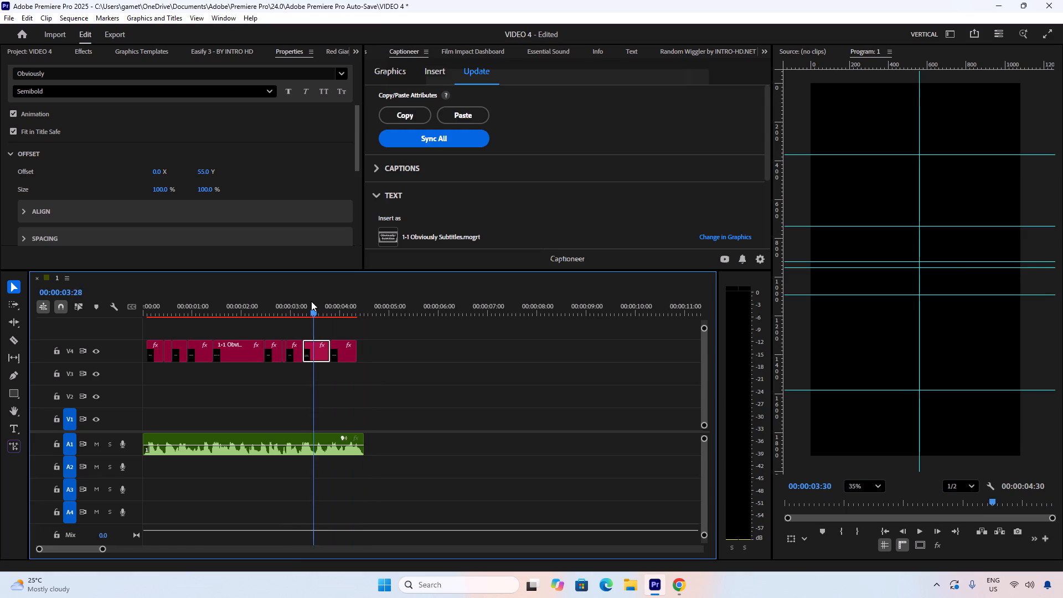
drag(311, 301, 239, 306)
Examine the box controls and transform settings of the "battery's on 1%" subtitle.
click(242, 350)
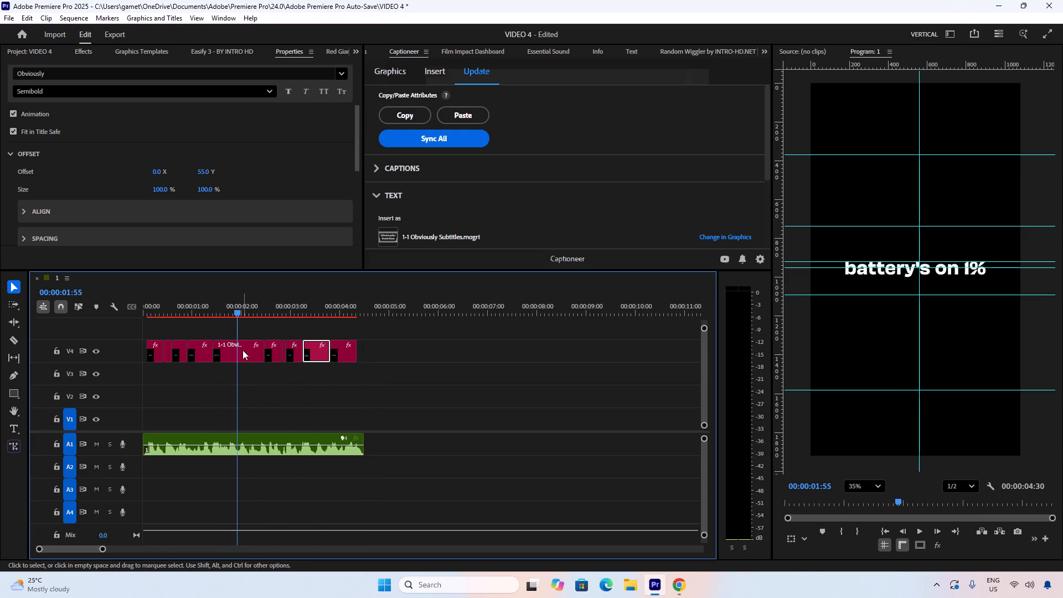
click(234, 311)
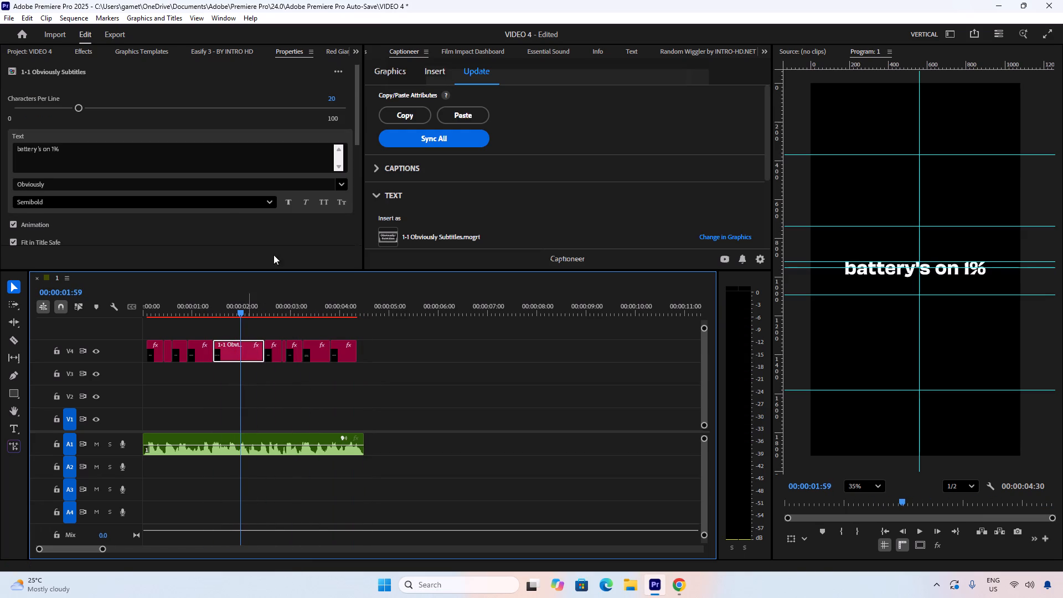
scroll(213, 237, down, 10)
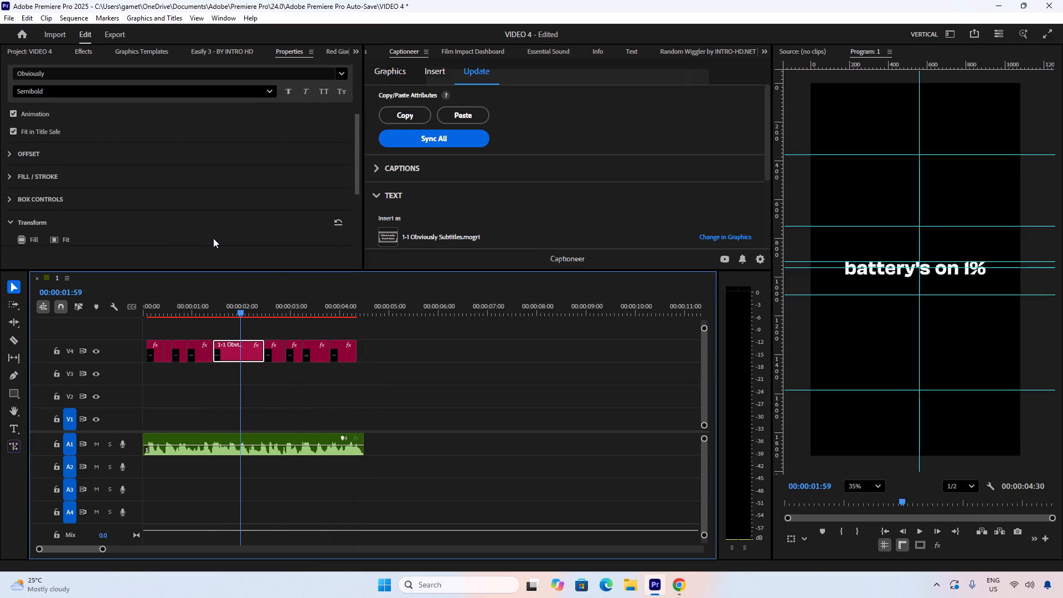
scroll(211, 236, down, 6)
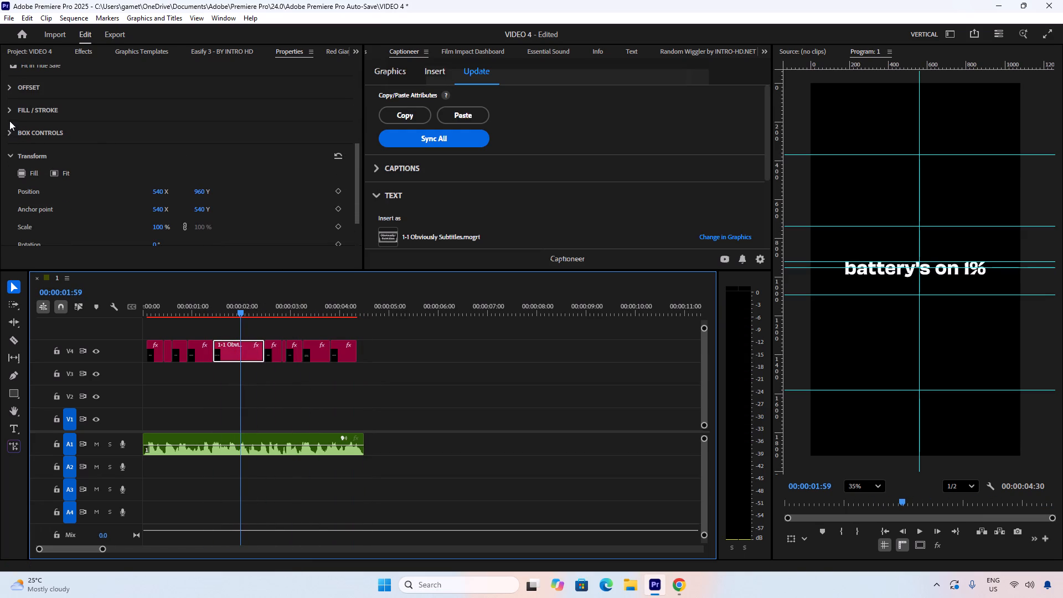
click(10, 135)
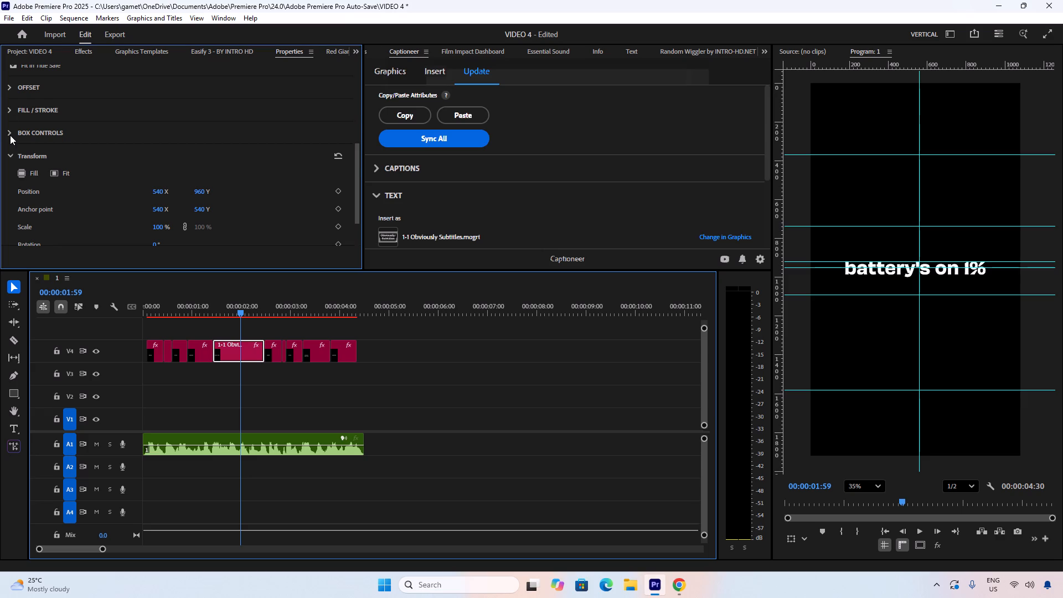
scroll(10, 135, down, 17)
scroll(10, 135, down, 9)
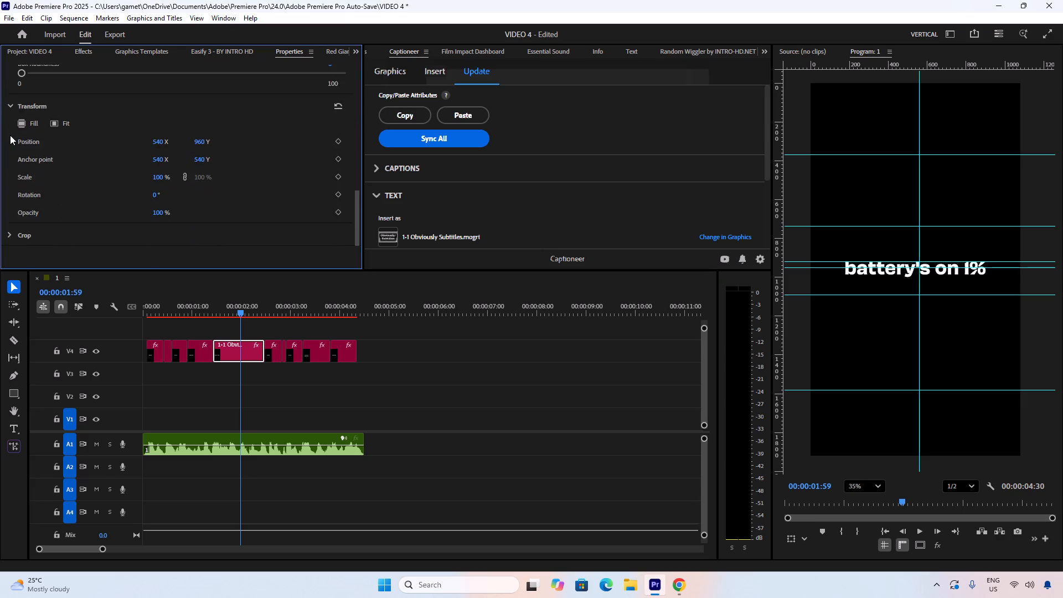
scroll(10, 135, down, 3)
scroll(10, 135, up, 20)
scroll(10, 135, up, 1)
click(10, 135)
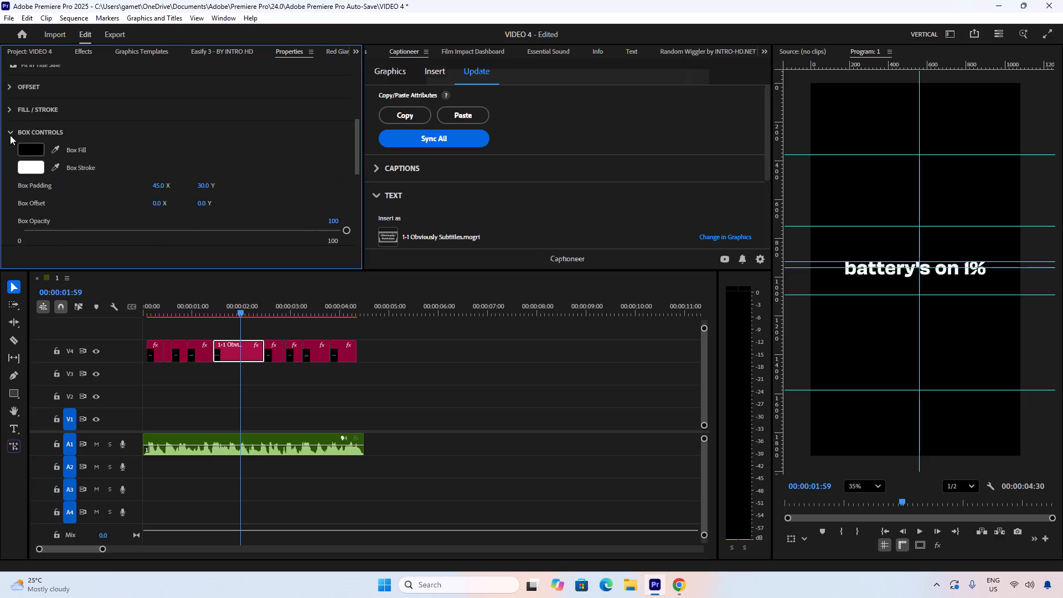
click(10, 135)
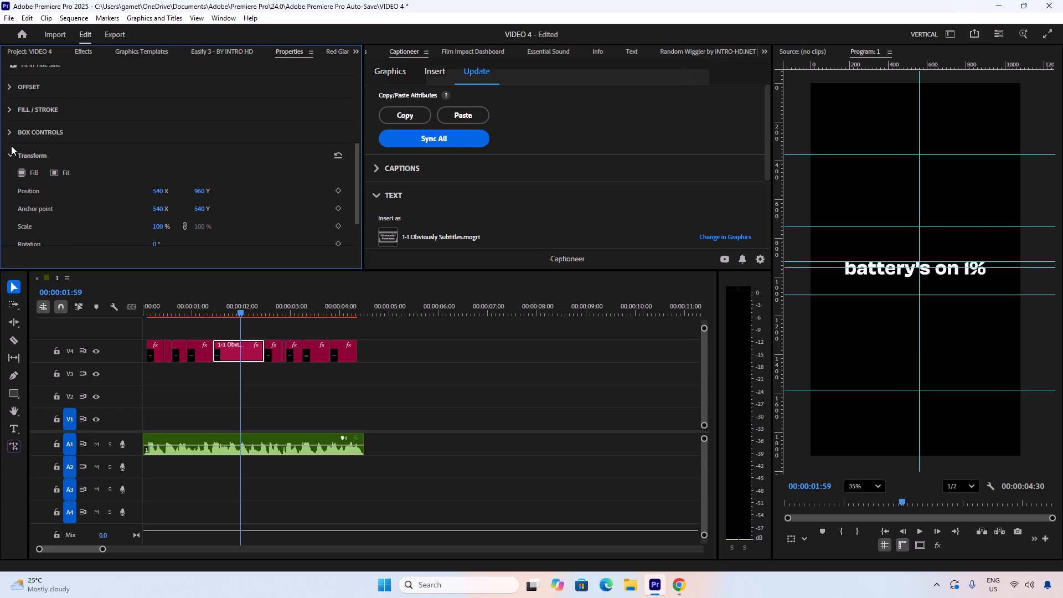
click(9, 156)
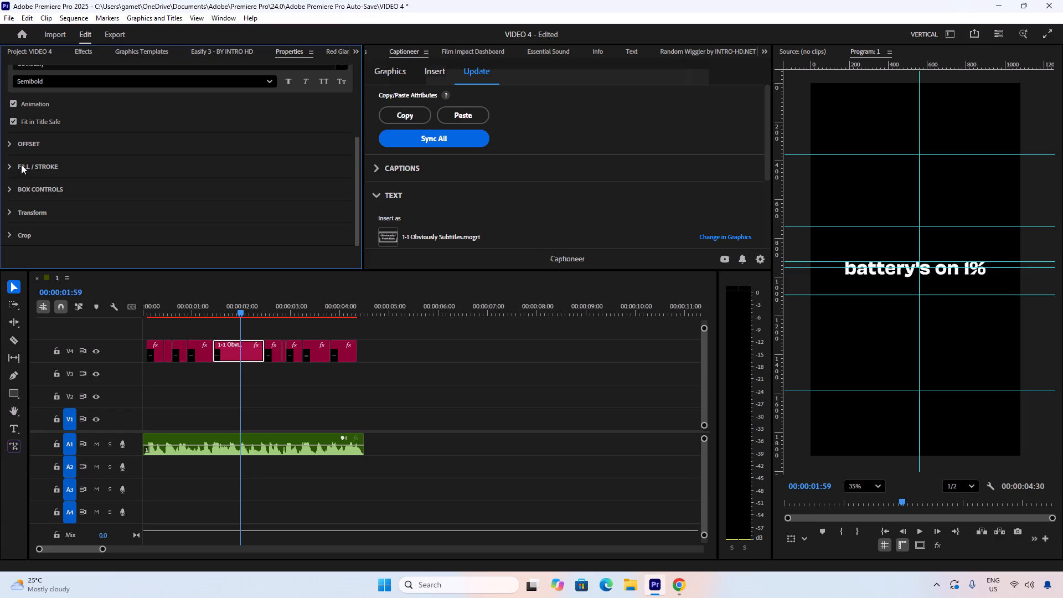
Examine the offset, paragraph alignment and spacing settings of the "battery's on 1%" subtitle.
click(8, 143)
scroll(7, 160, down, 4)
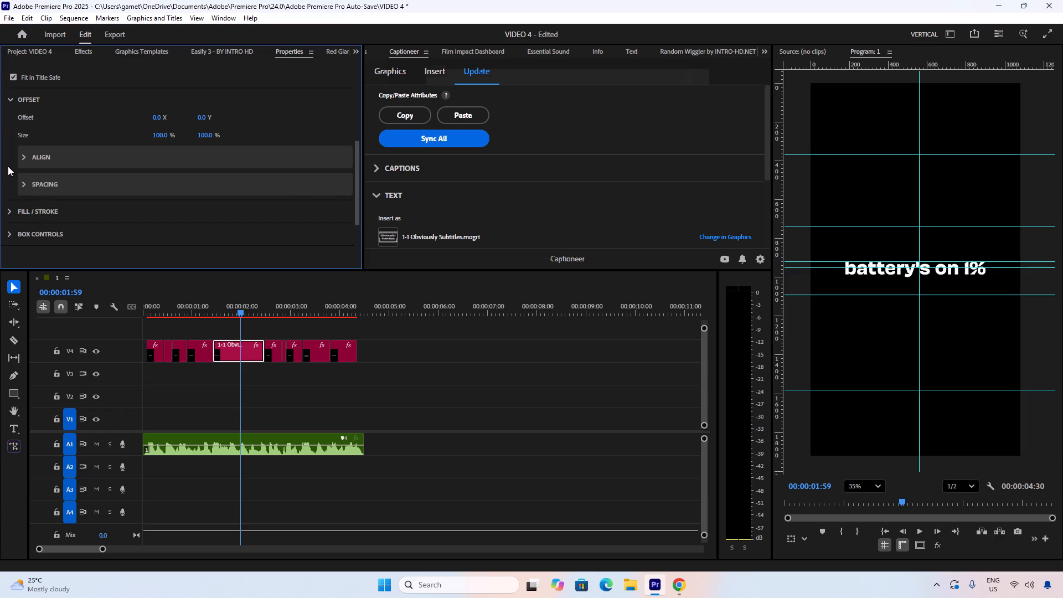
scroll(14, 160, down, 3)
click(24, 121)
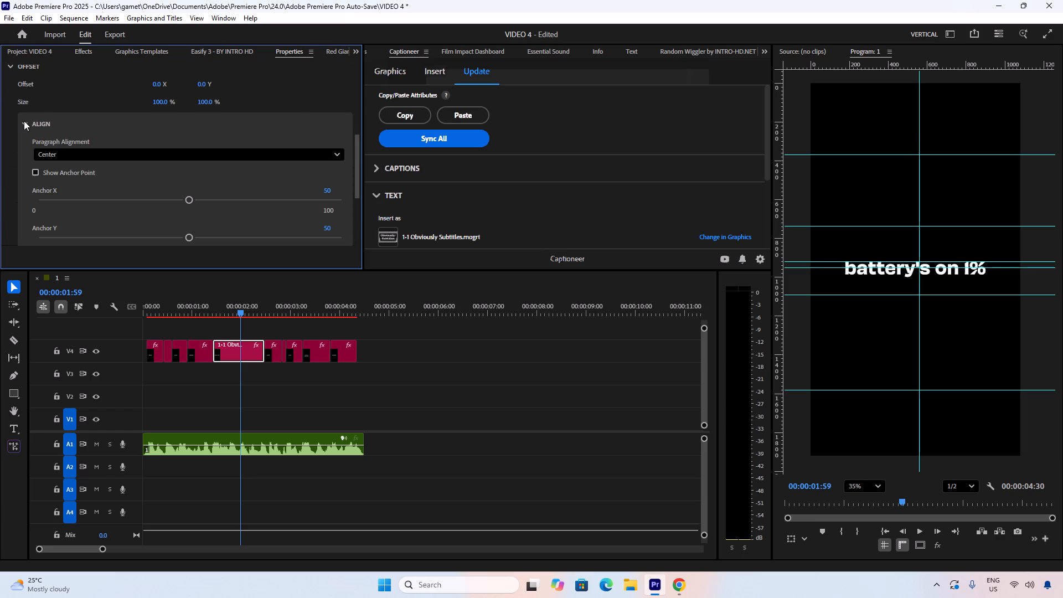
scroll(11, 167, down, 1)
click(181, 139)
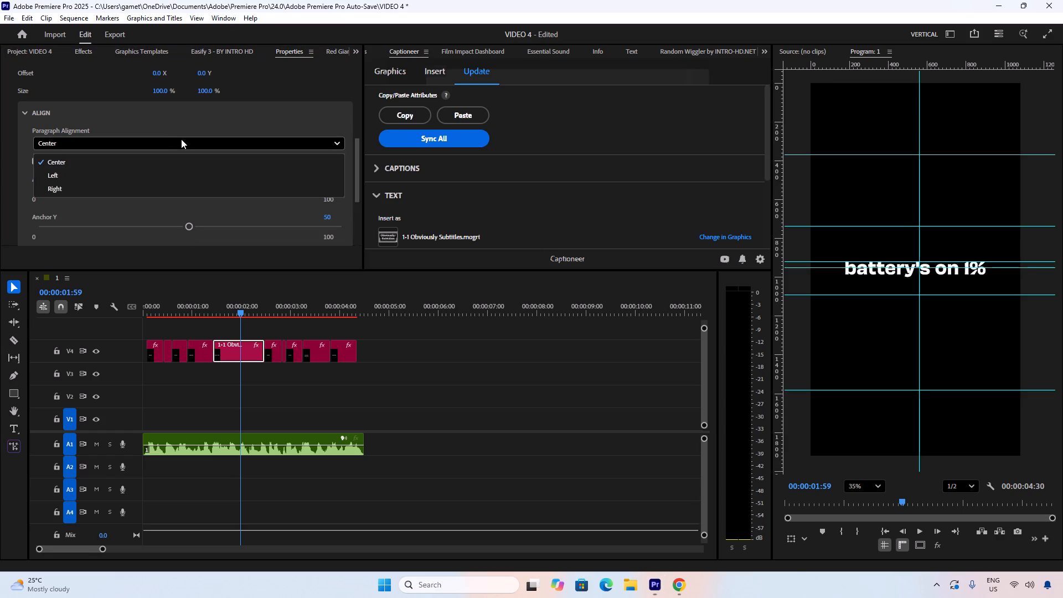
click(9, 145)
scroll(8, 146, down, 9)
click(17, 164)
click(22, 164)
click(23, 164)
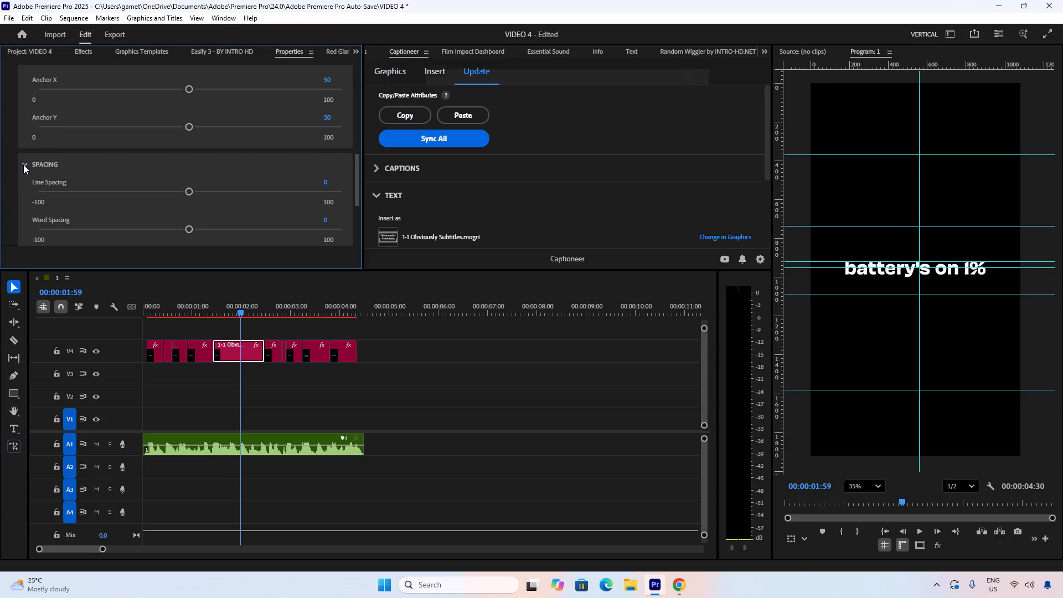
scroll(16, 168, down, 16)
Examine the fill, stroke and box settings of the "battery's on 1%" subtitle, returning to its text and font properties.
click(11, 166)
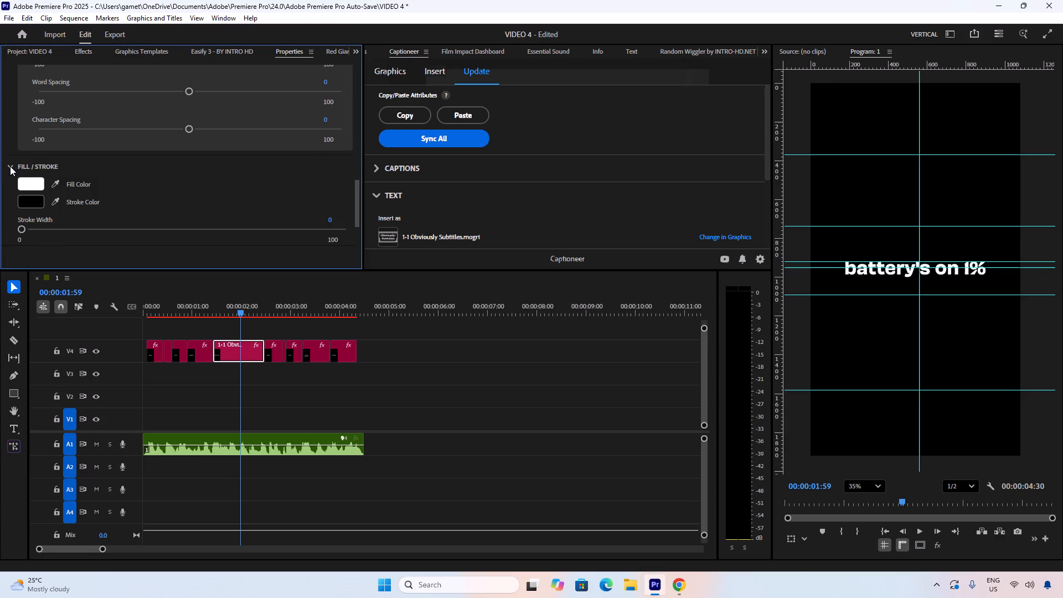
scroll(10, 166, down, 10)
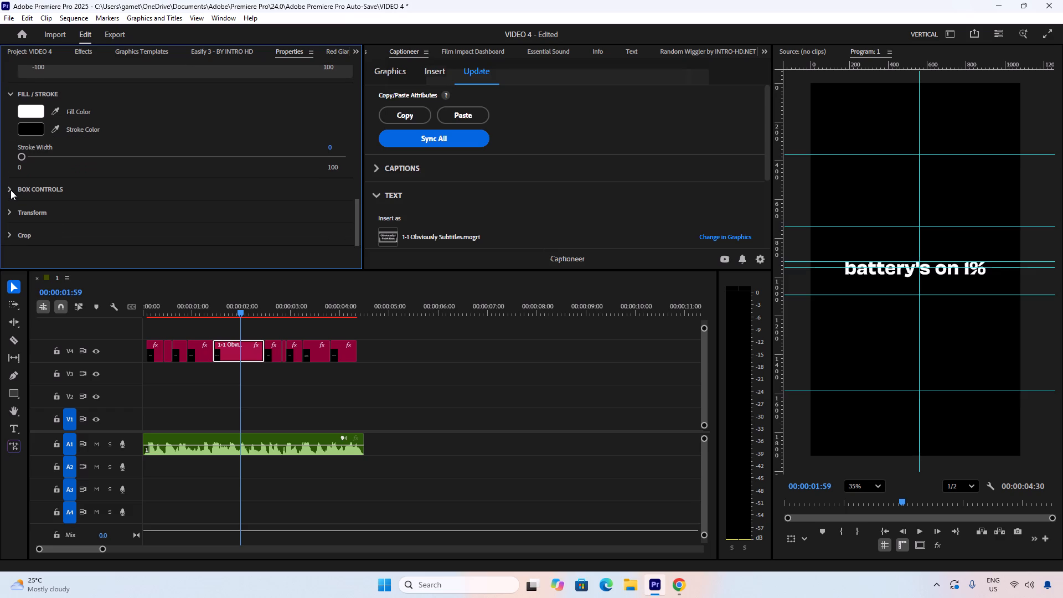
click(11, 192)
scroll(11, 192, down, 11)
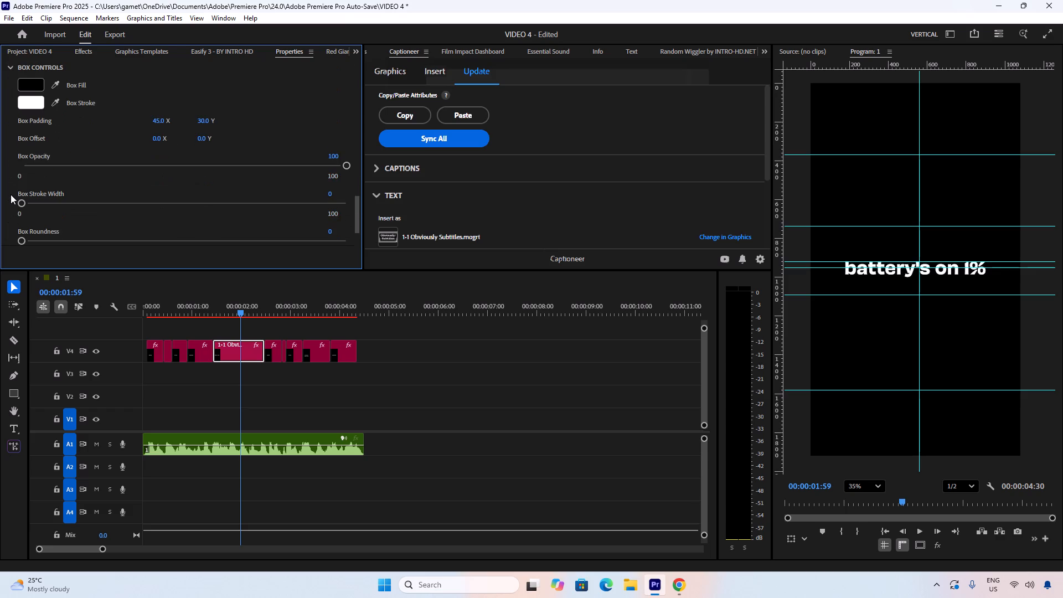
scroll(11, 194, up, 20)
scroll(11, 194, up, 7)
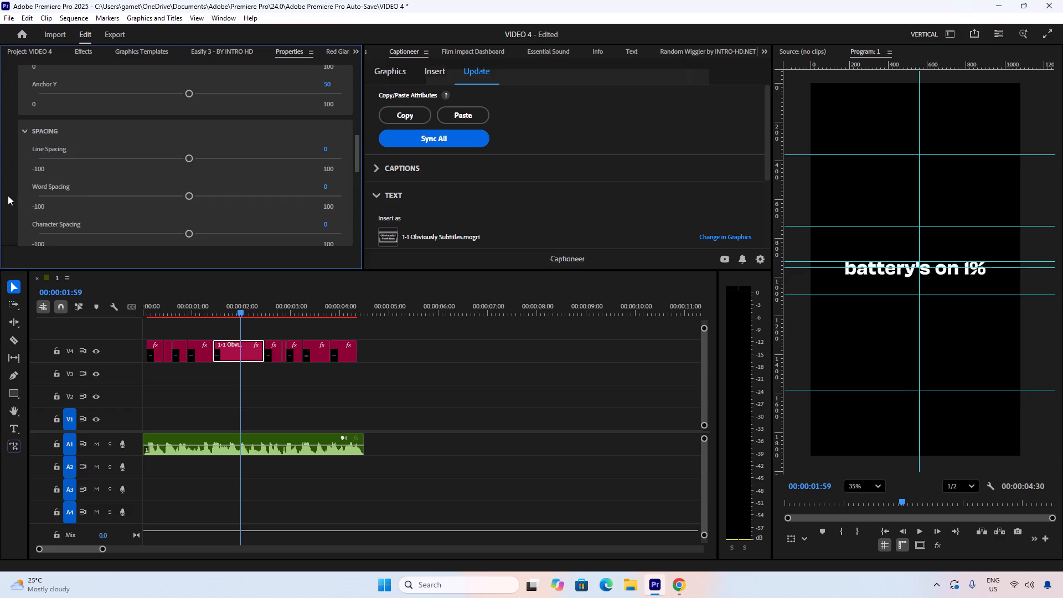
scroll(8, 195, up, 20)
scroll(8, 195, up, 3)
scroll(1, 178, down, 1)
scroll(1, 178, up, 2)
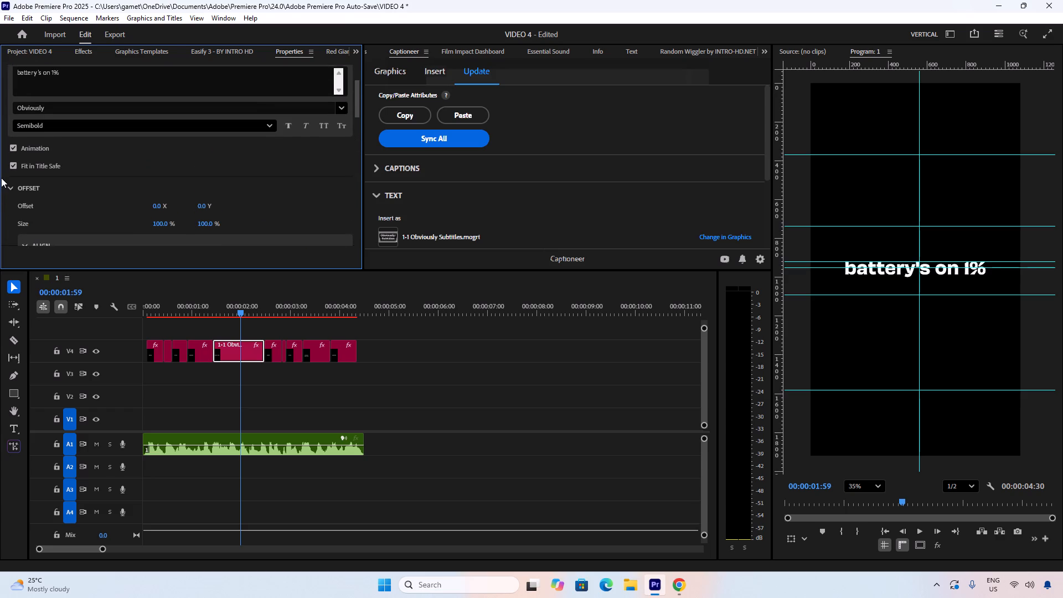
scroll(1, 178, up, 6)
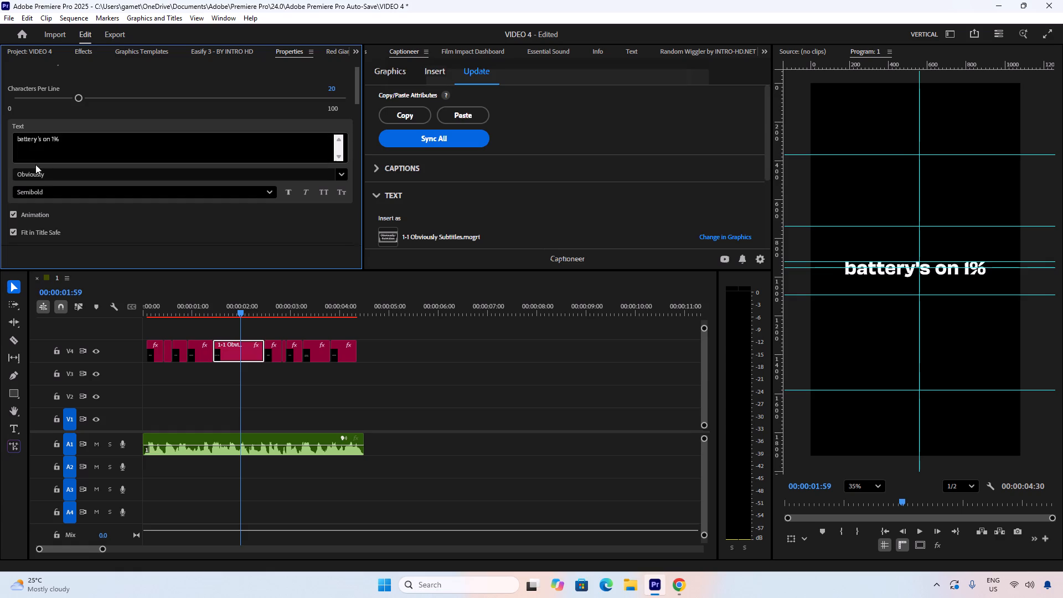
Browse the available fonts for the "battery's on 1%" subtitle, comparing their samples.
click(344, 177)
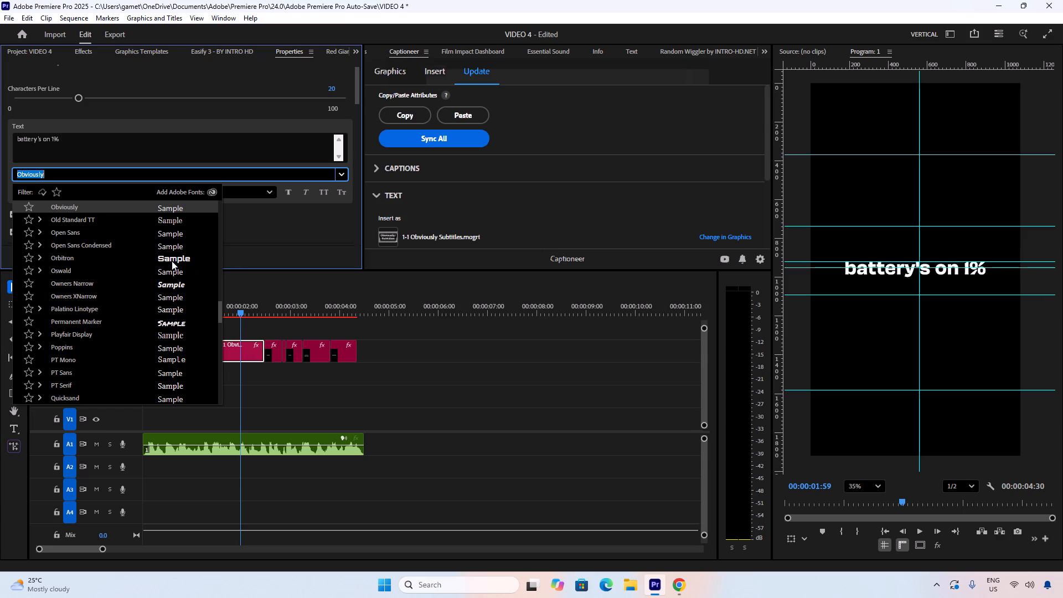
scroll(167, 260, down, 18)
scroll(186, 293, down, 7)
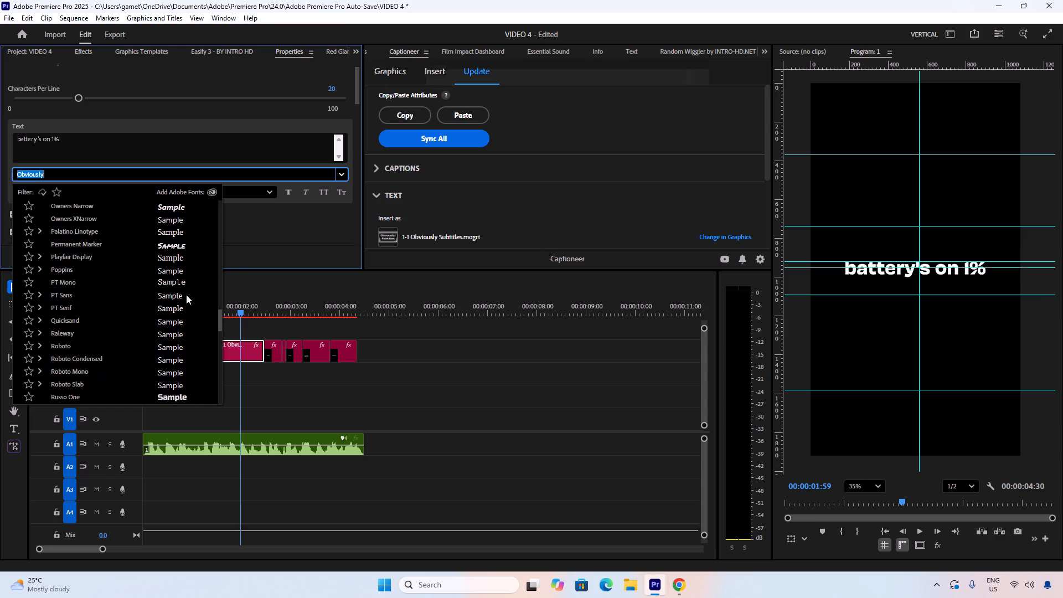
scroll(186, 295, down, 20)
scroll(189, 326, down, 7)
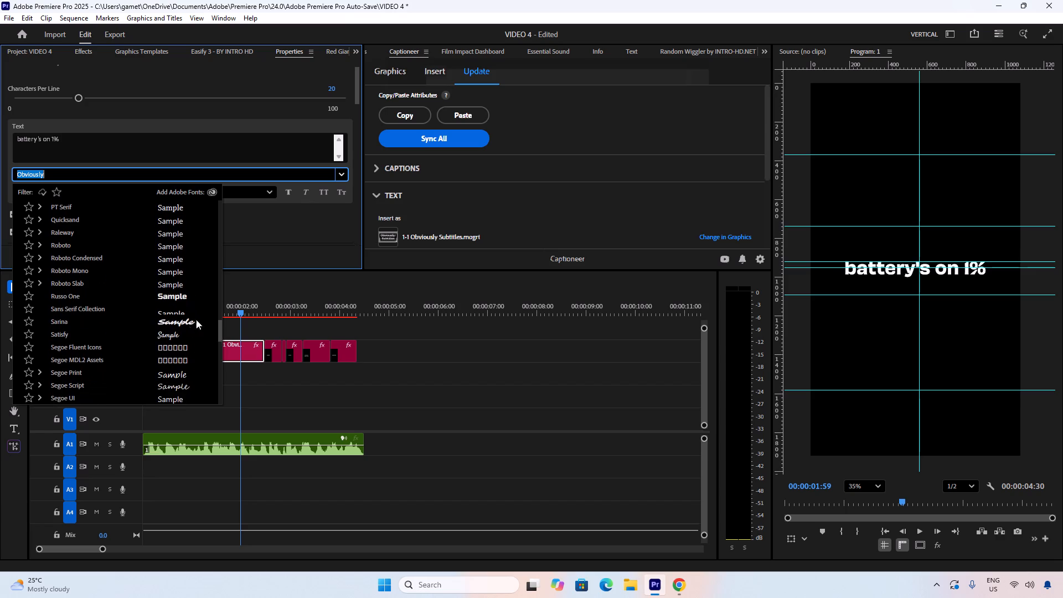
drag(221, 332, 216, 370)
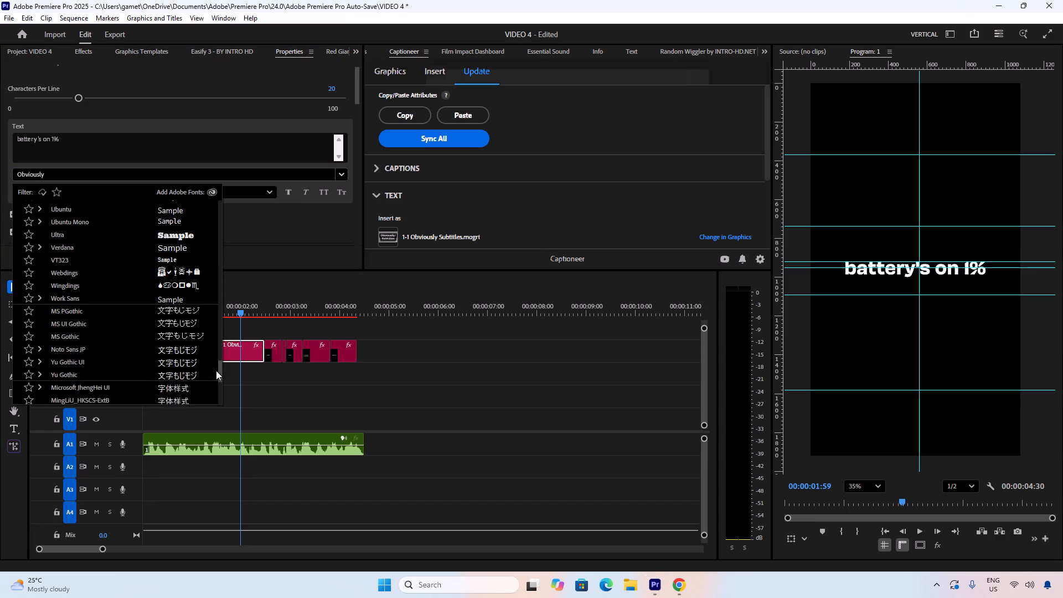
drag(216, 370, 221, 278)
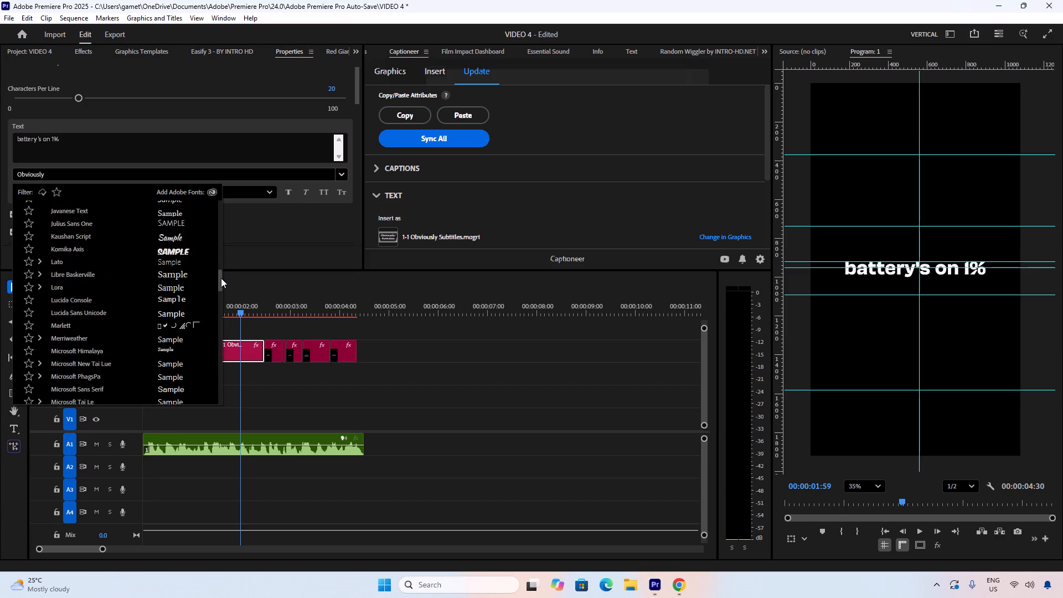
drag(221, 278, 223, 226)
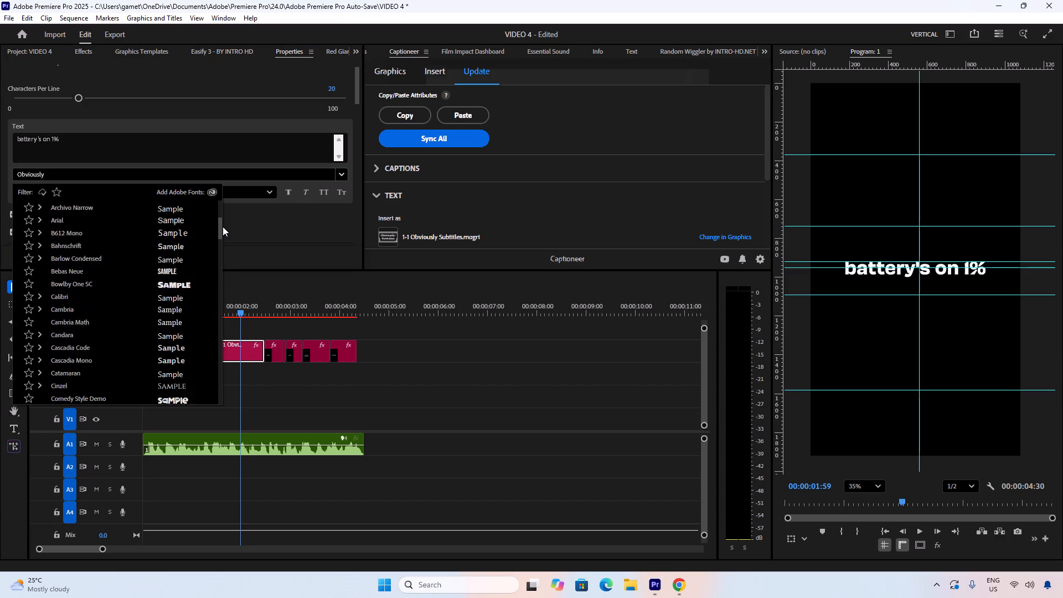
drag(223, 226, 223, 199)
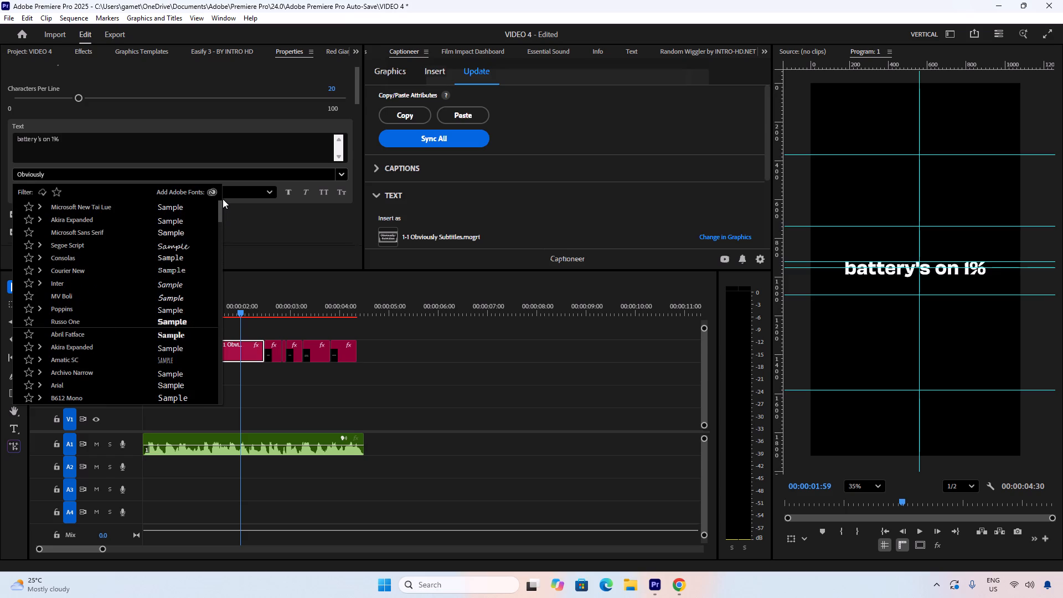
drag(223, 199, 223, 198)
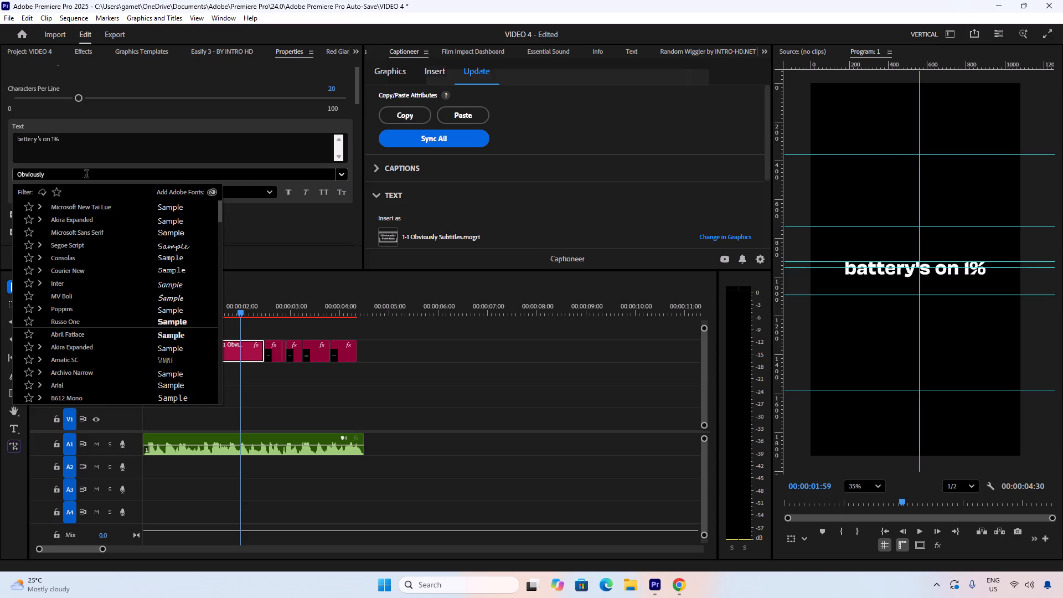
Set the font of the "battery's on 1%" subtitle to Poppins in the Bold style.
drag(81, 176, 14, 173)
text(POPP)
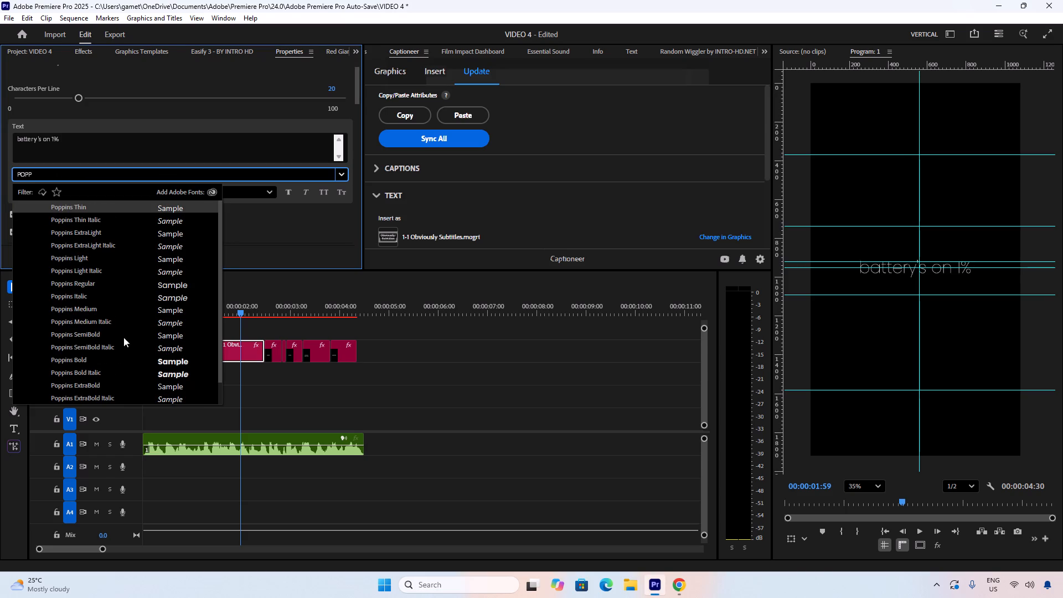
click(81, 352)
click(81, 352)
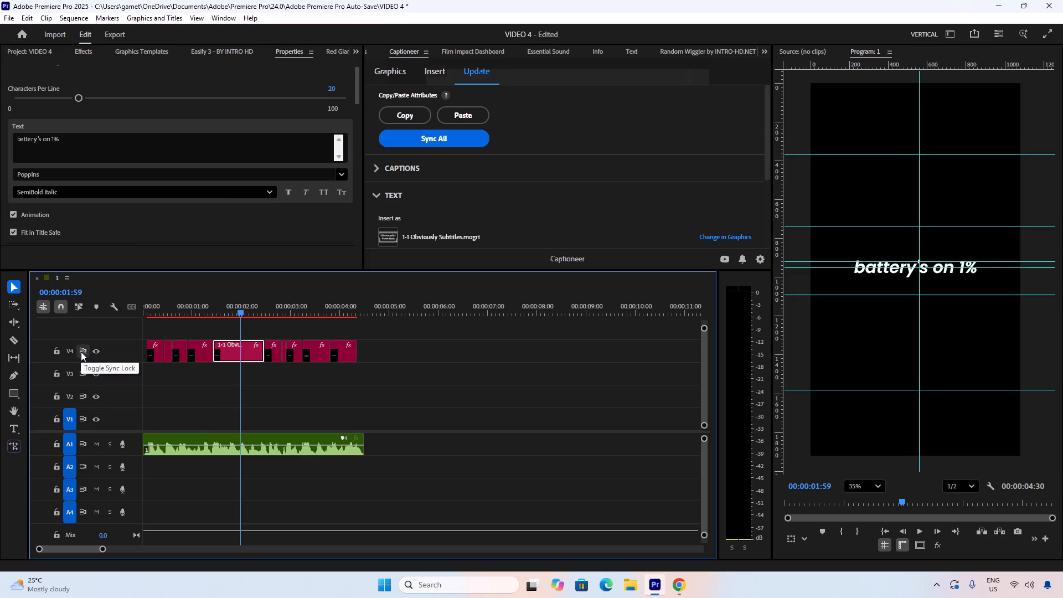
click(86, 190)
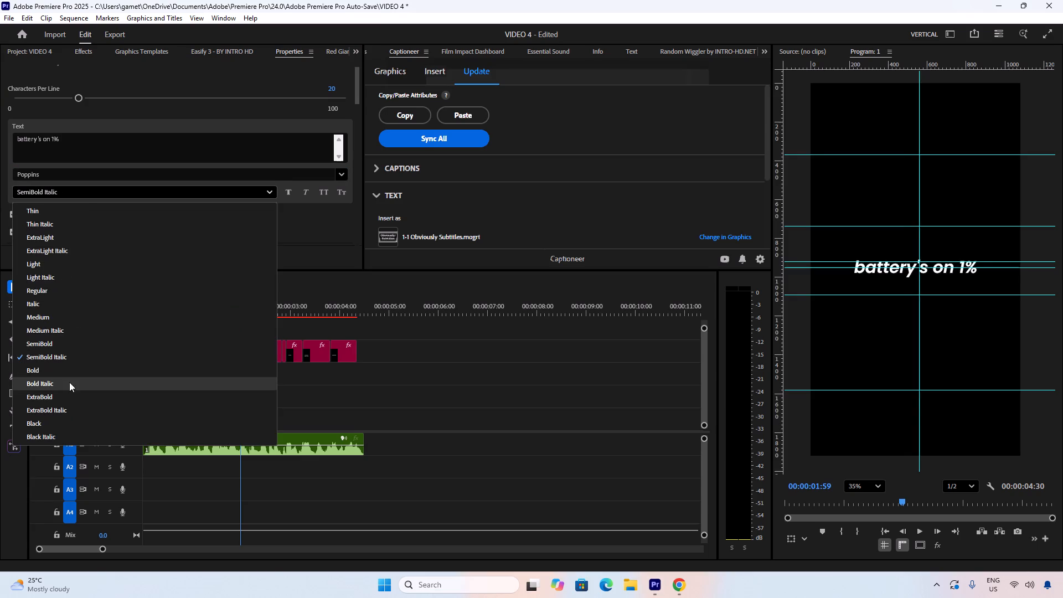
click(53, 369)
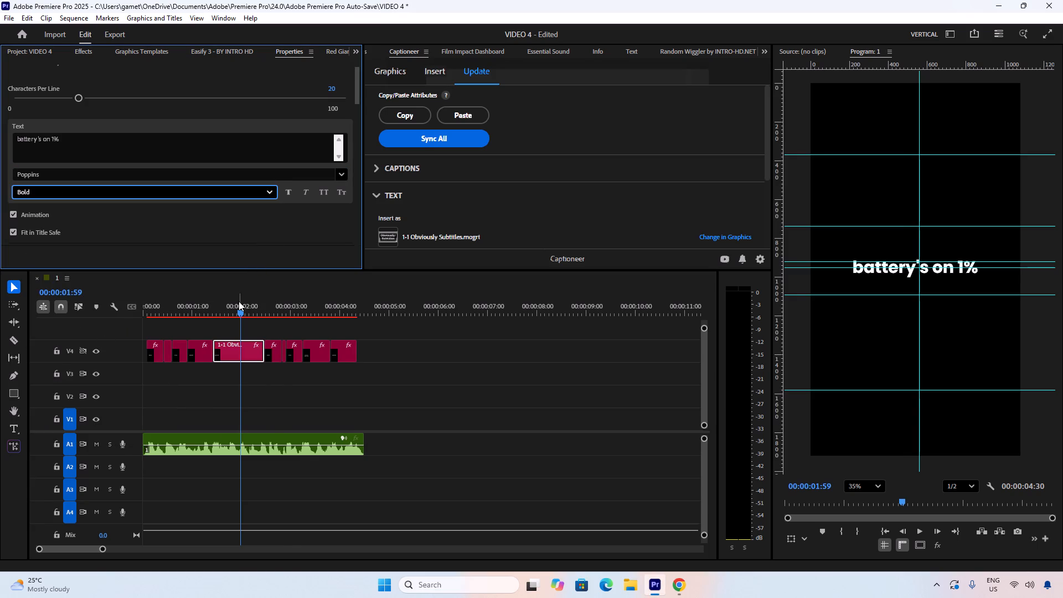
Scrub the sequence and play it from near the start to compare the restyled subtitle with the others.
drag(228, 311, 192, 312)
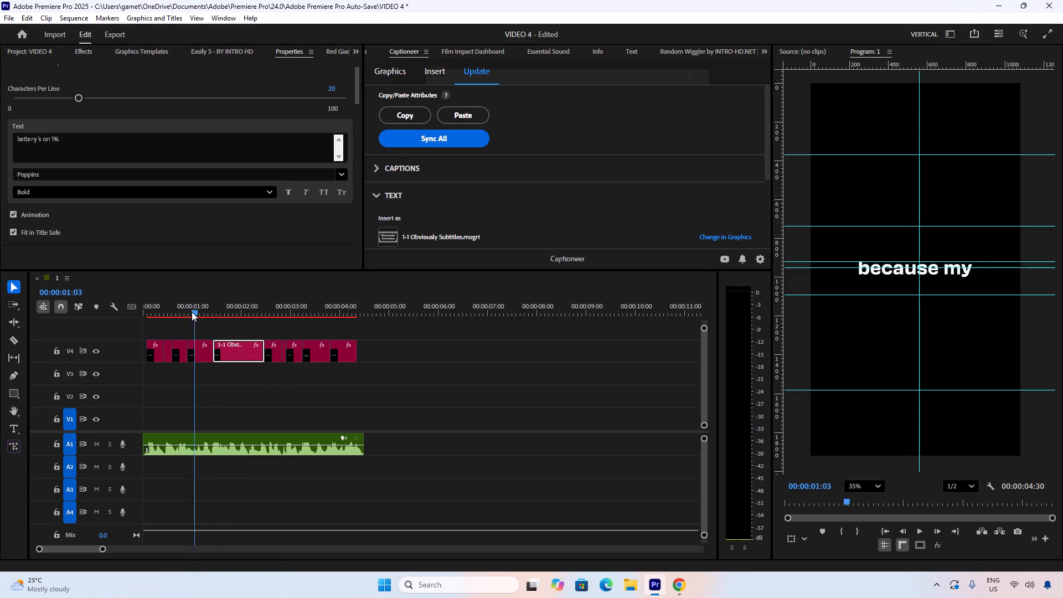
drag(192, 312, 390, 315)
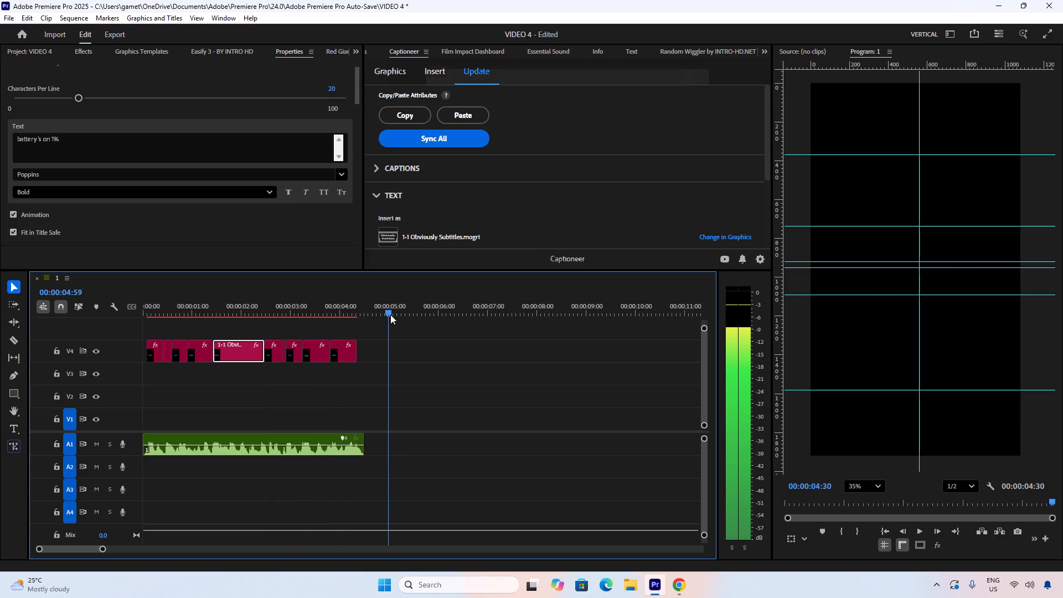
drag(390, 315, 176, 327)
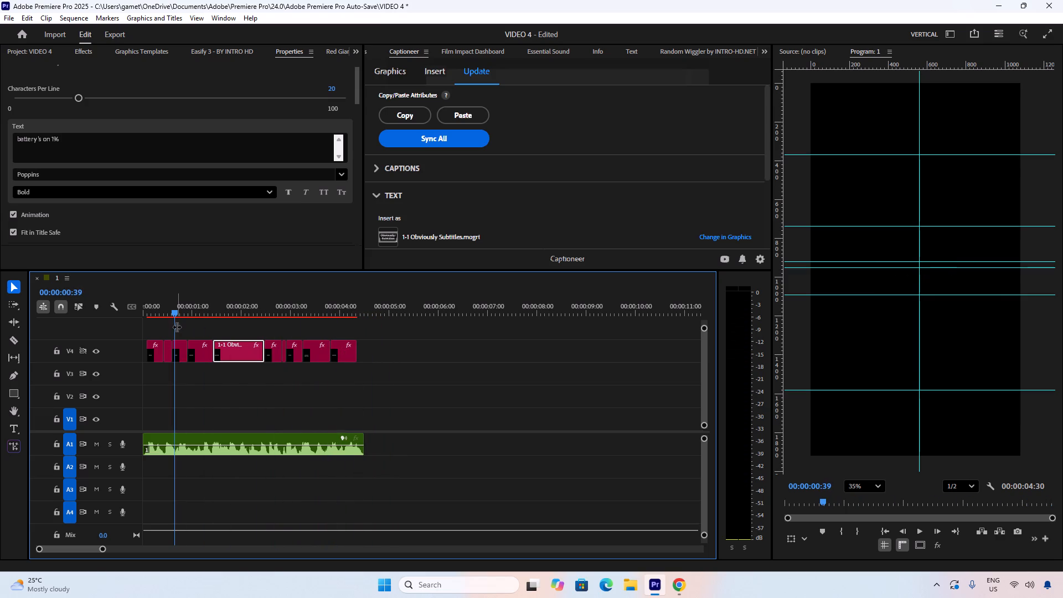
drag(176, 308, 152, 312)
key(space)
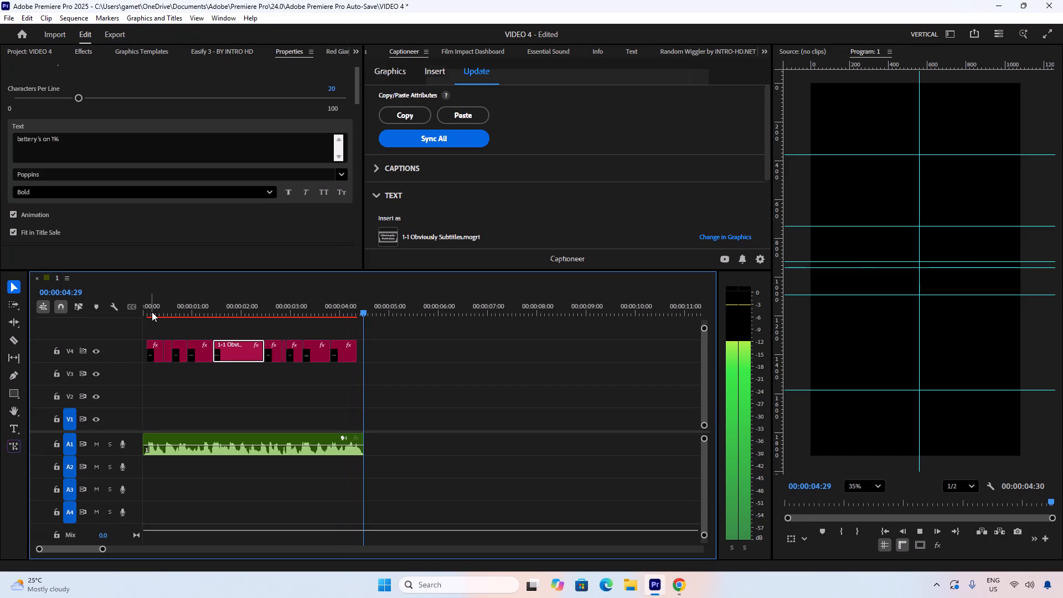
Scrub across the subtitles and play the sequence from near the start to compare the "battery's on 1%" styling with the others.
click(291, 378)
drag(251, 306, 288, 310)
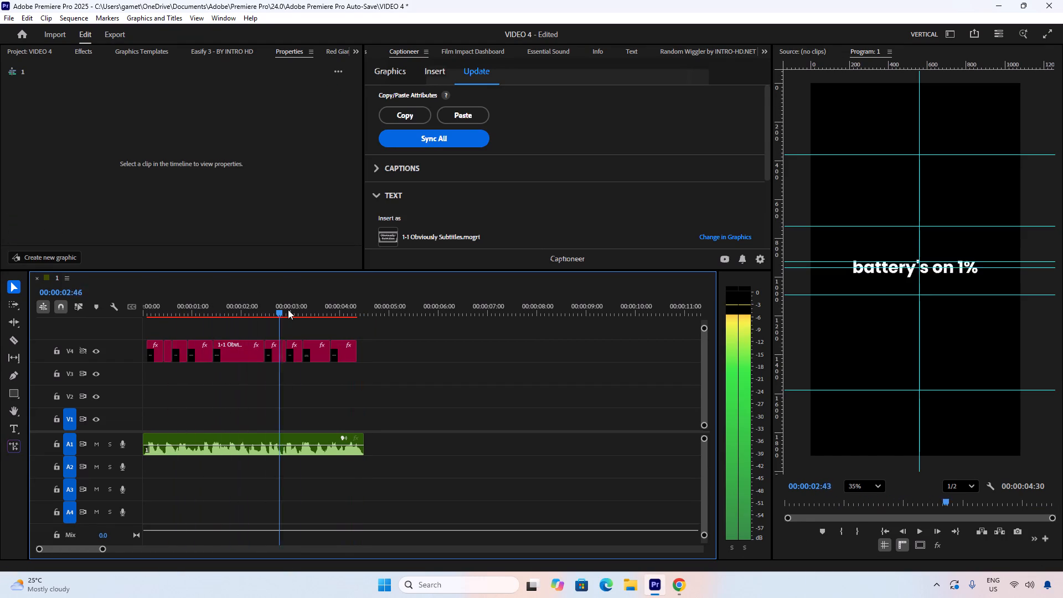
drag(288, 310, 198, 308)
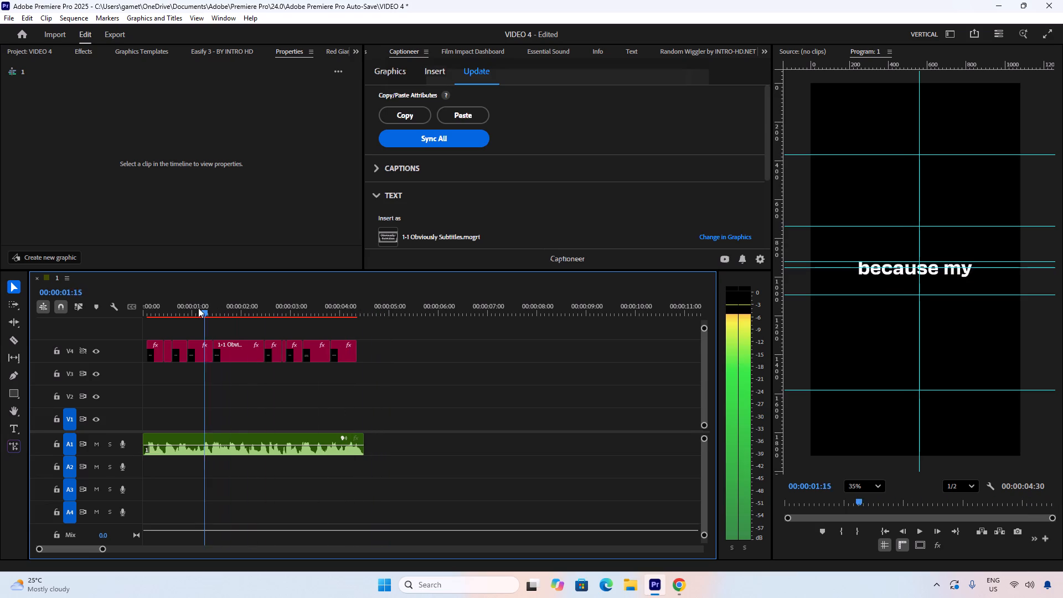
drag(198, 308, 191, 308)
drag(188, 303, 243, 312)
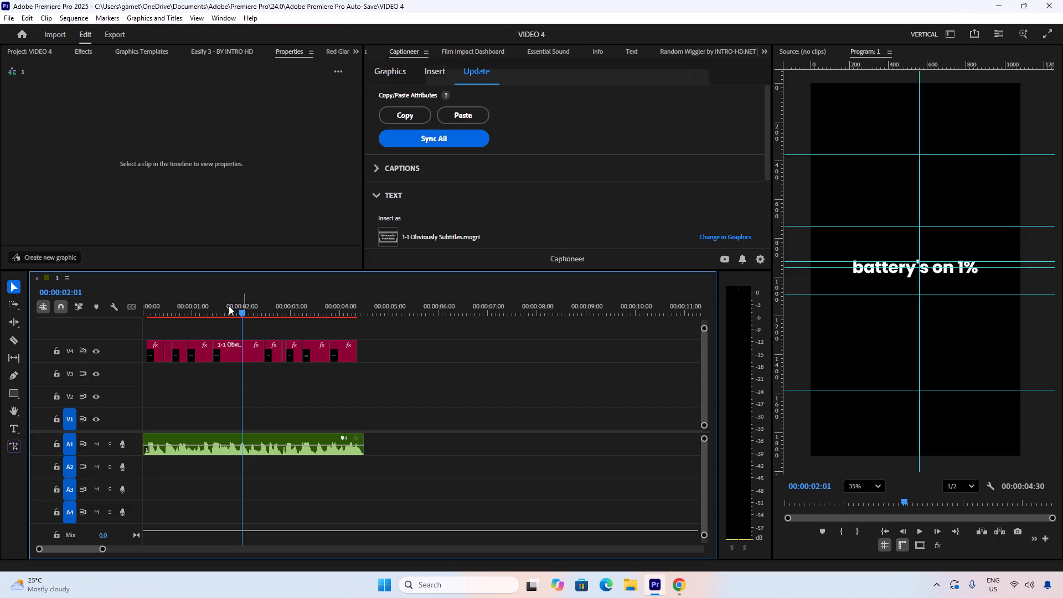
drag(226, 302, 148, 302)
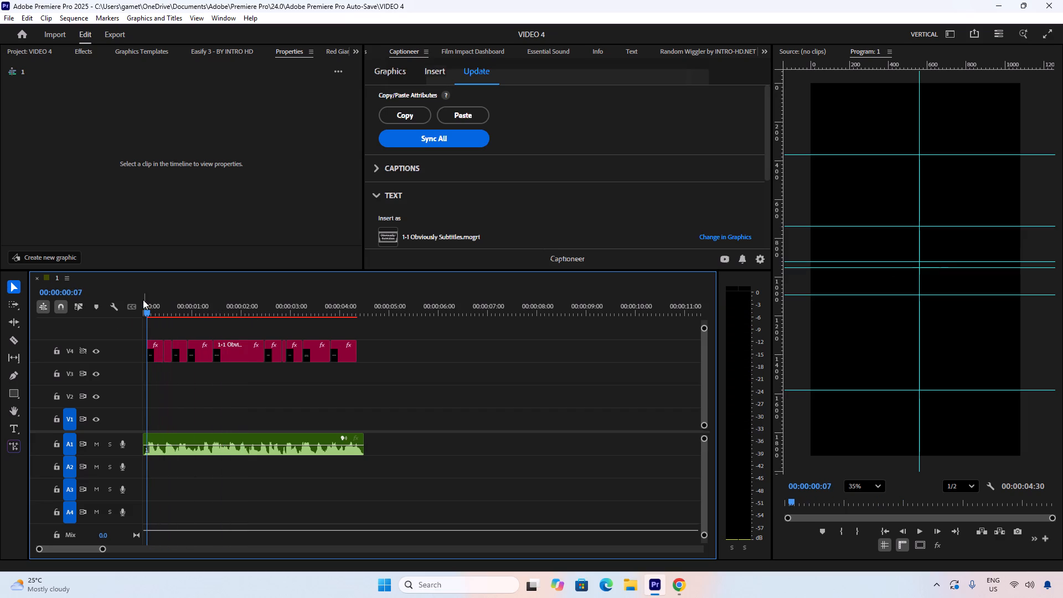
key(space)
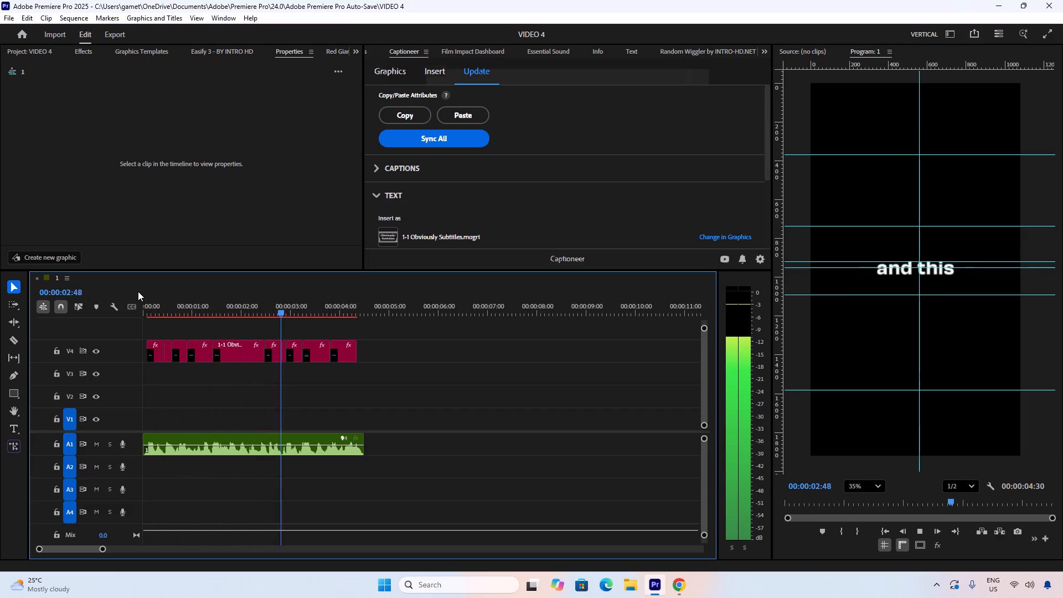
key(space)
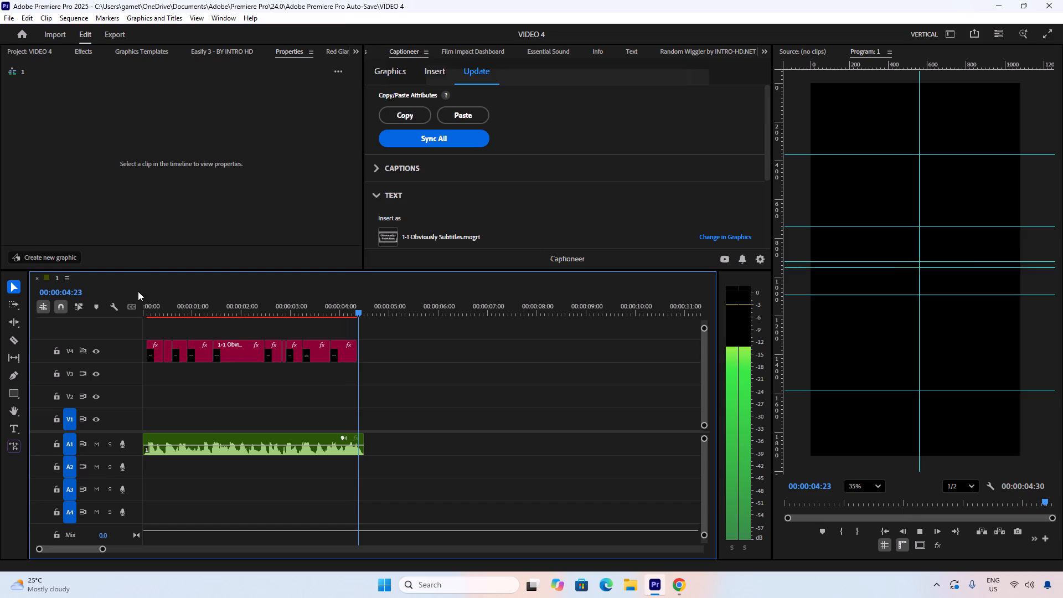
Copy the attributes of the "battery's on 1%" subtitle and sync them to all subtitles with Captioneer.
drag(244, 298, 255, 311)
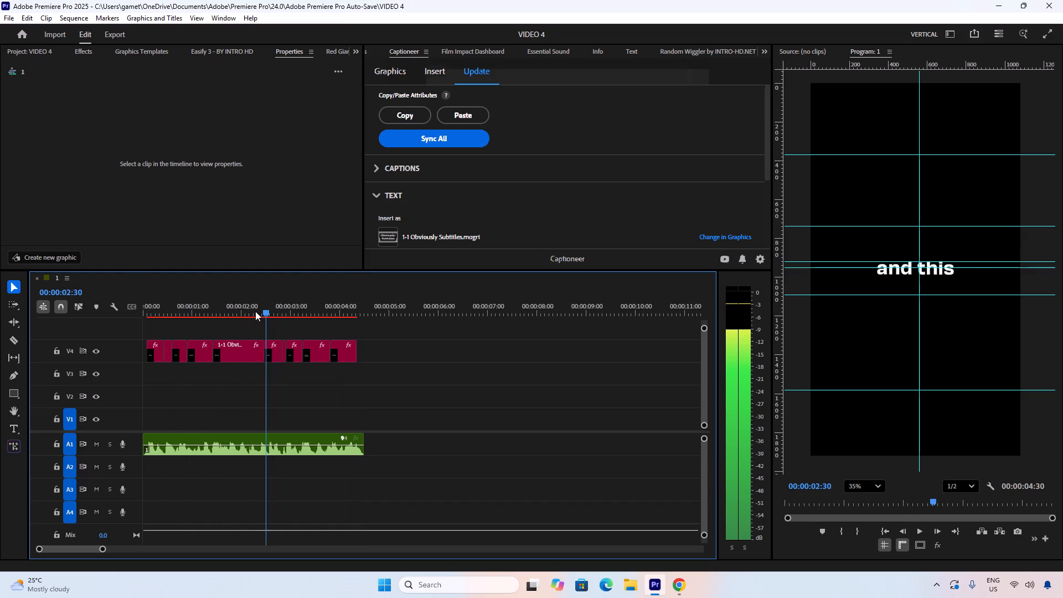
drag(255, 311, 239, 313)
click(239, 347)
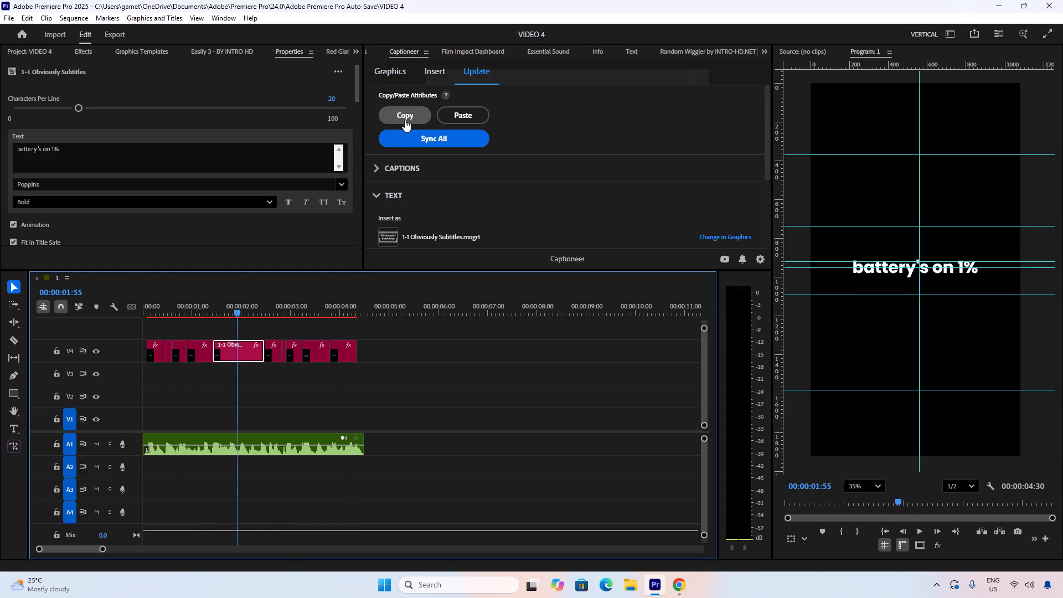
click(405, 120)
click(419, 137)
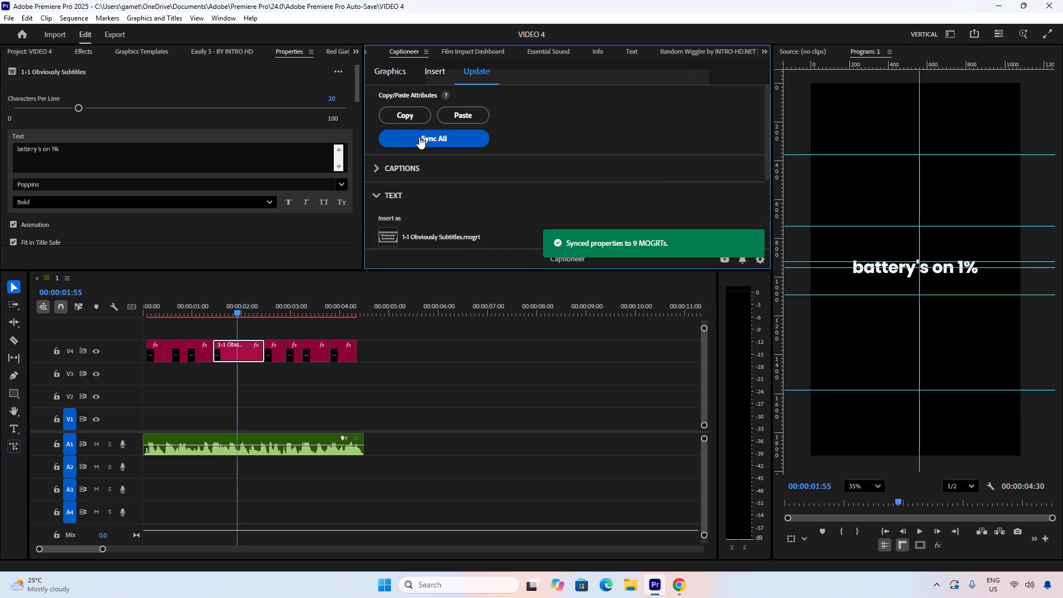
Play the sequence from the beginning to check the synced font across all subtitles.
drag(240, 308, 125, 311)
key(space)
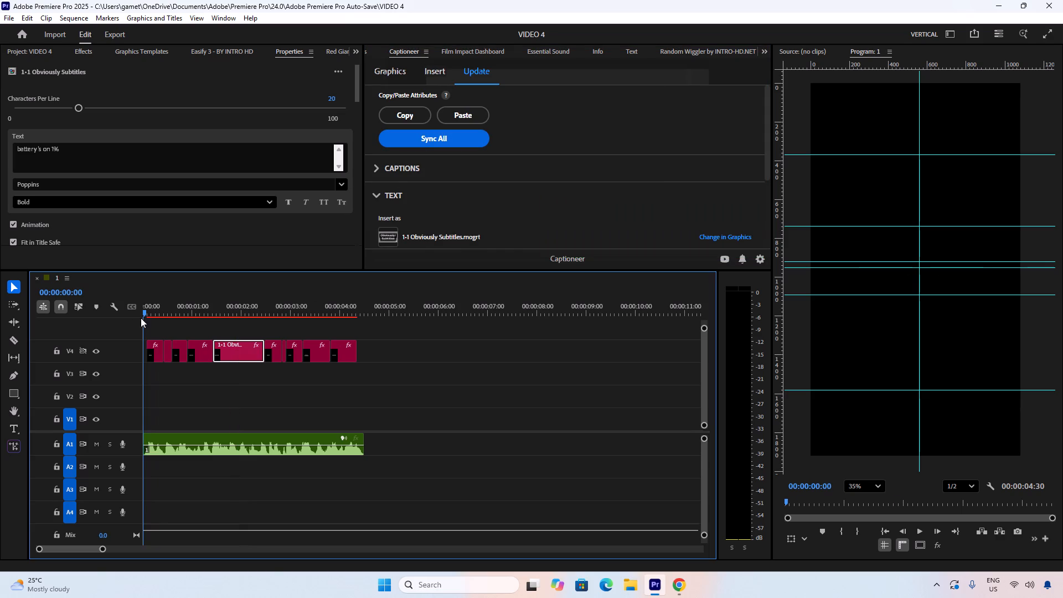
key(space)
key(space)
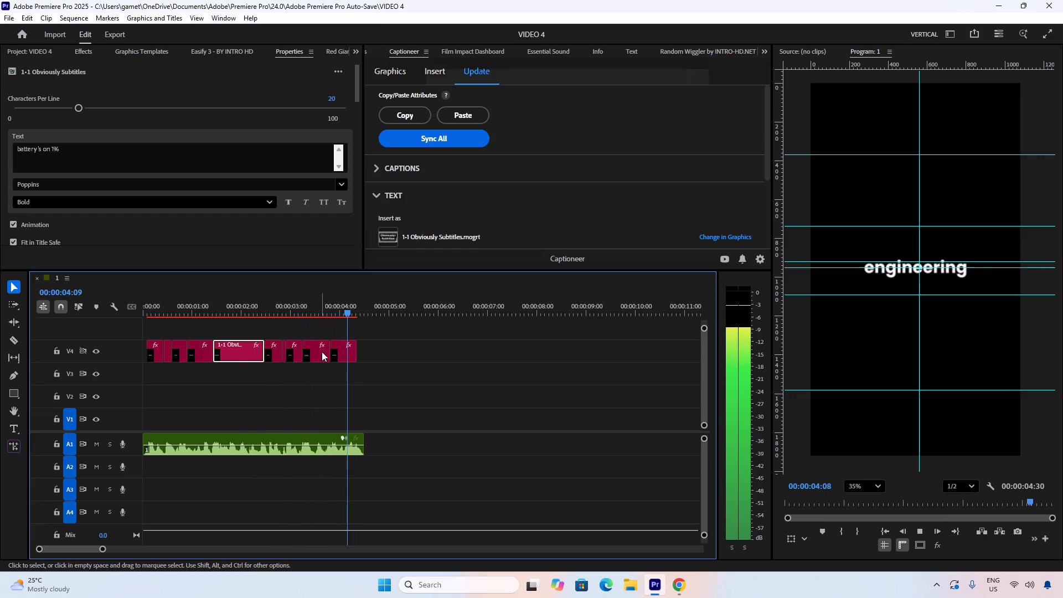
key(space)
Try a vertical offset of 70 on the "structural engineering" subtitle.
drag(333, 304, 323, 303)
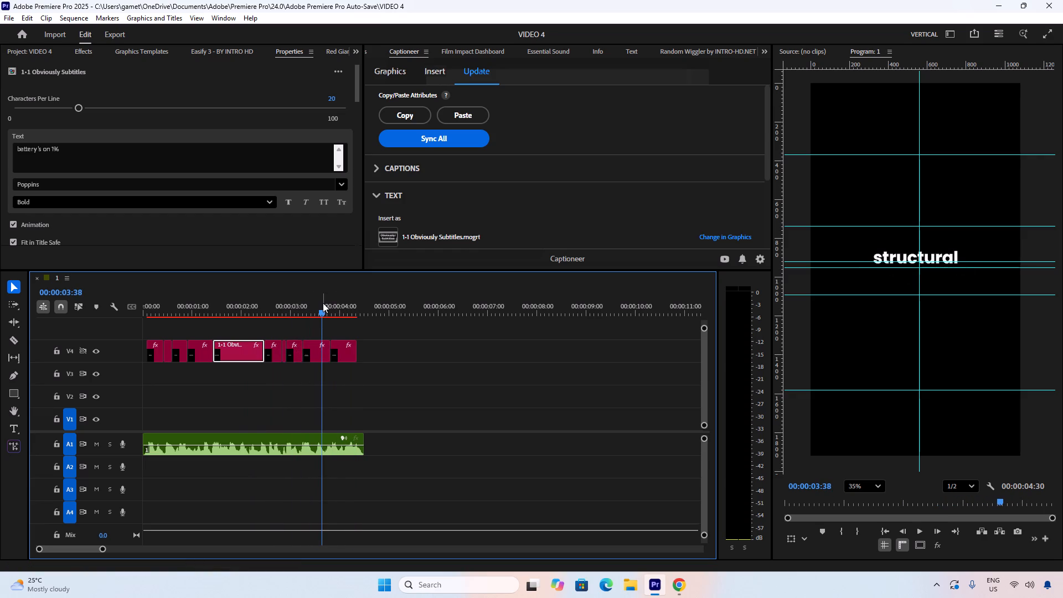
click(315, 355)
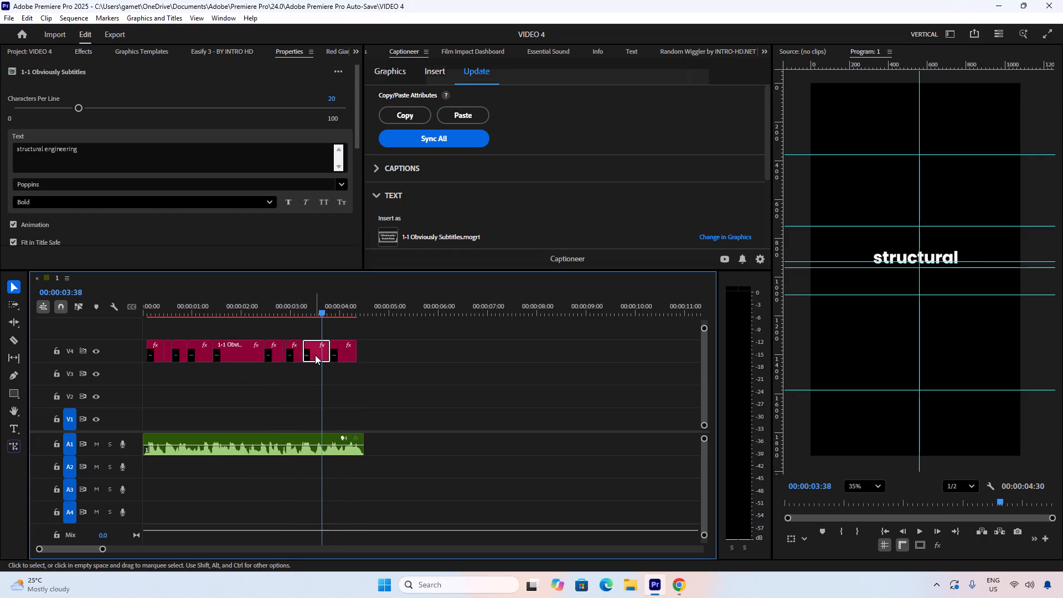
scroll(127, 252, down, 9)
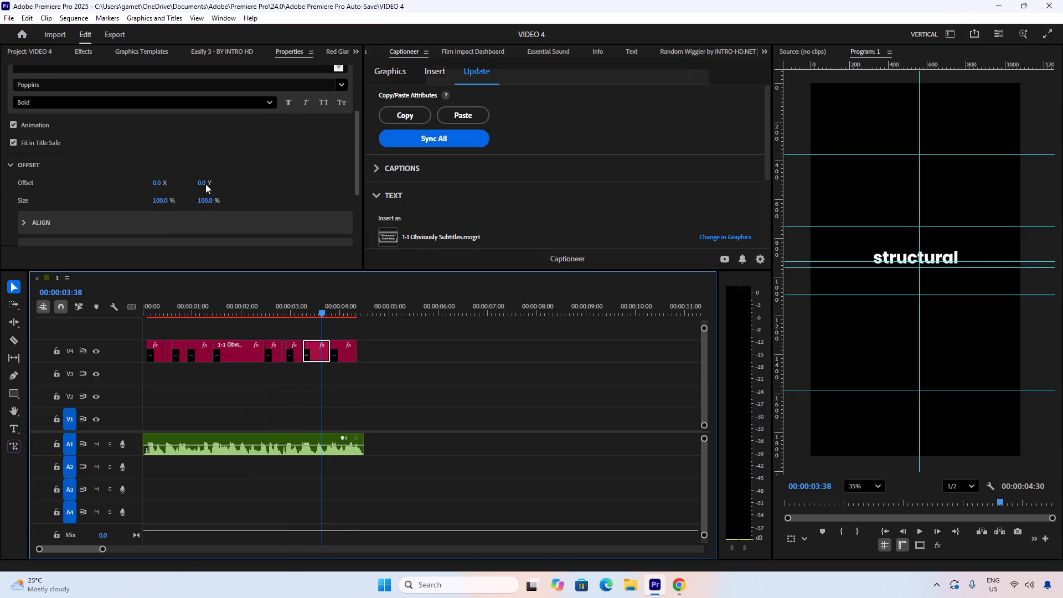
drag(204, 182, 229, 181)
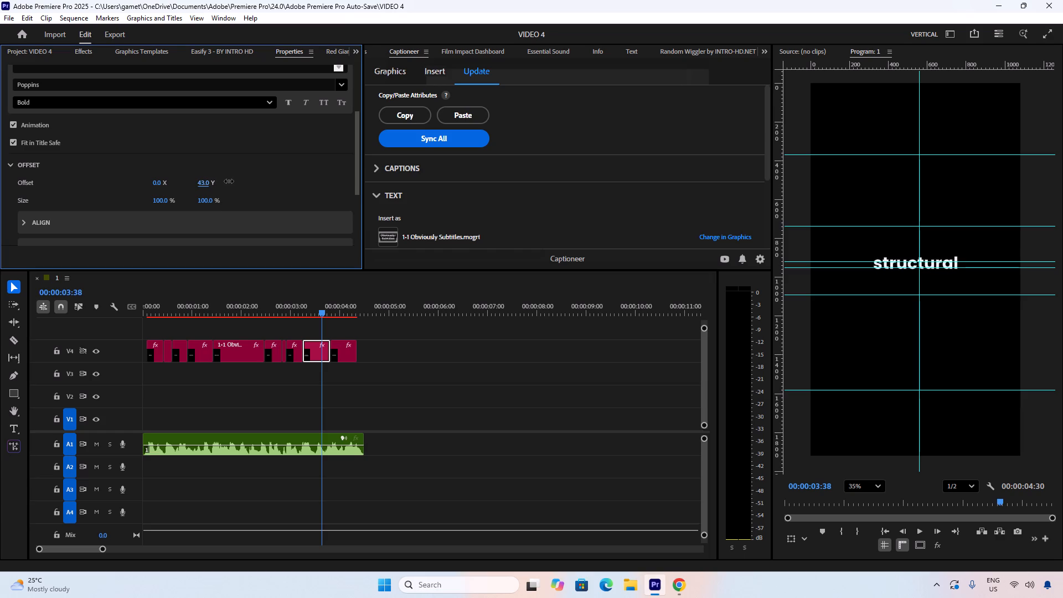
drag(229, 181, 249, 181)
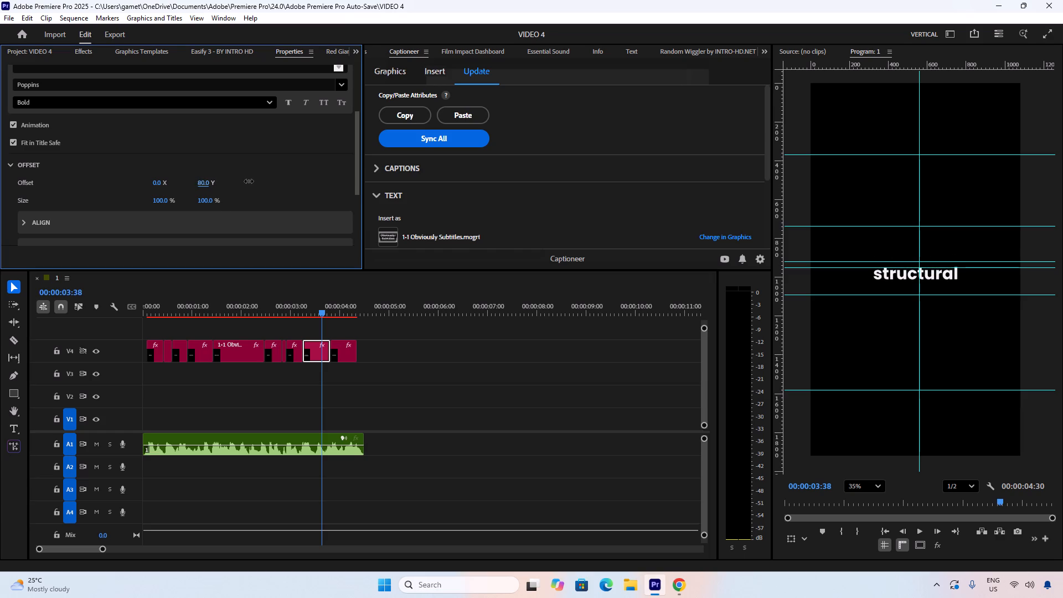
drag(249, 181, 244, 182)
Compare the "structural engineering" subtitle's height with the neighbouring subtitles and set its vertical offset to 38.
drag(310, 301, 290, 305)
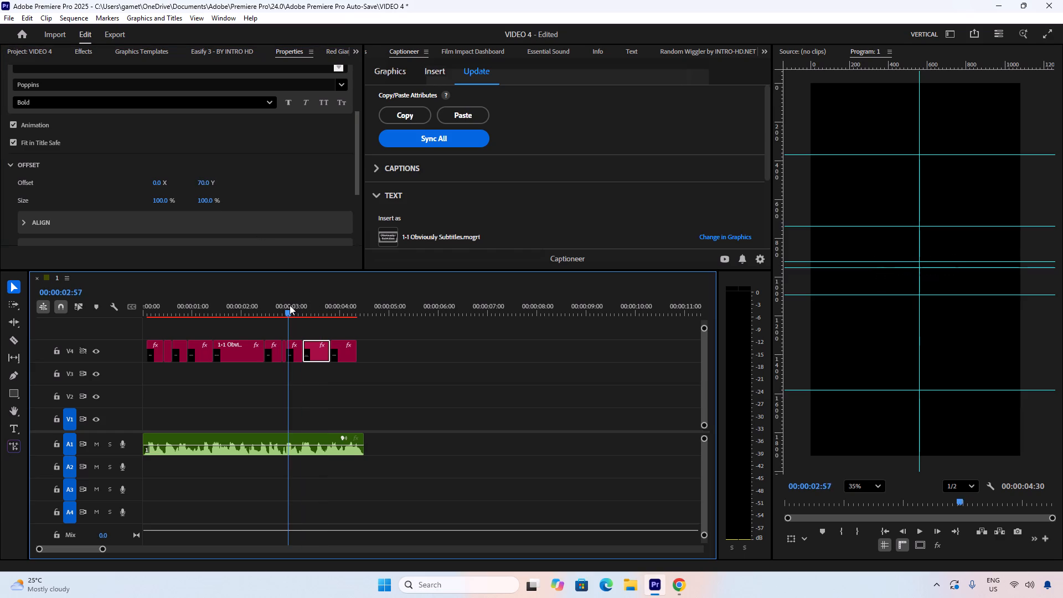
drag(290, 305, 259, 307)
drag(254, 306, 287, 304)
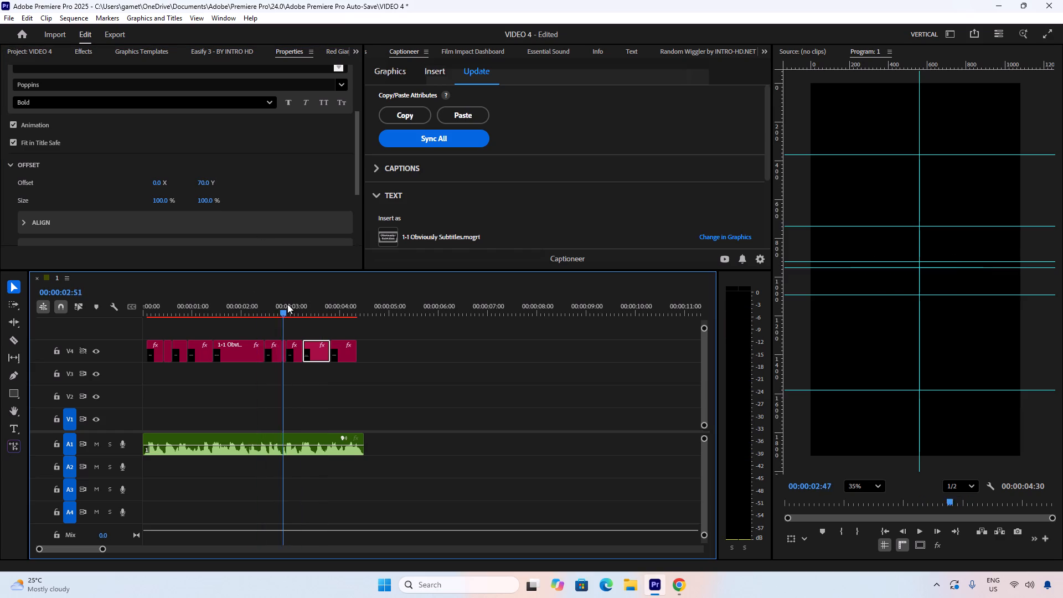
drag(287, 304, 314, 307)
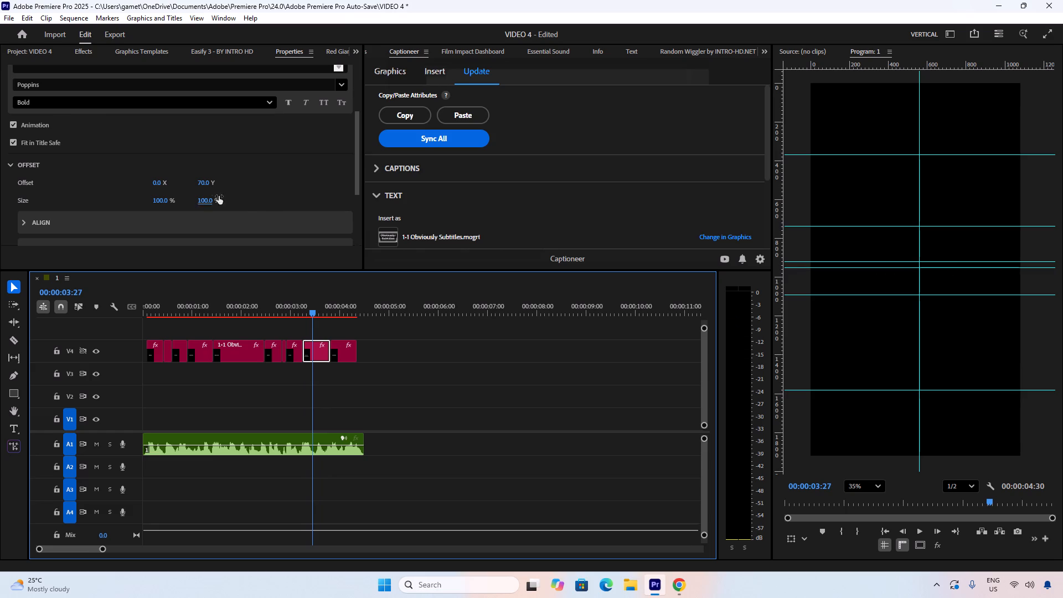
drag(319, 316, 306, 315)
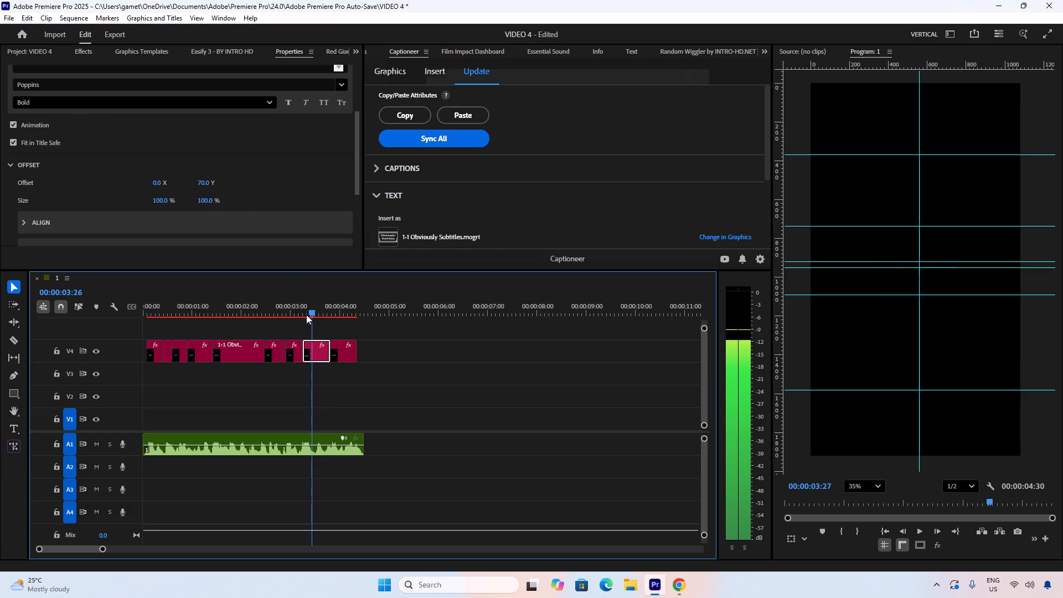
drag(306, 315, 319, 310)
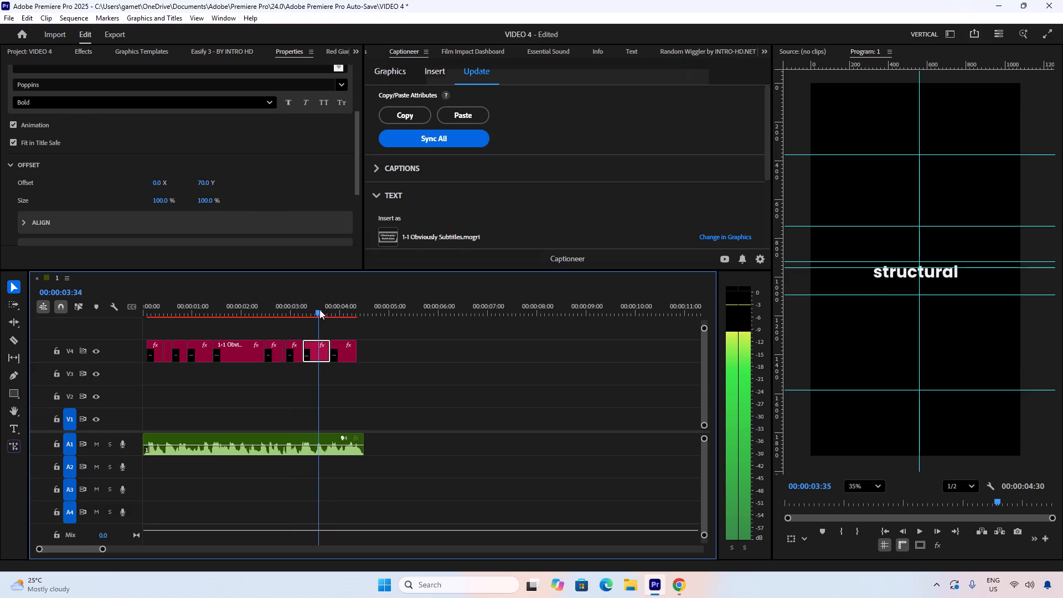
drag(319, 310, 319, 310)
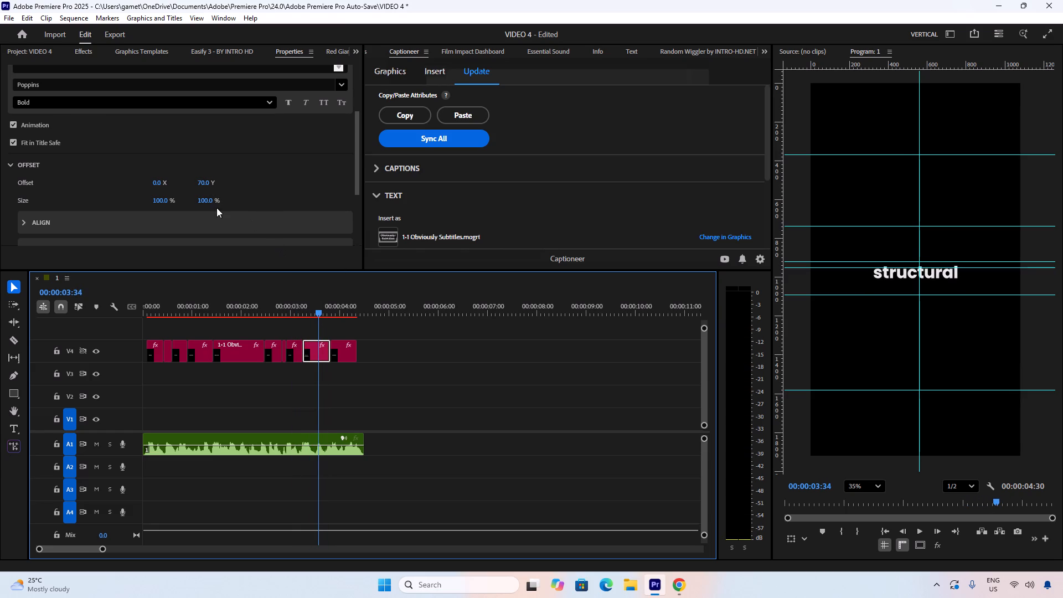
drag(200, 187, 185, 188)
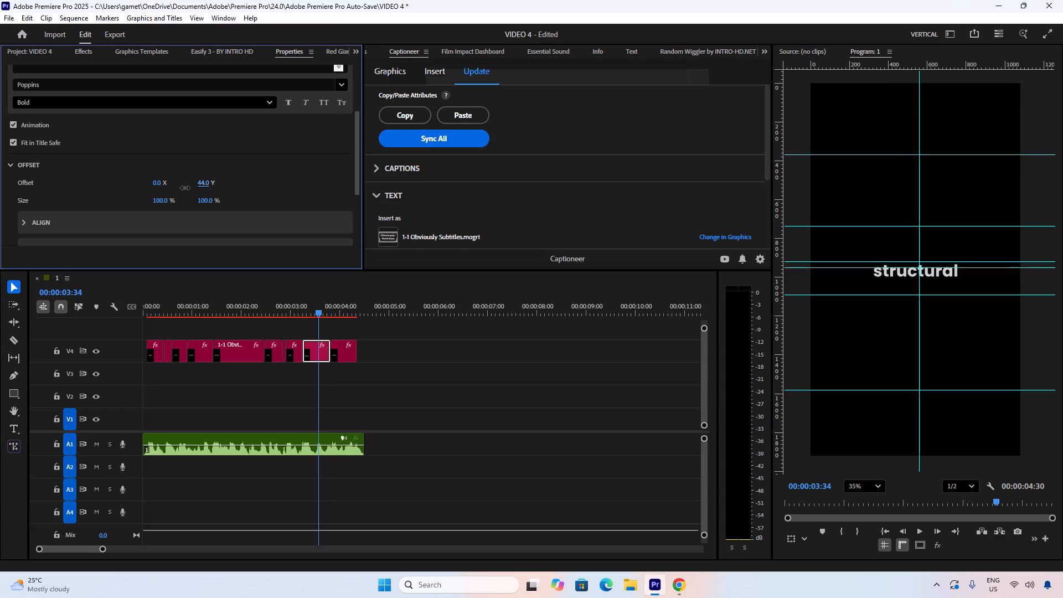
drag(185, 188, 179, 188)
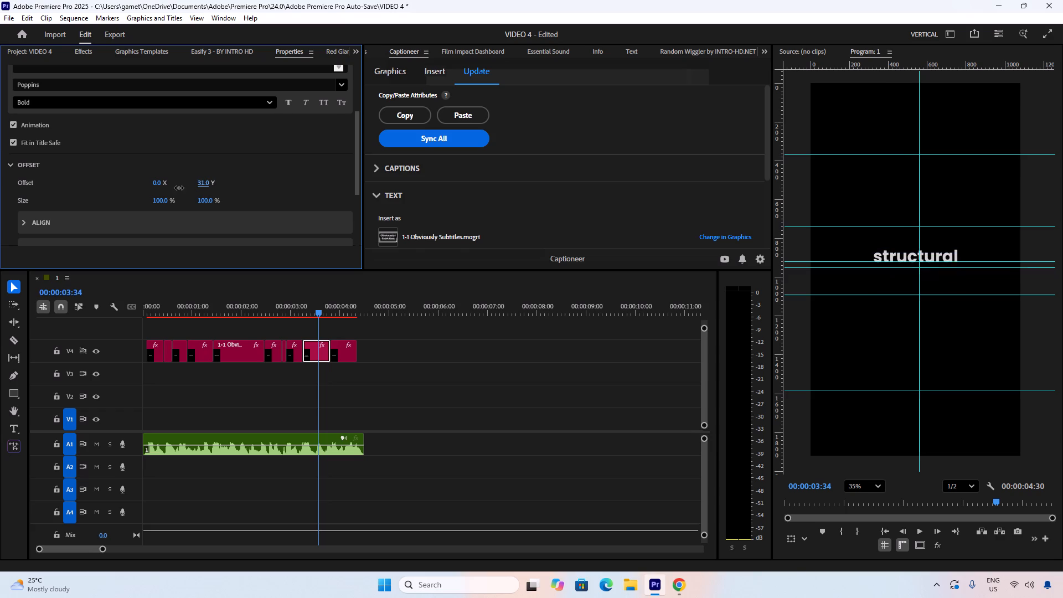
drag(179, 188, 181, 187)
Play and scrub through the "structural engineering" subtitle to check its position and how its words animate.
click(321, 332)
click(292, 324)
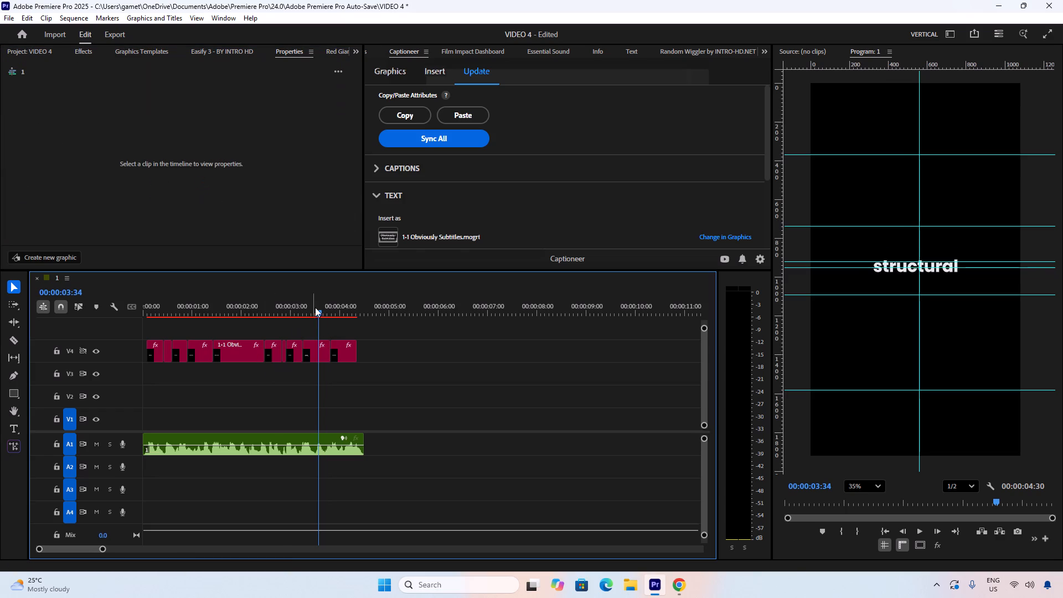
drag(314, 305, 283, 305)
key(space)
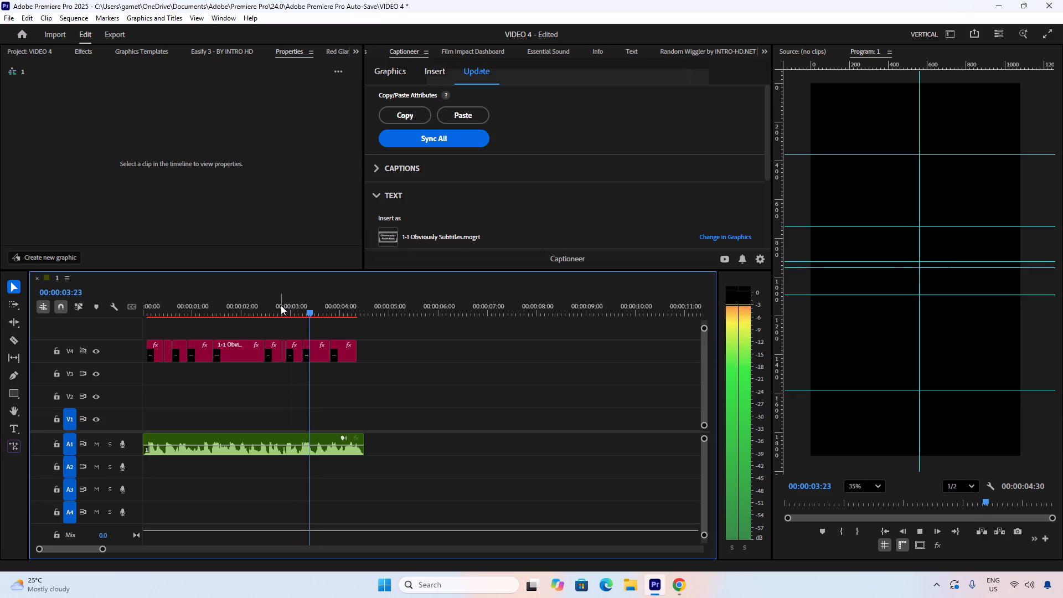
key(space)
drag(334, 305, 322, 305)
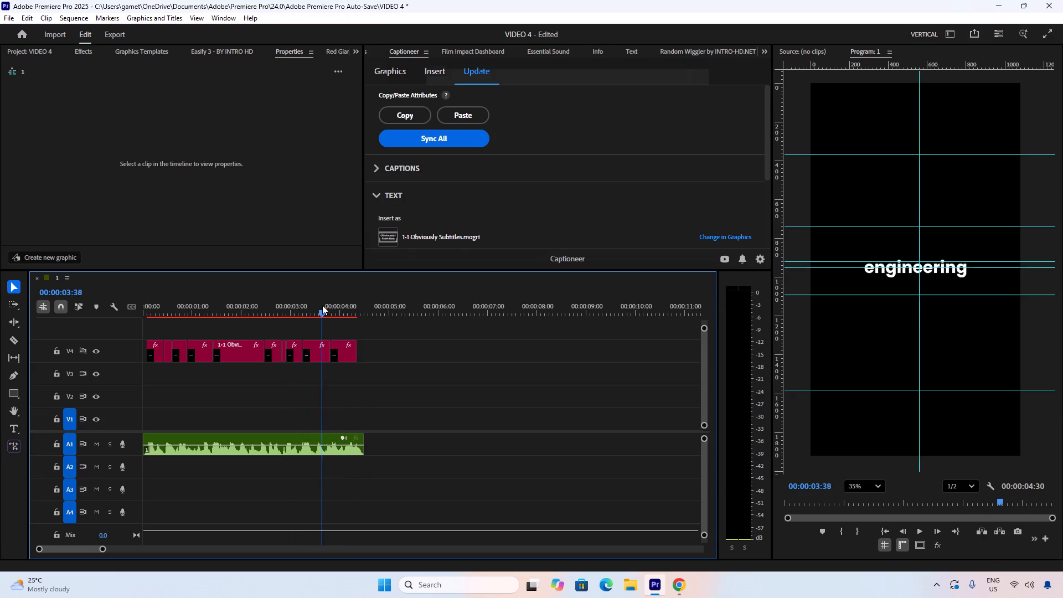
drag(322, 305, 317, 304)
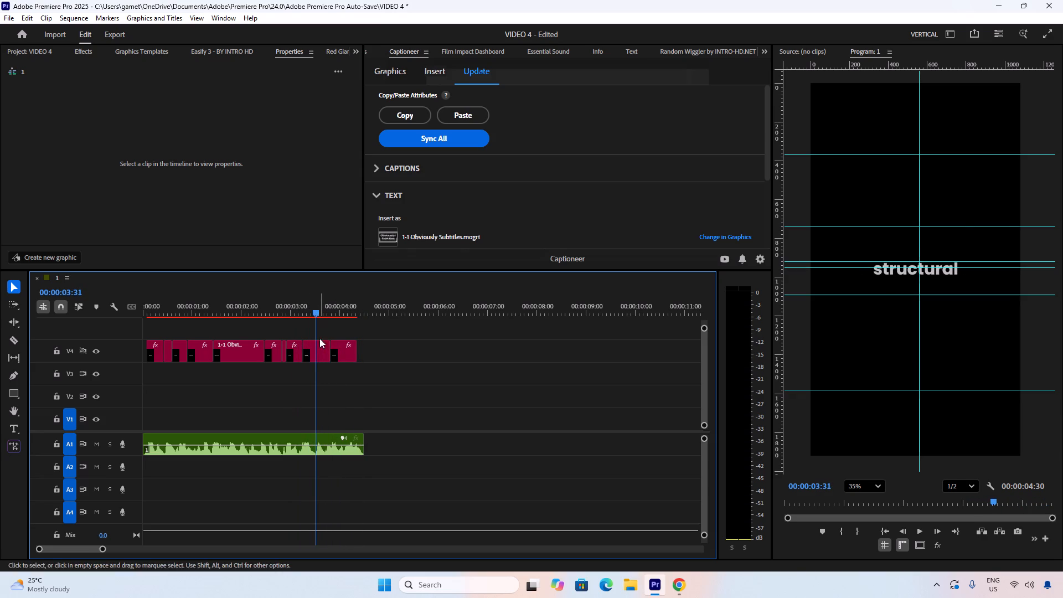
Turn off Animation for the "structural engineering" subtitle.
click(318, 366)
click(321, 347)
scroll(241, 255, down, 6)
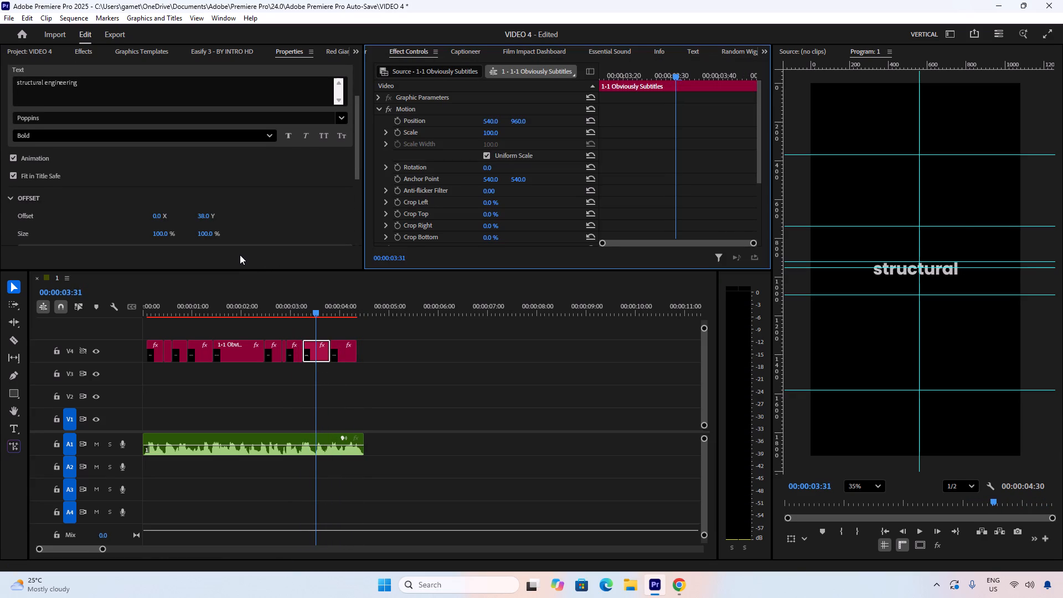
click(32, 156)
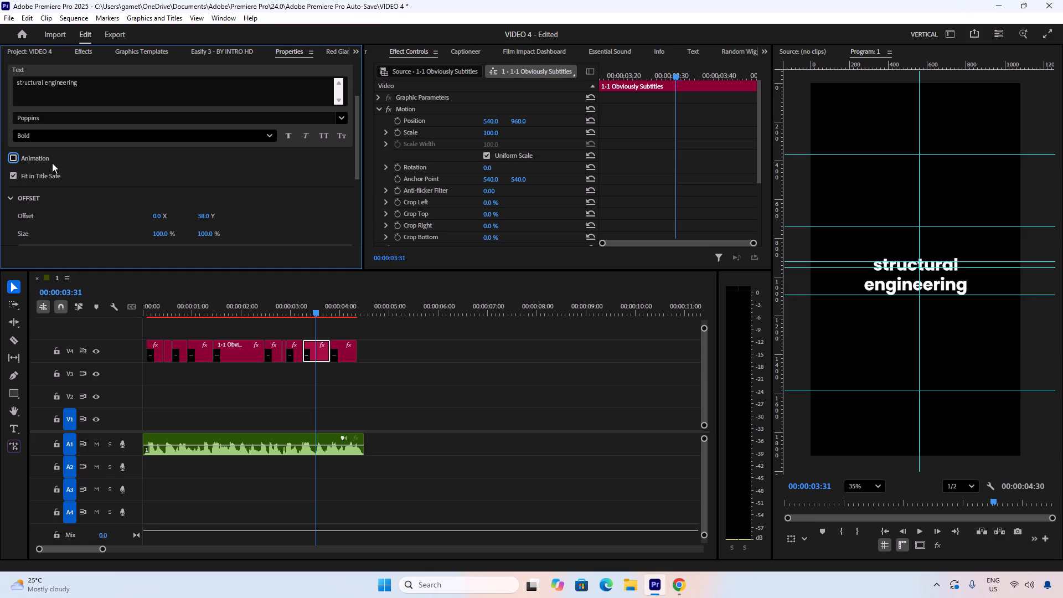
Copy the attributes of the "structural engineering" subtitle and sync them to all subtitles with Captioneer.
click(474, 50)
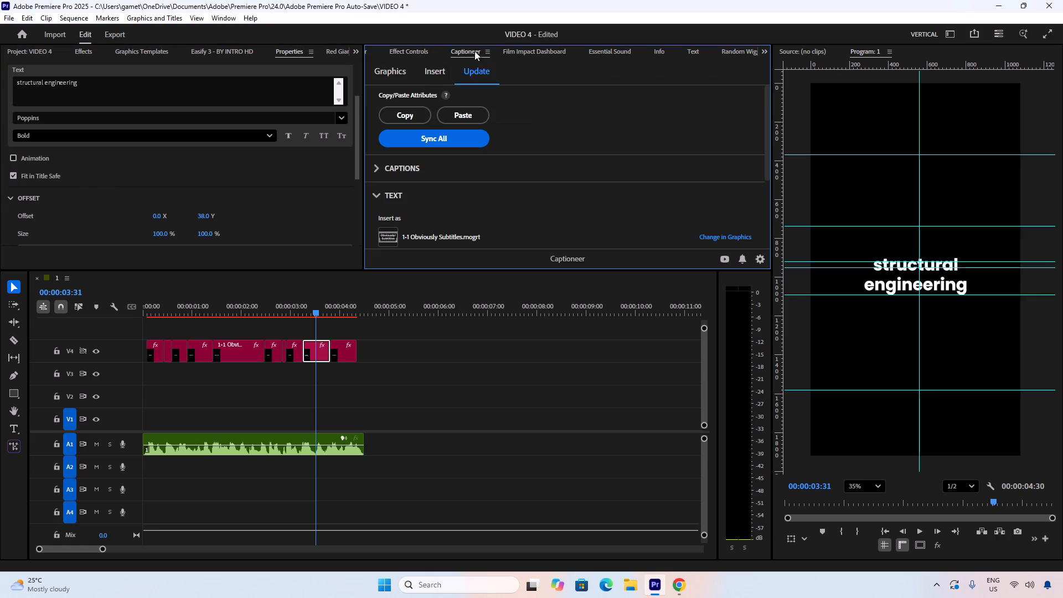
click(405, 115)
click(434, 137)
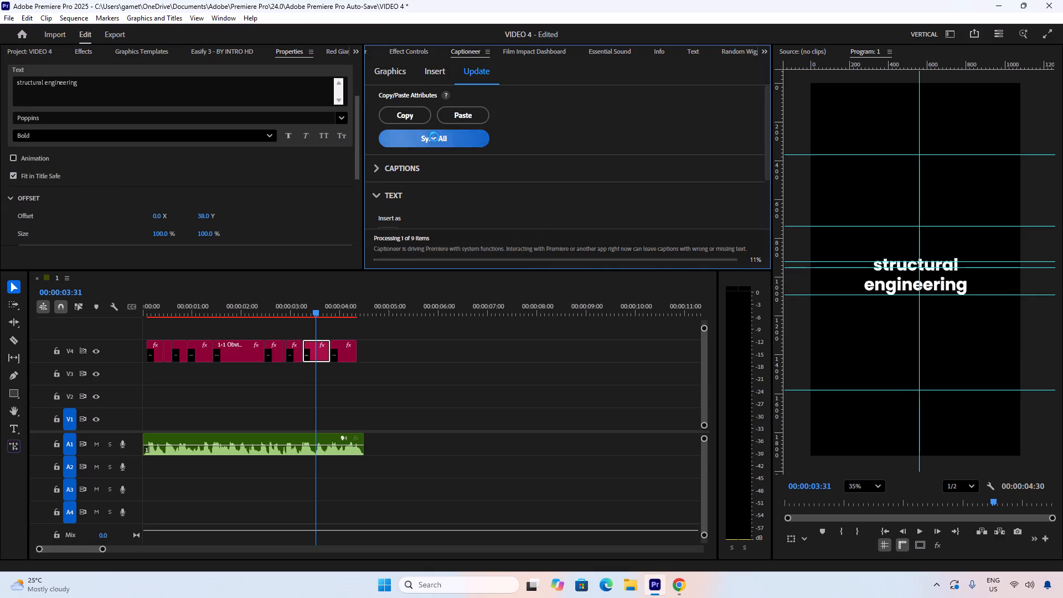
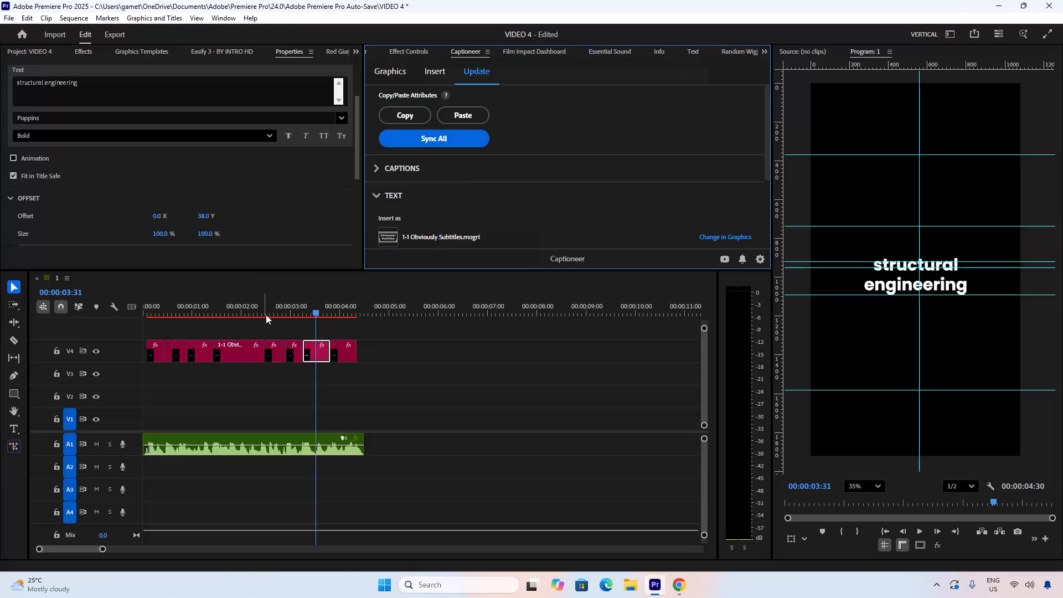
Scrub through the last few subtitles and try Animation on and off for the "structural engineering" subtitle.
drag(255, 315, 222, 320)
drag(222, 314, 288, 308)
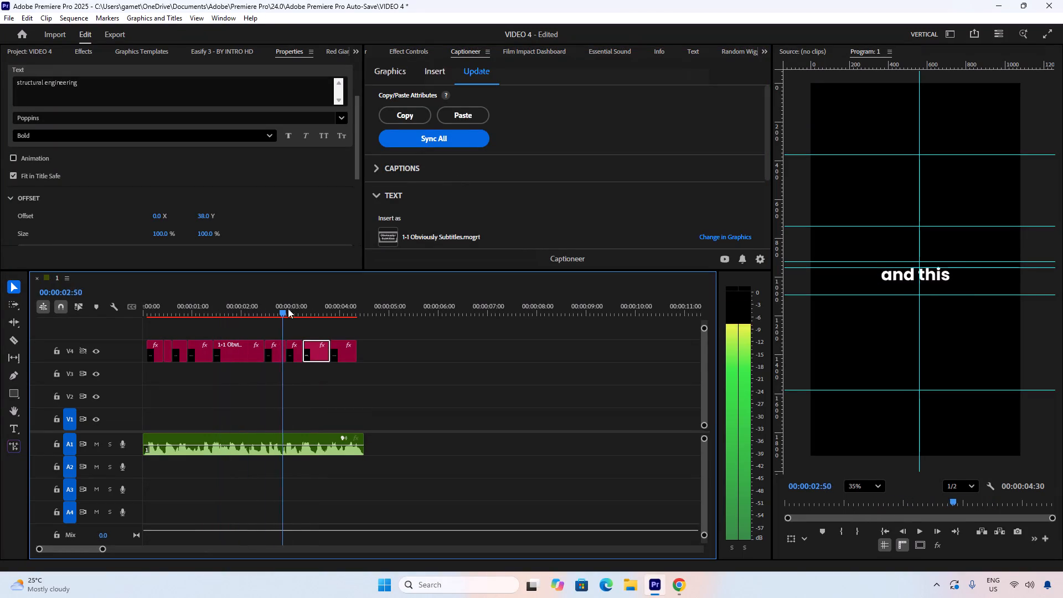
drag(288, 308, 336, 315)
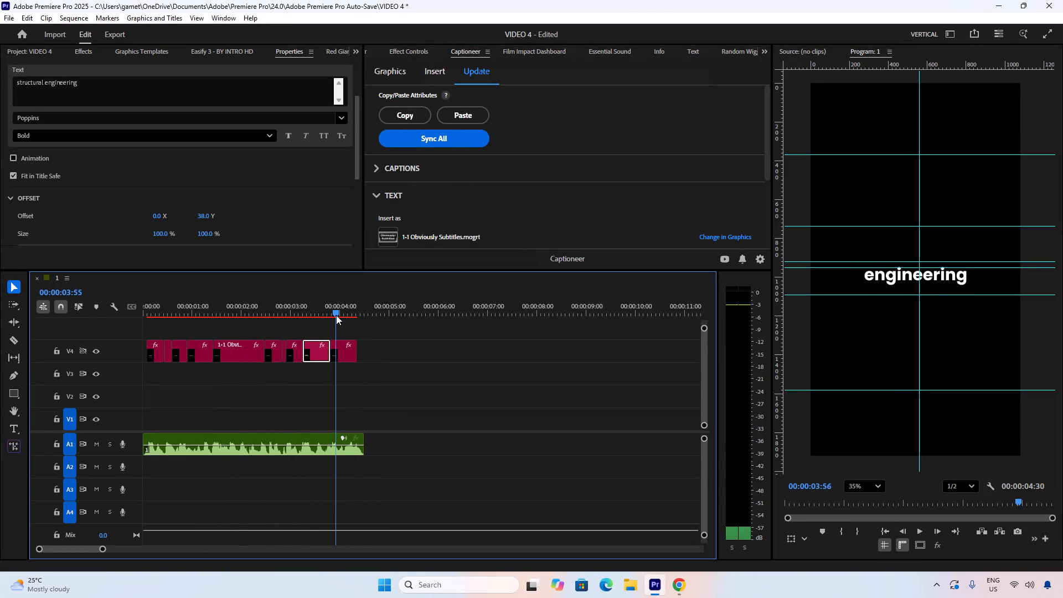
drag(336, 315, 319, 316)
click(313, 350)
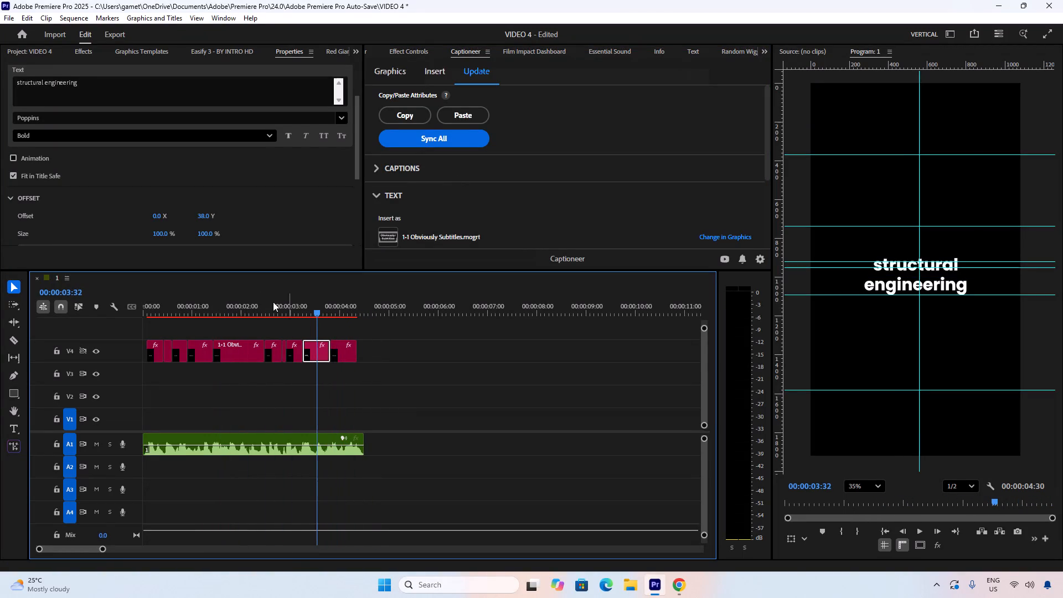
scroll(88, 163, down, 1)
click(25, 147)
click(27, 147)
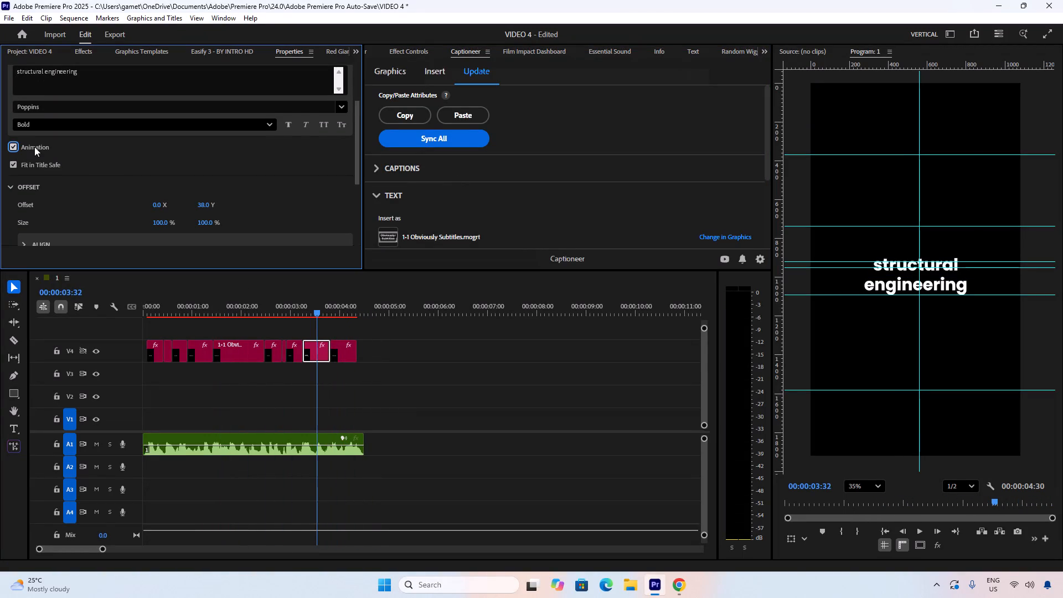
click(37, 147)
Delete "engineering" from the "structural engineering" subtitle's text so it reads only "structural".
drag(93, 80, 65, 78)
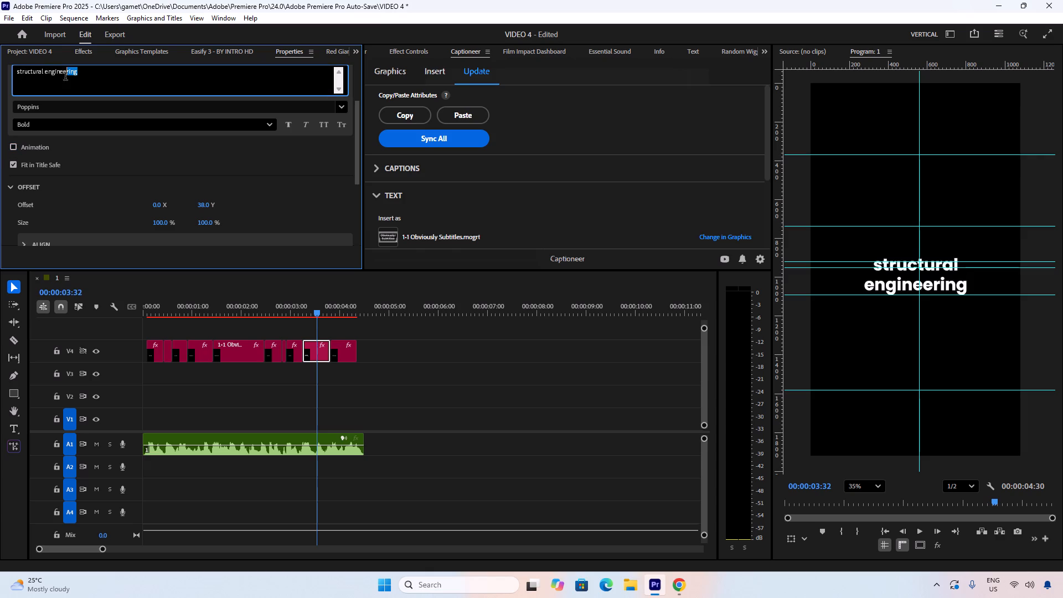
drag(65, 78, 46, 76)
key(BackSpace)
click(384, 373)
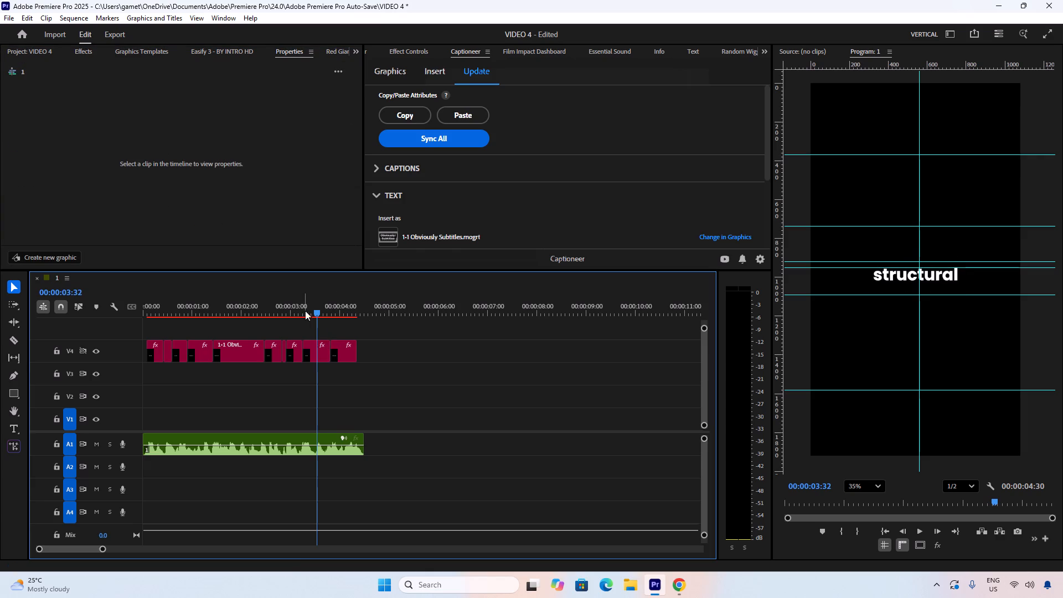
Play and scrub through the "and this", "cord" and "requires" subtitles to check their timing against the narration.
drag(305, 311, 266, 315)
key(space)
key(space)
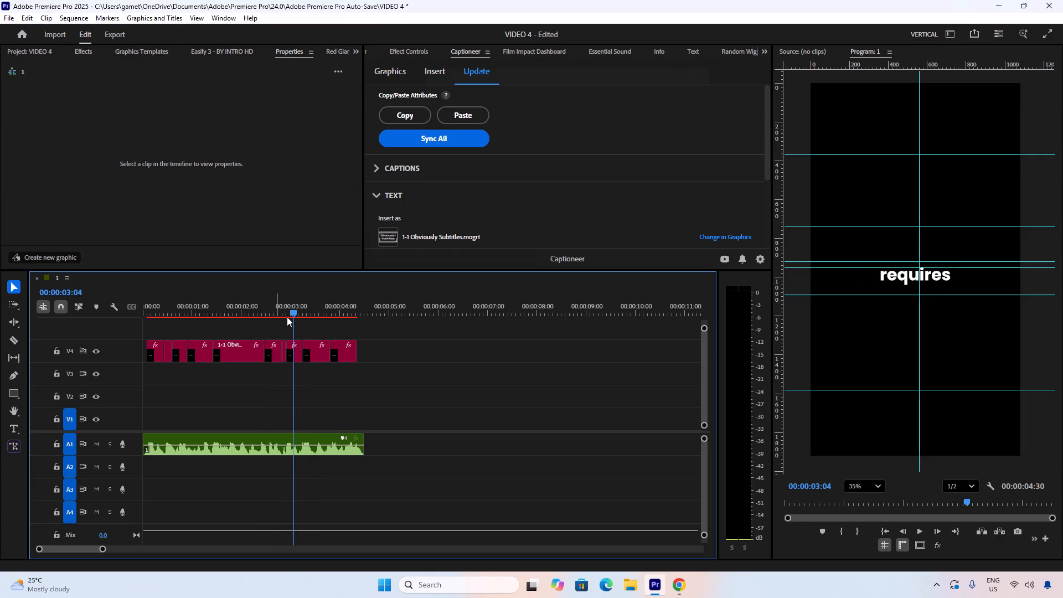
click(287, 316)
alt+scroll(283, 318, up, 20)
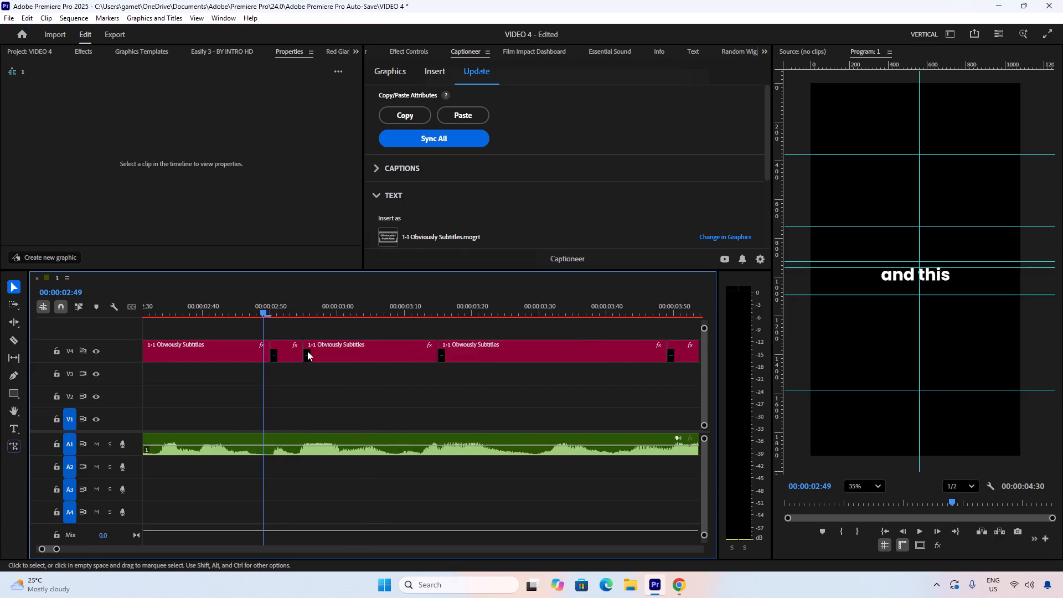
alt+scroll(307, 351, up, 5)
drag(365, 307, 390, 307)
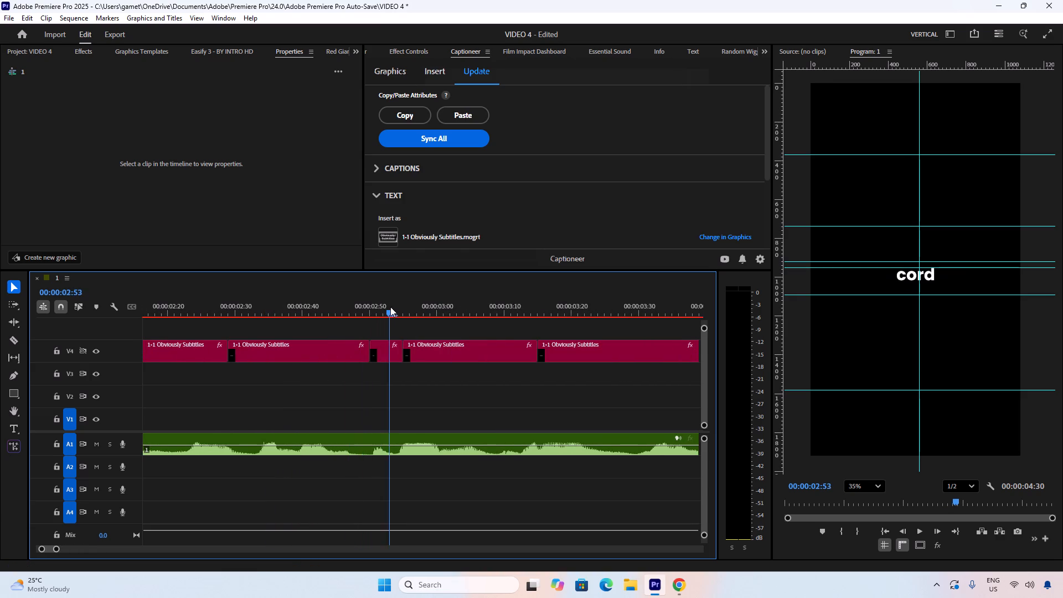
drag(390, 307, 308, 302)
key(space)
key(space)
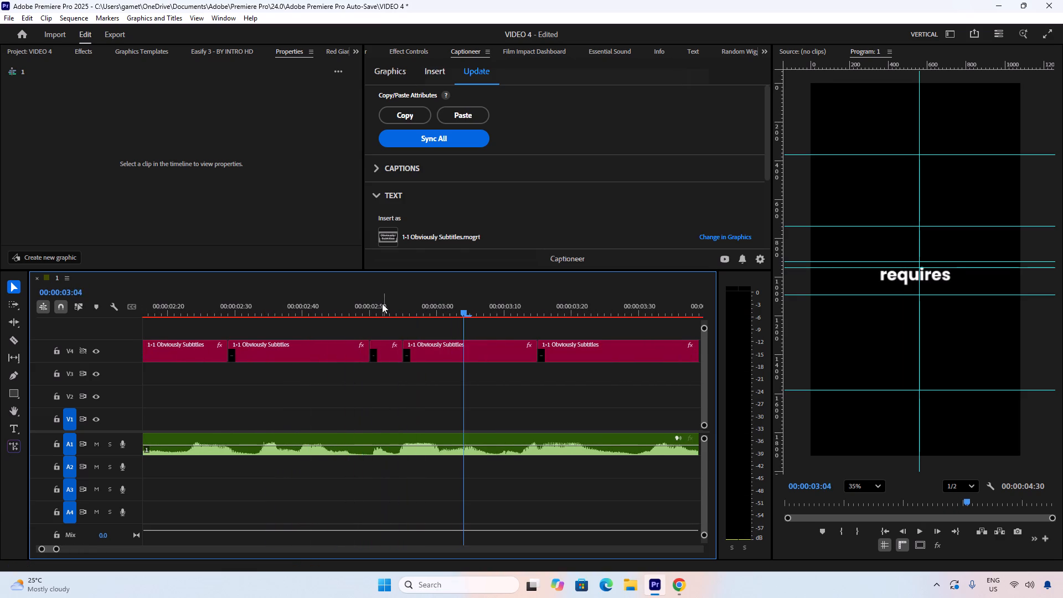
drag(407, 302, 393, 302)
key(space)
key(space)
Move the cut between the "cord" and "requires" subtitles to 00:00:03:03, so "cord" ends where "requires" starts.
drag(437, 304, 459, 309)
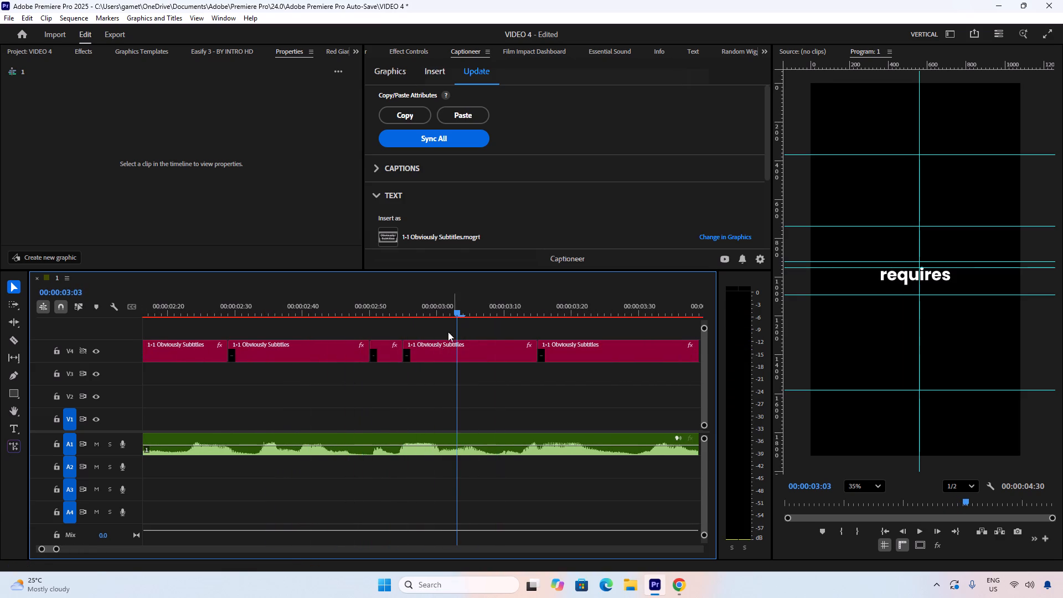
drag(403, 352, 424, 350)
click(420, 350)
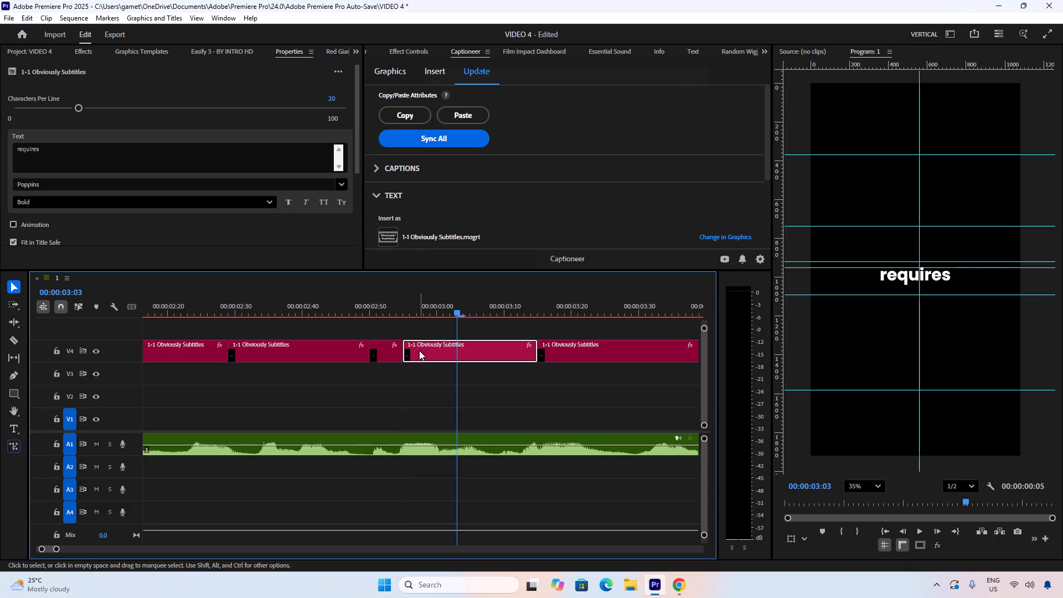
drag(406, 349, 457, 352)
click(436, 385)
drag(405, 353, 461, 354)
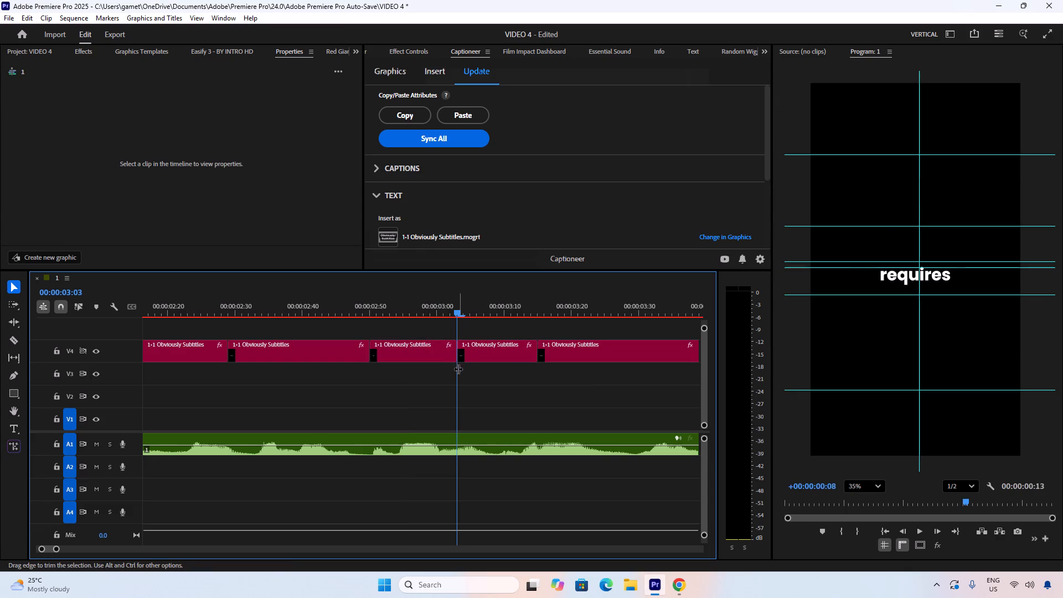
click(456, 383)
Play from the "and this" subtitle to the end of the sequence to check the subtitle timing against the narration.
drag(420, 306, 282, 313)
key(space)
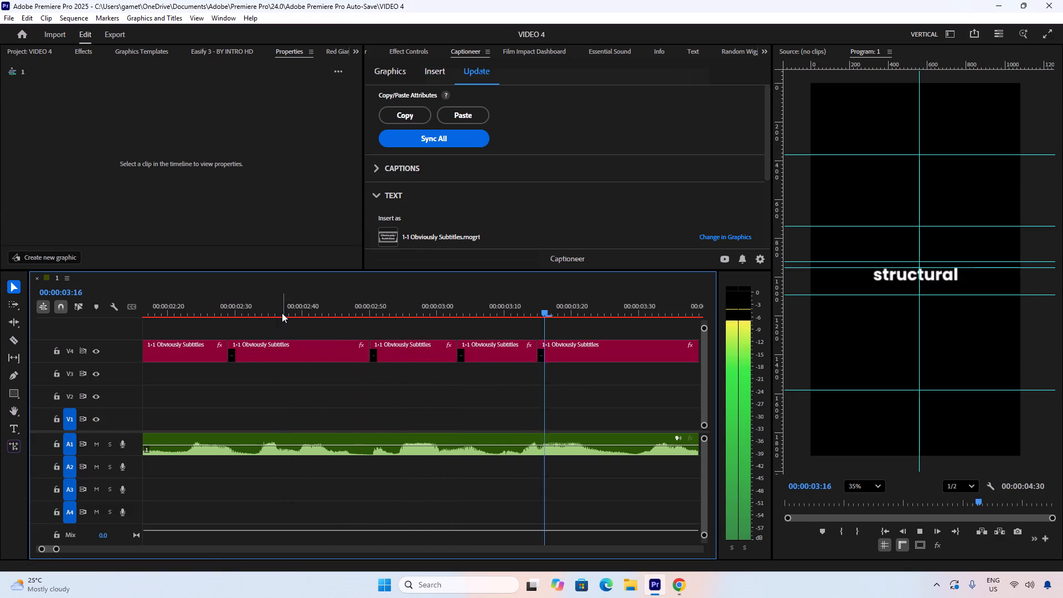
key(space)
alt+scroll(352, 357, down, 13)
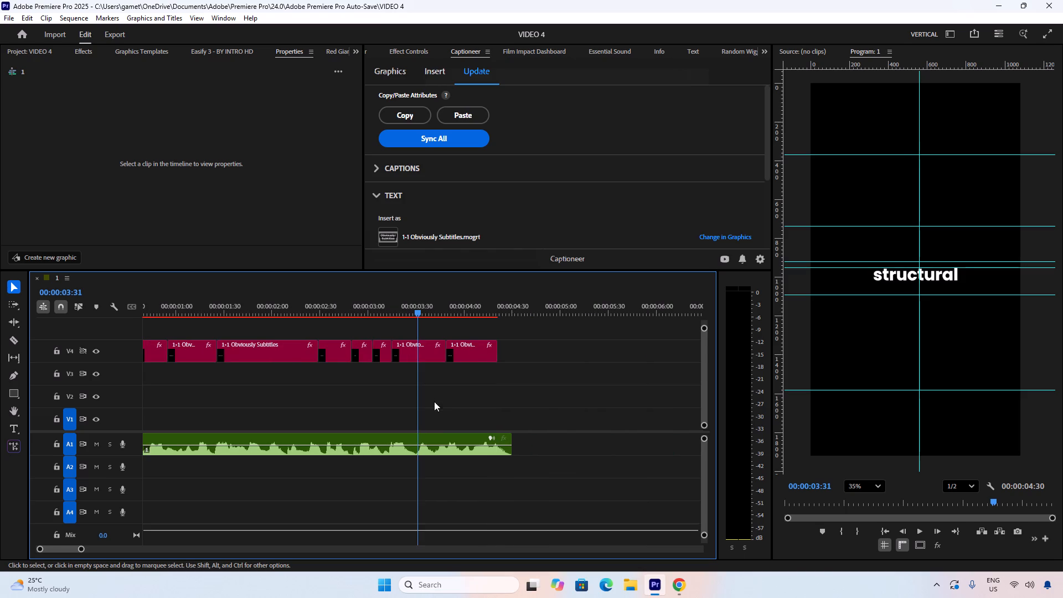
key(space)
key(space)
key(space)
key(space)
key(space)
key(space)
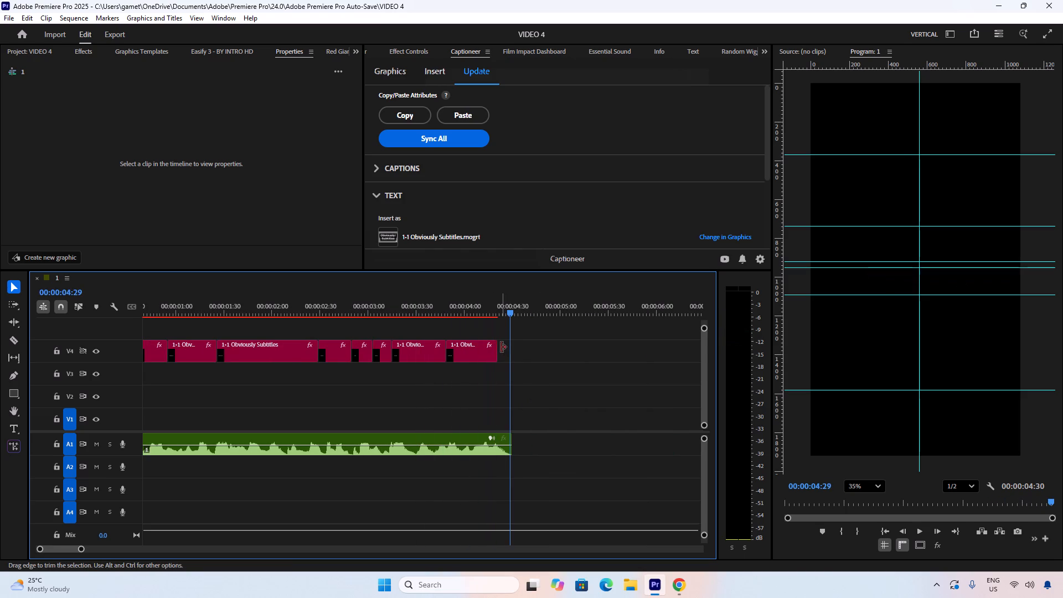
Extend the end of the last subtitle on V4 to the end of the narration audio.
drag(498, 346, 509, 346)
click(544, 367)
Extend the start of the first subtitle on V4 back to the beginning of the sequence, closing the gap.
scroll(182, 362, up, 2)
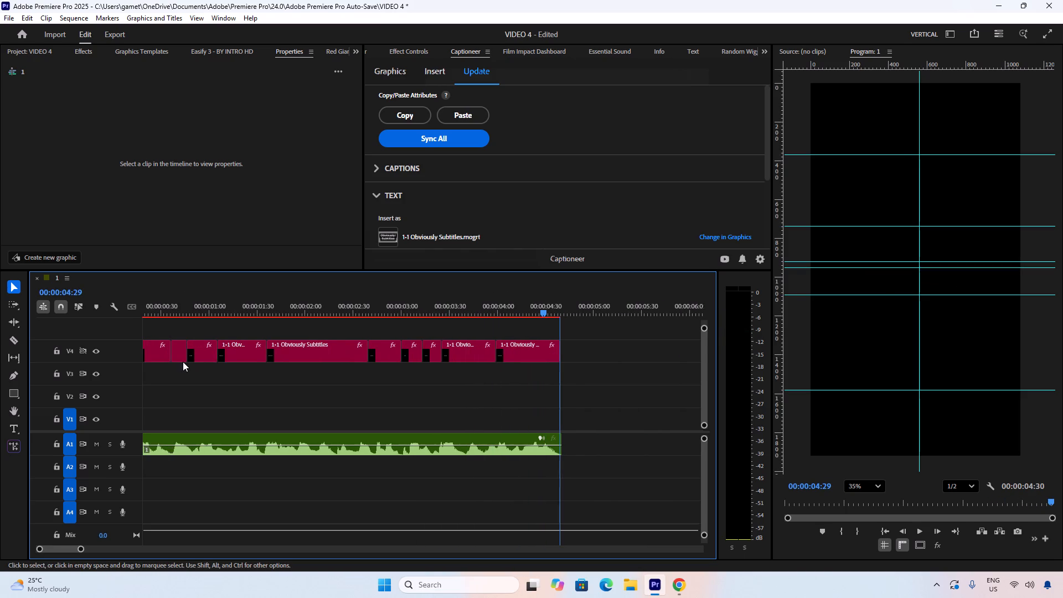
scroll(183, 362, up, 11)
click(147, 347)
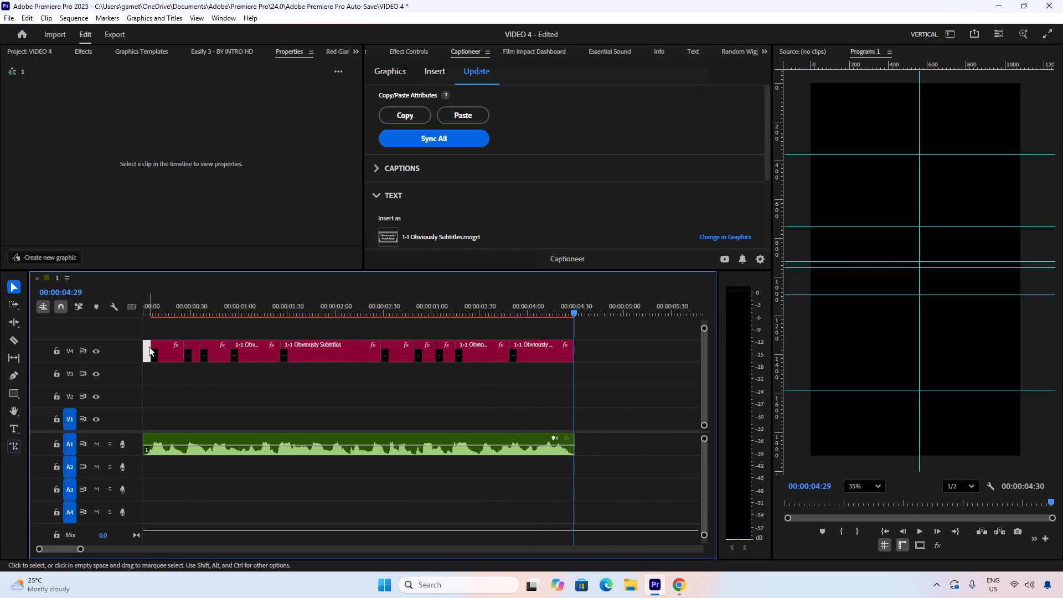
drag(151, 348, 142, 348)
click(152, 386)
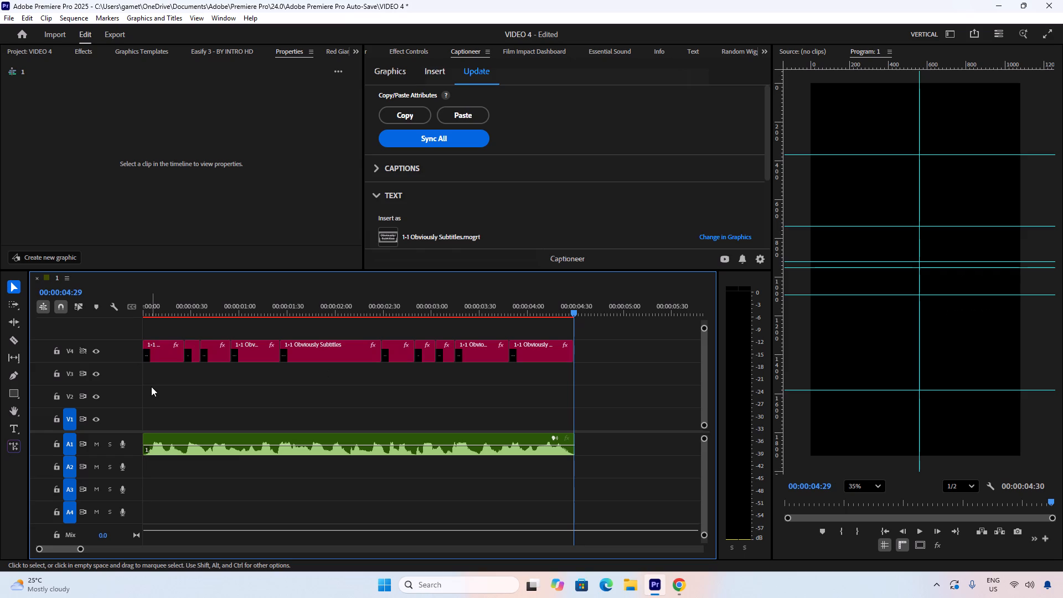
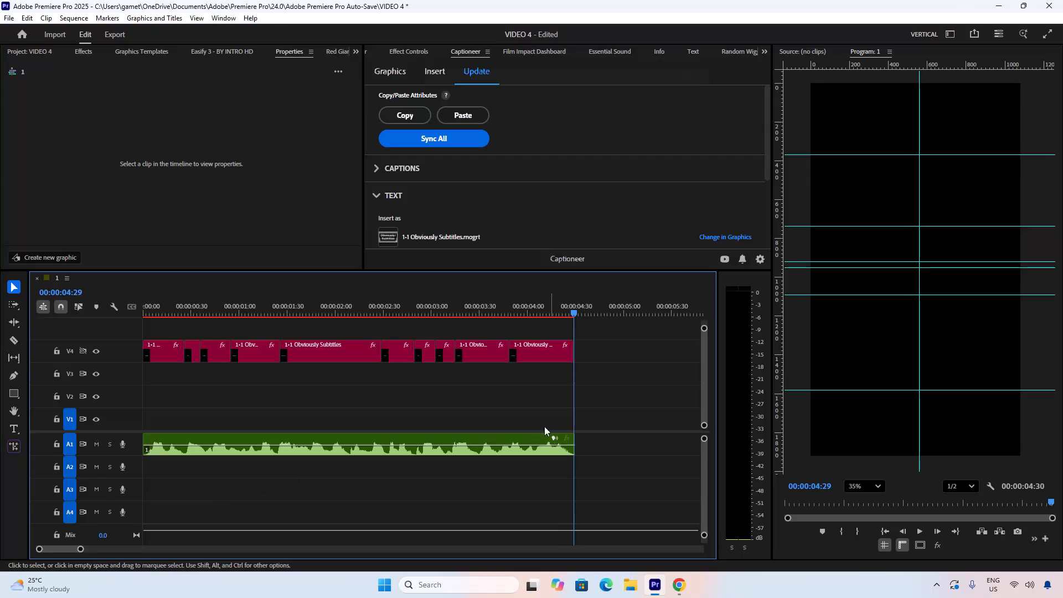
Play the sequence from the beginning to check the subtitles on V4 against the narration.
alt+scroll(472, 399, down, 5)
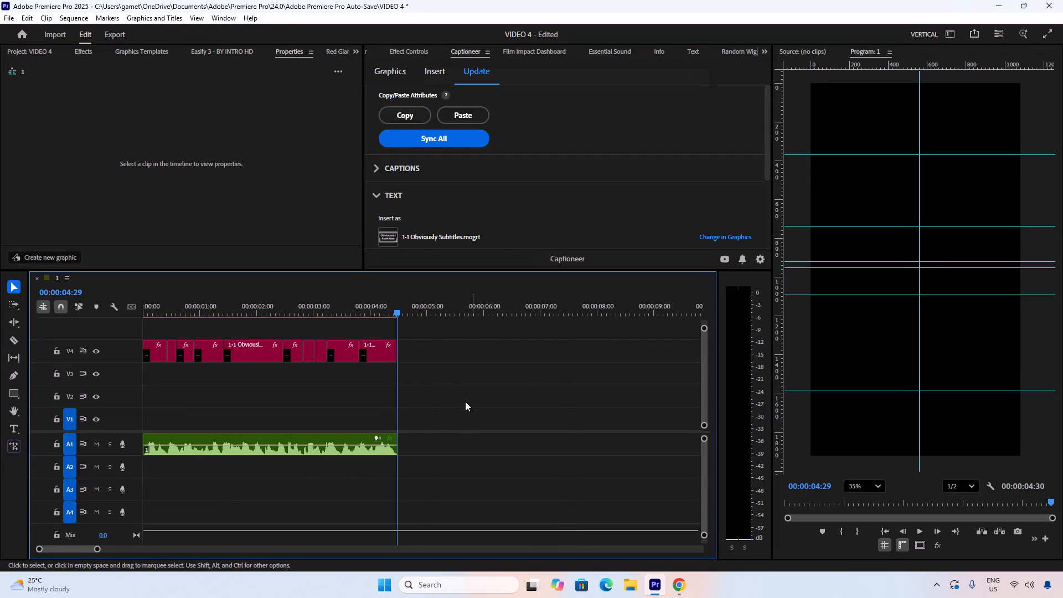
scroll(435, 404, up, 7)
drag(332, 316, 125, 312)
key(space)
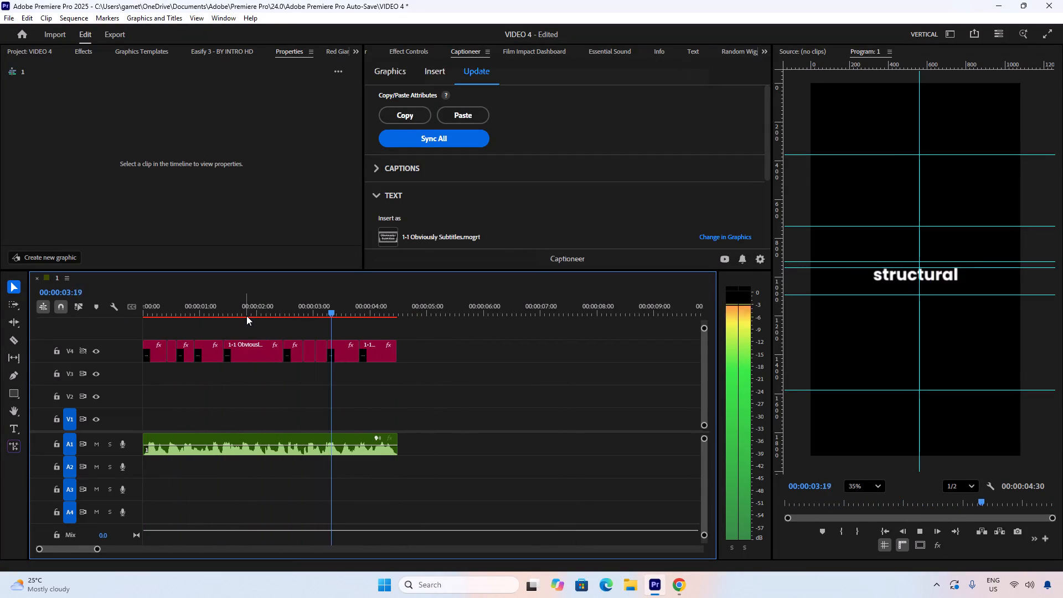
key(space)
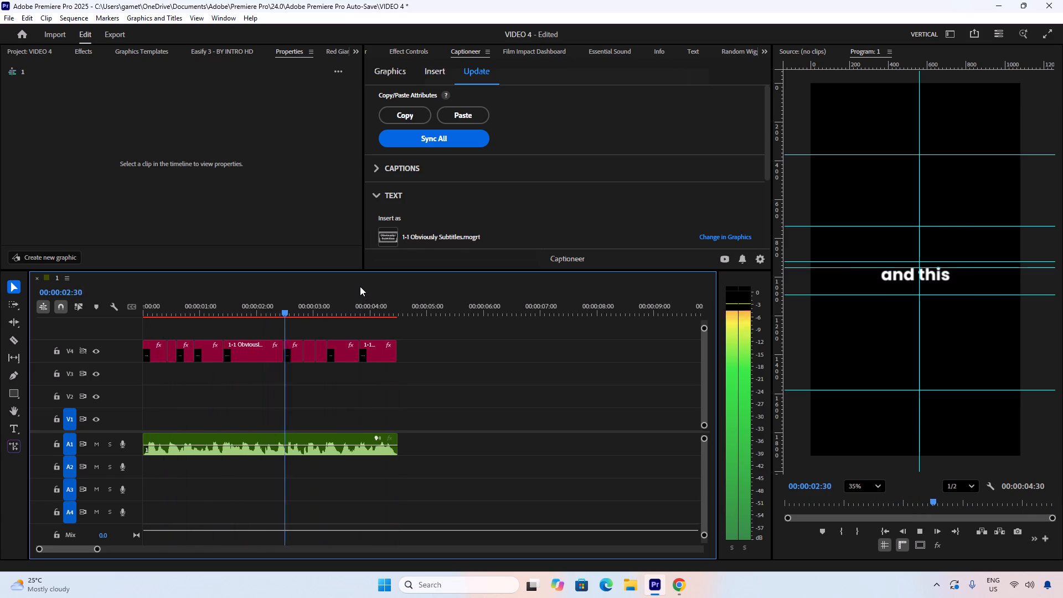
key(space)
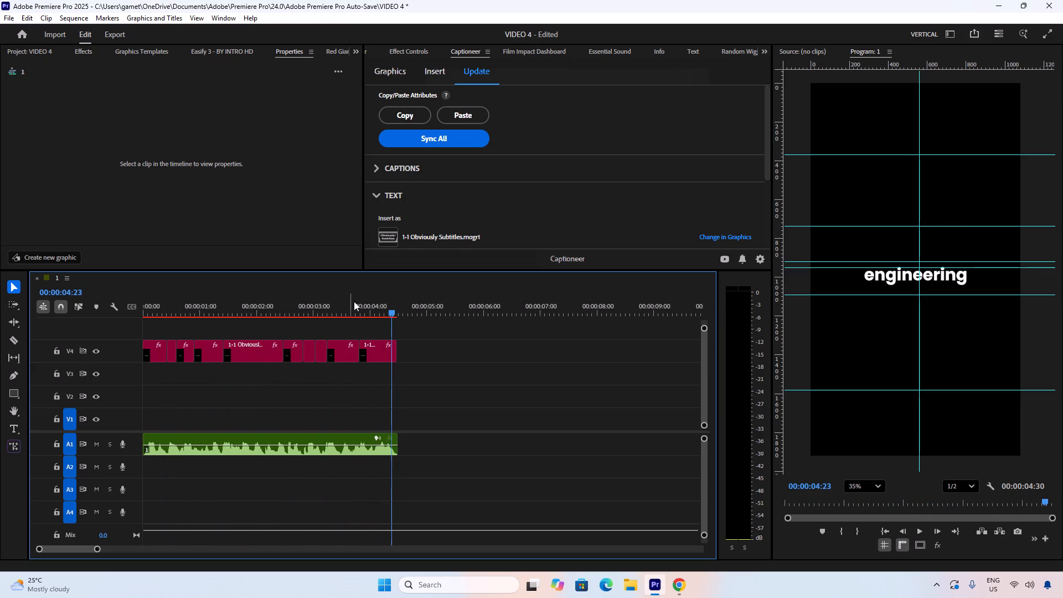
drag(384, 304, 145, 306)
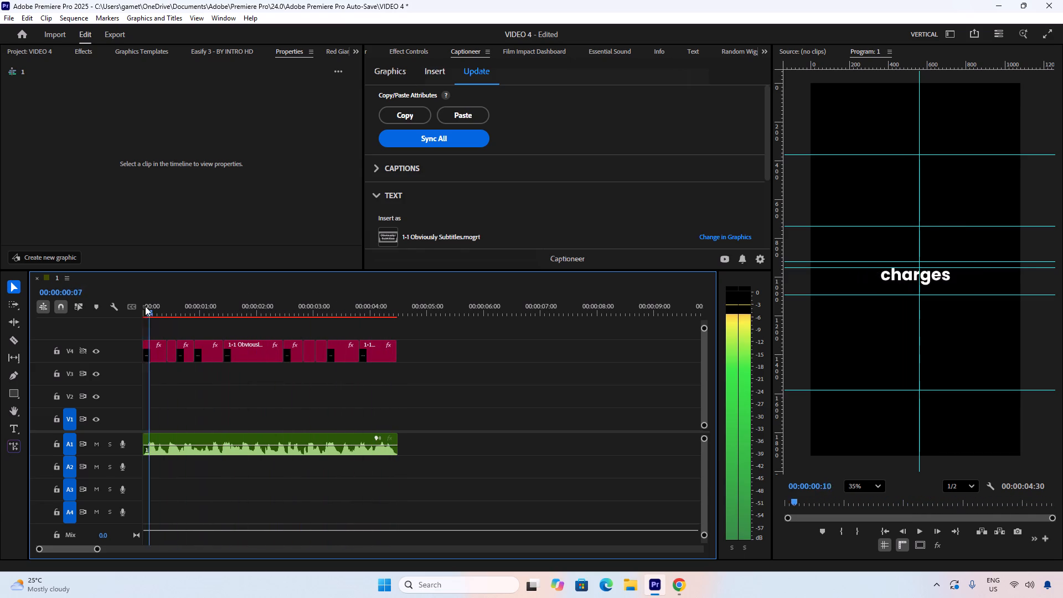
drag(145, 306, 171, 310)
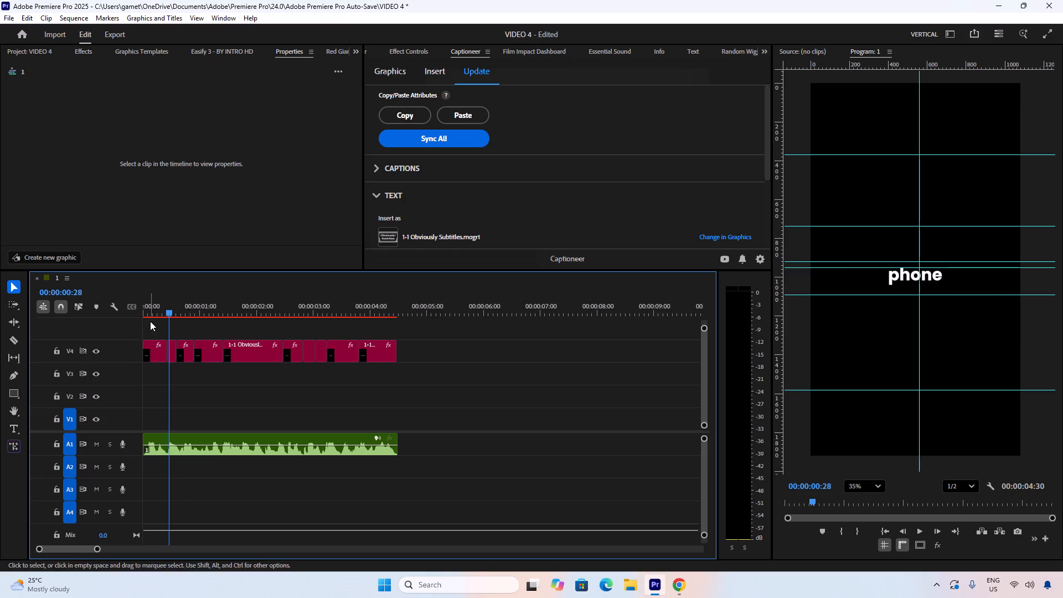
On the "battery's on 1%" subtitle, set Characters Per Line to 21 and the Offset size to 63%.
click(155, 310)
click(153, 350)
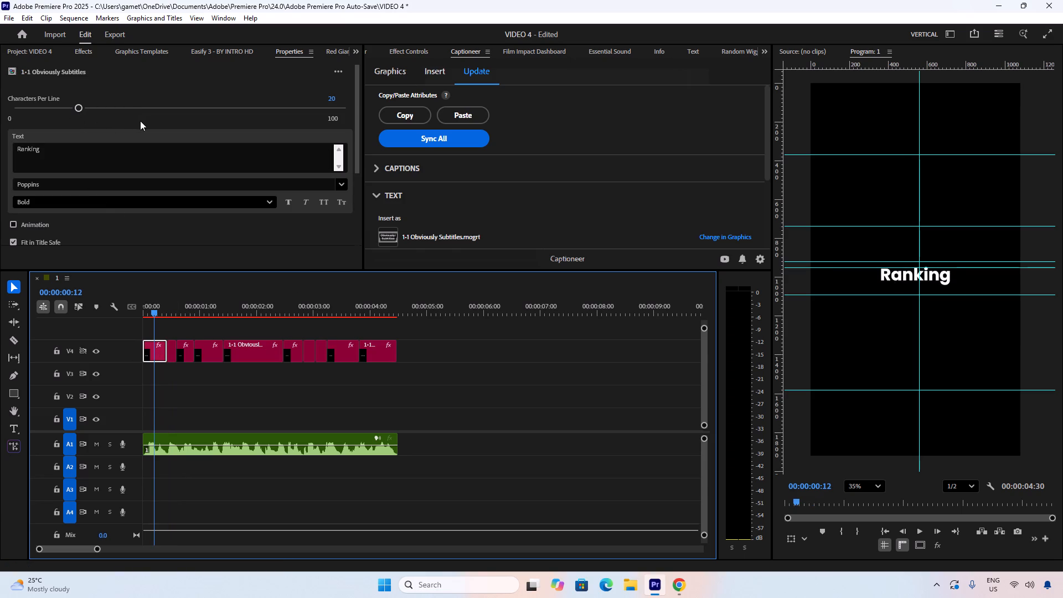
drag(169, 301, 220, 307)
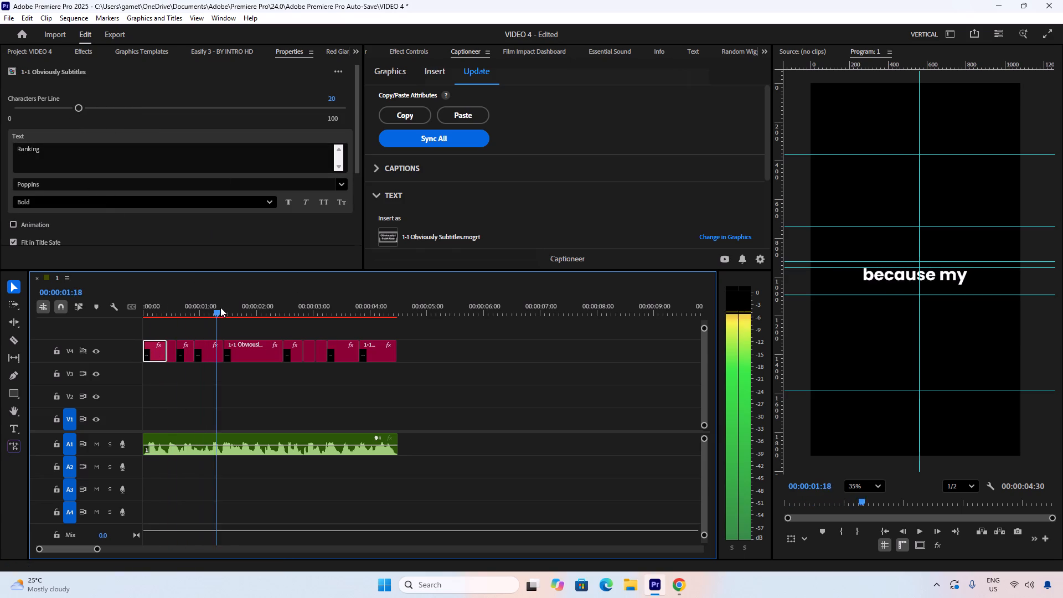
drag(220, 307, 252, 313)
click(268, 355)
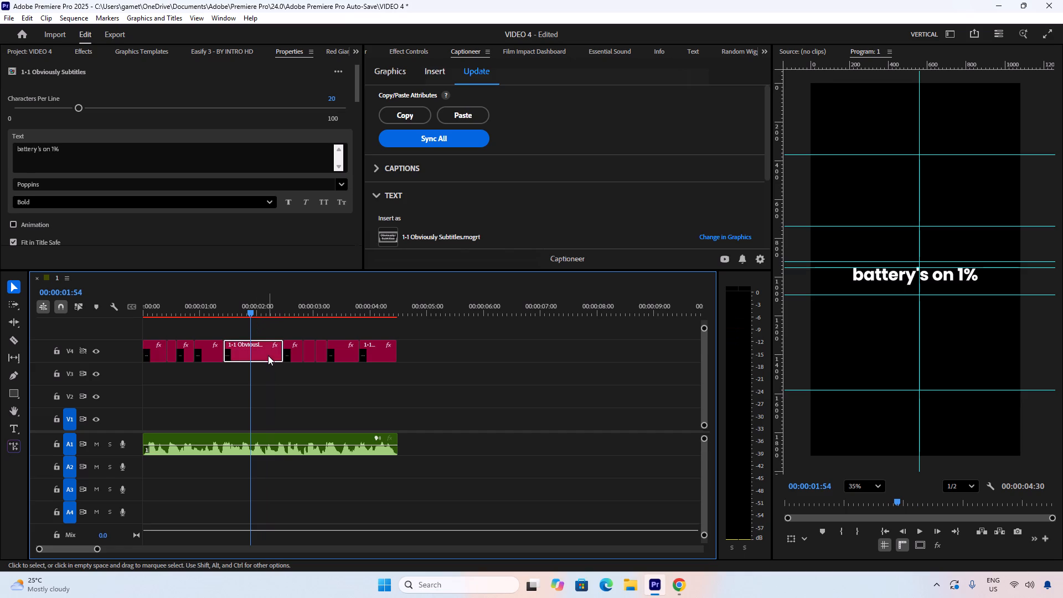
click(76, 109)
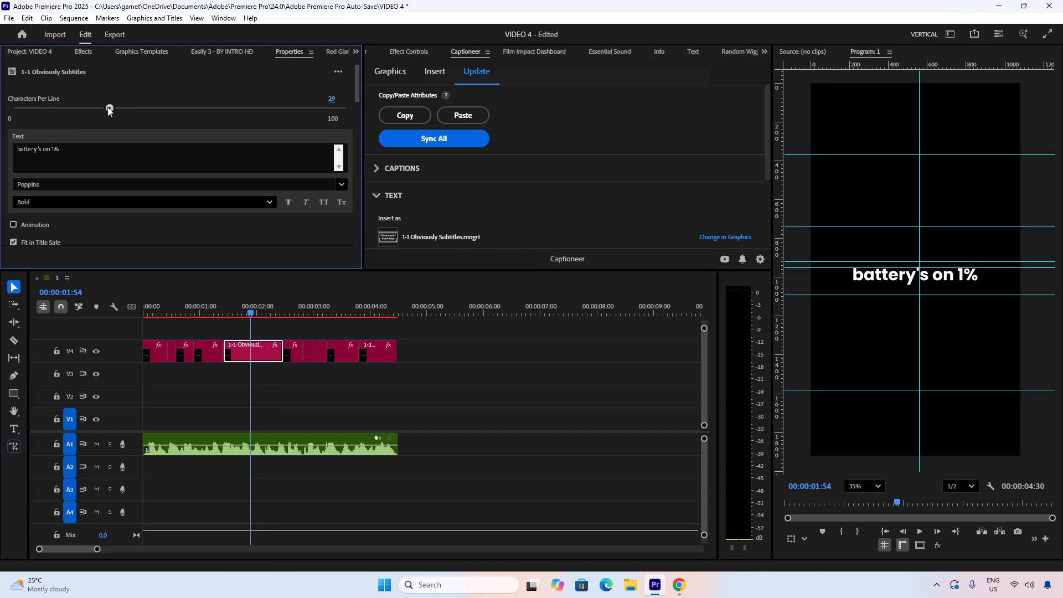
click(80, 126)
scroll(0, 156, down, 16)
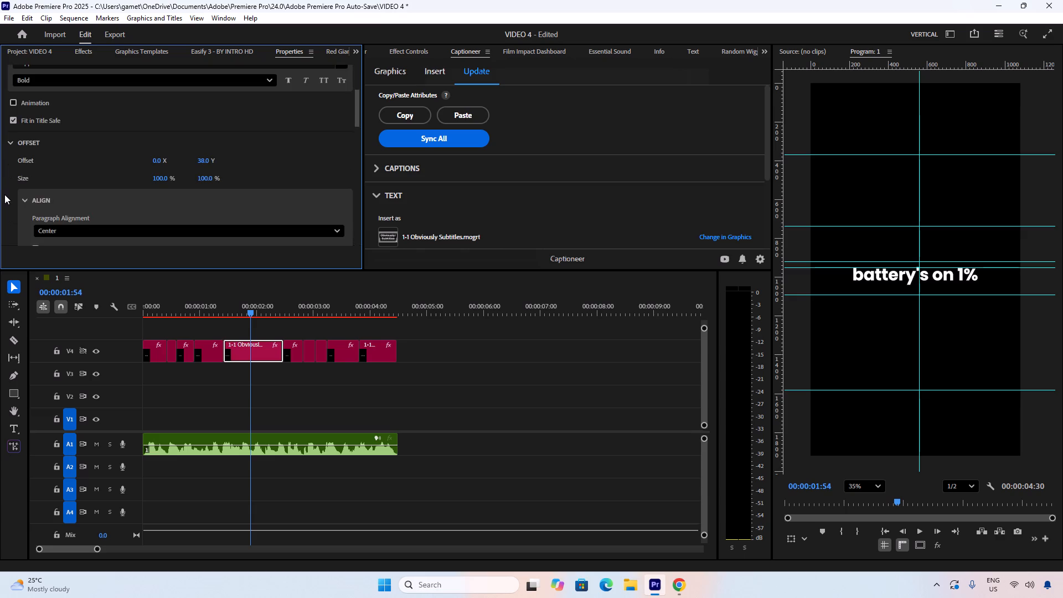
scroll(4, 194, down, 6)
drag(159, 120, 159, 120)
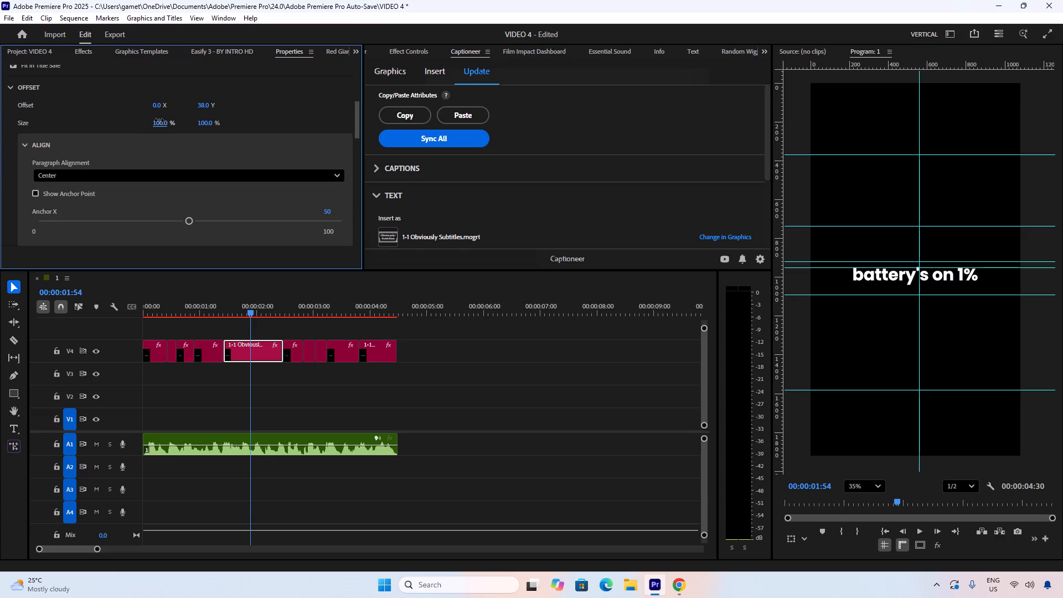
drag(159, 120, 137, 123)
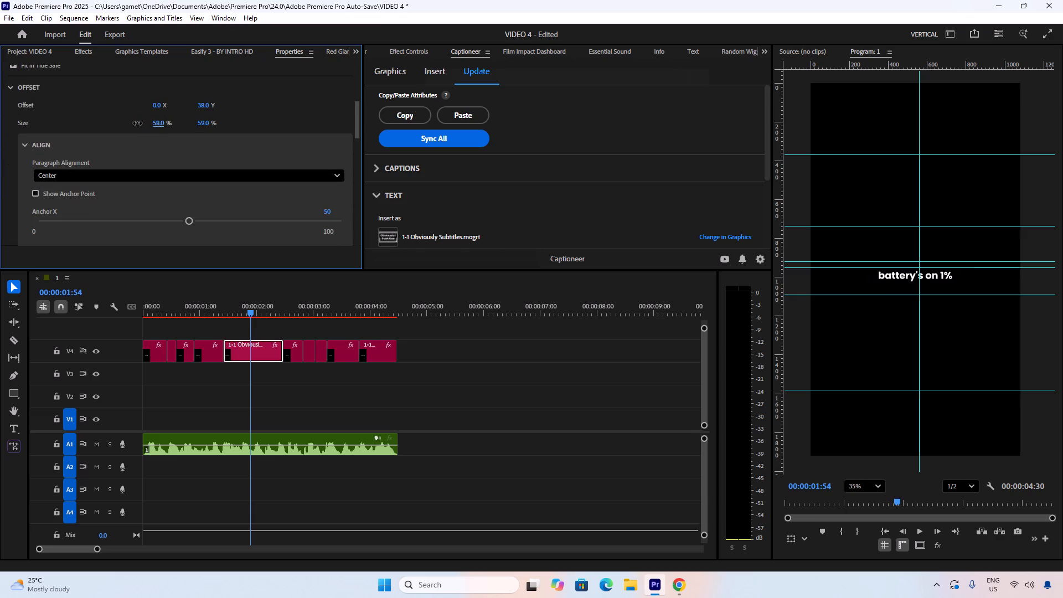
drag(137, 123, 140, 123)
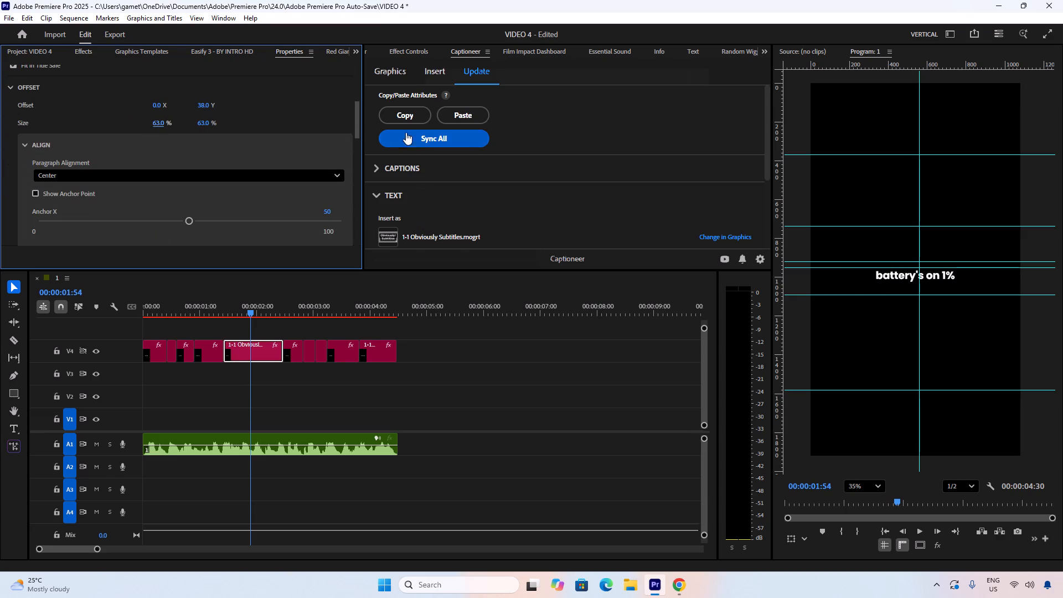
Copy the "battery's on 1%" subtitle's attributes in Captioneer and sync them to all subtitles.
click(409, 114)
click(432, 135)
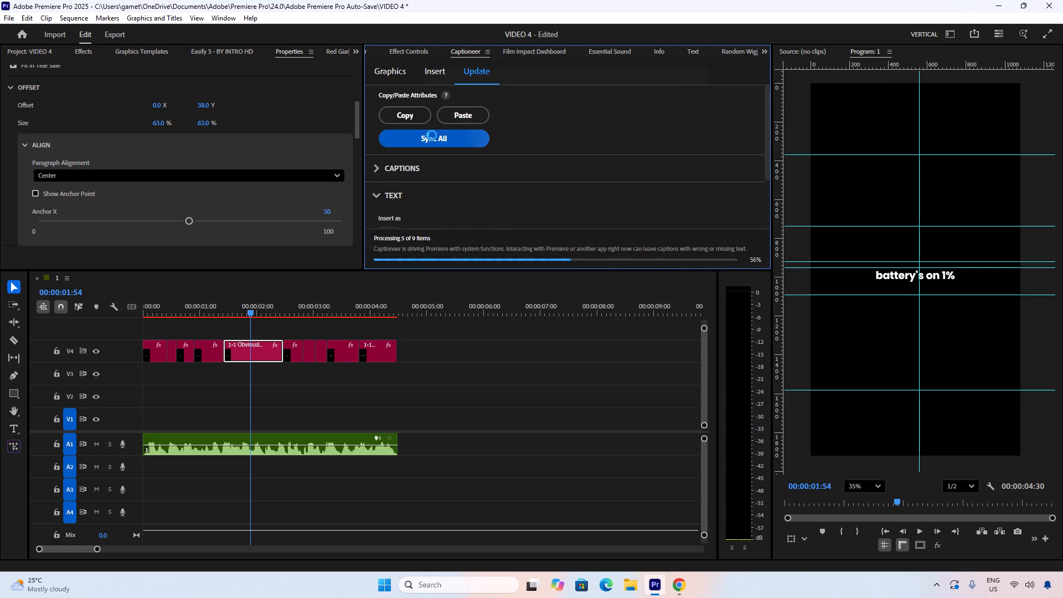
click(274, 317)
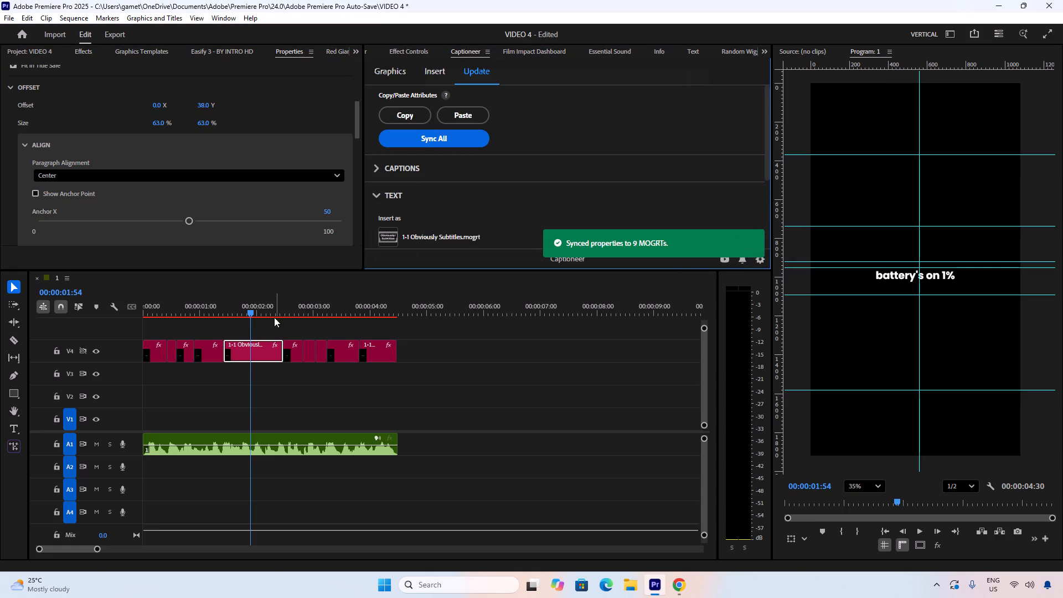
Play the sequence from the beginning to check the subtitle size across all captions.
click(256, 334)
drag(250, 311, 139, 307)
key(space)
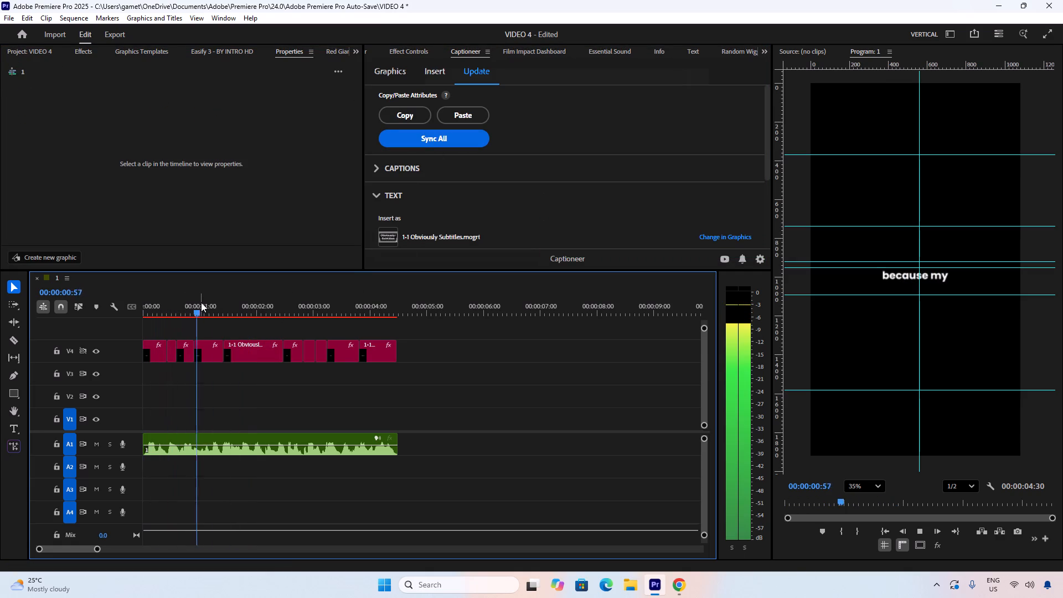
key(space)
key(space)
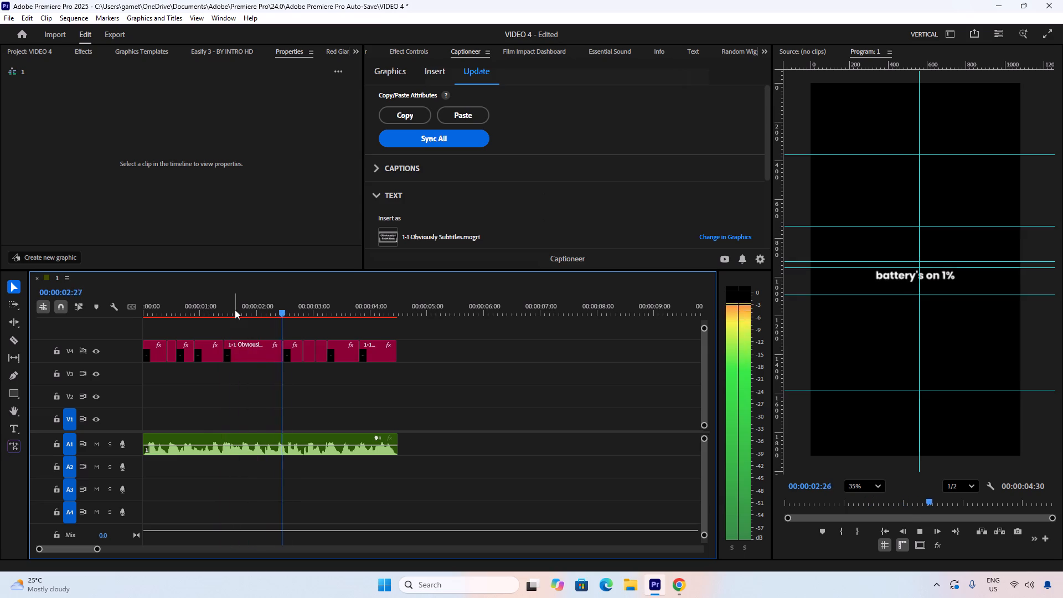
key(space)
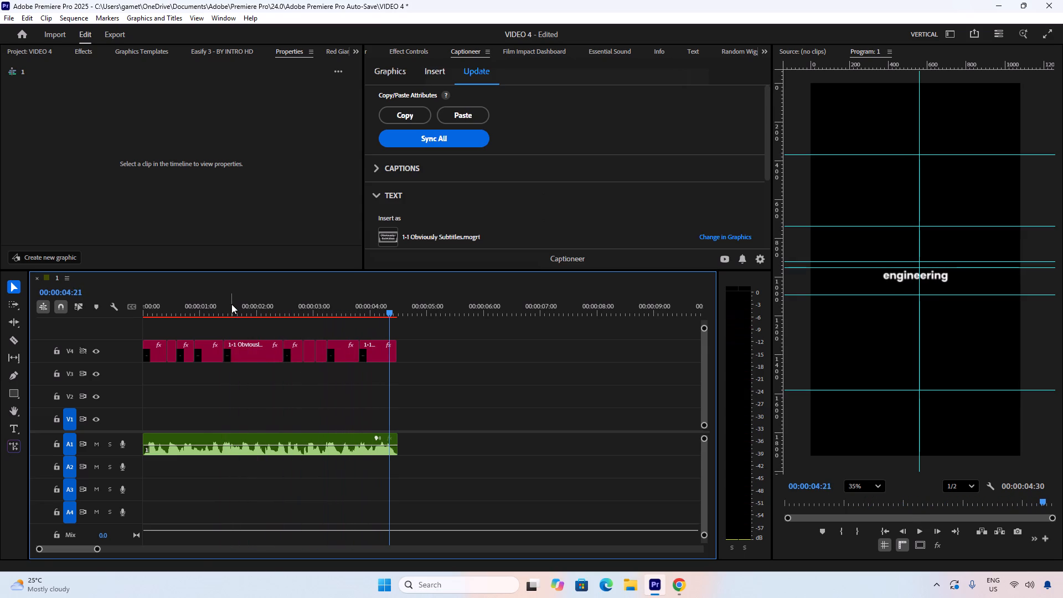
Move the "battery's on 1%" subtitle lower in the frame by setting its Y offset to 300.
drag(268, 313, 258, 310)
click(241, 346)
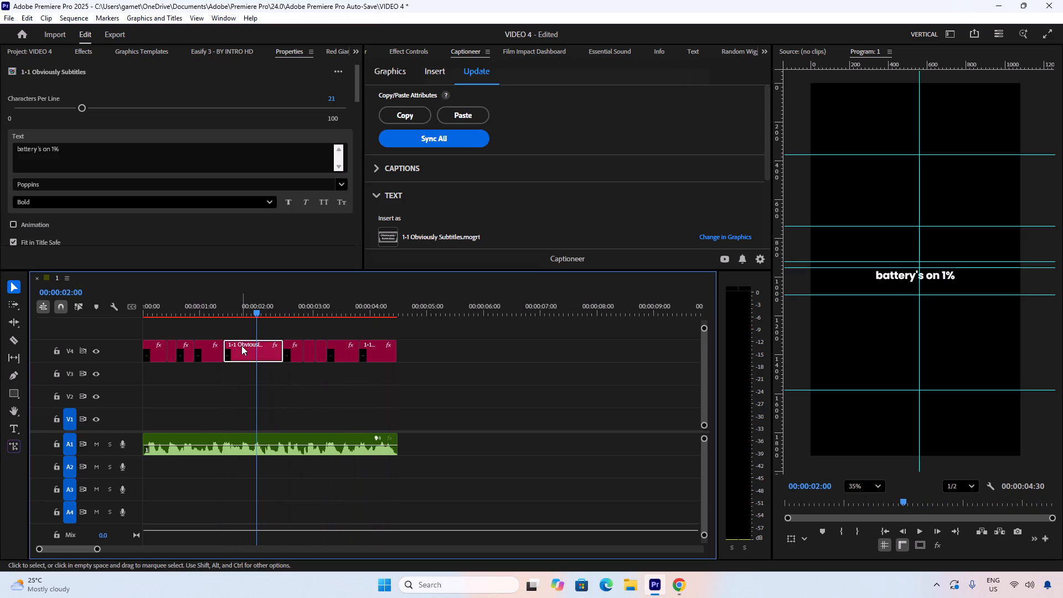
scroll(282, 225, down, 10)
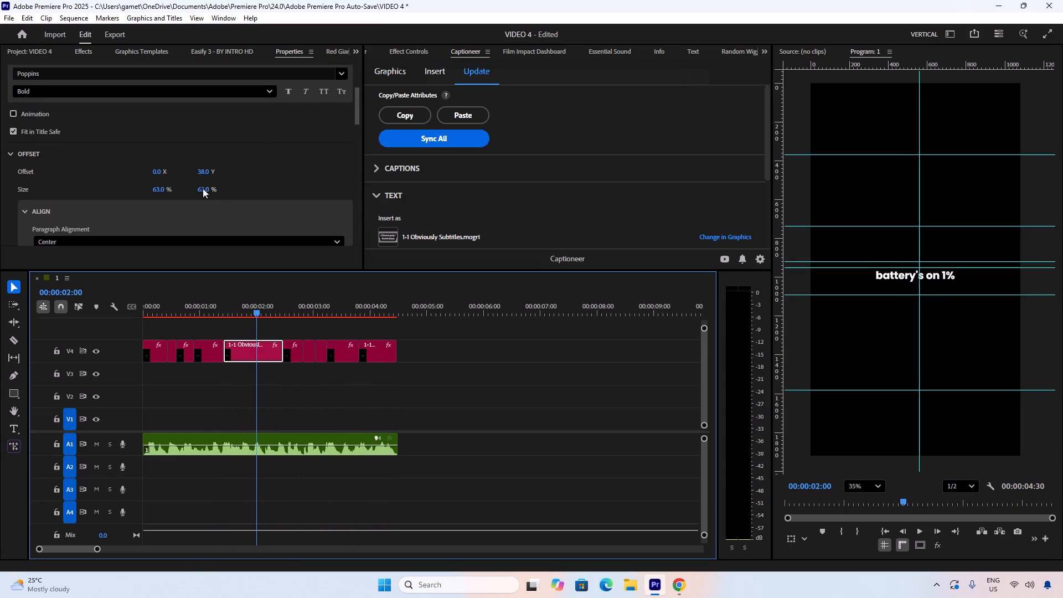
drag(200, 174, 302, 178)
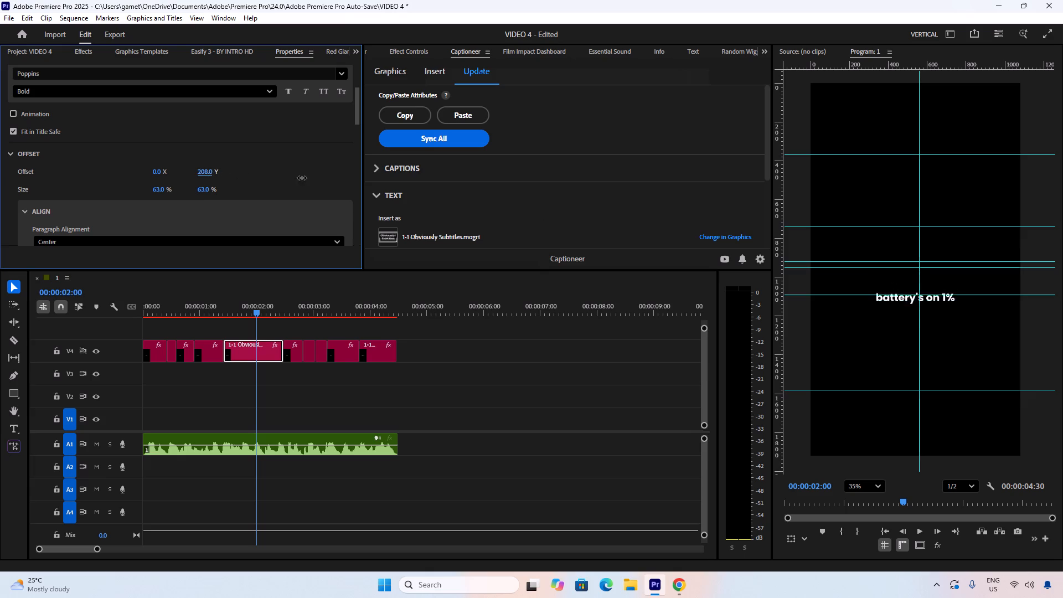
drag(302, 178, 319, 179)
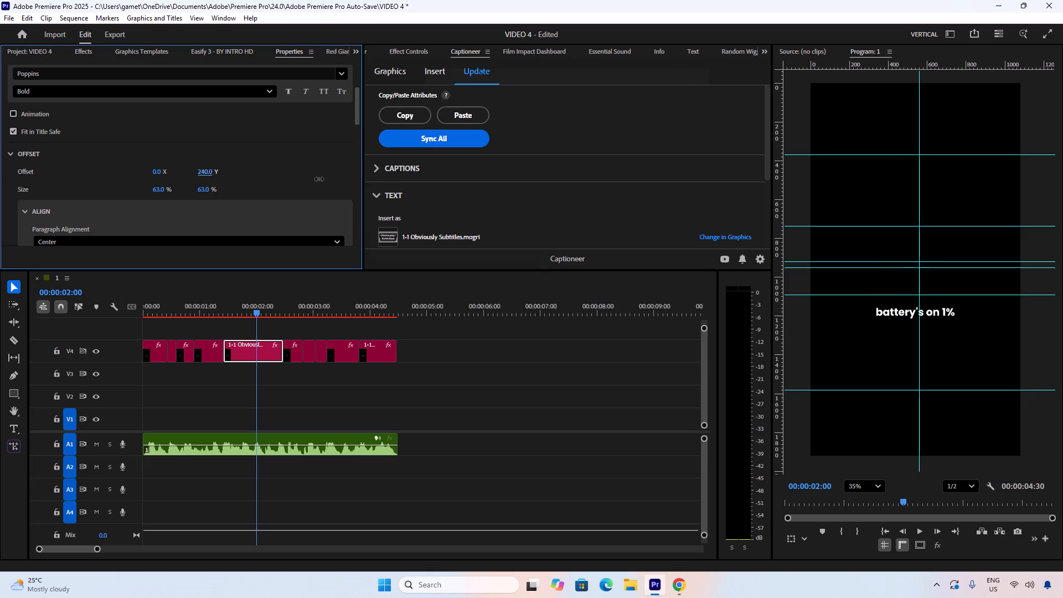
drag(319, 179, 353, 180)
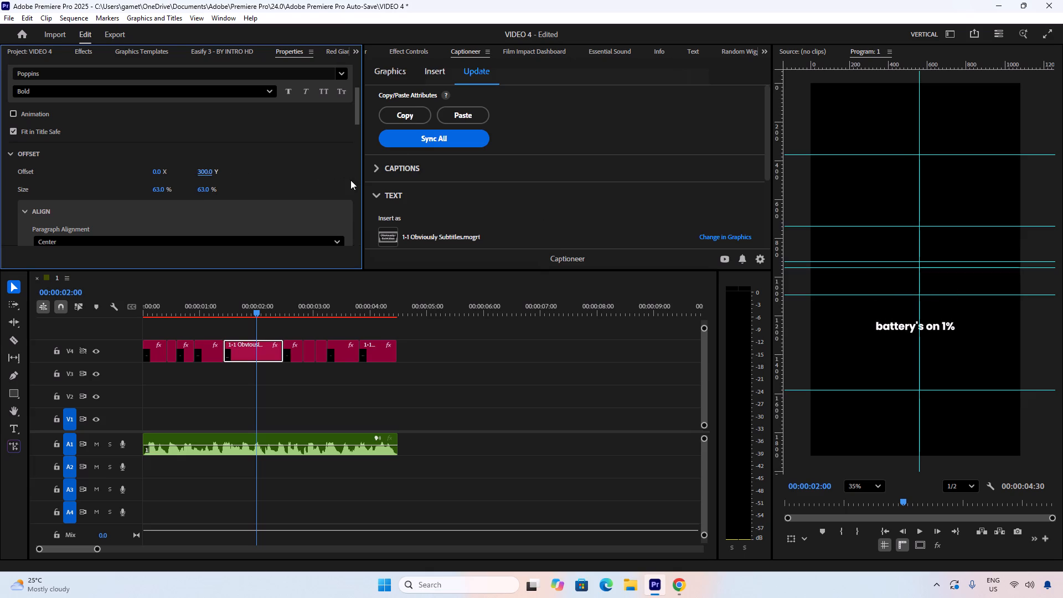
Copy the repositioned subtitle's attributes in Captioneer and sync them to all subtitles.
click(410, 117)
click(417, 135)
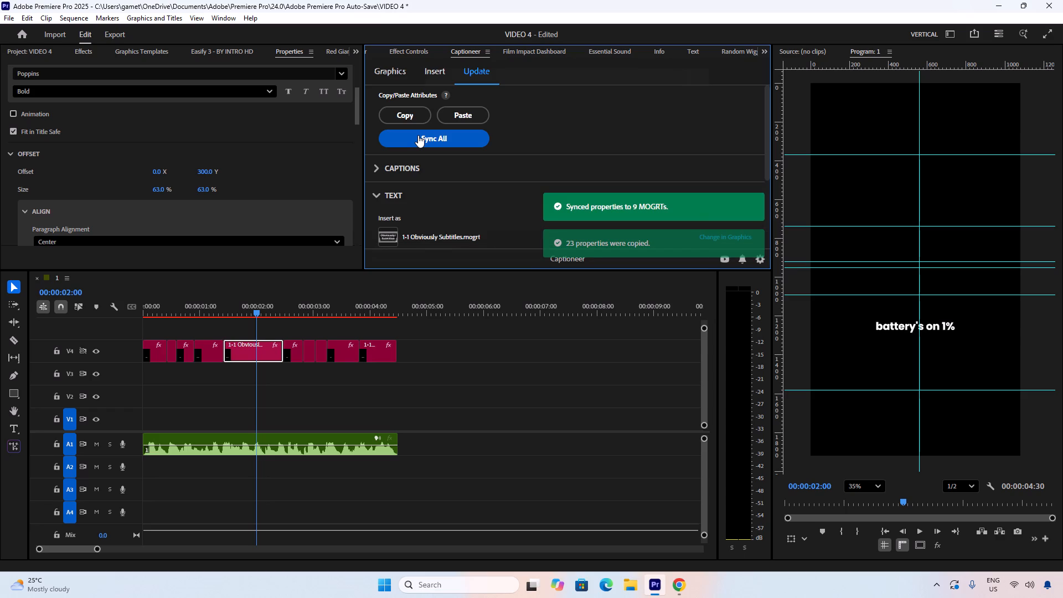
Play the sequence from the beginning through the "cord" subtitle to check the subtitle position.
drag(254, 312, 162, 316)
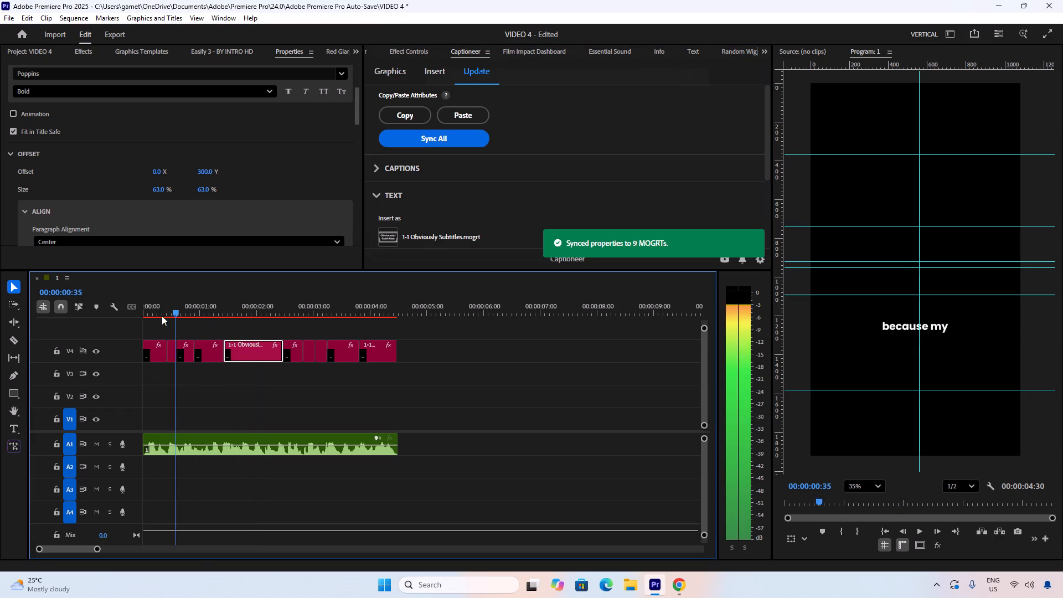
drag(162, 316, 145, 317)
click(166, 322)
key(space)
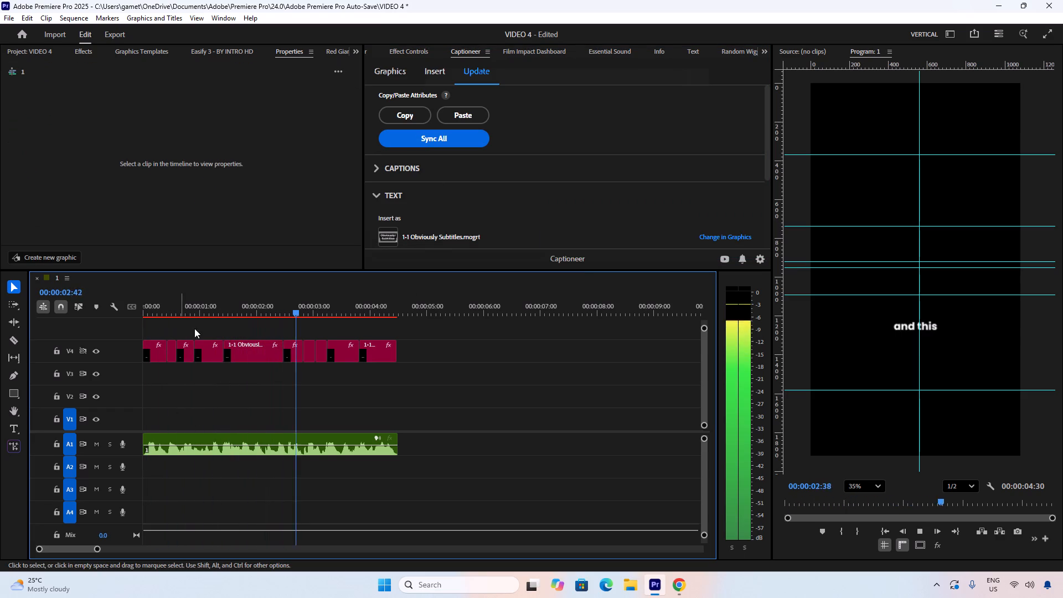
key(space)
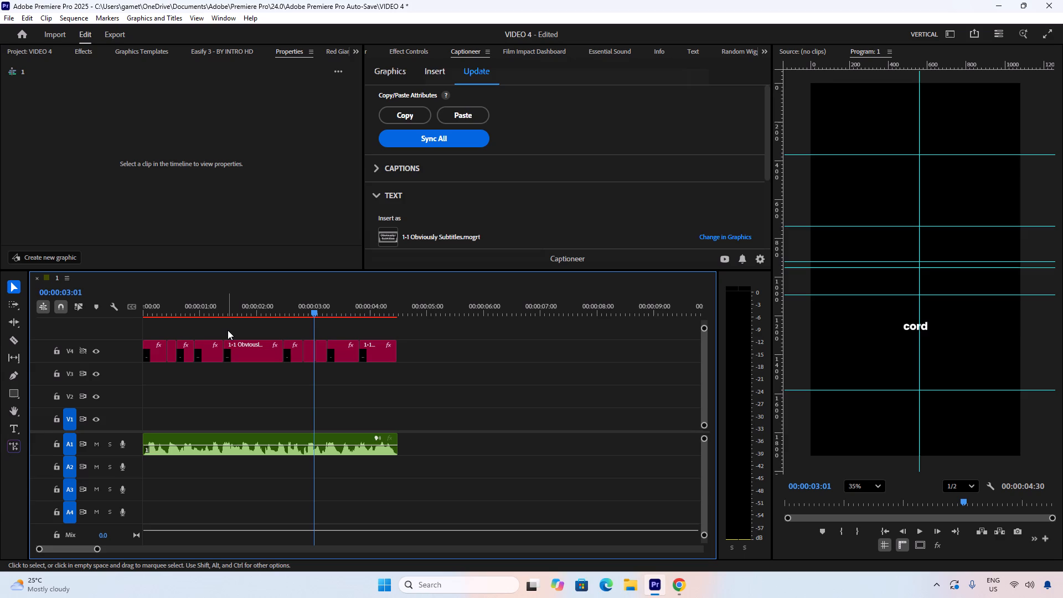
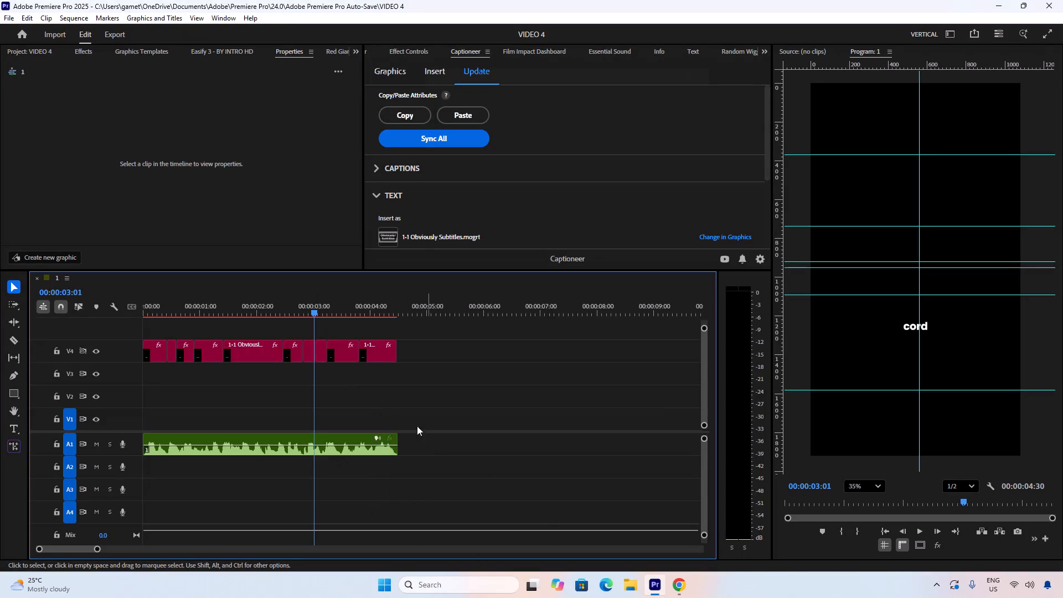
Play the sequence through to its end and again from the beginning to check the subtitles against the narration.
drag(315, 300, 242, 301)
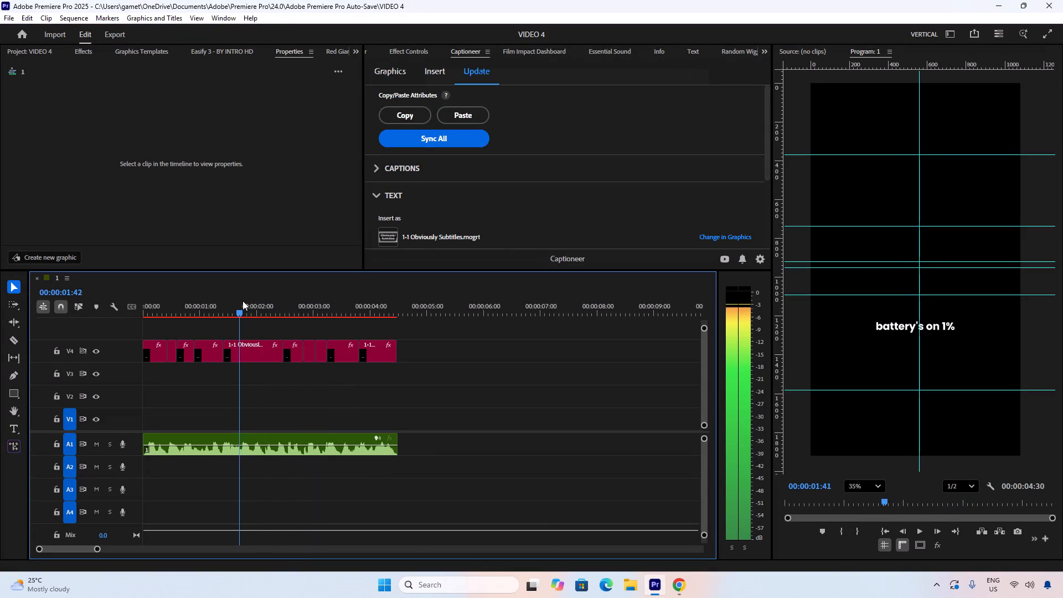
drag(242, 301, 247, 300)
key(space)
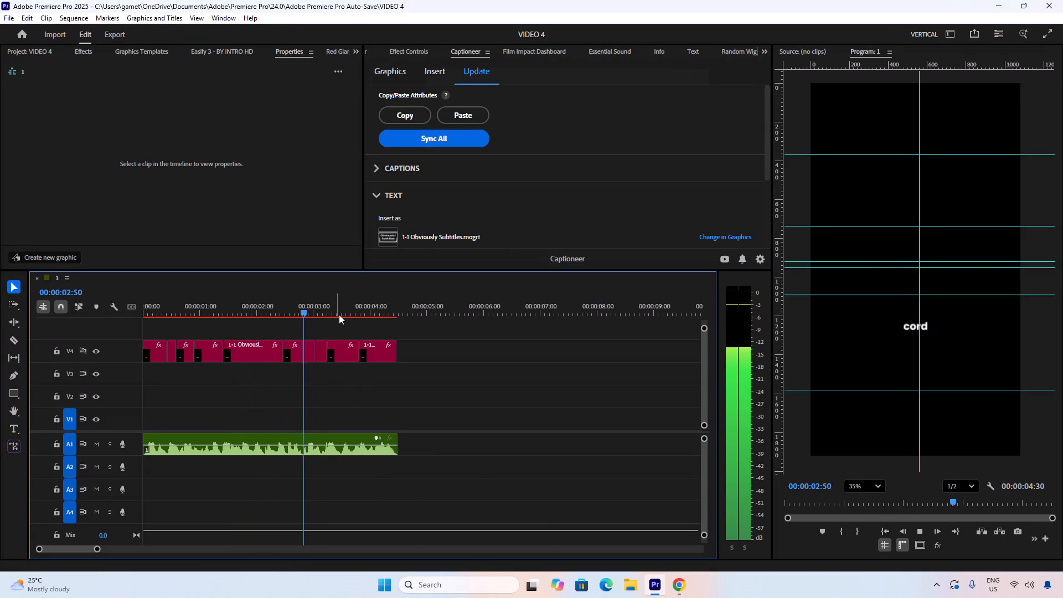
key(space)
key(space)
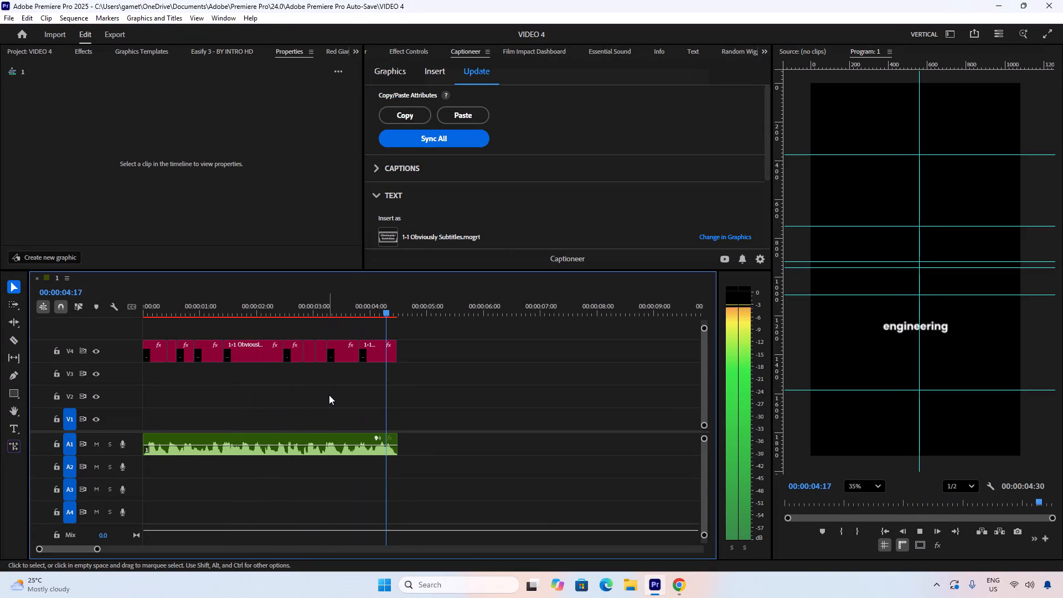
key(space)
drag(318, 291, 202, 299)
drag(202, 300, 120, 305)
key(space)
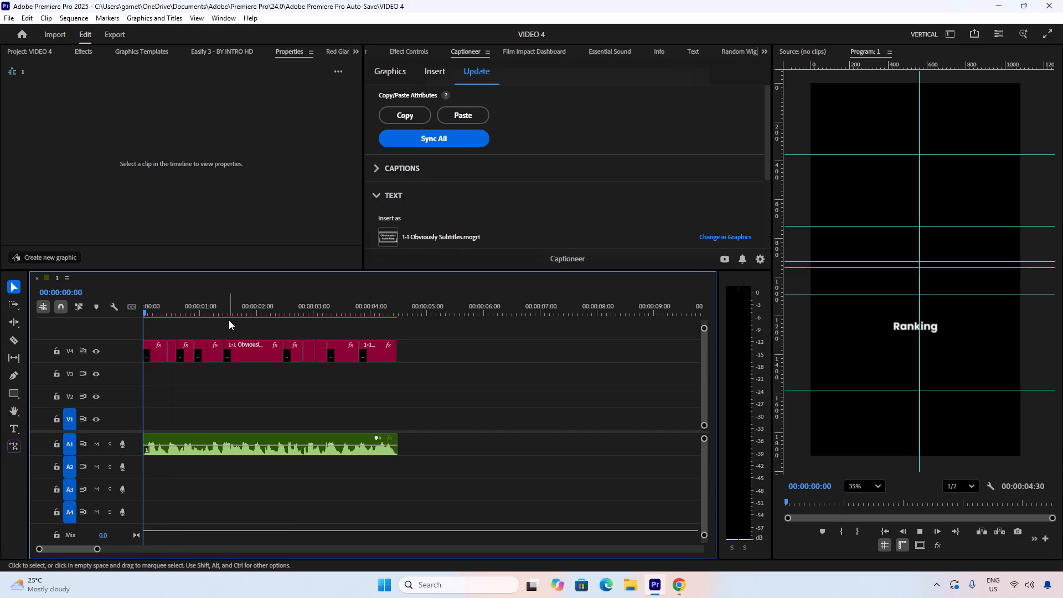
key(space)
Switch to Chrome, replace the phone charger image results with a new tab, search for PINTREST and open the Pinterest site.
click(678, 585)
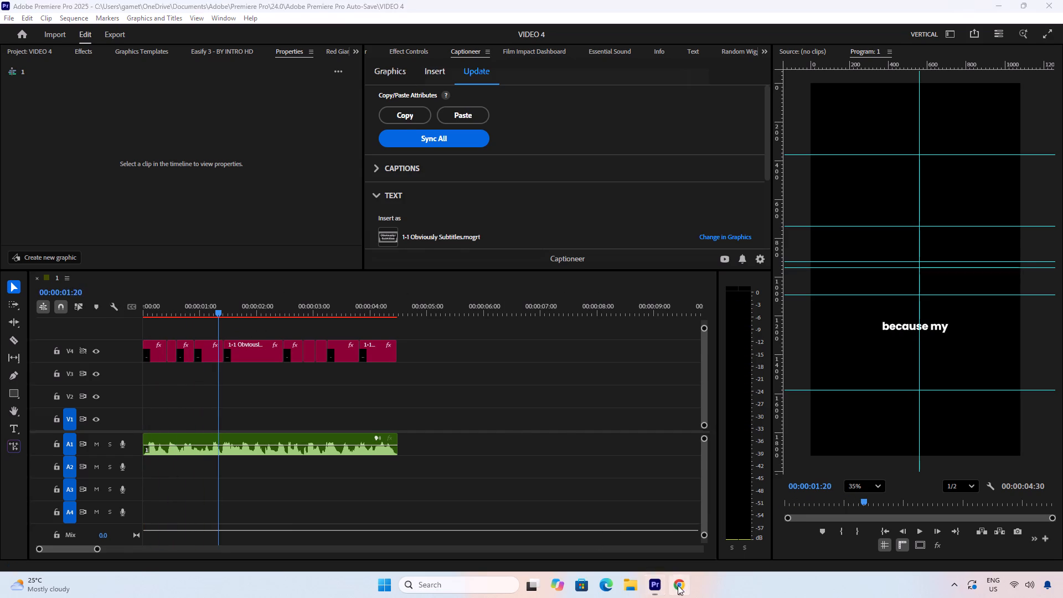
scroll(251, 244, down, 4)
scroll(259, 259, up, 7)
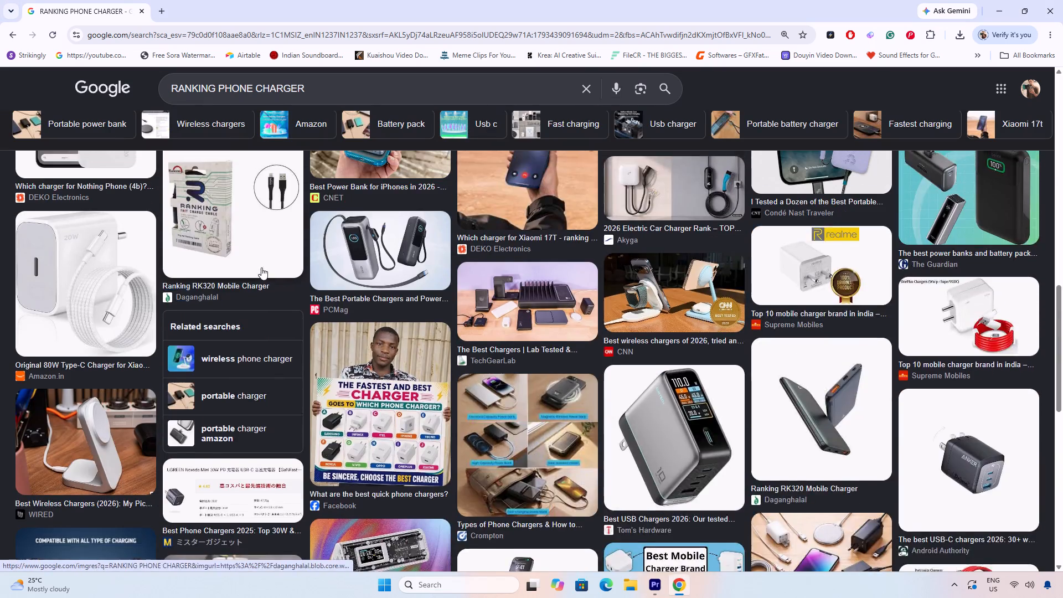
scroll(261, 267, up, 4)
click(165, 16)
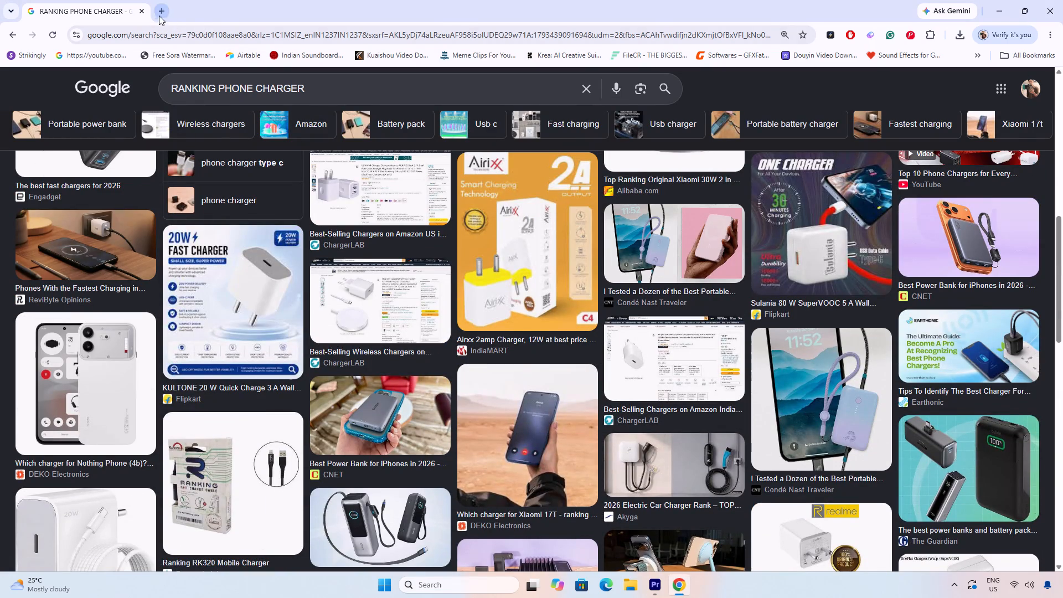
click(139, 13)
click(158, 30)
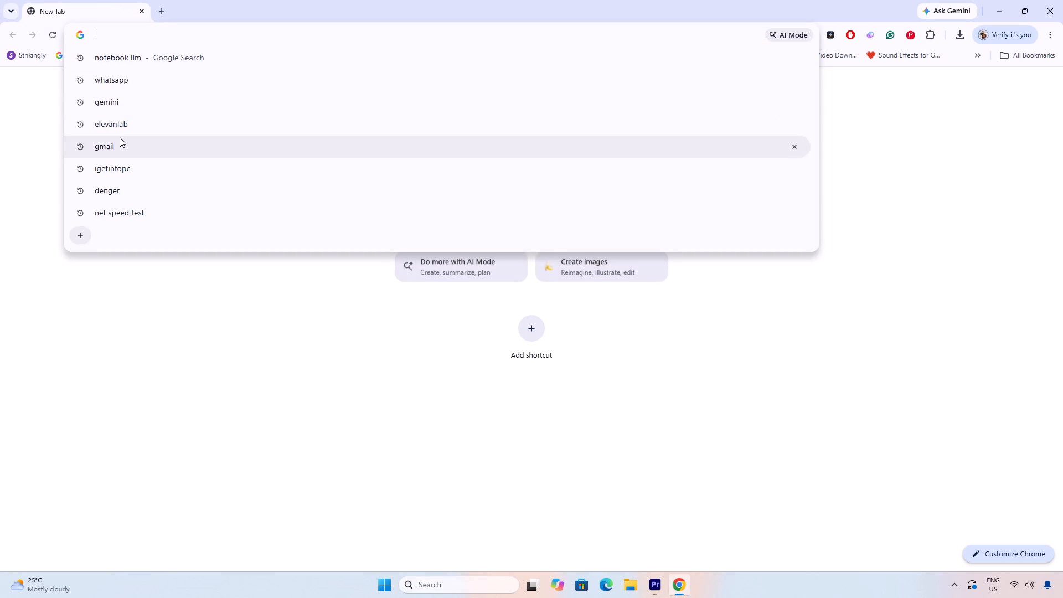
text(PINTREST)
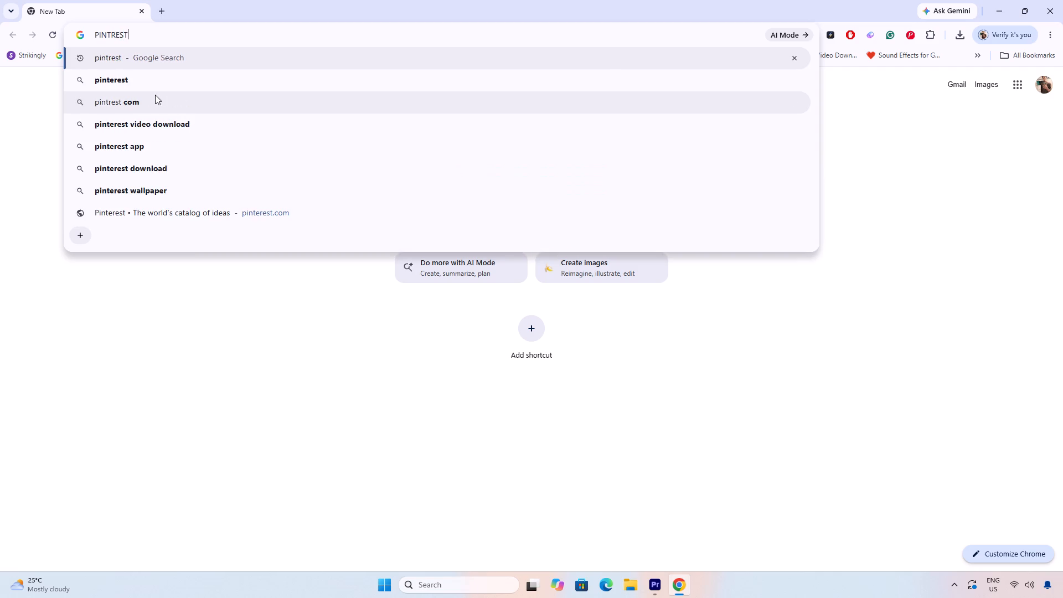
key(Return)
click(185, 254)
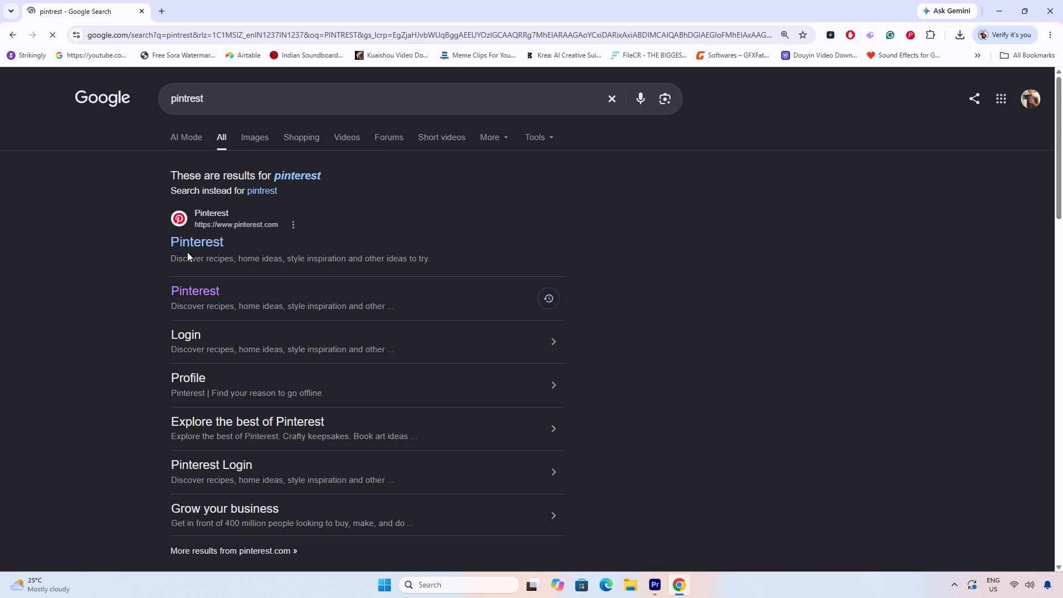
click(198, 243)
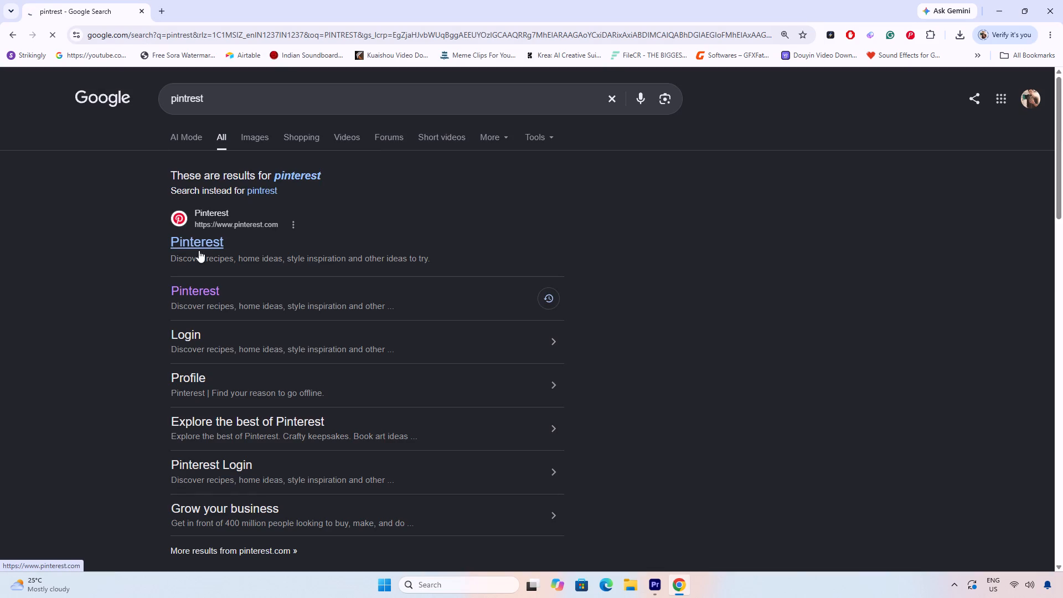
click(199, 247)
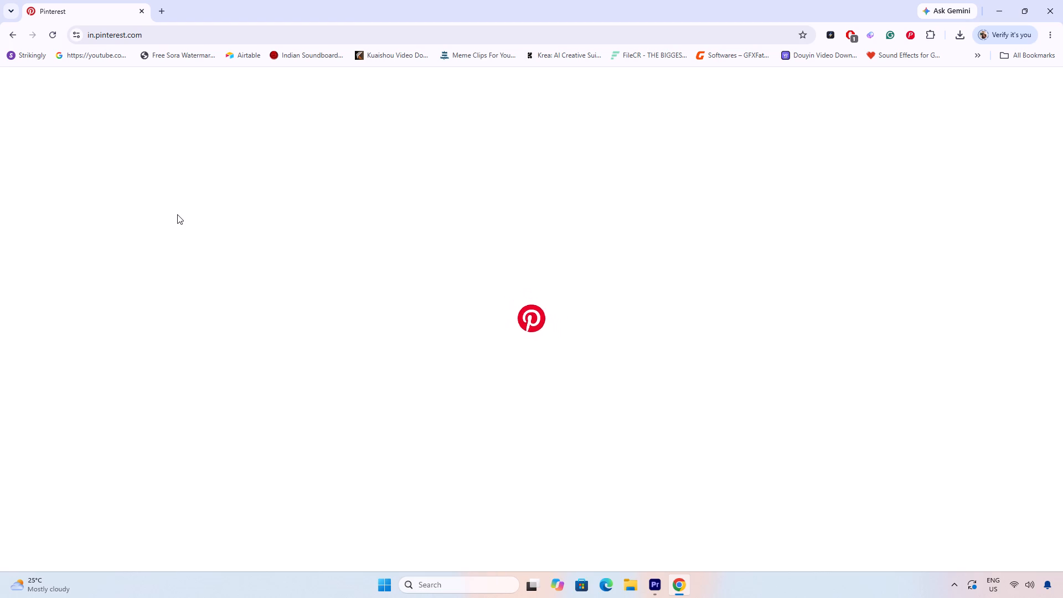
Reload the Pinterest page to get the home feed.
click(283, 237)
click(47, 34)
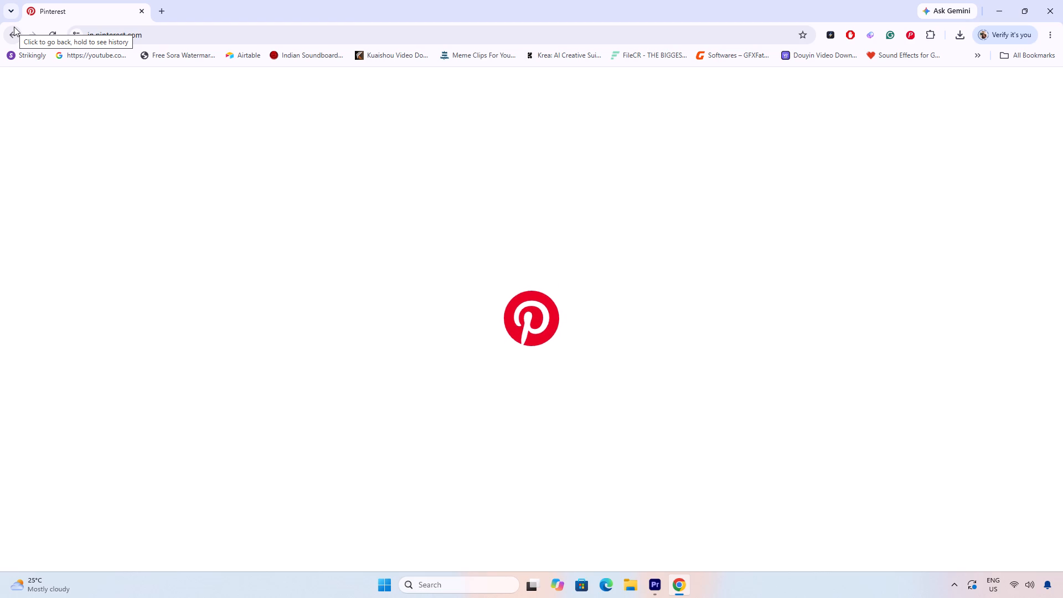
click(138, 85)
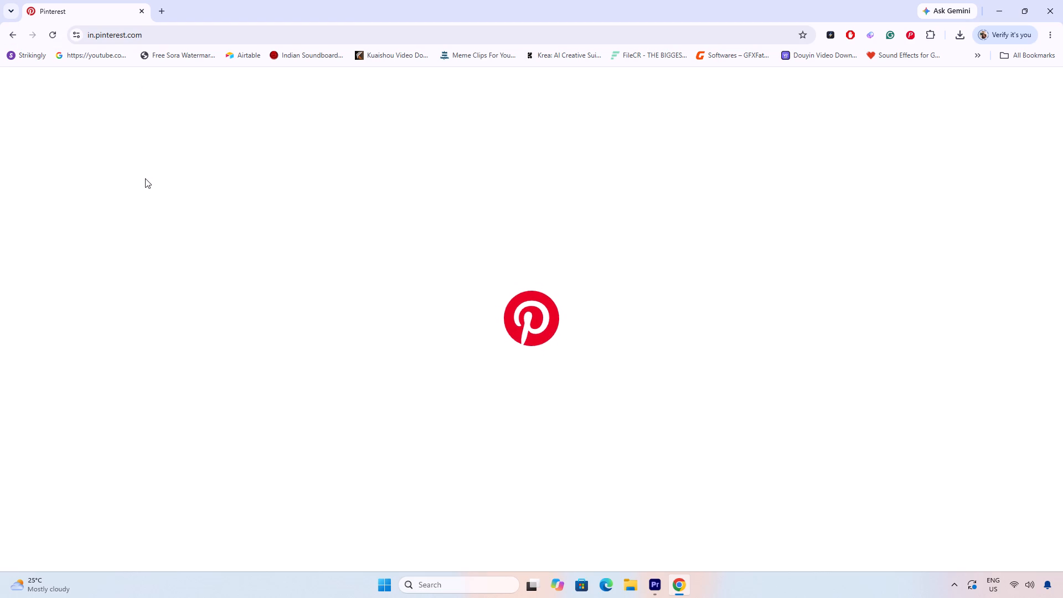
click(145, 178)
click(228, 177)
click(53, 30)
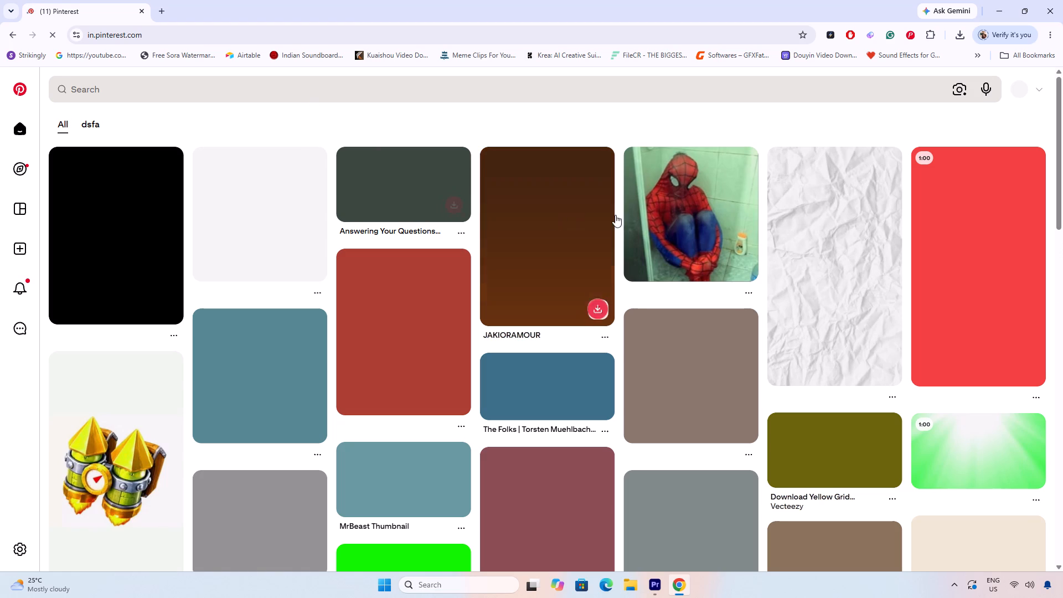
Search Pinterest for RANKING PHONE CHARGER.
scroll(472, 120, down, 5)
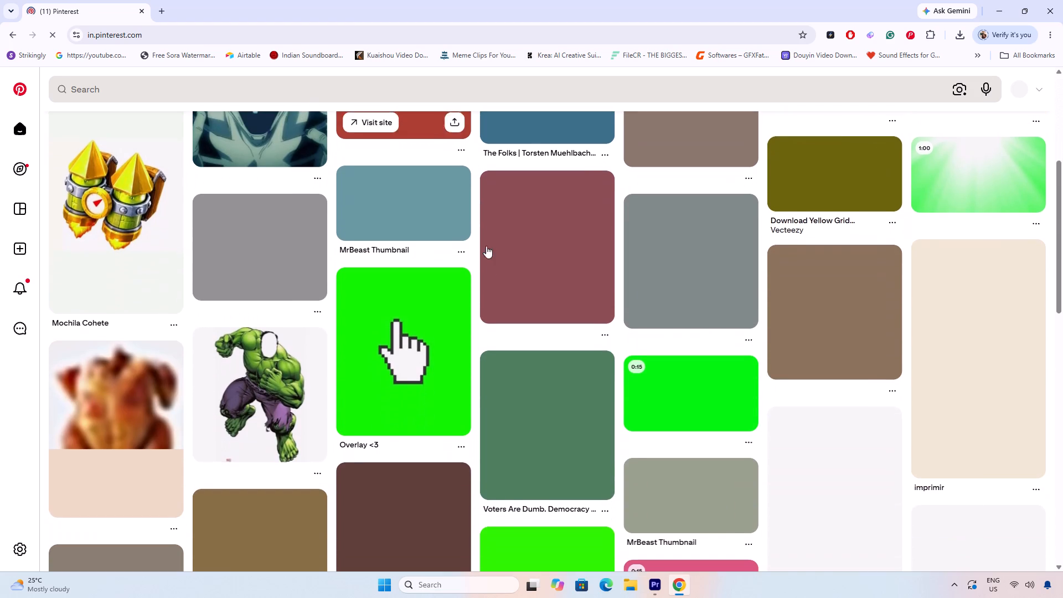
scroll(375, 254, up, 3)
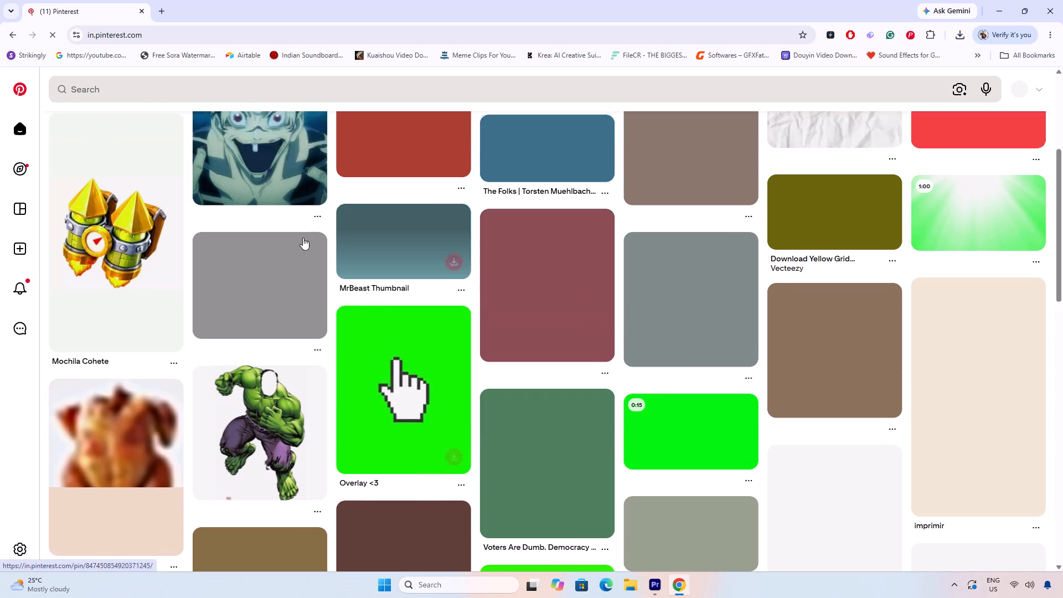
scroll(303, 238, up, 8)
scroll(300, 193, up, 6)
click(278, 86)
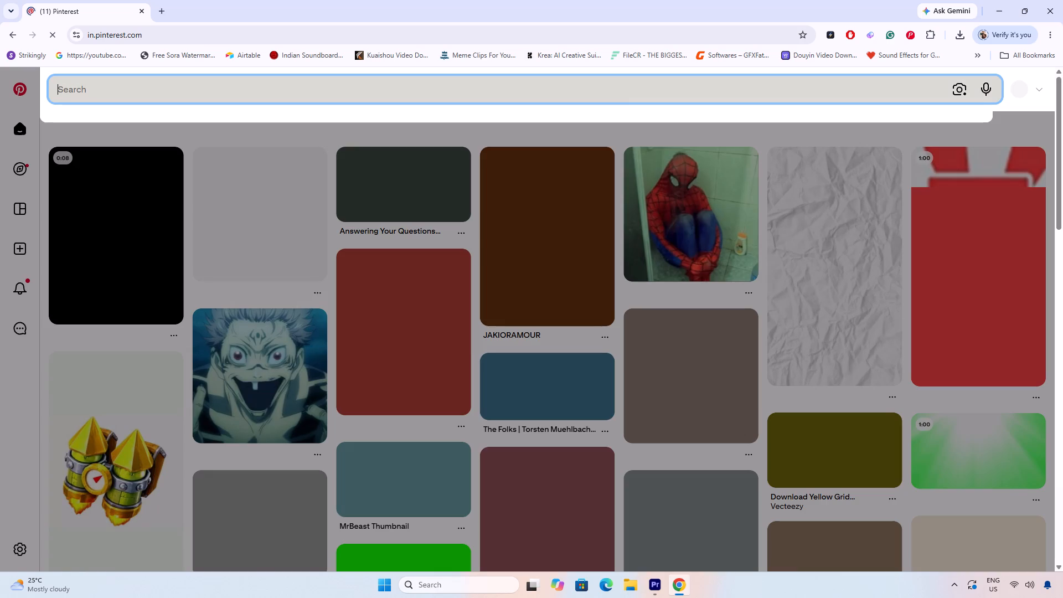
key(a)
key(BackSpace)
text(RANKING)
key(space)
key(p)
text(HONE CHARGER)
key(Return)
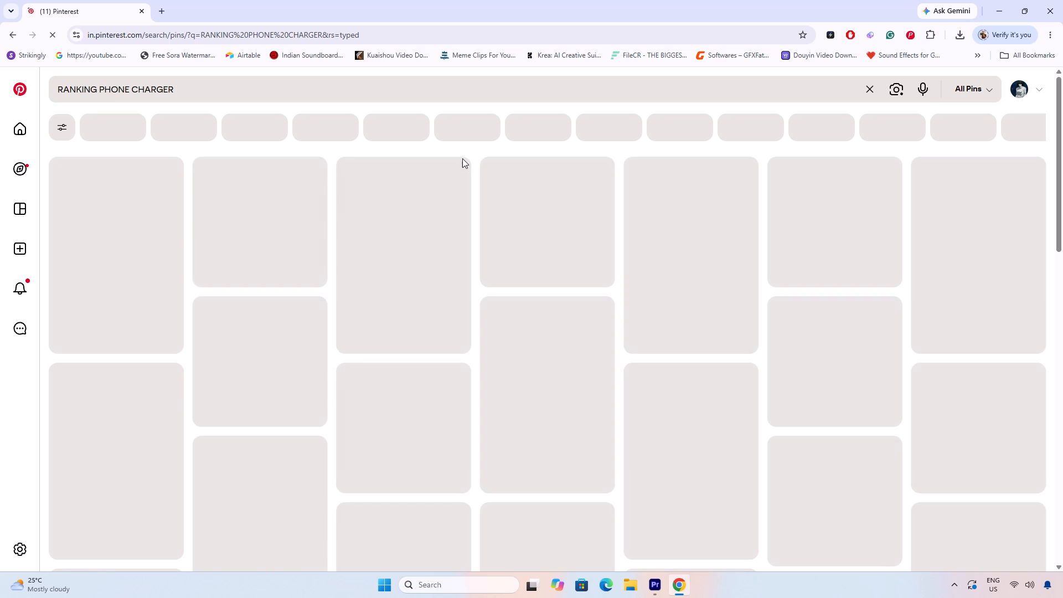
click(476, 149)
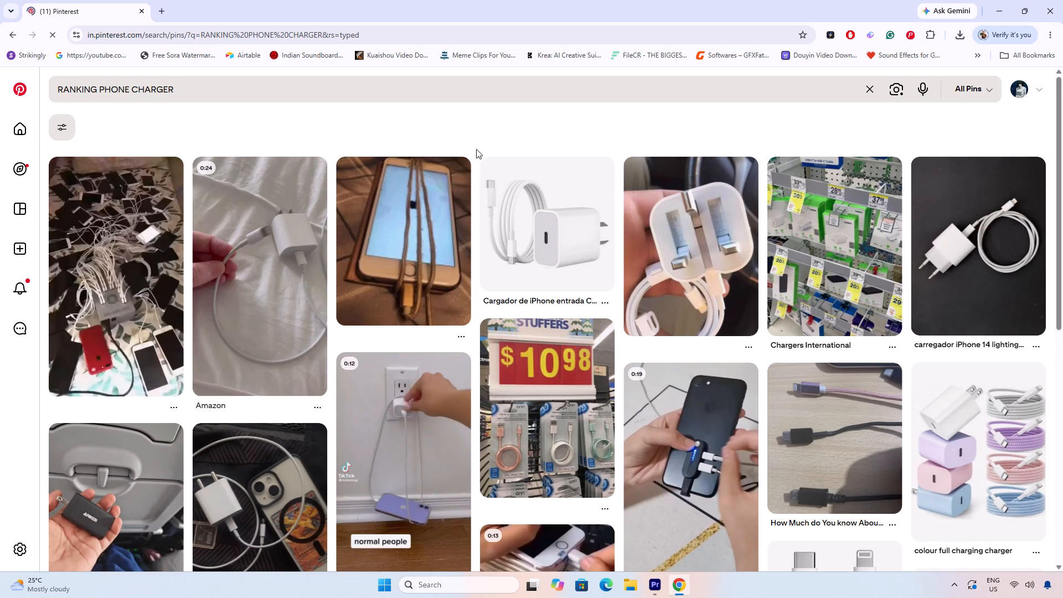
Open the pin of the phone with a cord wrapped around it and browse its related pins for usable charger footage.
click(420, 265)
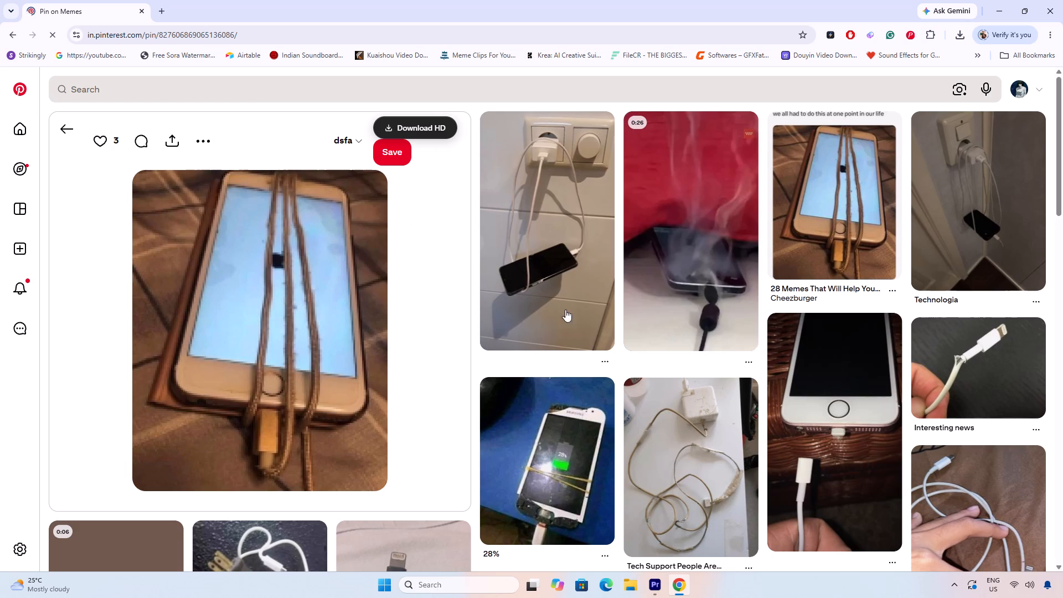
scroll(714, 359, down, 1)
scroll(395, 326, down, 4)
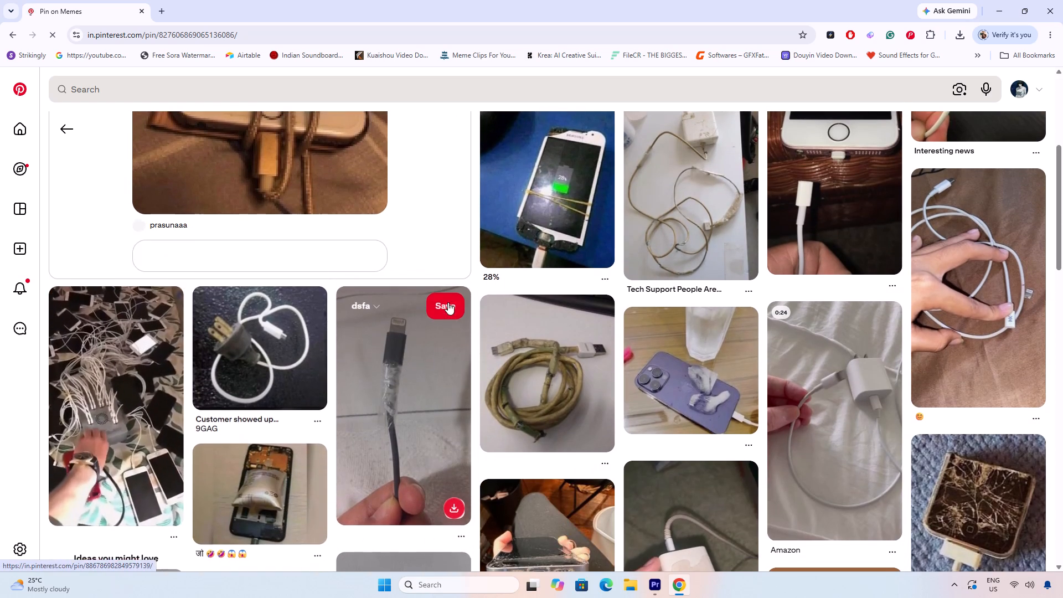
scroll(448, 302, down, 2)
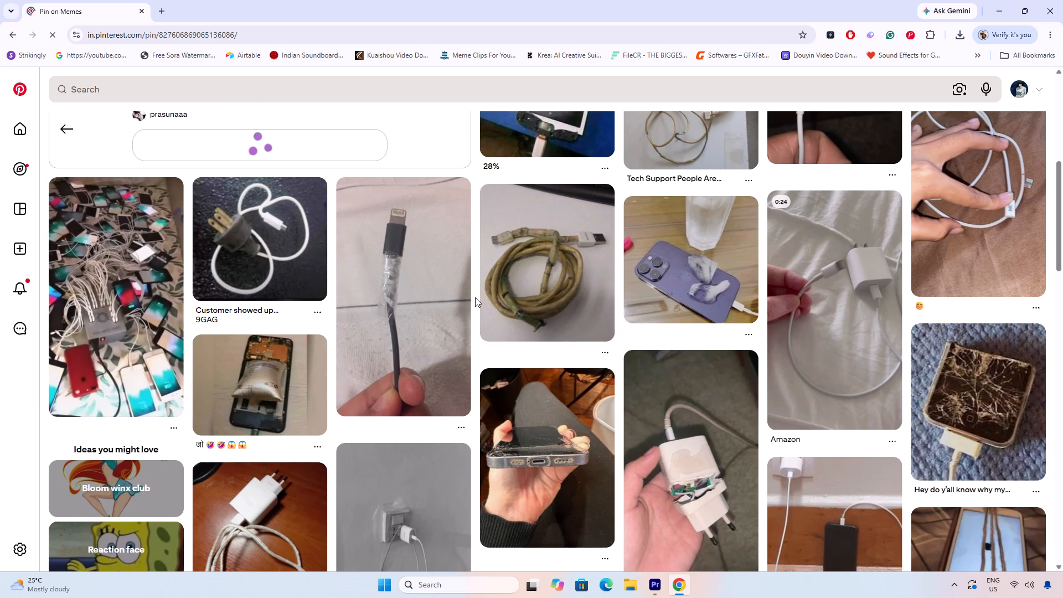
scroll(477, 291, down, 2)
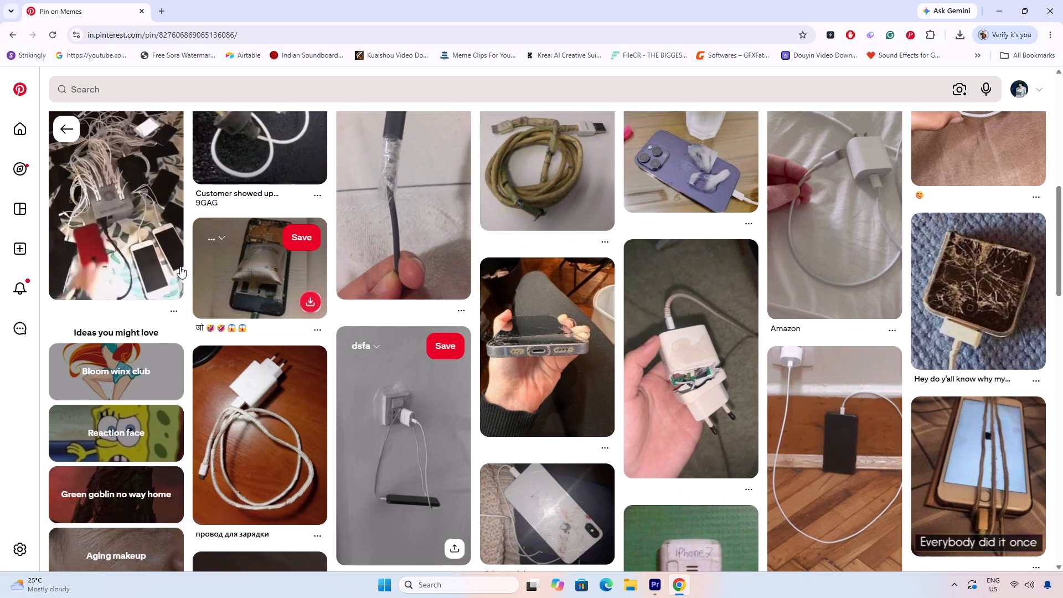
scroll(491, 292, up, 18)
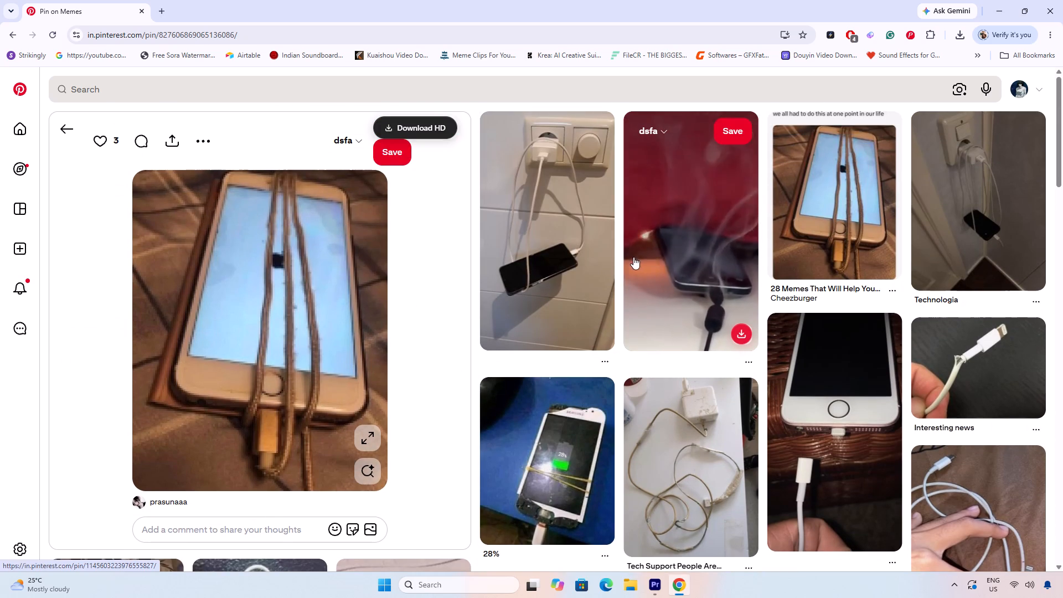
Open the pin video of the smoking, charging phone and download it in HD to Downloads as pin-video, replacing the existing file.
click(690, 258)
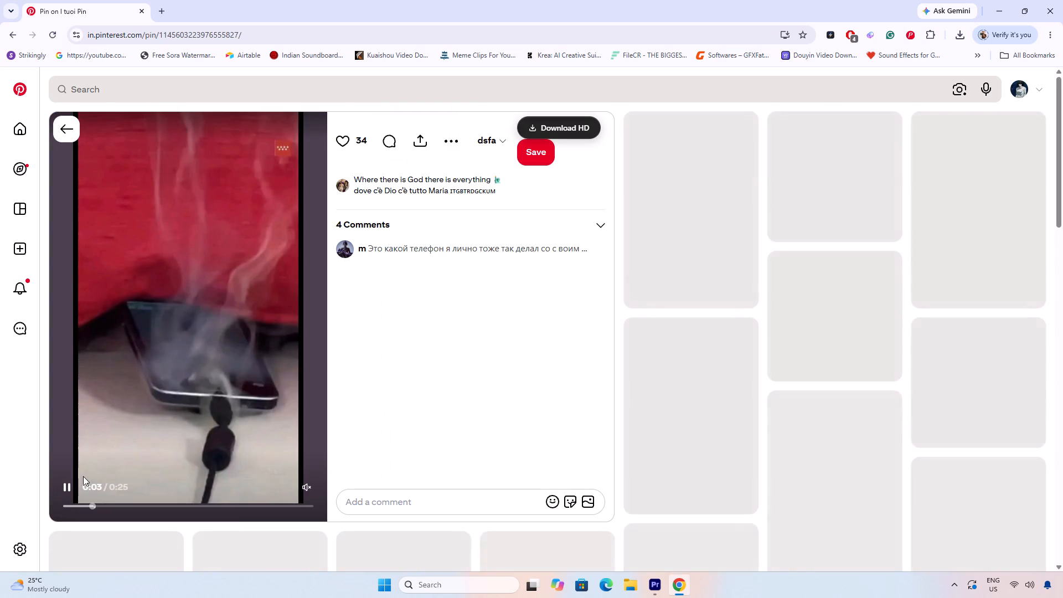
click(294, 483)
click(308, 491)
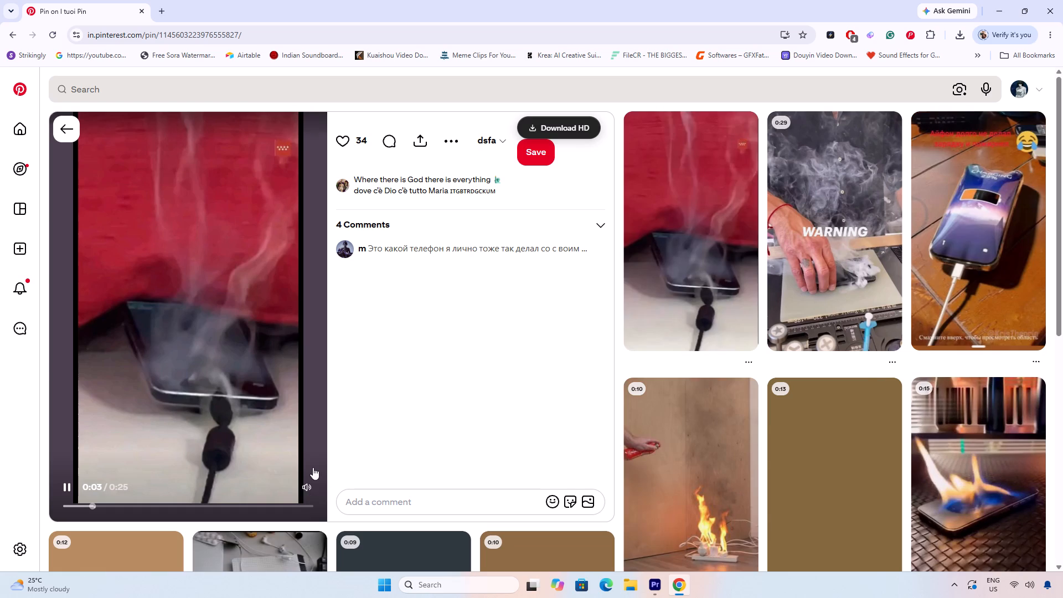
click(71, 483)
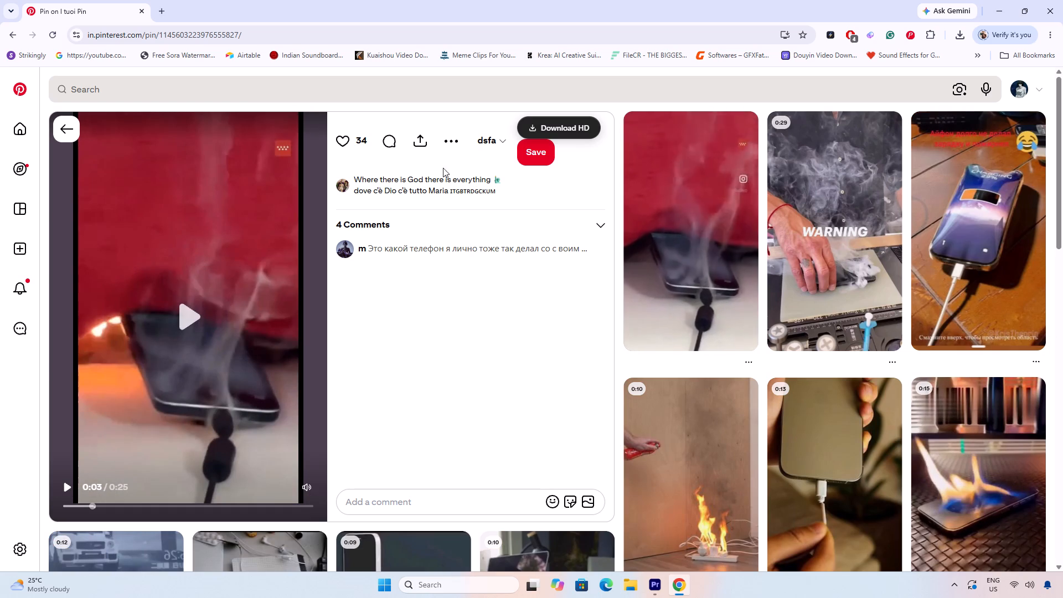
click(559, 120)
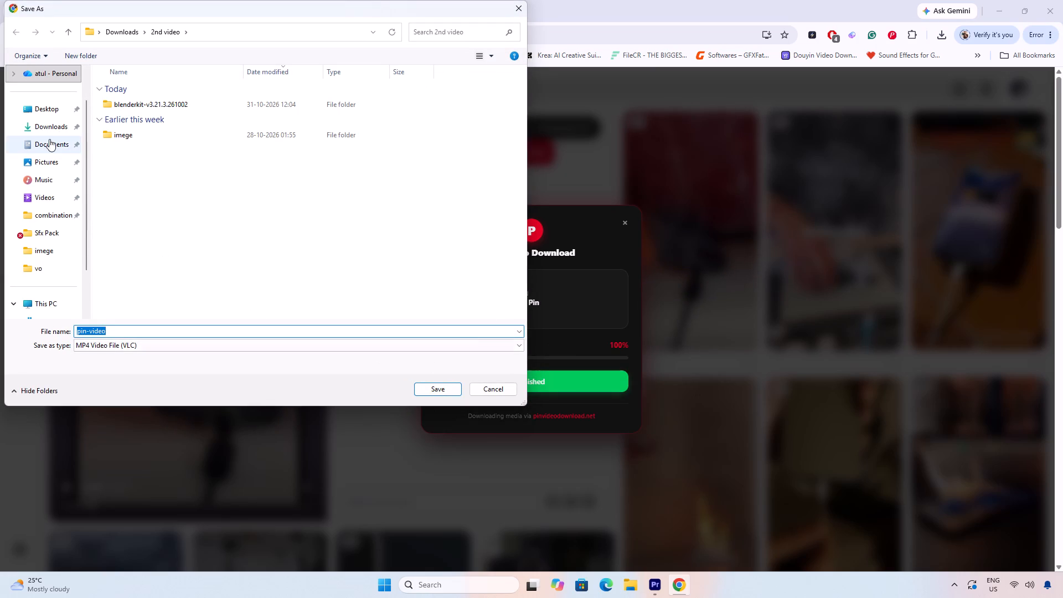
click(51, 131)
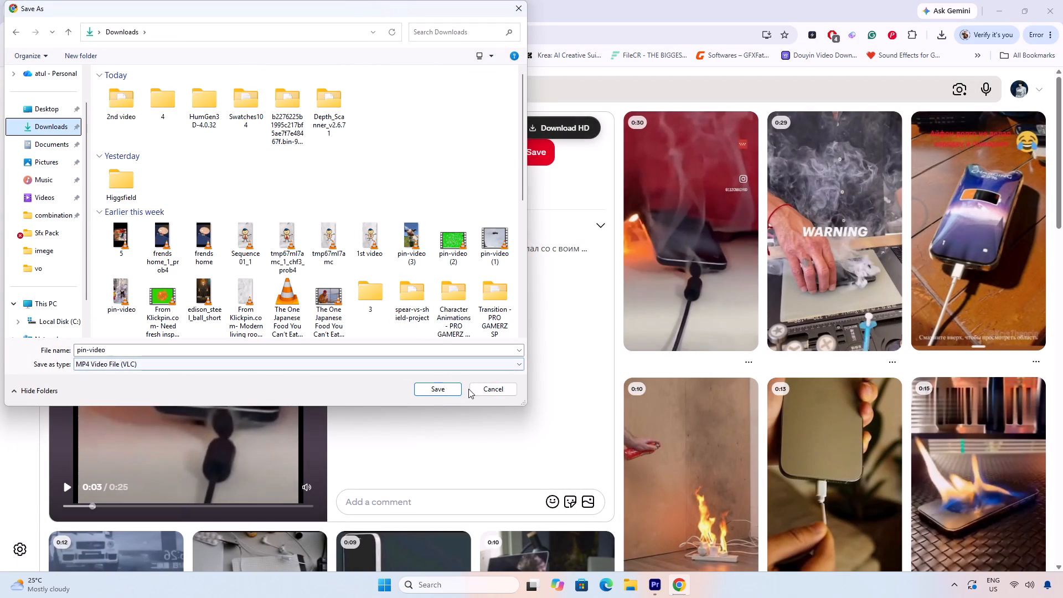
click(435, 388)
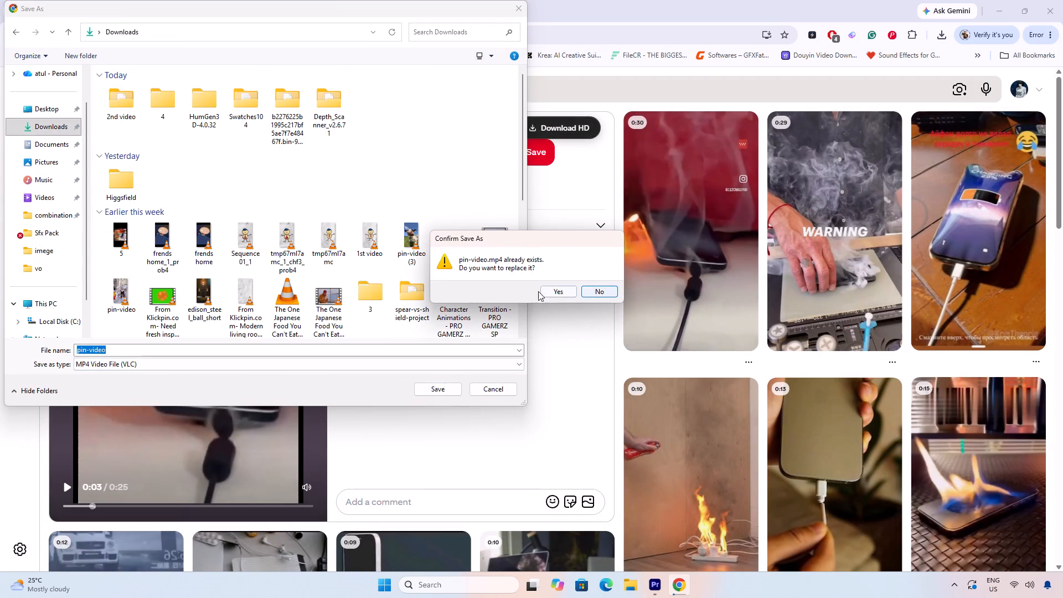
click(558, 291)
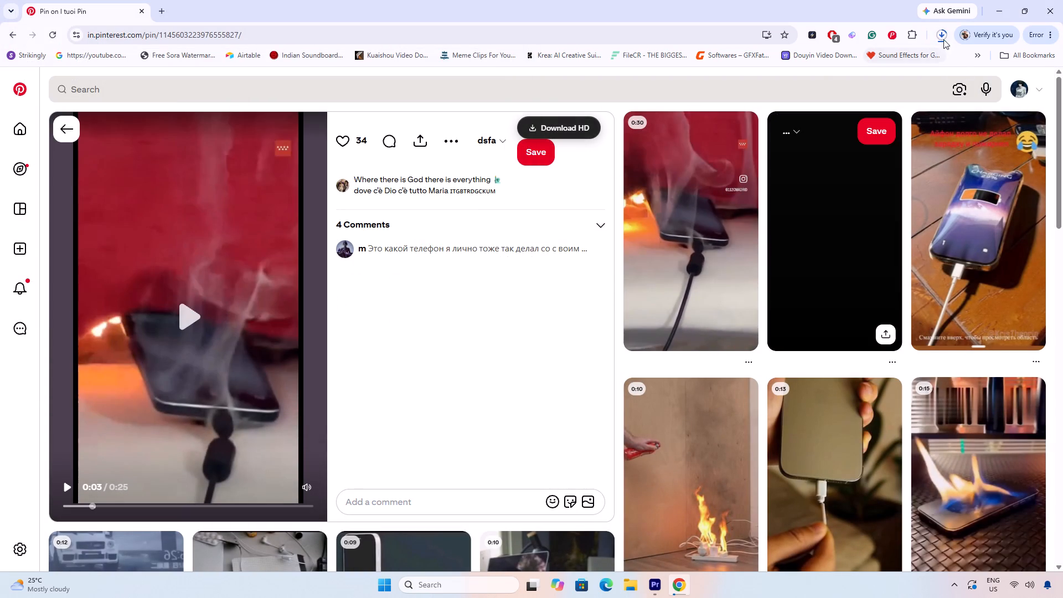
Bring the downloaded pin-video.mp4 into the Premiere Pro sequence on track V3, starting at 00:00 beneath the subtitles.
click(943, 39)
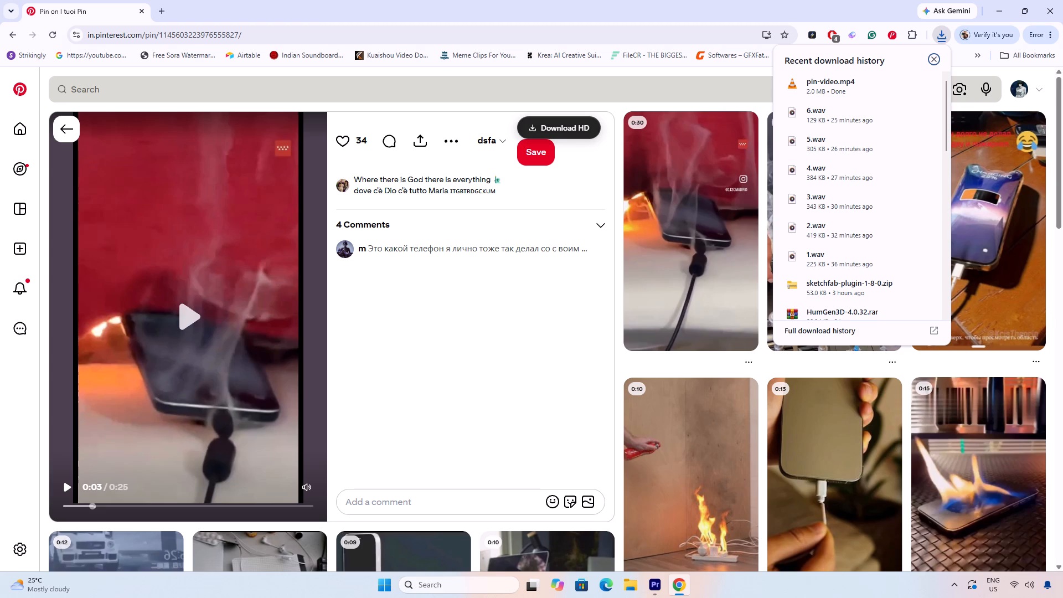
drag(870, 85, 698, 463)
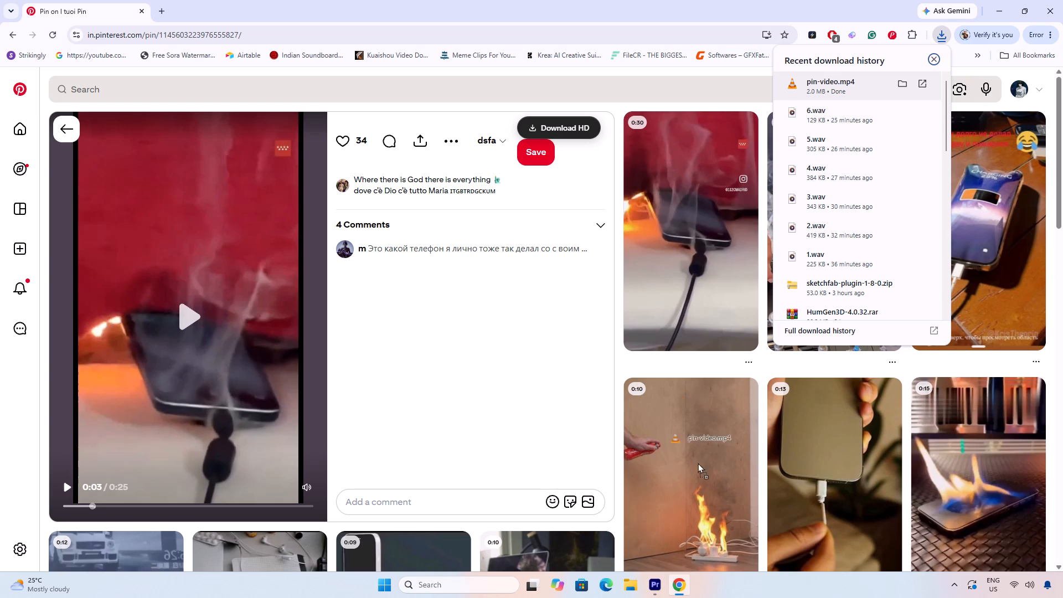
drag(698, 463, 152, 372)
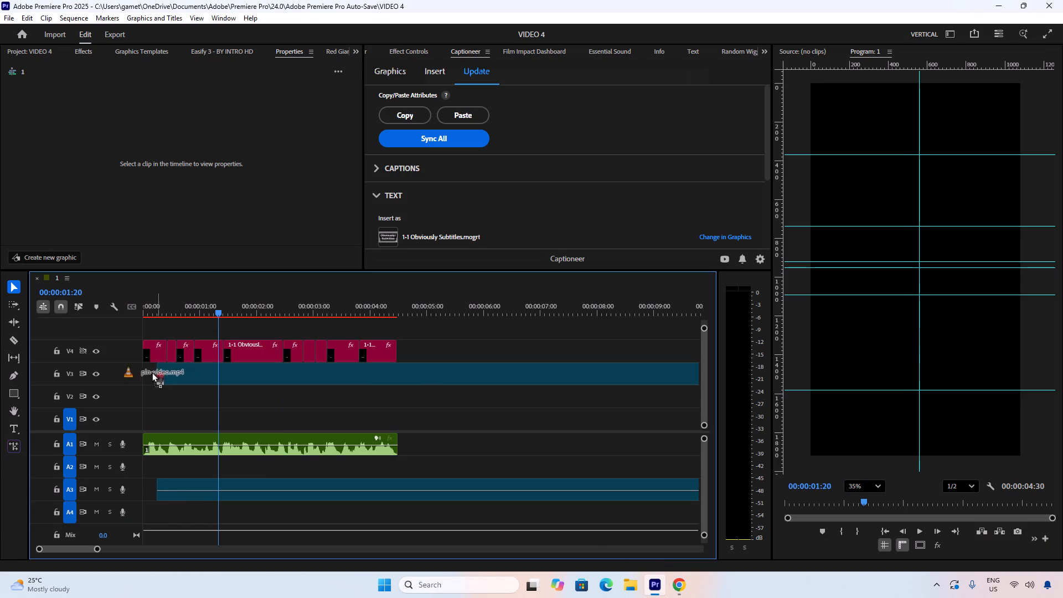
drag(152, 372, 130, 380)
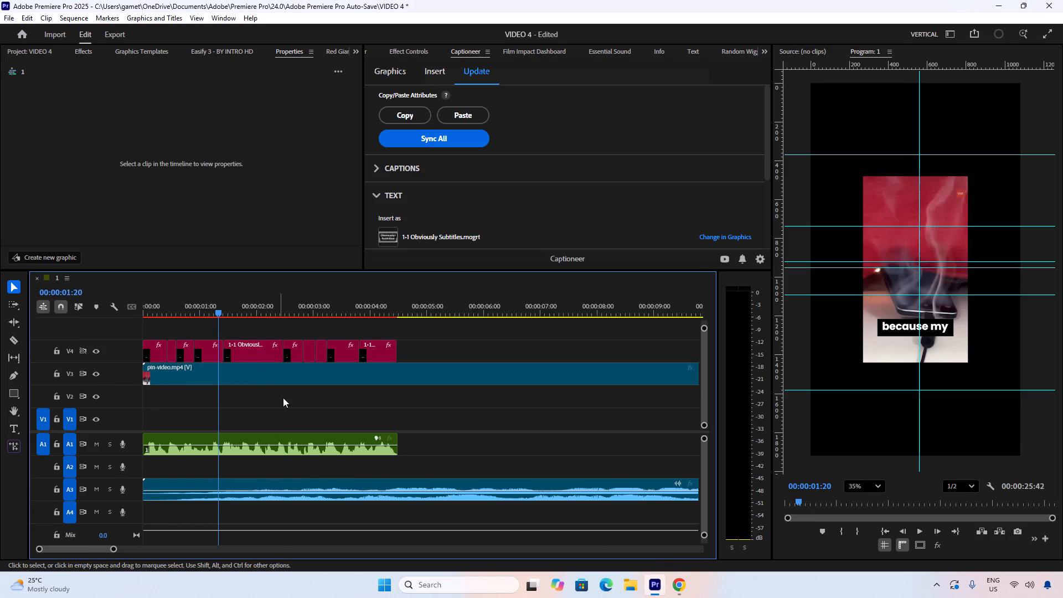
Delete the pin-video.mp4 audio from track A3, keeping its video and the voice-over.
click(275, 484)
right_click(275, 484)
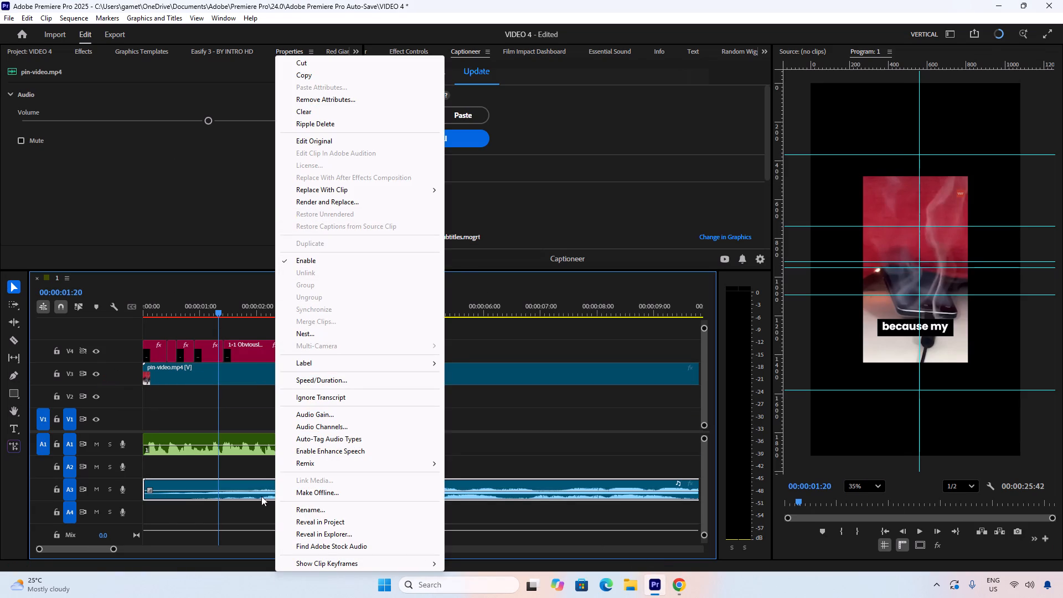
click(240, 483)
key(Delete)
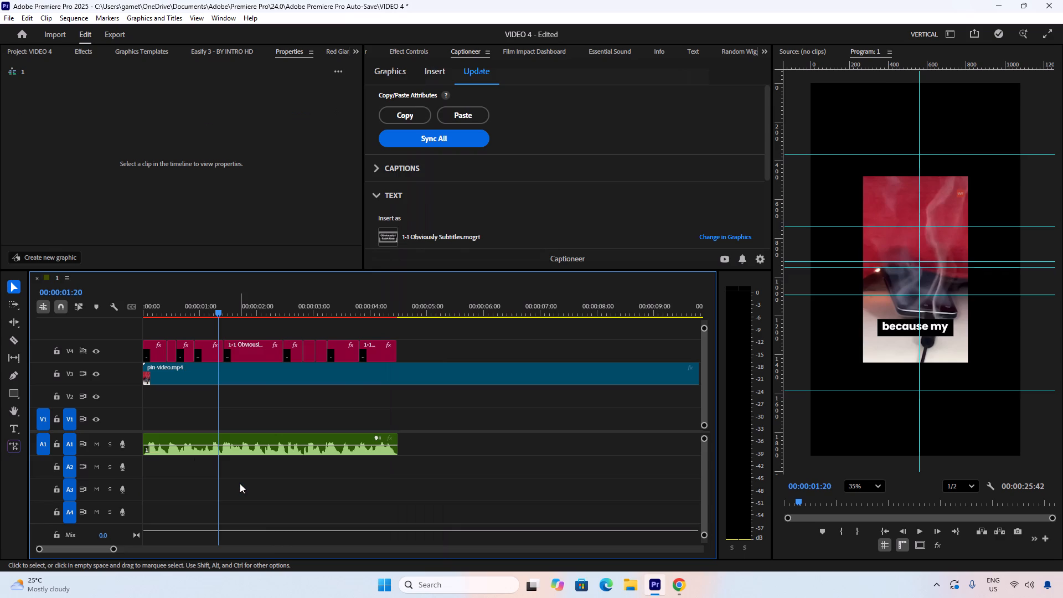
Scale the pin-video.mp4 clip on V3 to 204% so it fills the vertical frame.
click(251, 379)
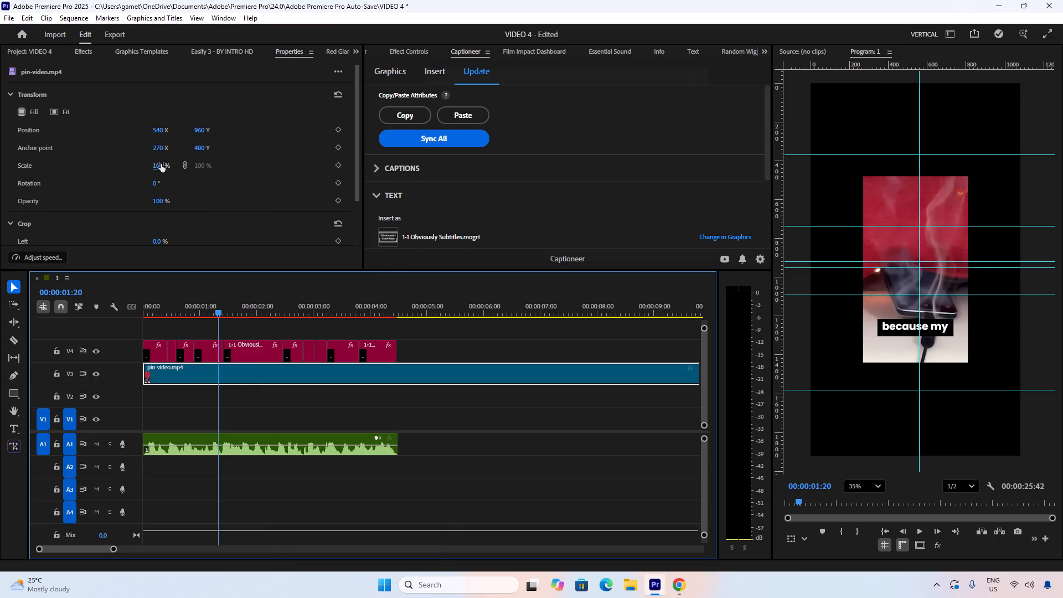
drag(161, 164, 229, 168)
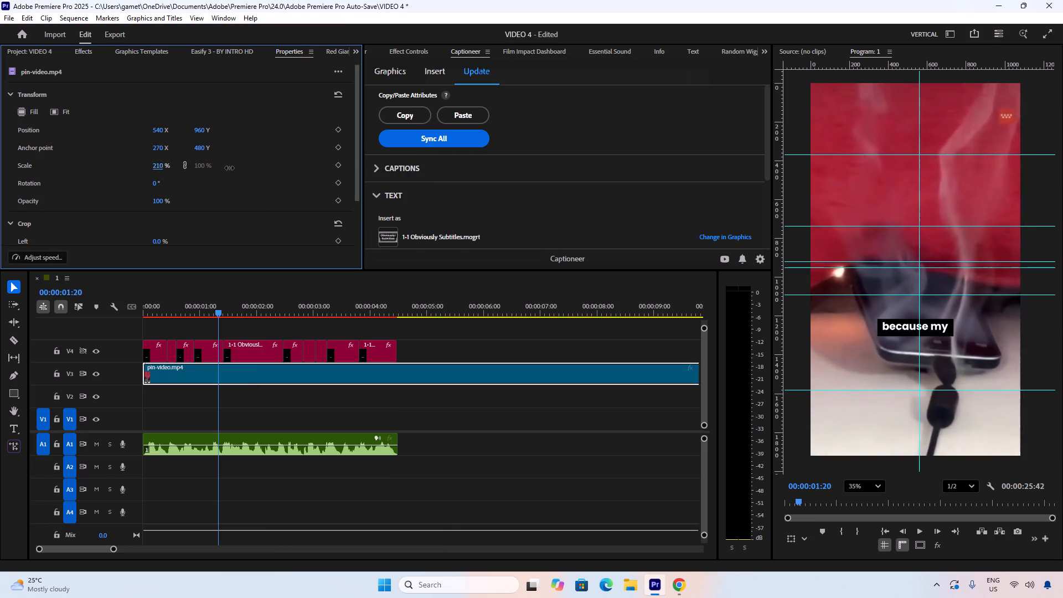
drag(229, 168, 221, 173)
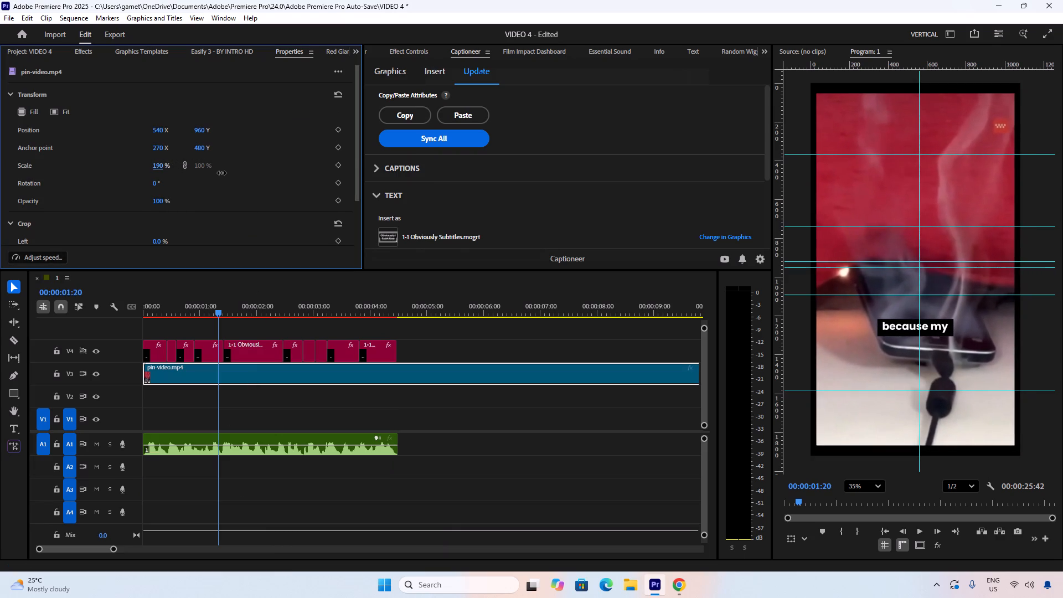
drag(221, 173, 229, 173)
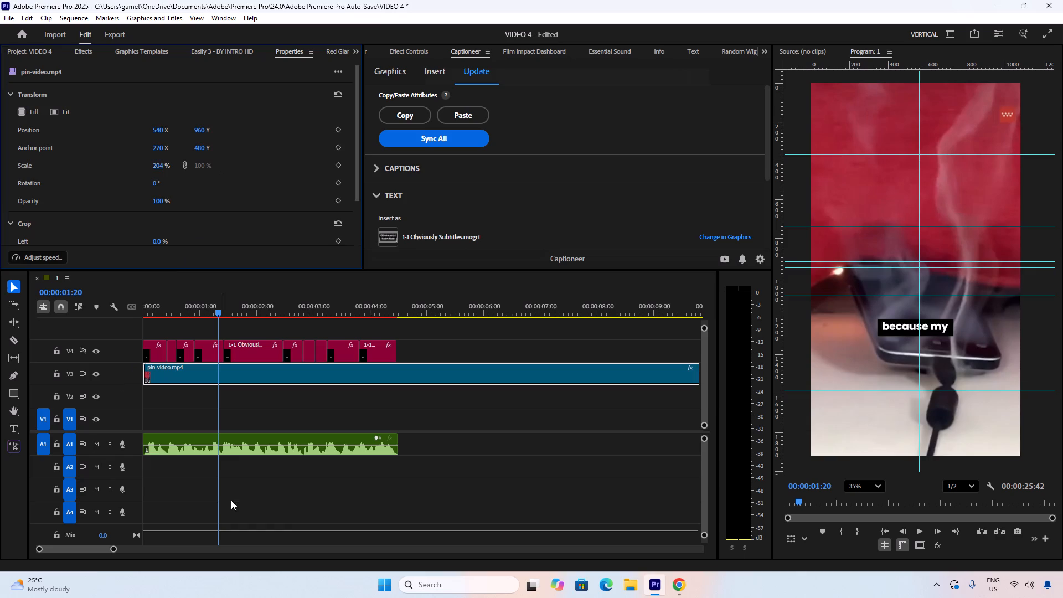
click(231, 500)
Play the sequence from the start to check the subtitles against the voice-over and the new phone footage.
drag(223, 313, 142, 321)
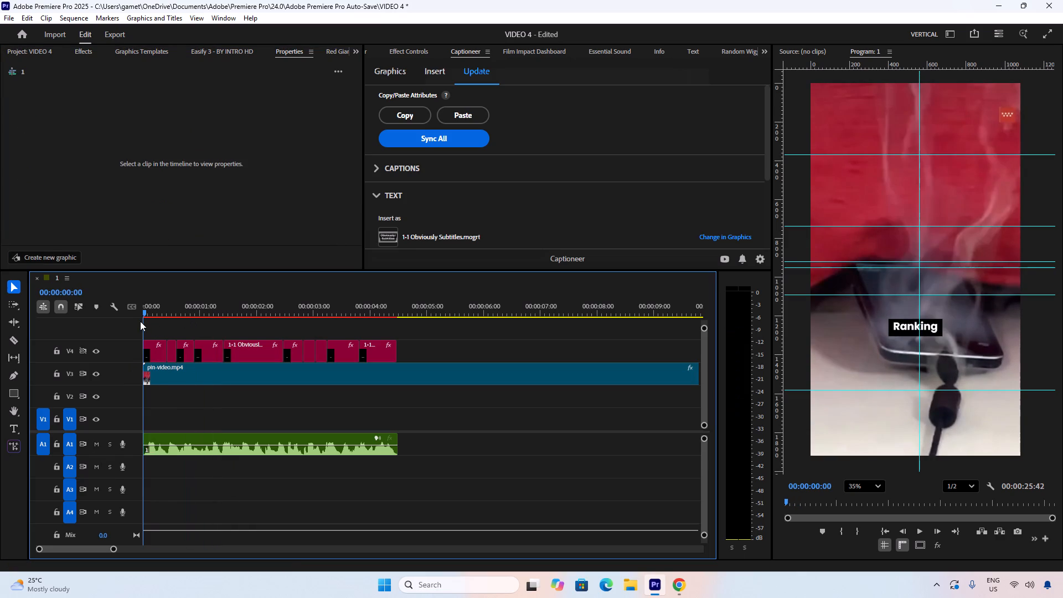
key(space)
drag(140, 321, 117, 325)
key(space)
key(space)
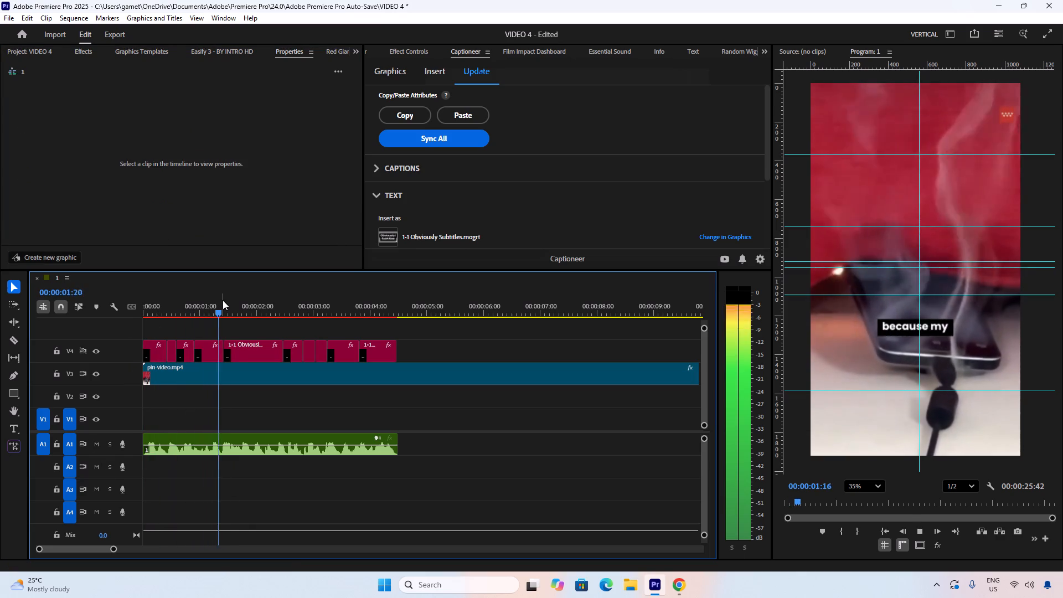
key(space)
key(space)
key(space)
key(space)
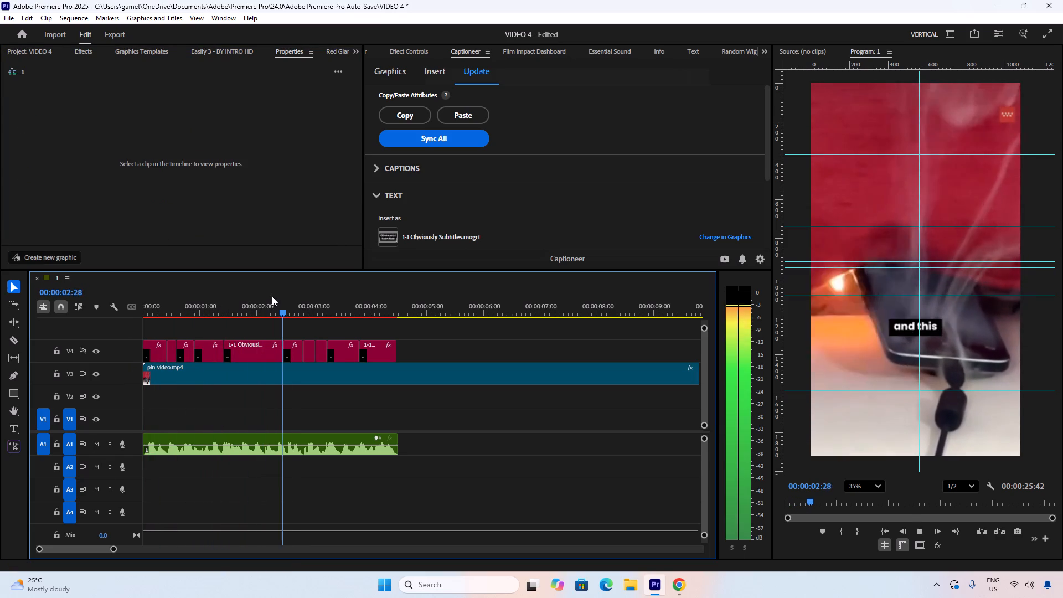
key(space)
key(space)
key(space)
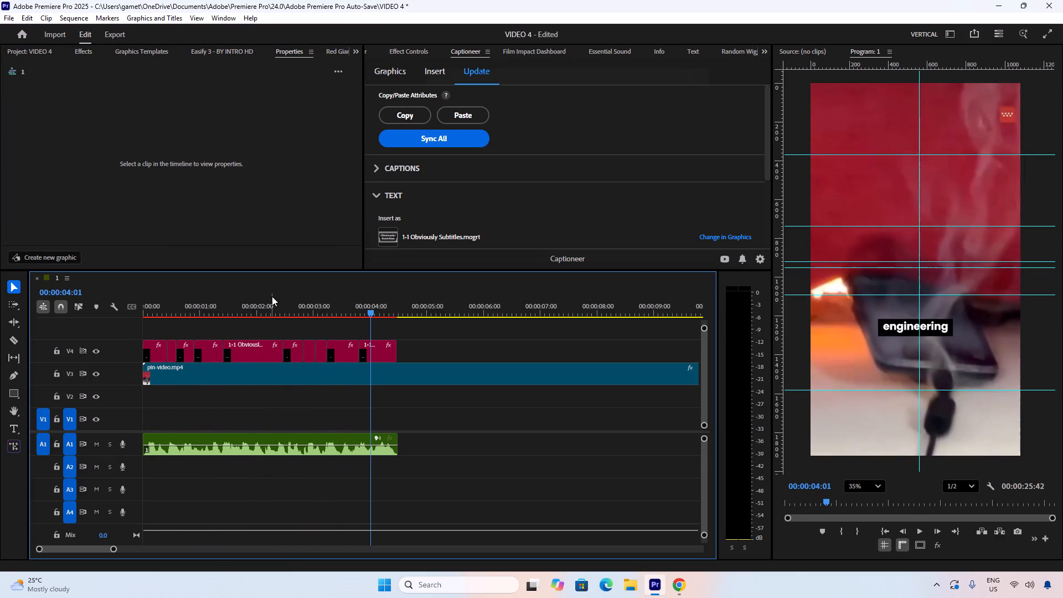
key(space)
key(space)
drag(377, 306, 305, 308)
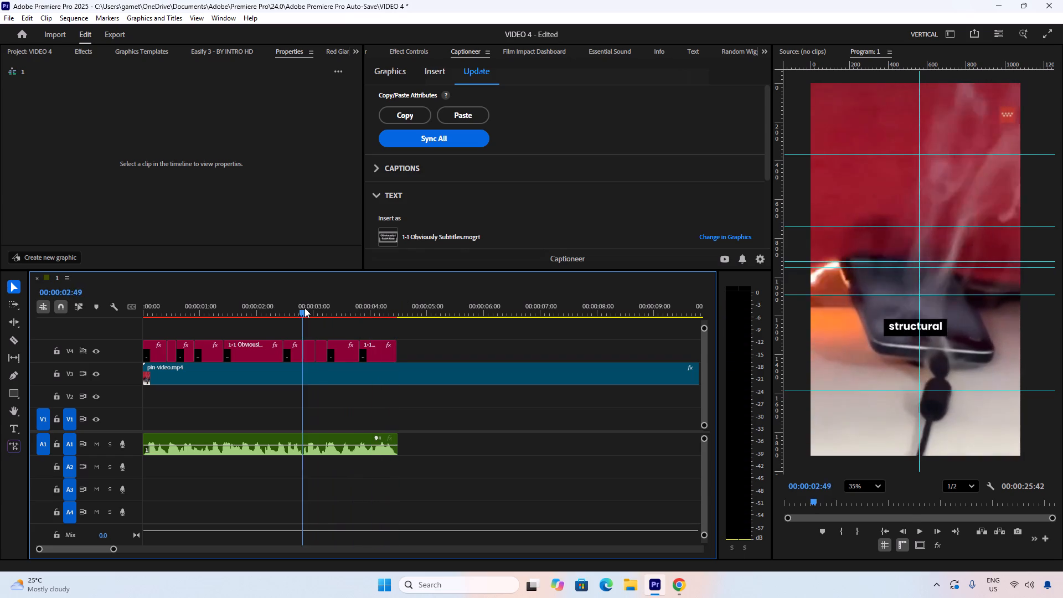
drag(305, 308, 319, 312)
Select the "battery's on 1%" subtitle on V4 and open its text for editing.
drag(311, 309, 256, 315)
click(264, 360)
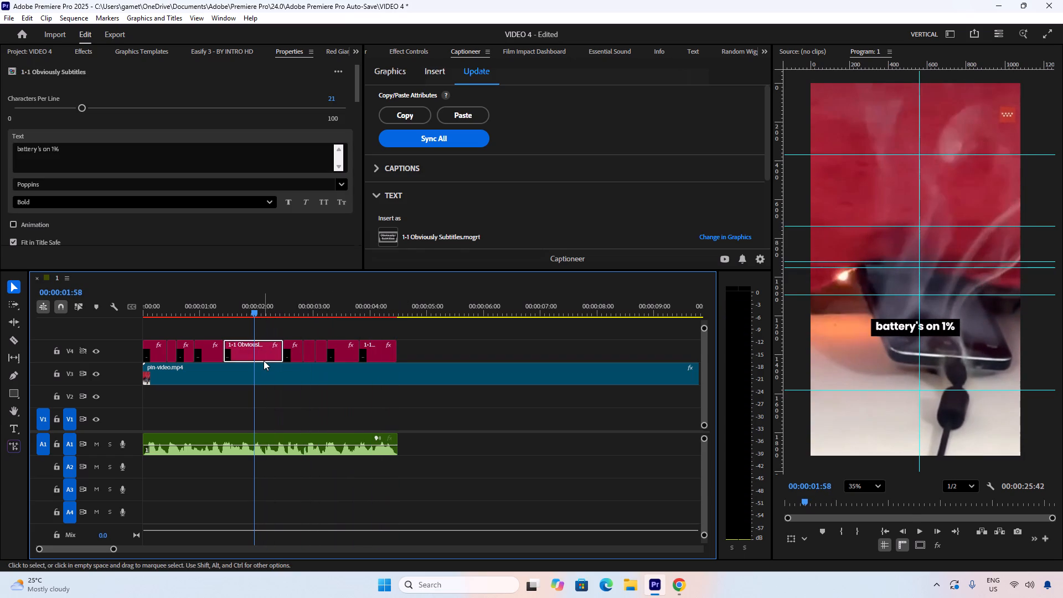
click(109, 156)
click(106, 154)
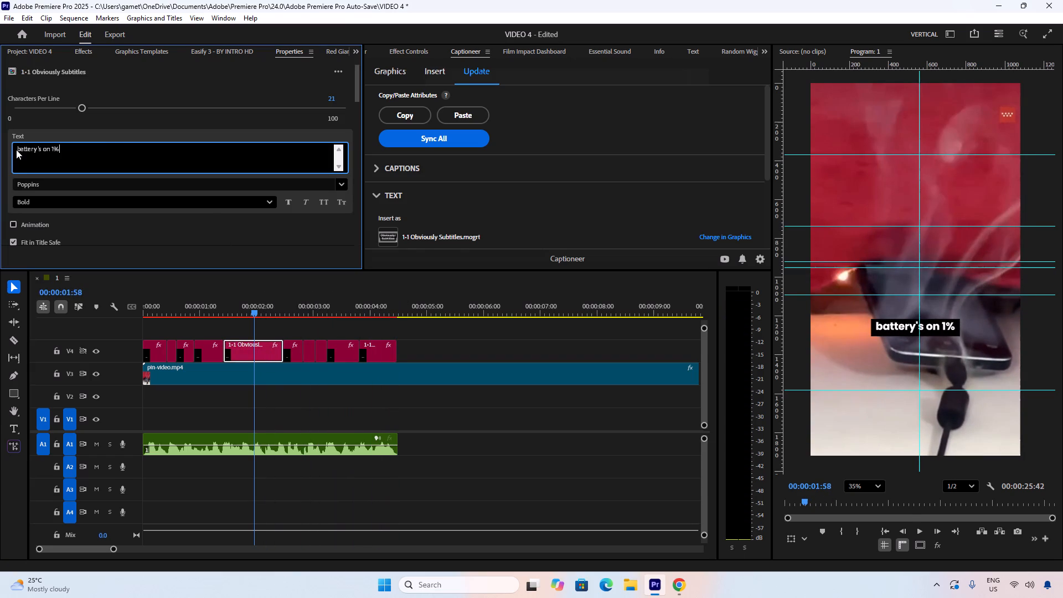
click(16, 149)
click(21, 151)
key(Left)
key(Left)
key(Left)
key(Left)
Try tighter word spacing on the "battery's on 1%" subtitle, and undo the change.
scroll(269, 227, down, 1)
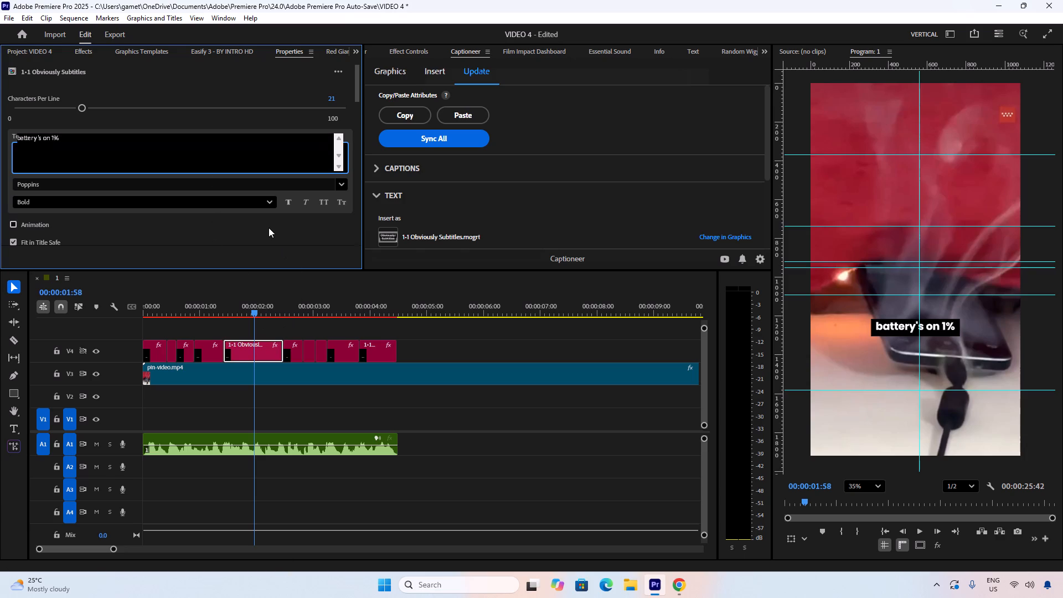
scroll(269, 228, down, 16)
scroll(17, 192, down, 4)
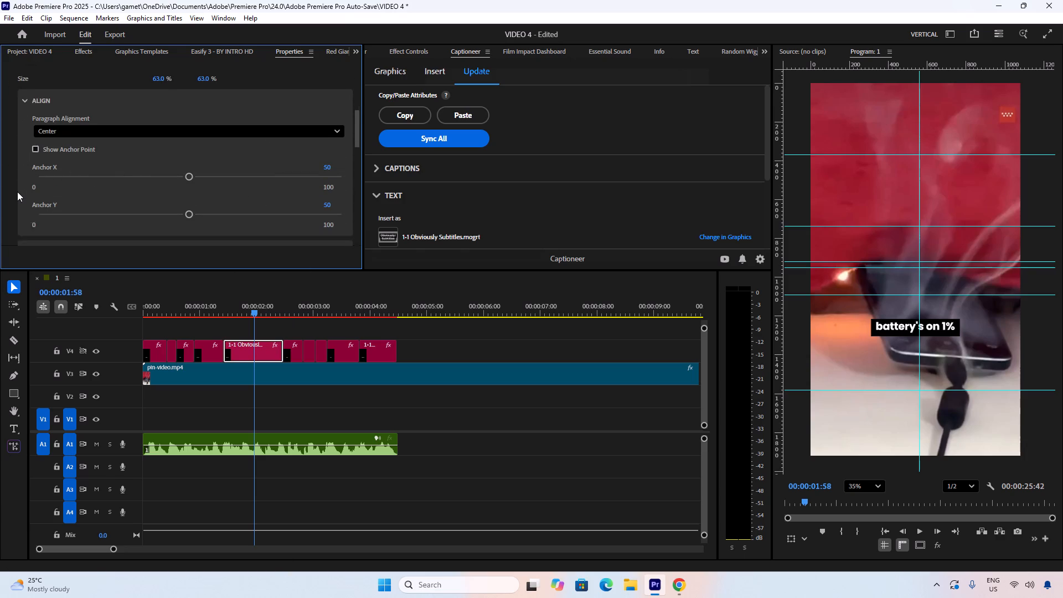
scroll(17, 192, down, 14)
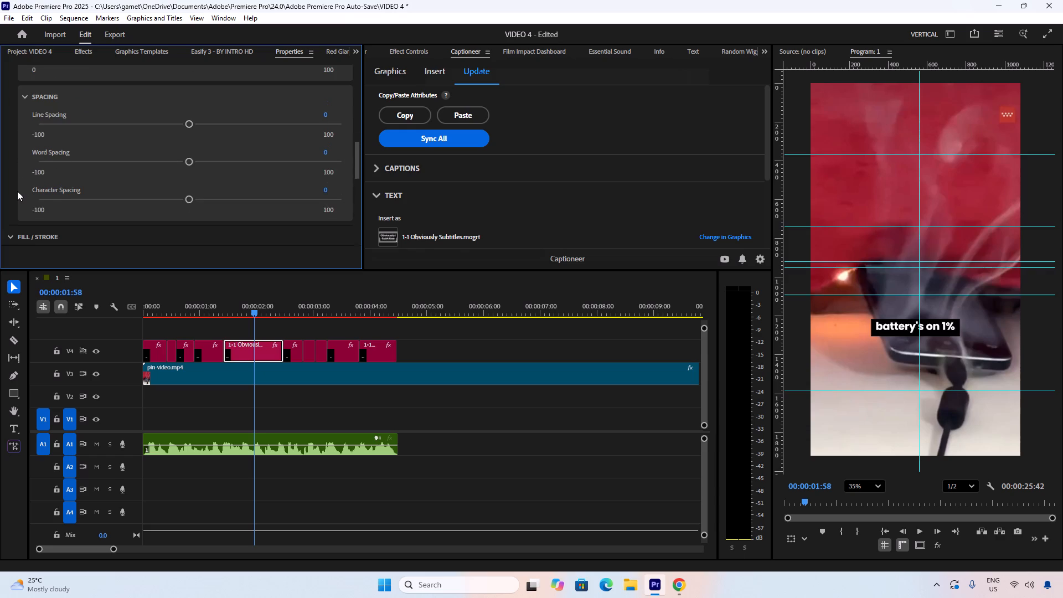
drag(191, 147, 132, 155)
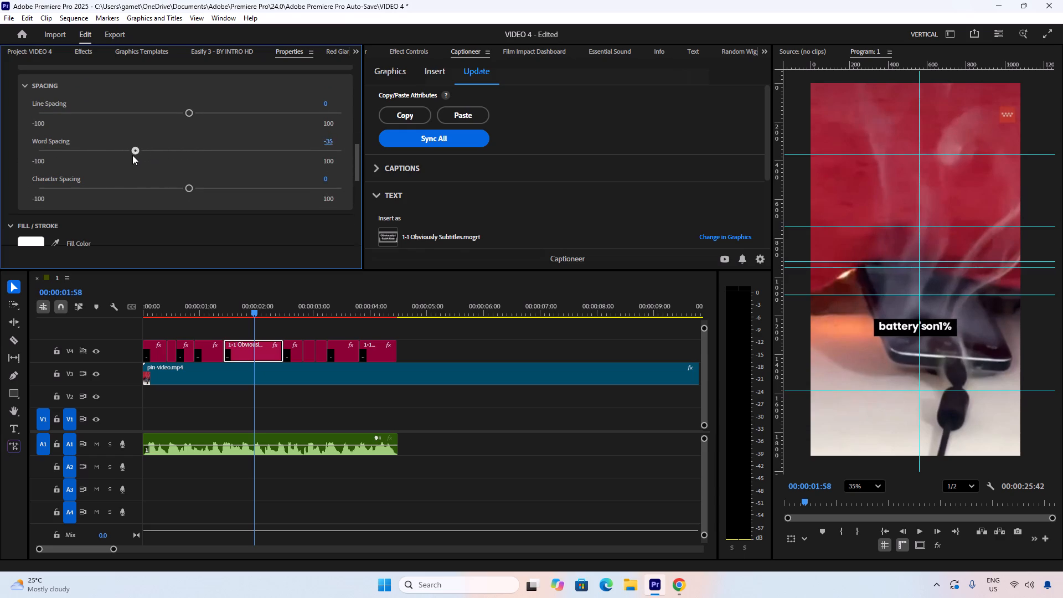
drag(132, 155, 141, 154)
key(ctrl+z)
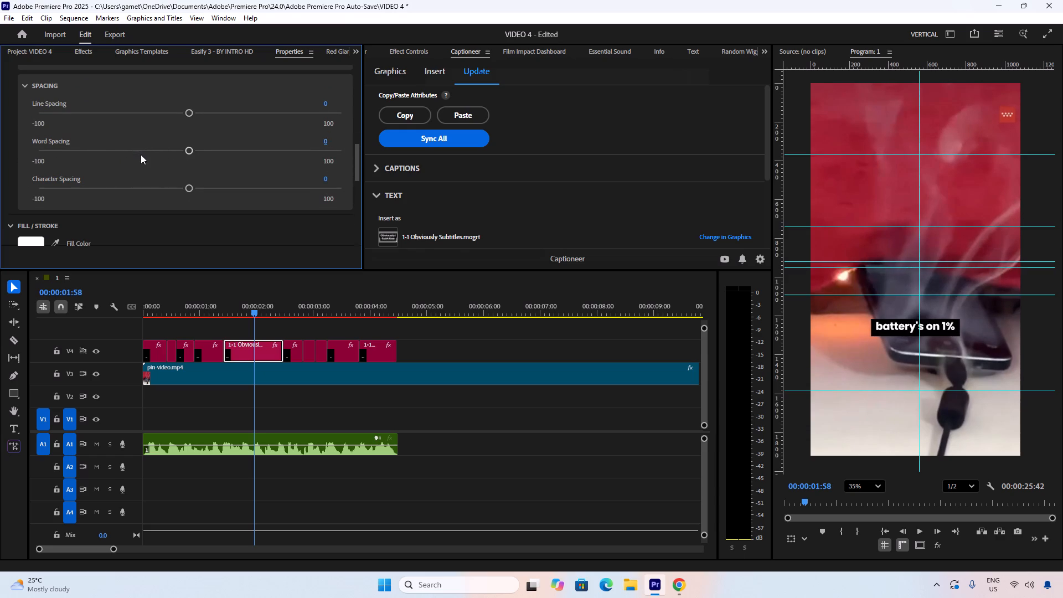
Set the stroke width of the "battery's on 1%" subtitle to 100.
scroll(128, 251, down, 6)
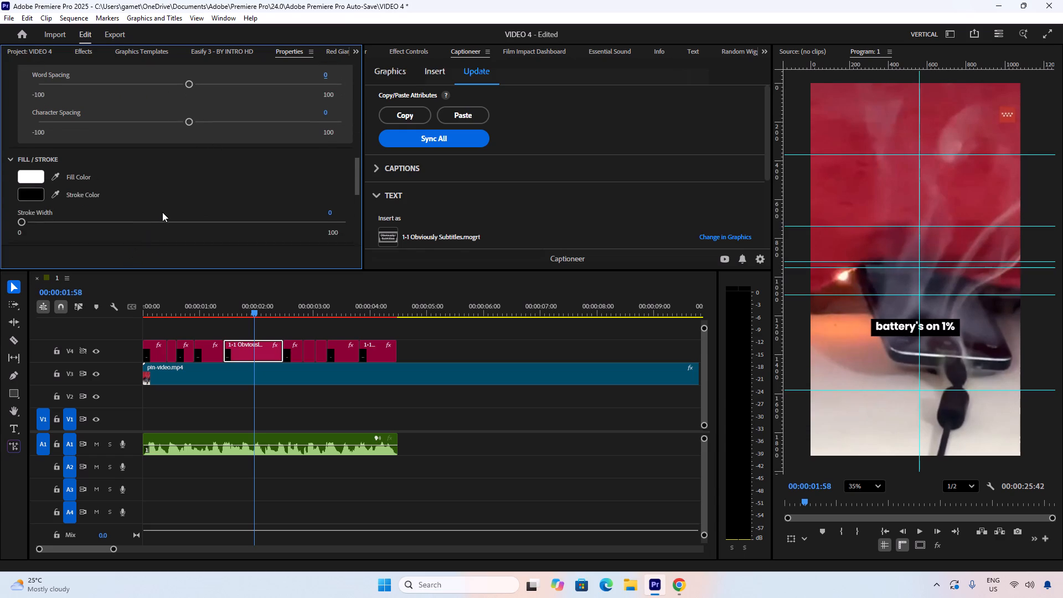
scroll(162, 212, down, 5)
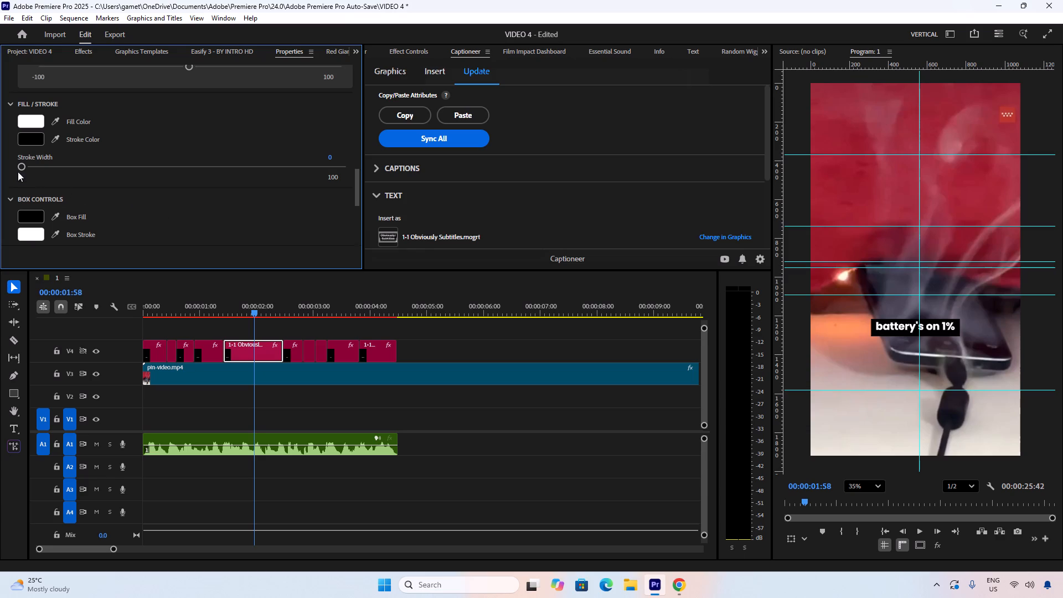
drag(22, 163, 118, 170)
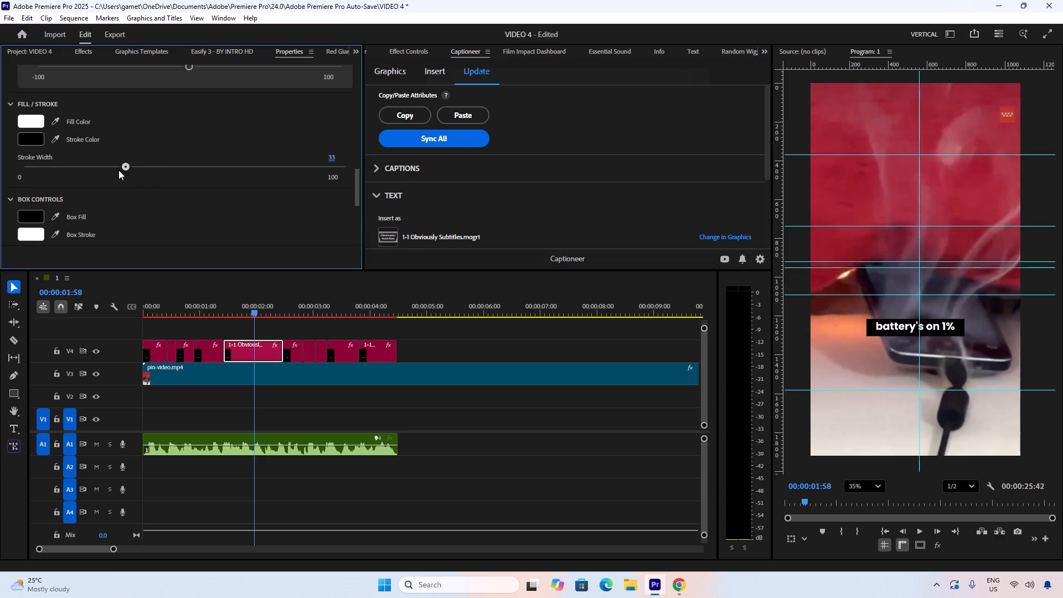
drag(118, 170, 368, 179)
Set the stroke width of the "battery's on 1%" subtitle to 0.
drag(368, 179, 0, 207)
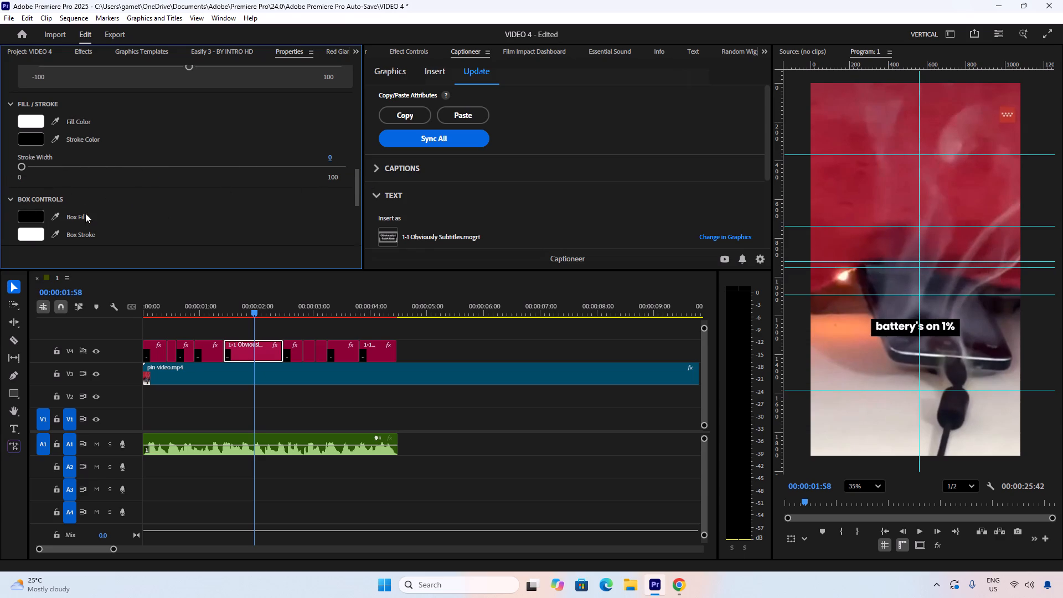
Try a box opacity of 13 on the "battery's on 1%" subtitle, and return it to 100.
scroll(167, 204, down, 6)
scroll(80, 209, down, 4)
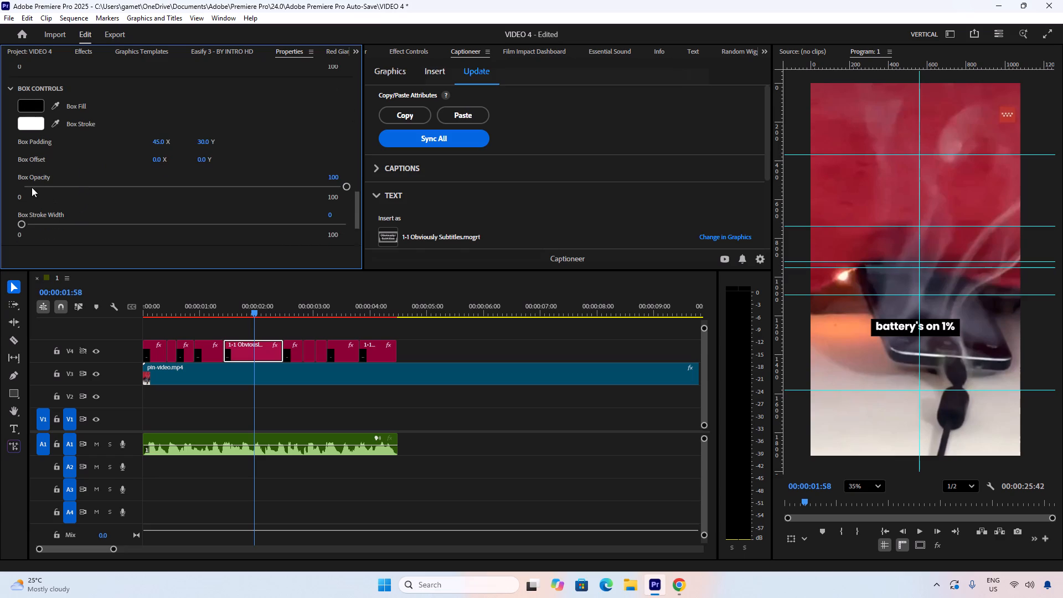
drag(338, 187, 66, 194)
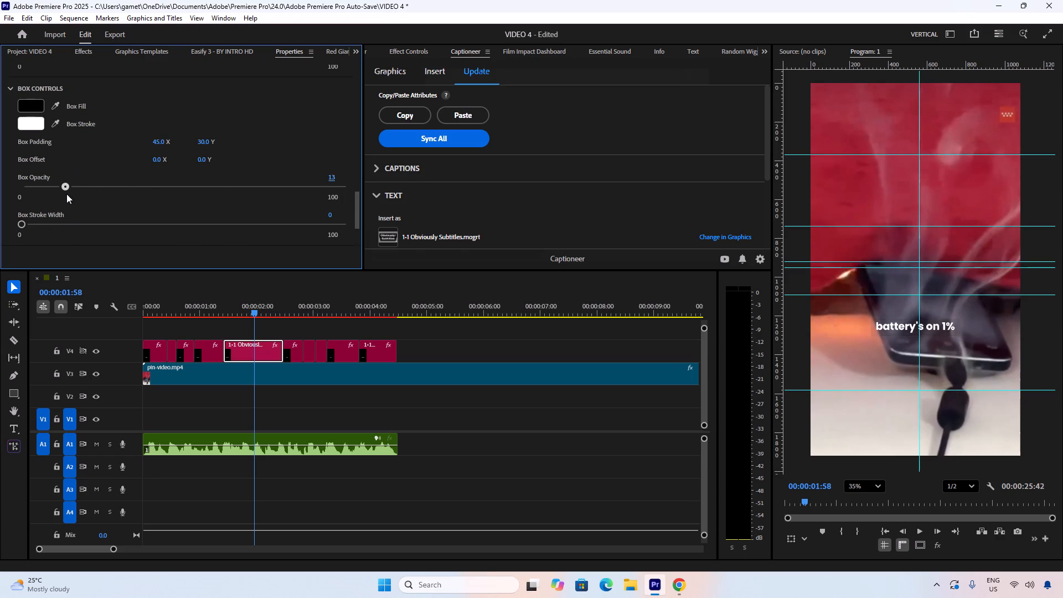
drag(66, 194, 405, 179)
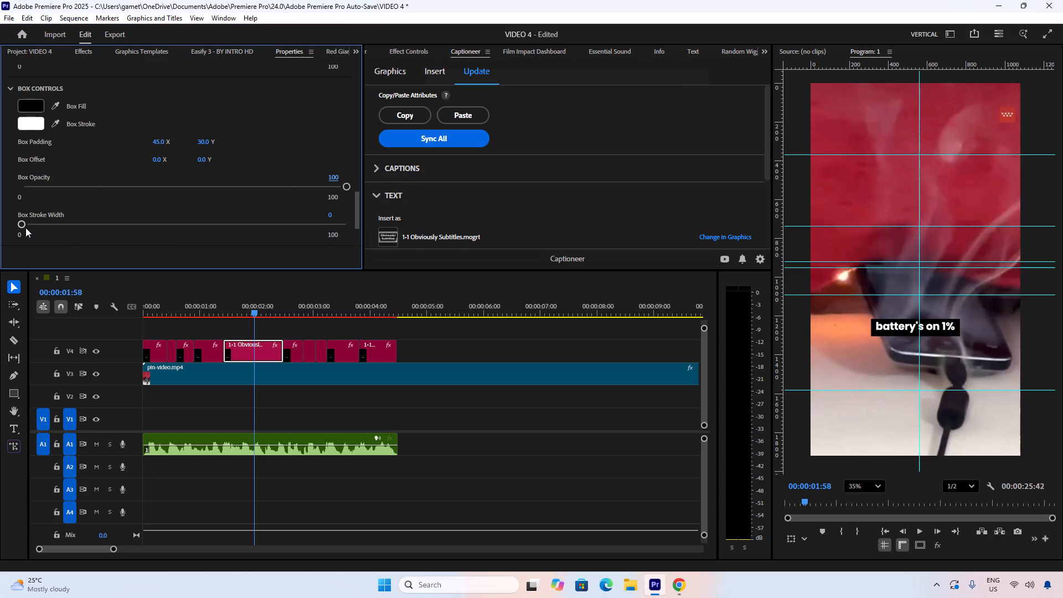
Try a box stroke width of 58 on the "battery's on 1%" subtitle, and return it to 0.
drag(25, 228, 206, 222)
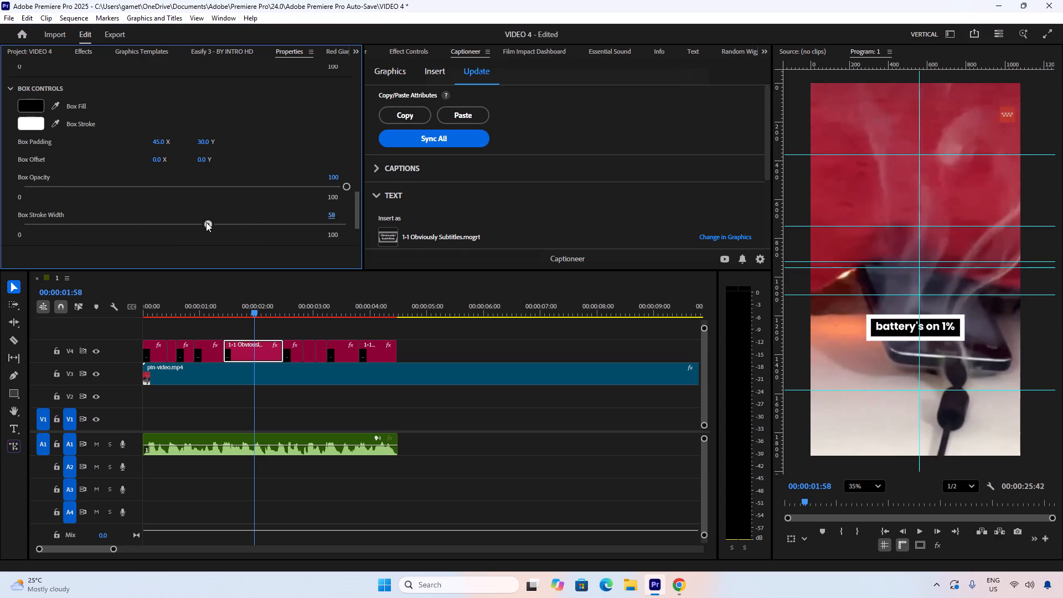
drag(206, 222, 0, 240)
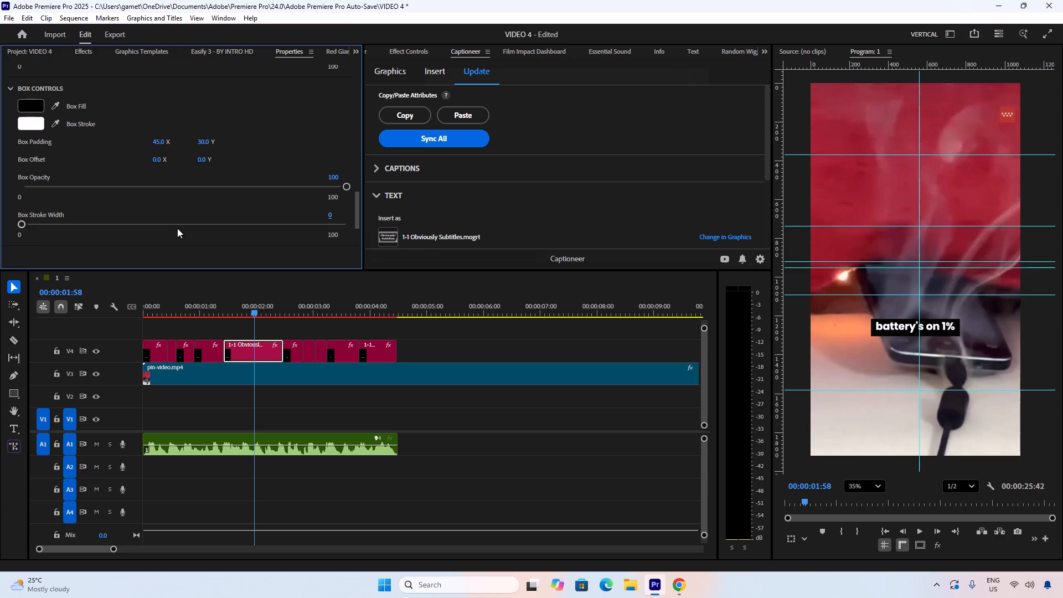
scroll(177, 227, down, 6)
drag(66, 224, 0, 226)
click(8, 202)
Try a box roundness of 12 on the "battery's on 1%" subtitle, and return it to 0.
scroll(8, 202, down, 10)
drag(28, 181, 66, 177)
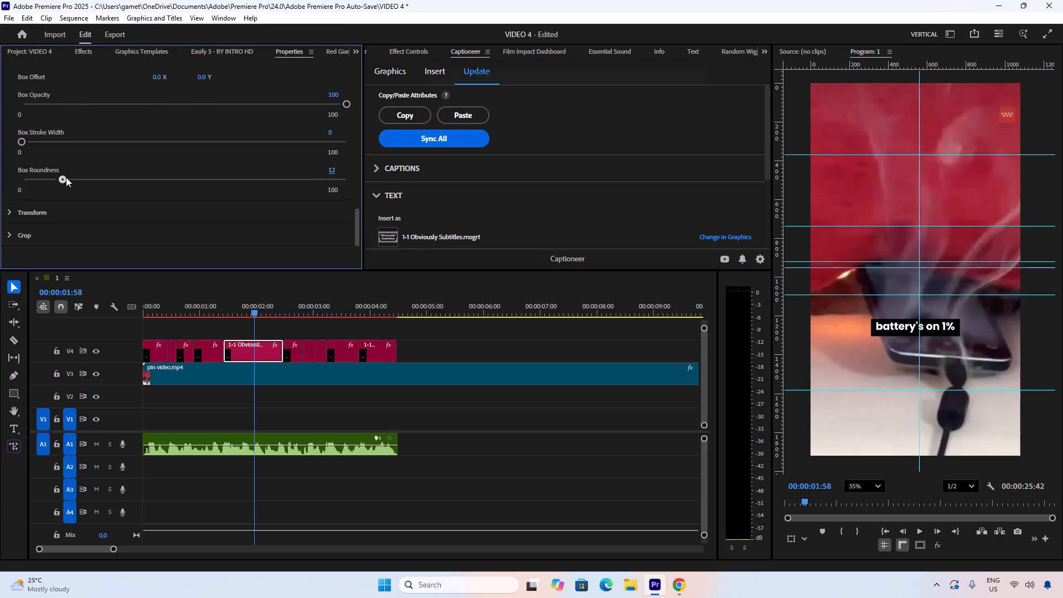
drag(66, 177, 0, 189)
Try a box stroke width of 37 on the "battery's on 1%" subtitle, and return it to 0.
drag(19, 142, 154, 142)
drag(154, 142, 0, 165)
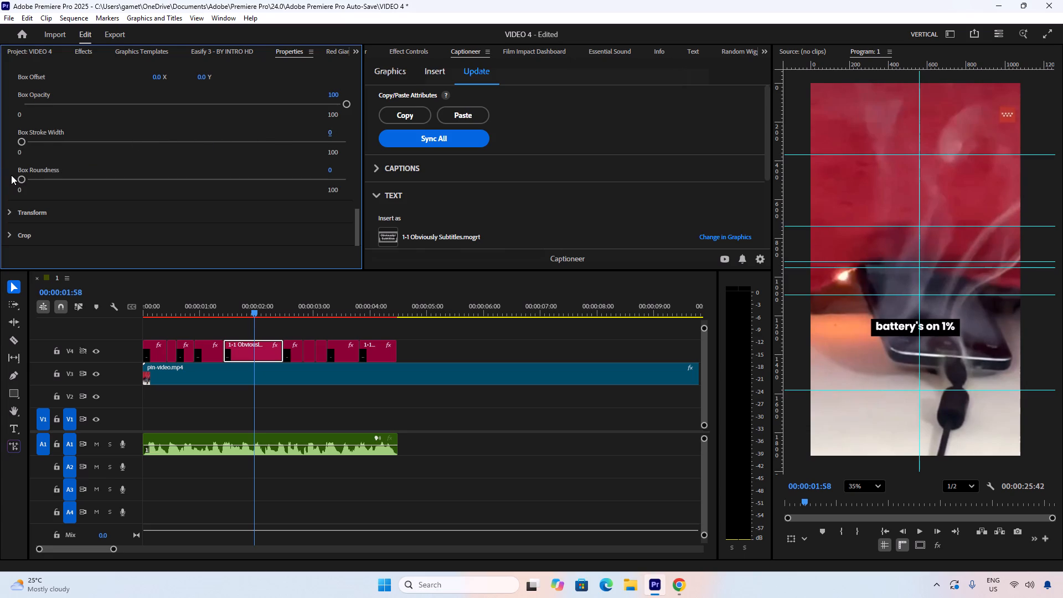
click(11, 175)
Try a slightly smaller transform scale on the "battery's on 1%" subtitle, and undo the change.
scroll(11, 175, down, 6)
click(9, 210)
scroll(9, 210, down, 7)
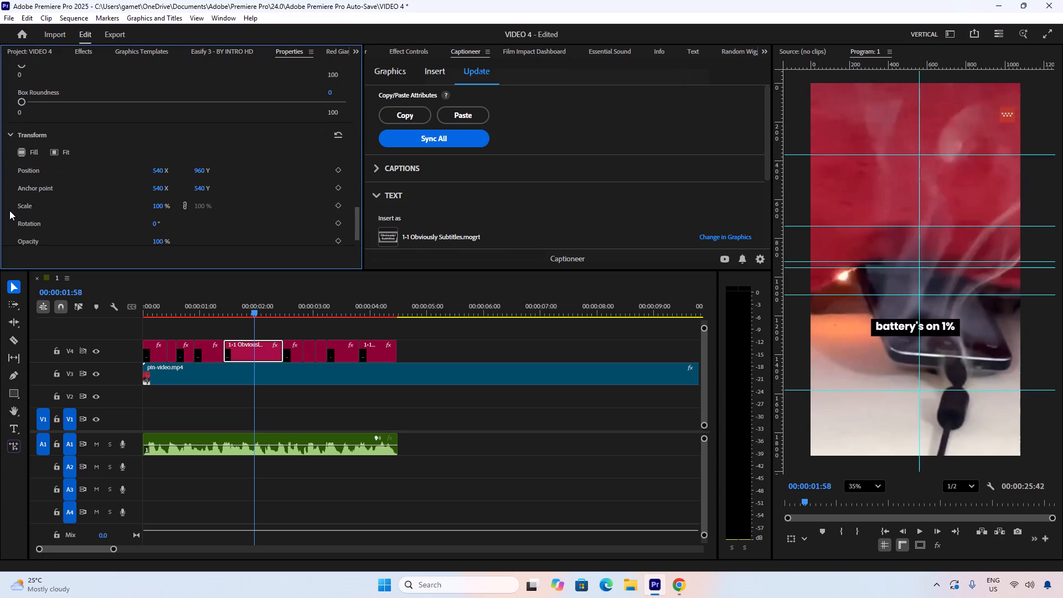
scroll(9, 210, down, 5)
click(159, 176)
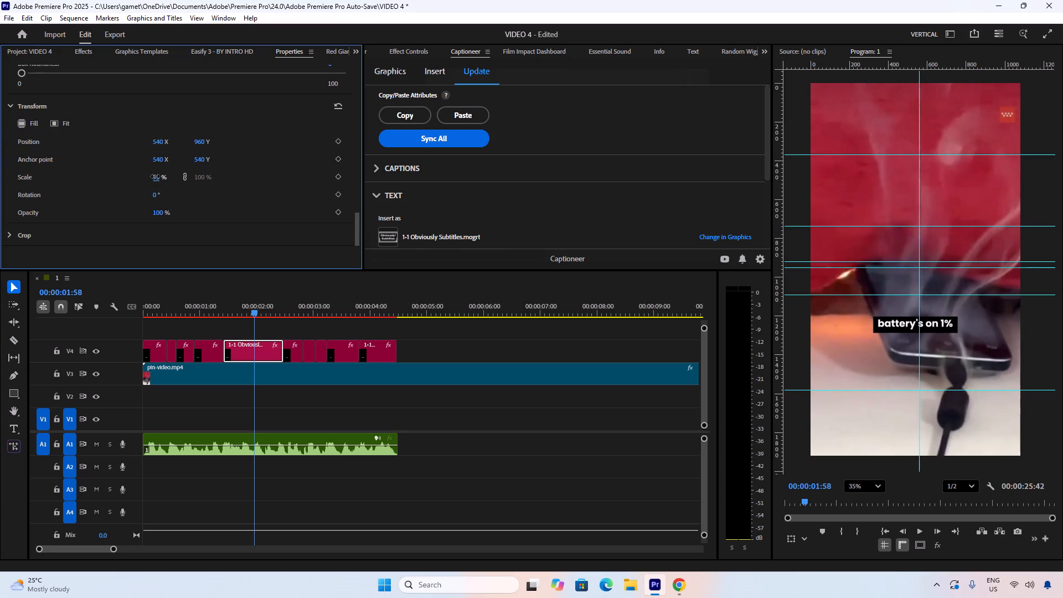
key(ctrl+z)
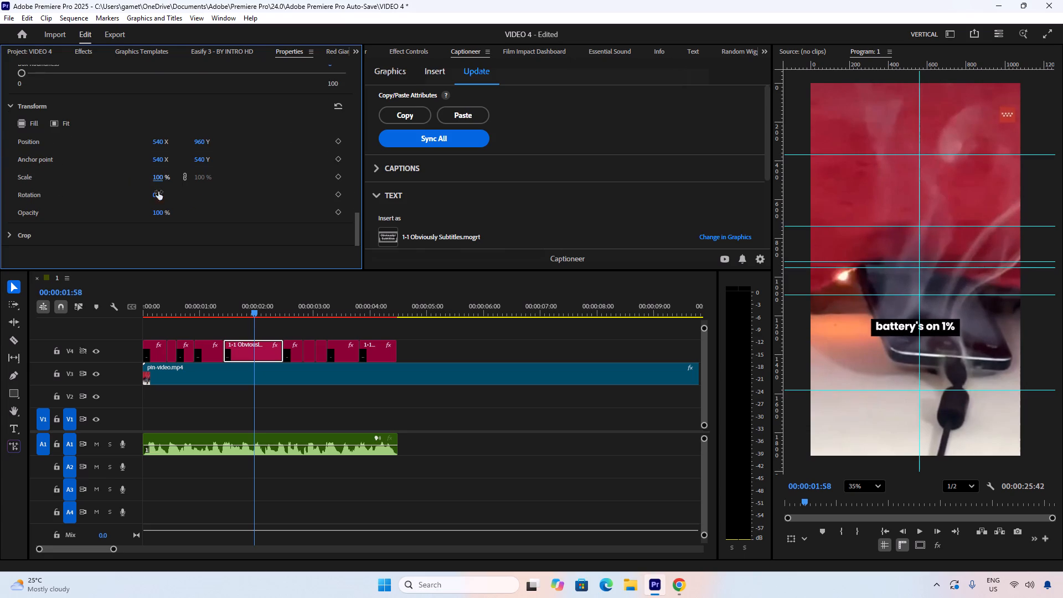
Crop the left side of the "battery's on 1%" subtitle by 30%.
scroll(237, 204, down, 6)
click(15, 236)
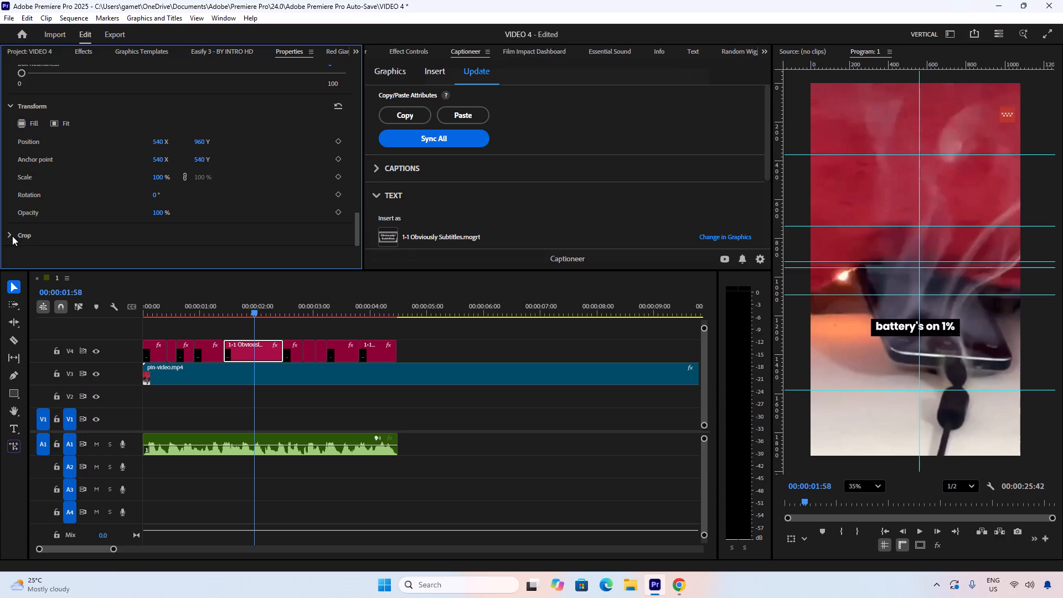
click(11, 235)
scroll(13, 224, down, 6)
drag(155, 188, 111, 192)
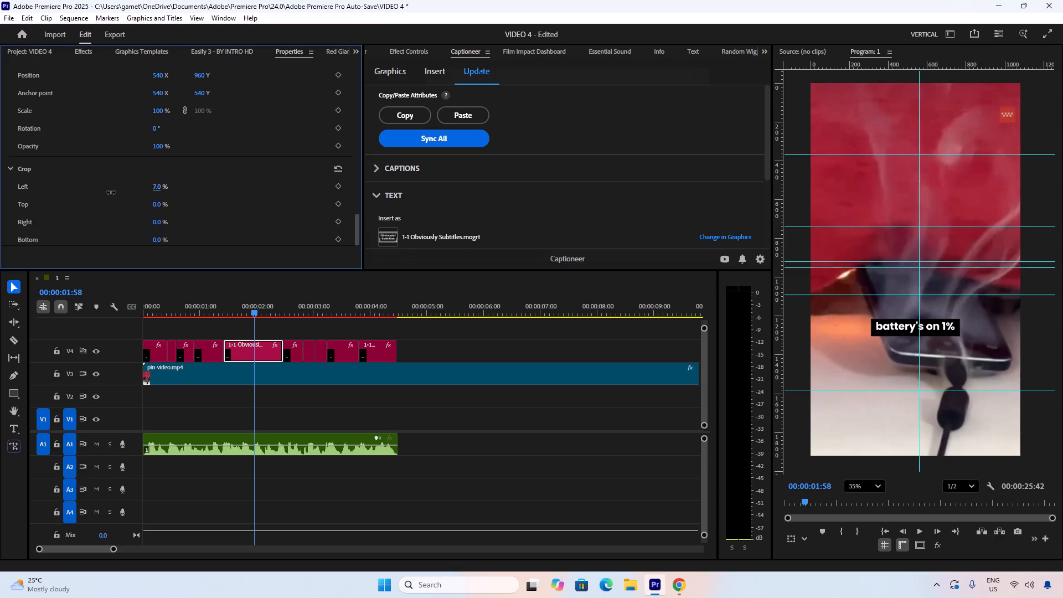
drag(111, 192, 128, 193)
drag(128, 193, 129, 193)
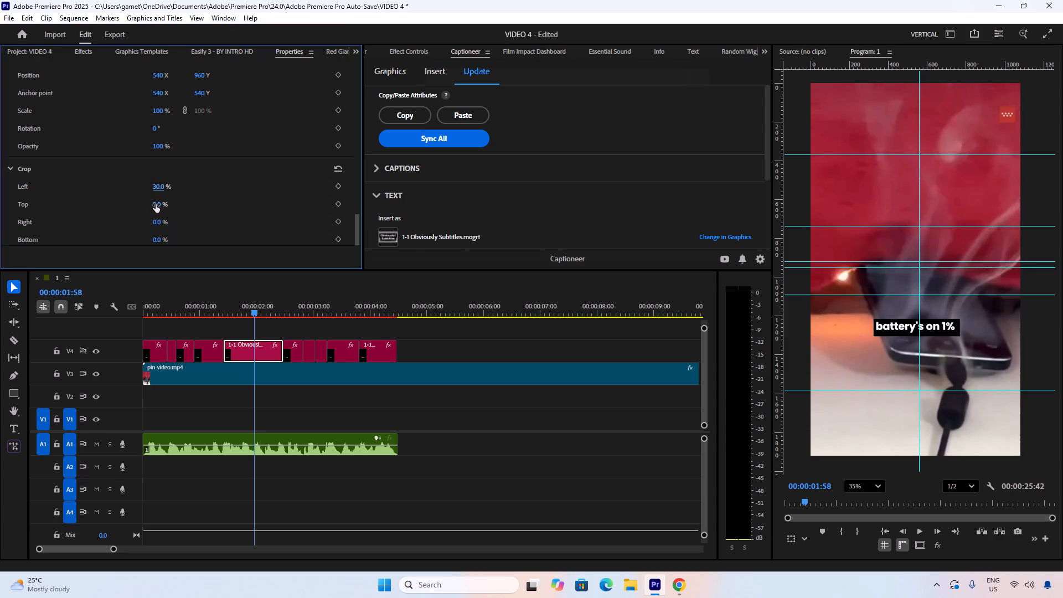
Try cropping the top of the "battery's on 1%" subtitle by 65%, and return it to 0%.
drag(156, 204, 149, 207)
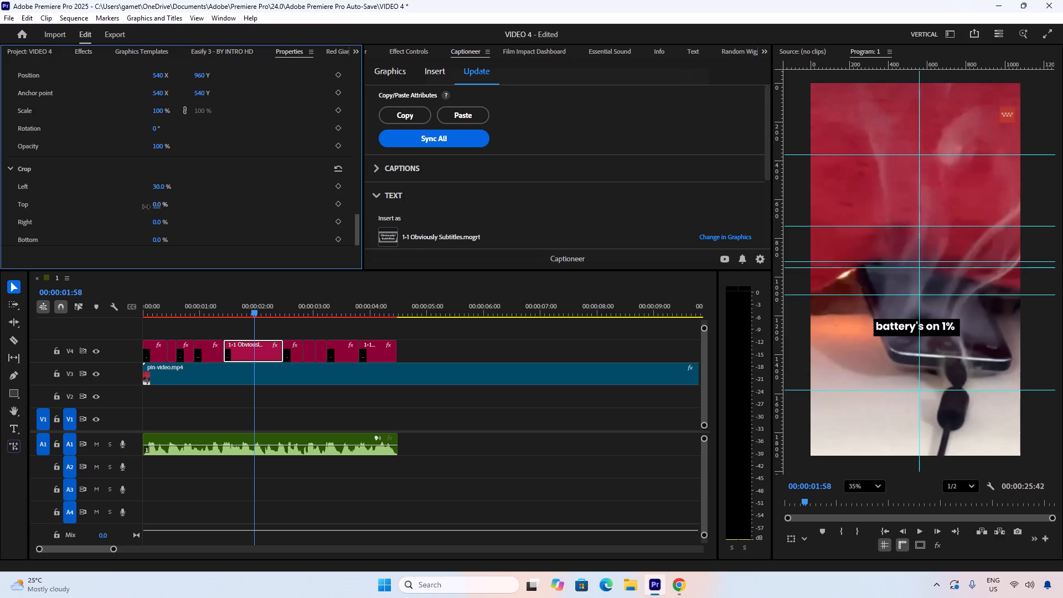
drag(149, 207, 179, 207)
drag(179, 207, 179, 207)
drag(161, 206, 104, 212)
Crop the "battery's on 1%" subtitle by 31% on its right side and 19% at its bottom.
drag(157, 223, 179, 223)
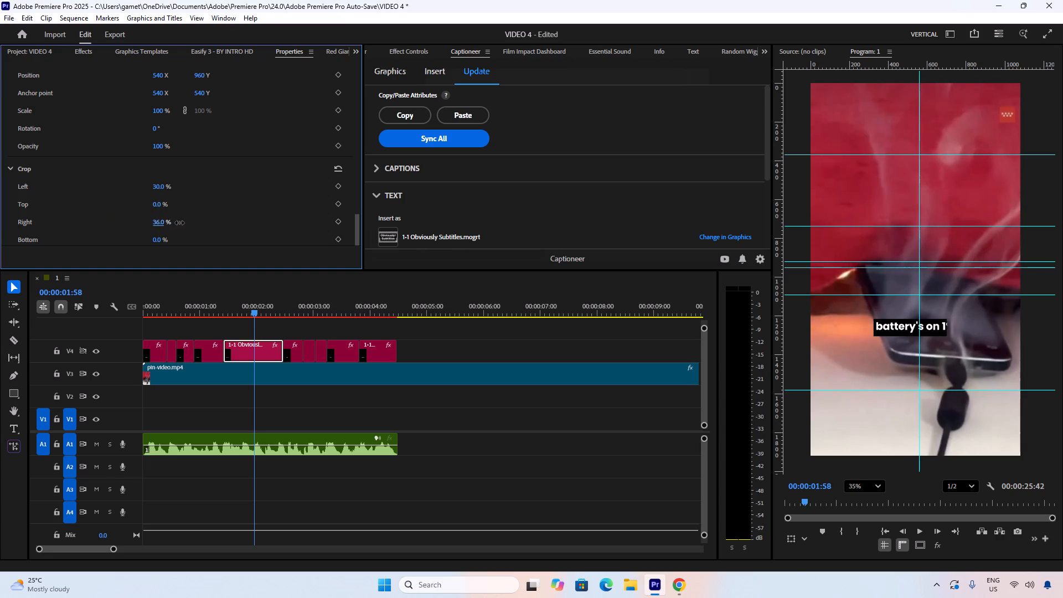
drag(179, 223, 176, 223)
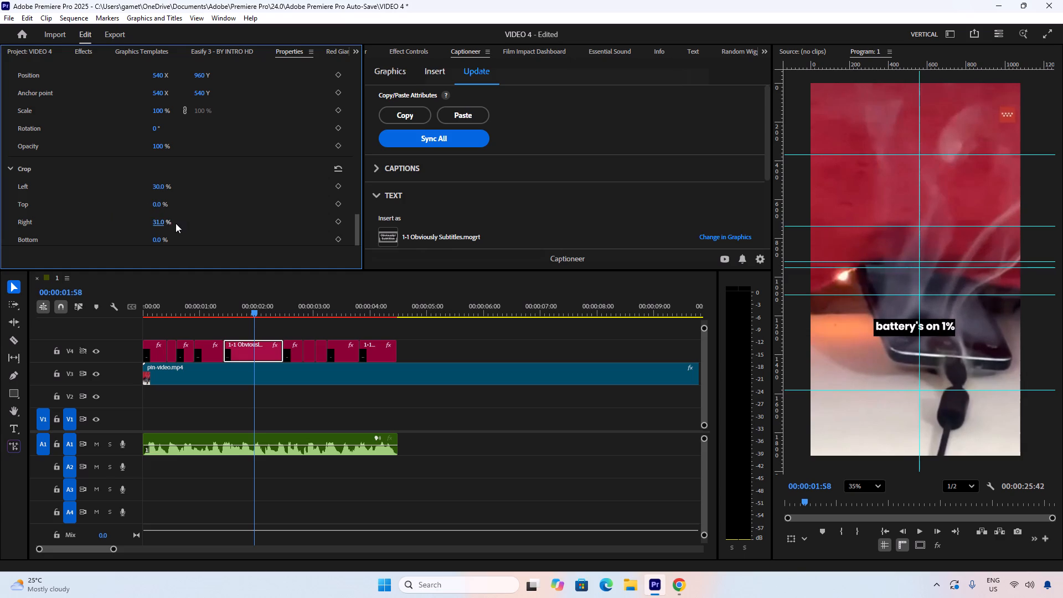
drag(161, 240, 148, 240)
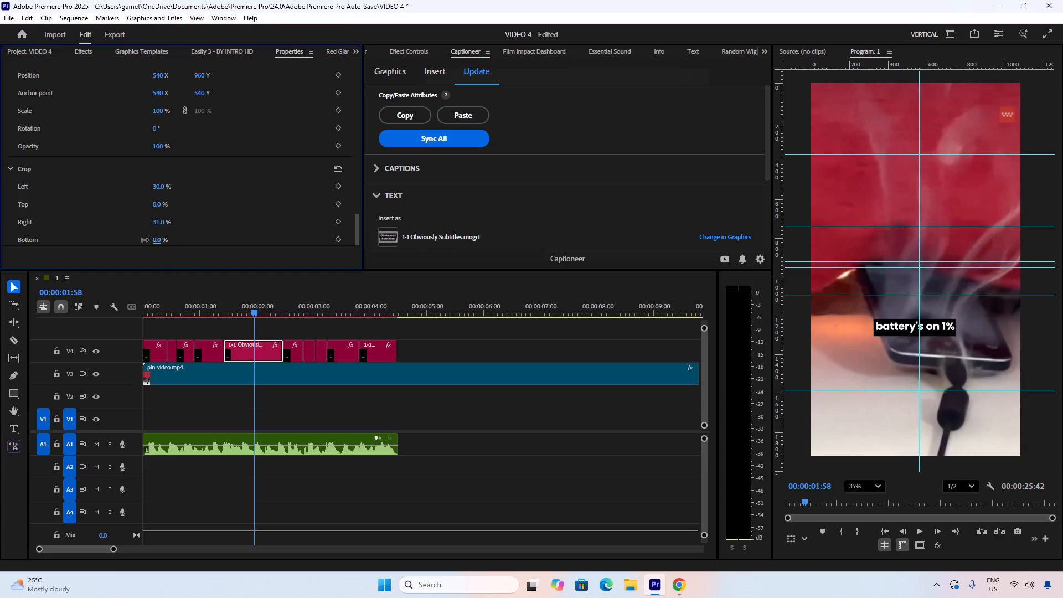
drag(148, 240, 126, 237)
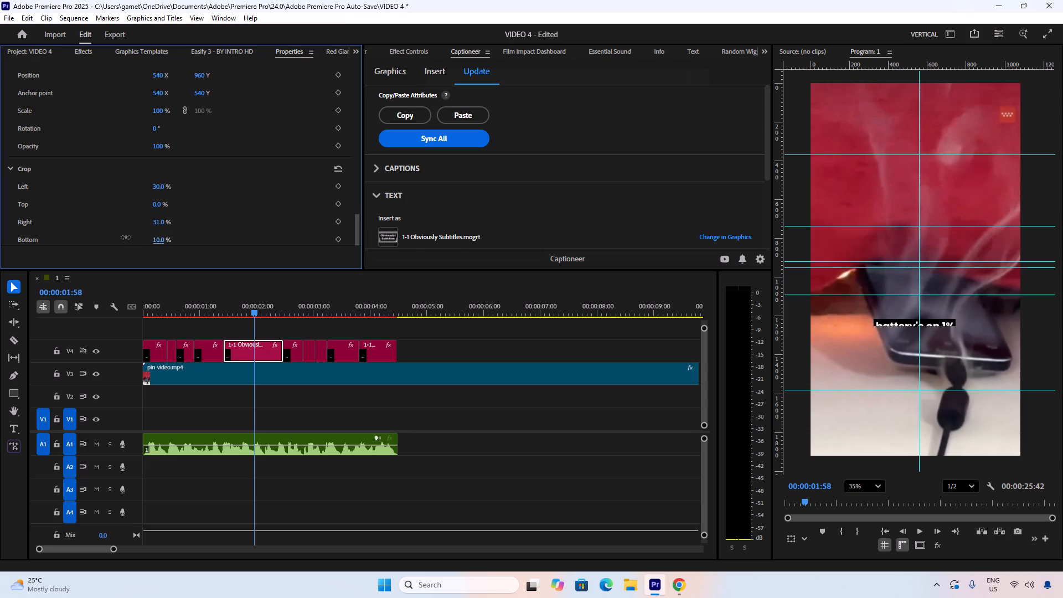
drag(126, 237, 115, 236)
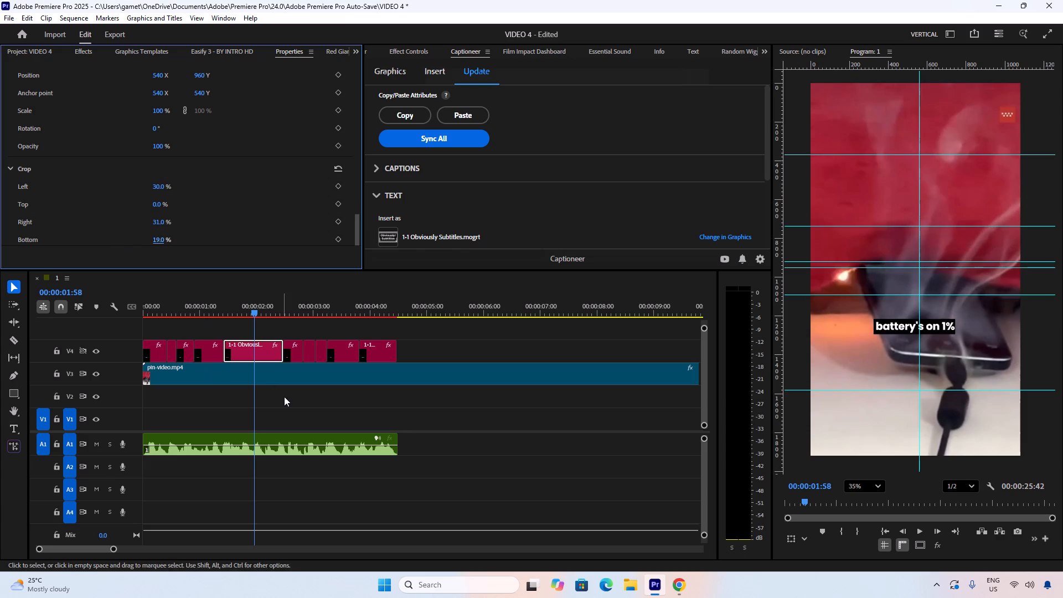
Copy the "battery's on 1%" subtitle's attributes in Captioneer and sync them to all the subtitles.
click(406, 118)
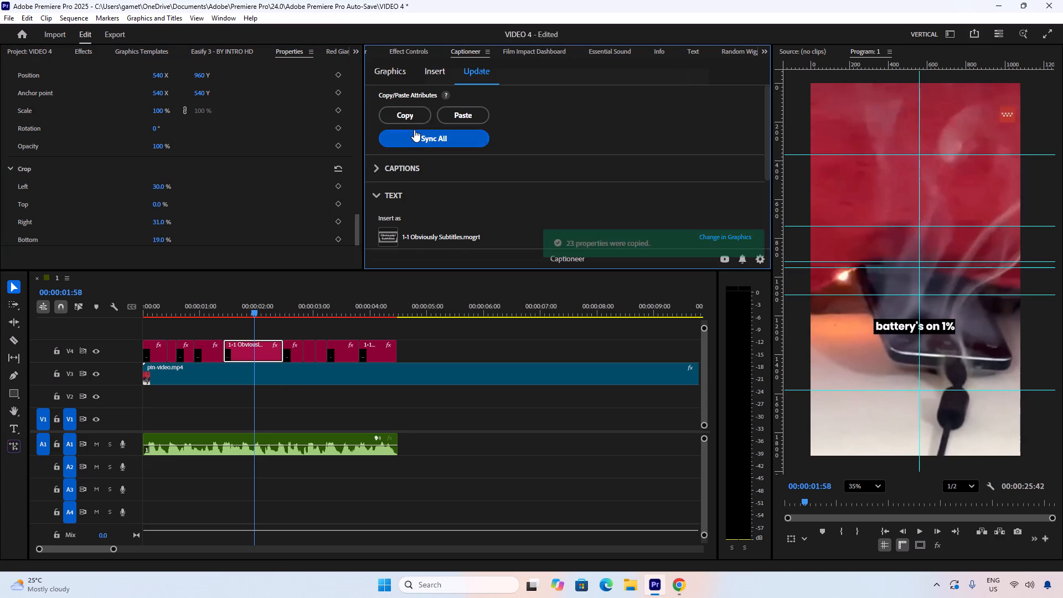
click(414, 130)
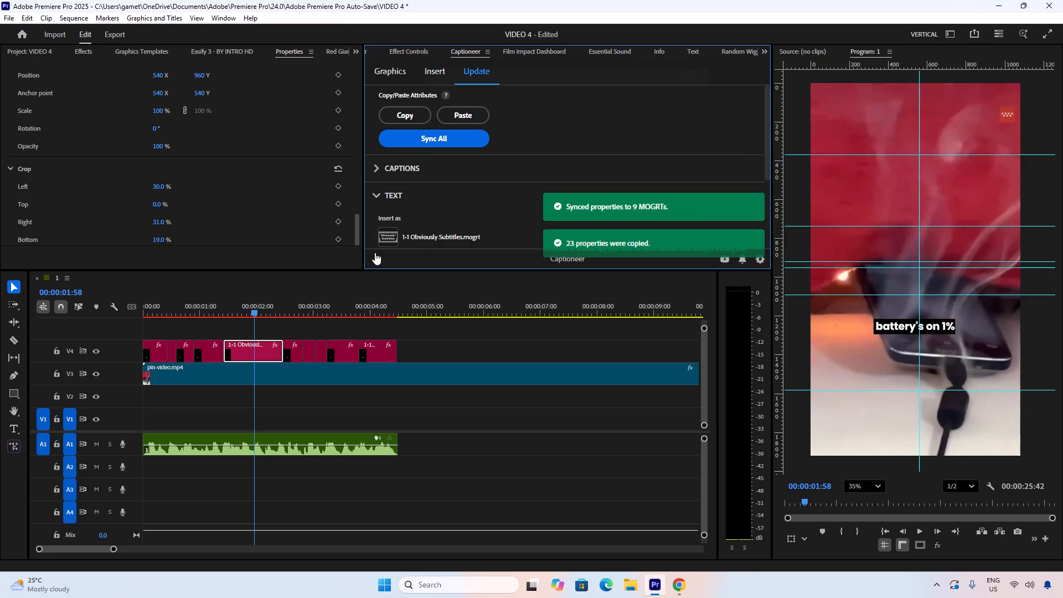
Play the sequence from the start to check the synced subtitle styling over the phone footage.
drag(252, 303, 131, 316)
key(space)
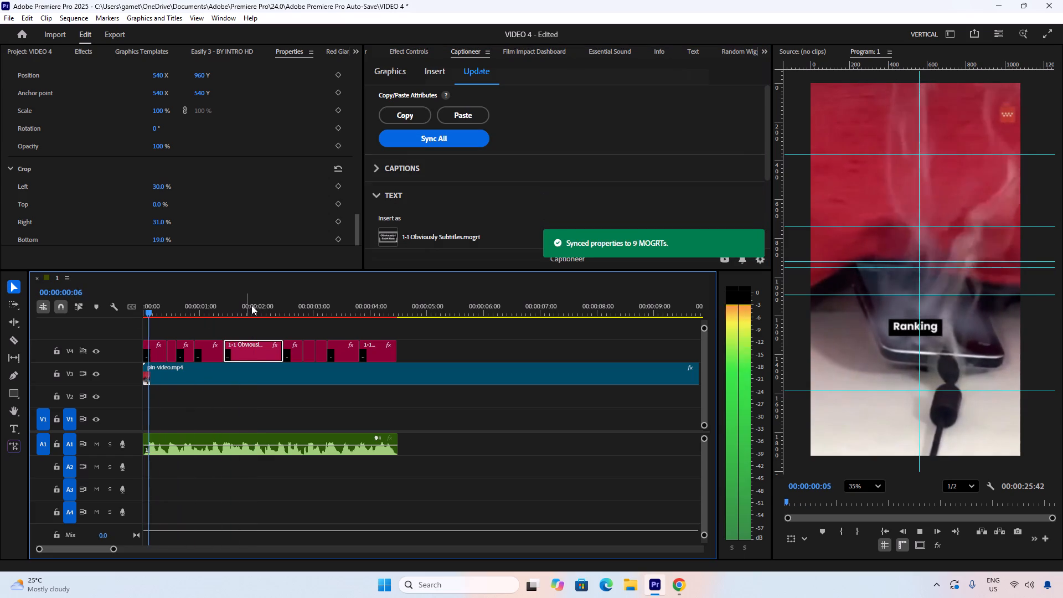
key(space)
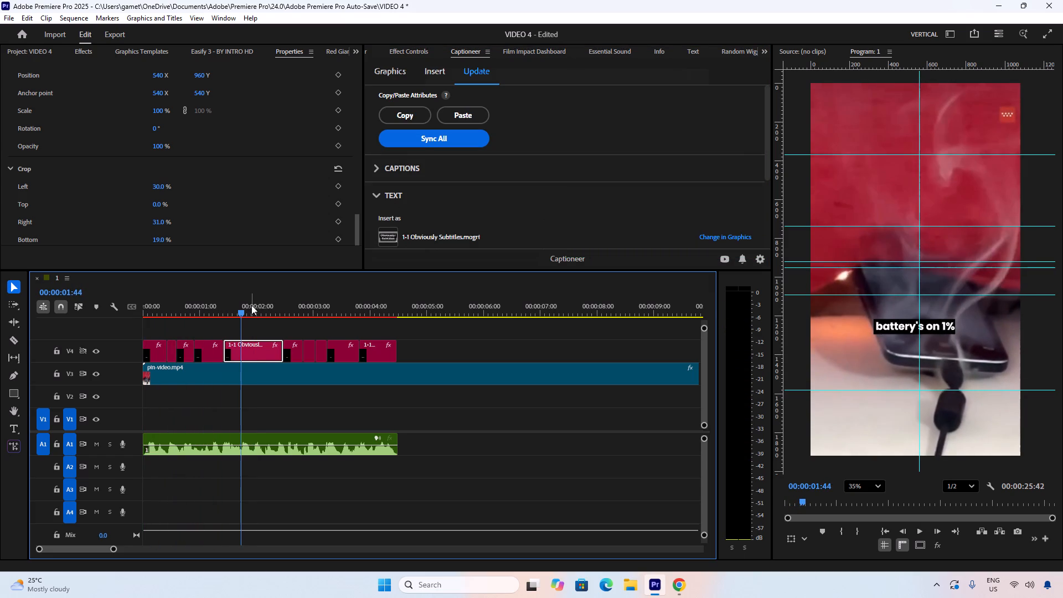
key(space)
key(space)
key(space)
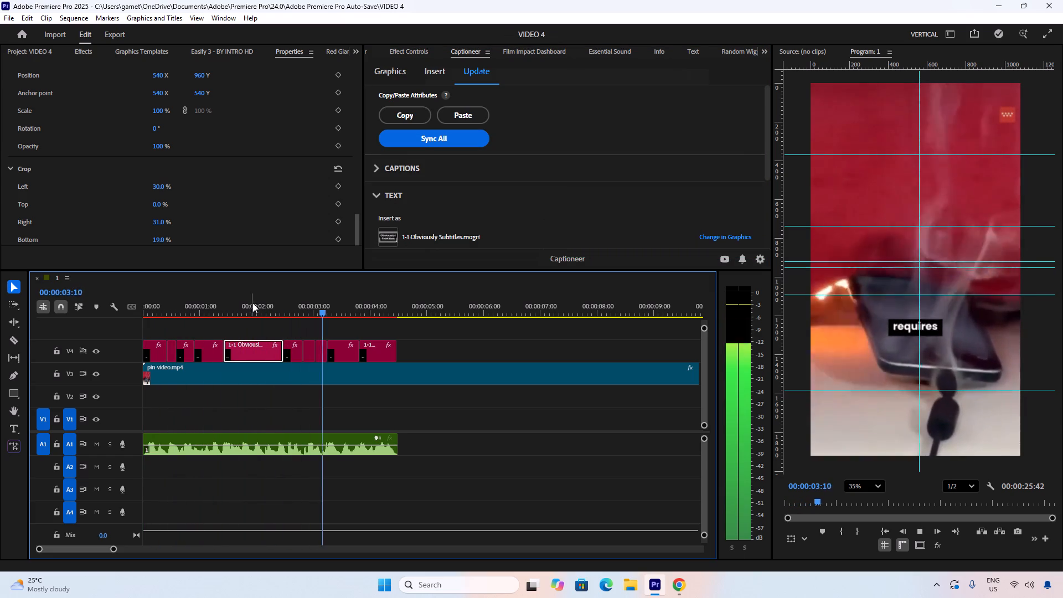
key(space)
key(space)
key(space)
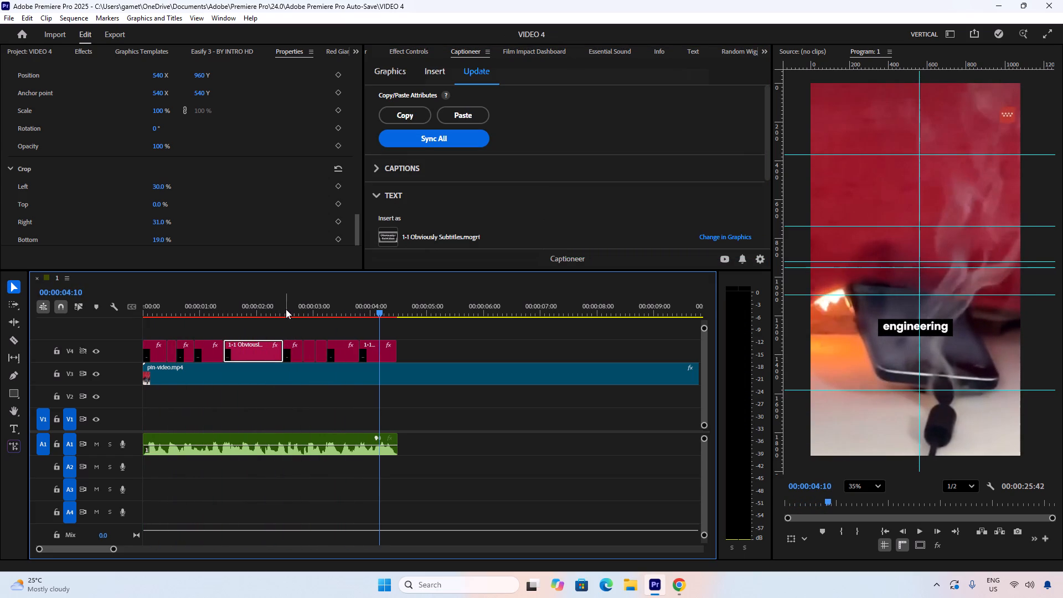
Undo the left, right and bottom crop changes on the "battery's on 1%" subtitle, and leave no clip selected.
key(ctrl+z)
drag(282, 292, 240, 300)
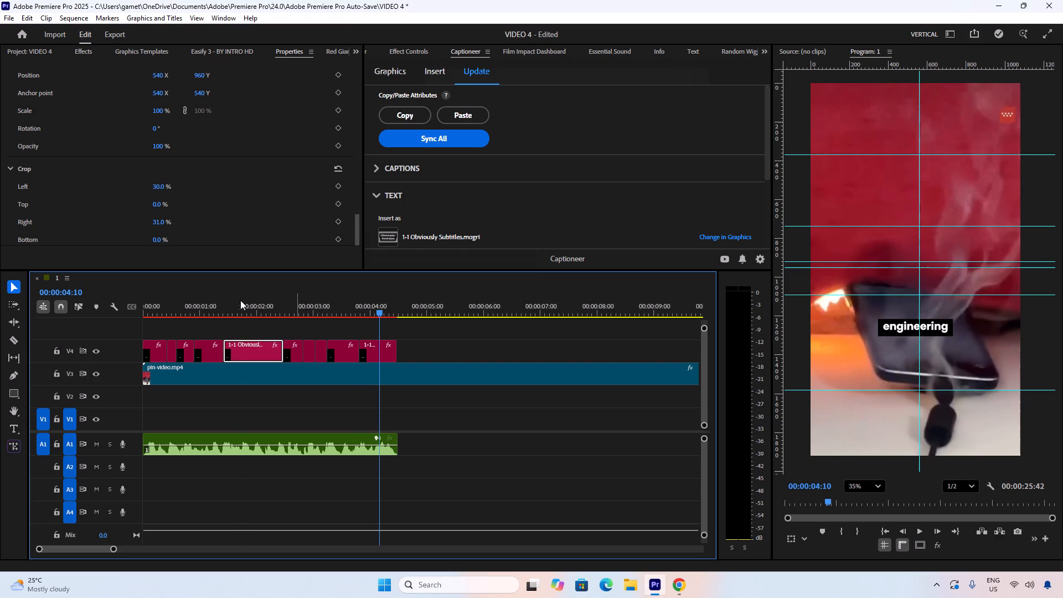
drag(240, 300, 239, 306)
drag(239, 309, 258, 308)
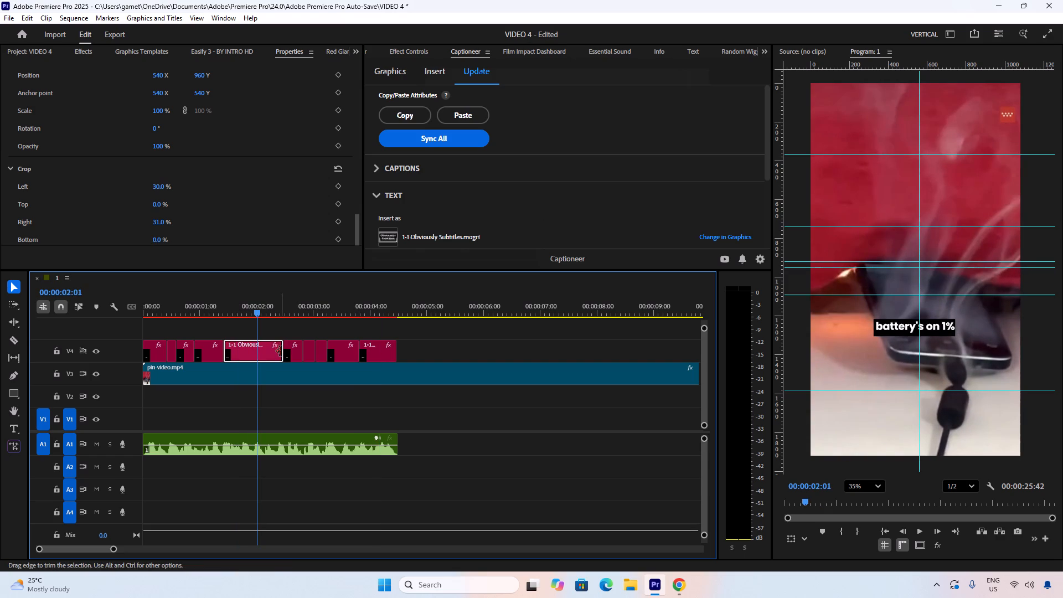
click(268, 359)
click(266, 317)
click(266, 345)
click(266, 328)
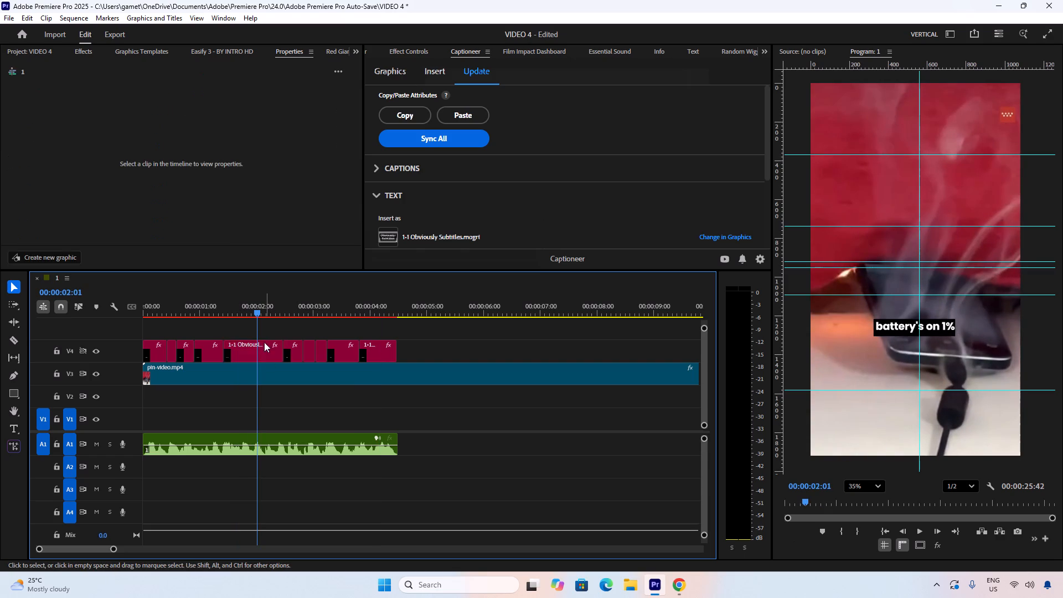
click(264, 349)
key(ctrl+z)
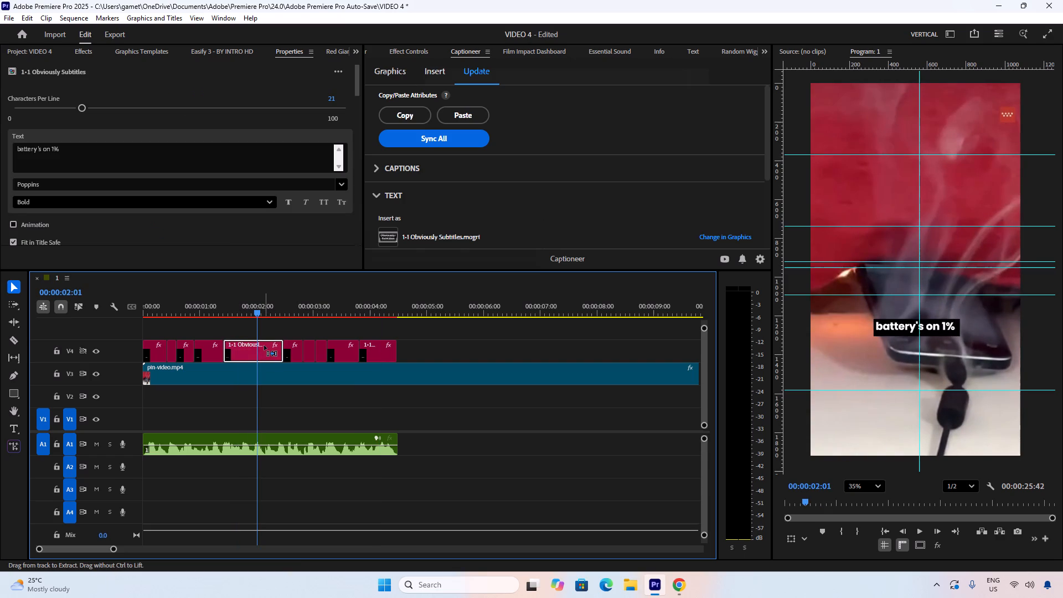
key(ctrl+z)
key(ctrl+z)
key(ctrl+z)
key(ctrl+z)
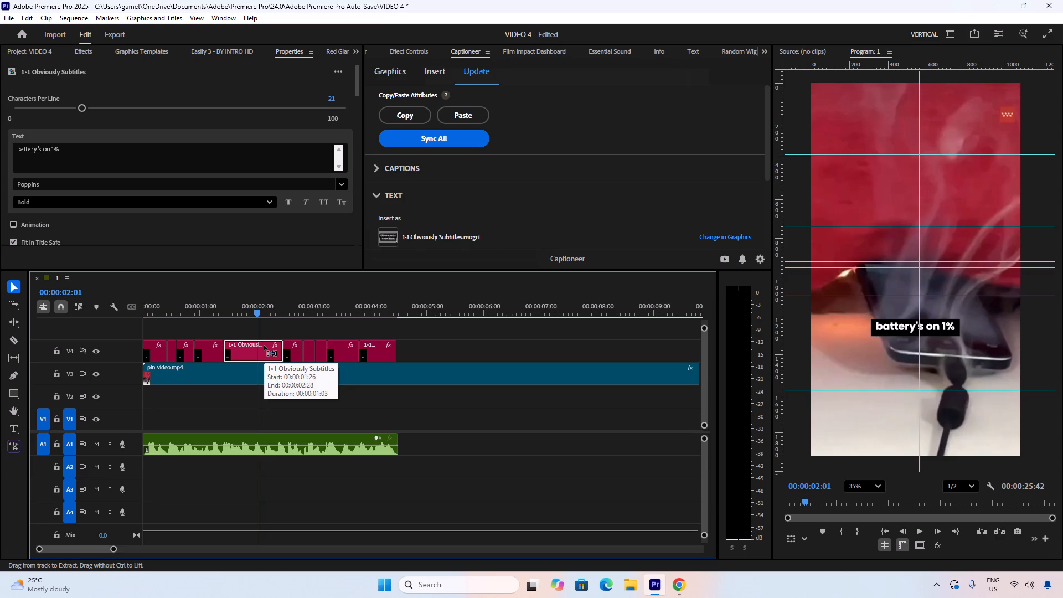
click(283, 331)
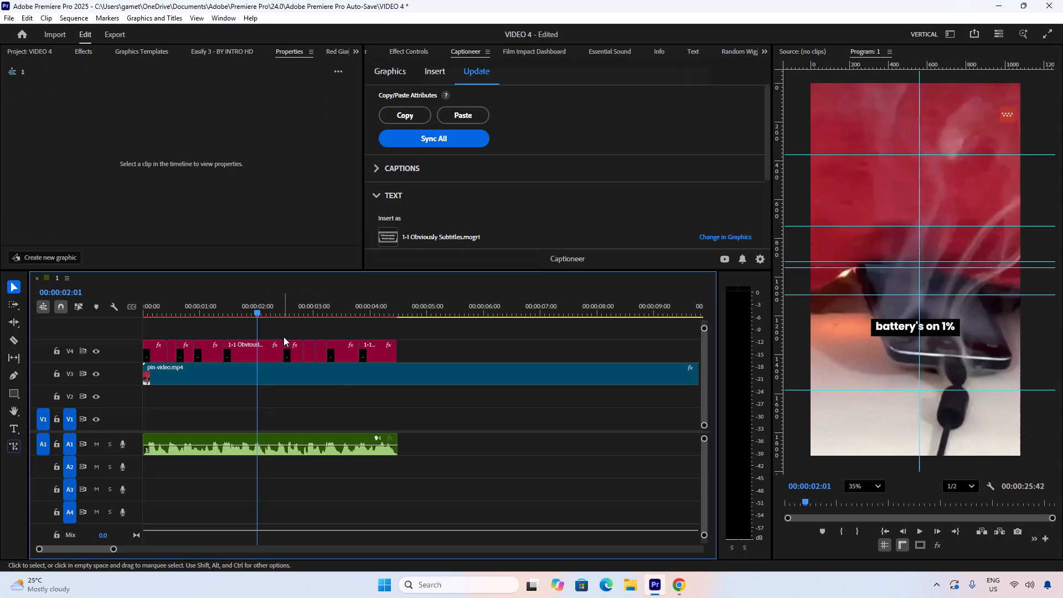
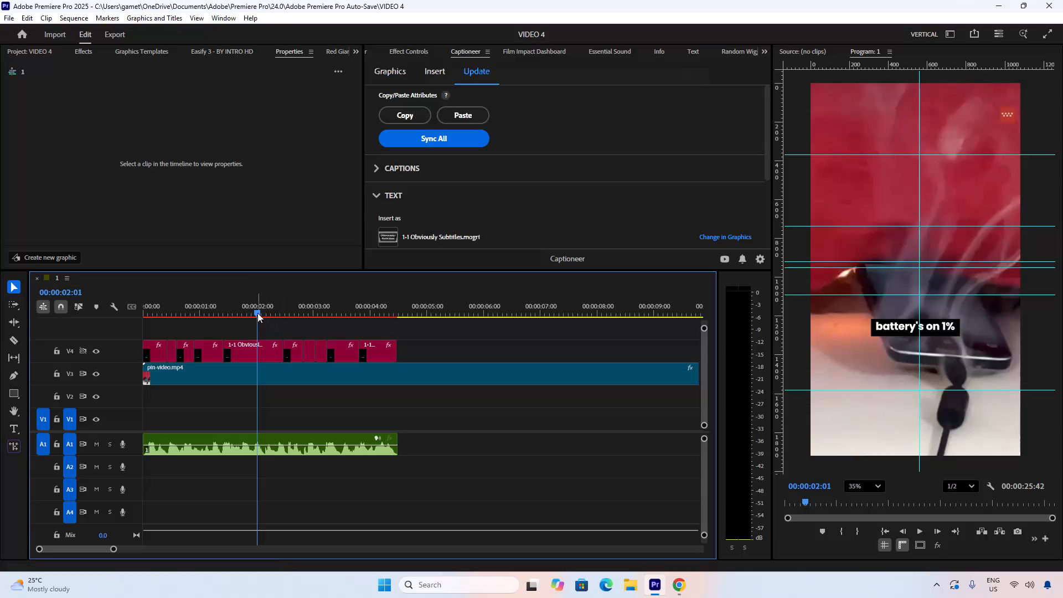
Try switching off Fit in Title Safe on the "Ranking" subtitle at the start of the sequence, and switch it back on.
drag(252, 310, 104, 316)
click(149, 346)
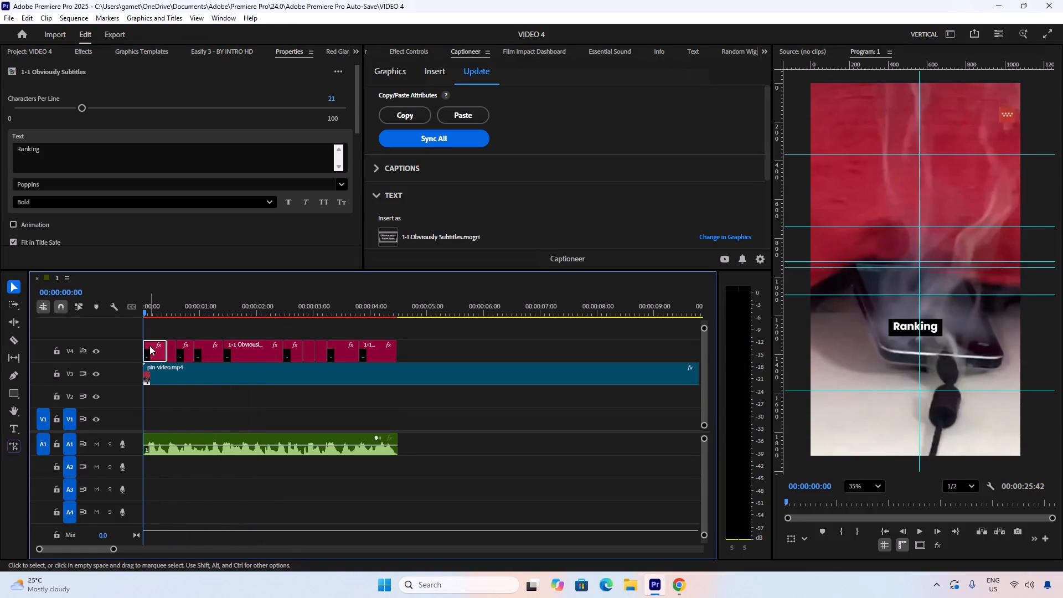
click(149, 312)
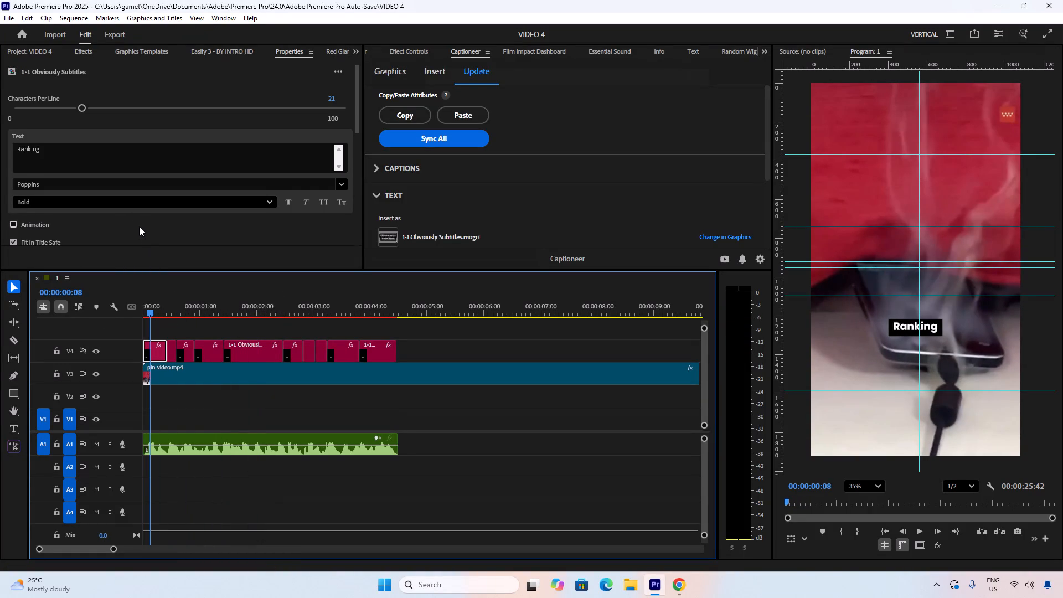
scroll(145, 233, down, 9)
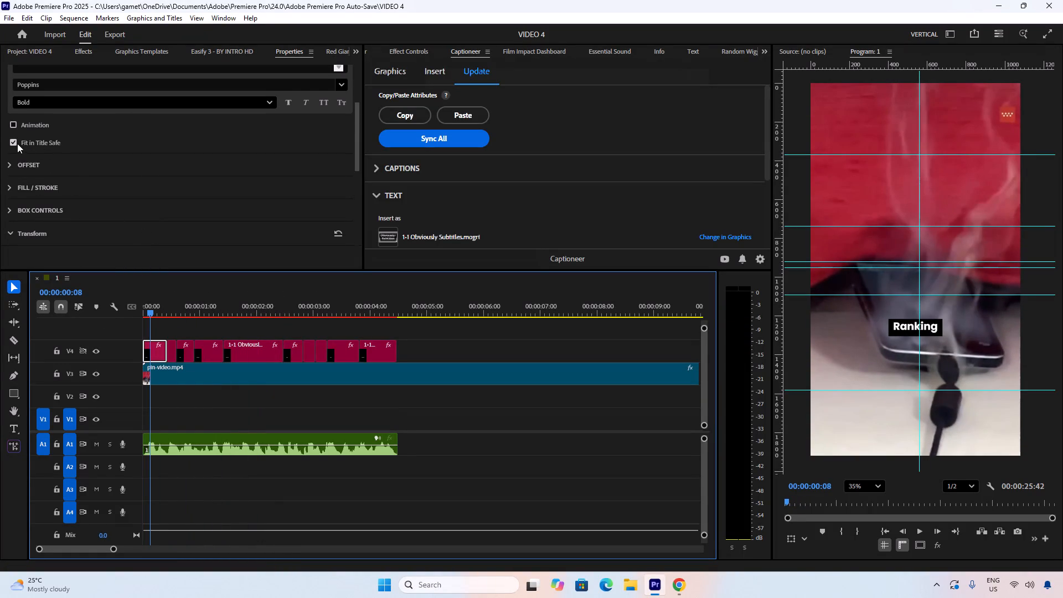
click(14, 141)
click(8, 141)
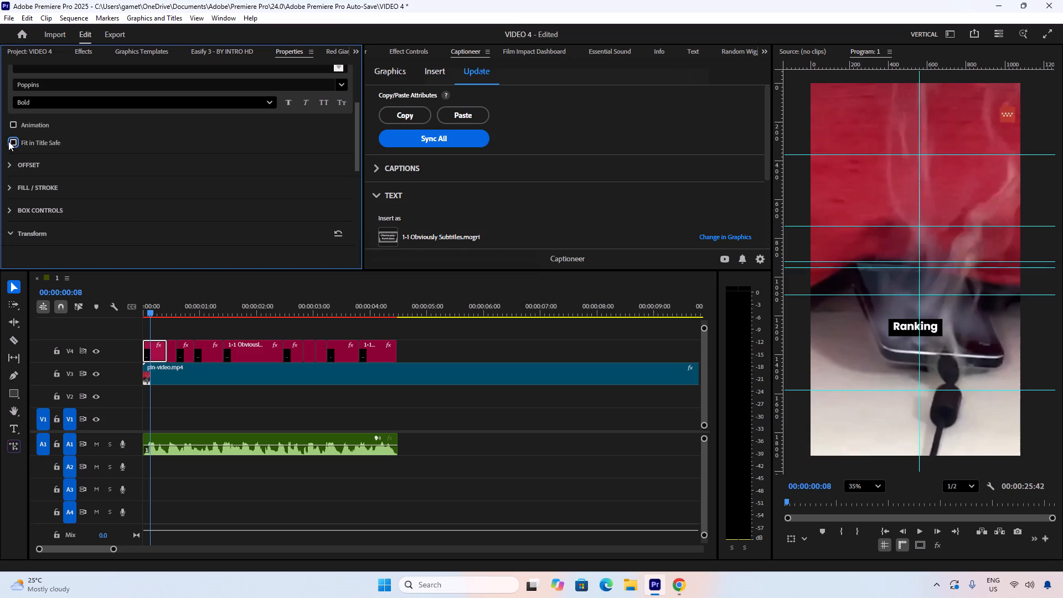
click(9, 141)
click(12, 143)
Look through the "Ranking" subtitle's offset, fill, box and transform properties.
scroll(43, 163, down, 5)
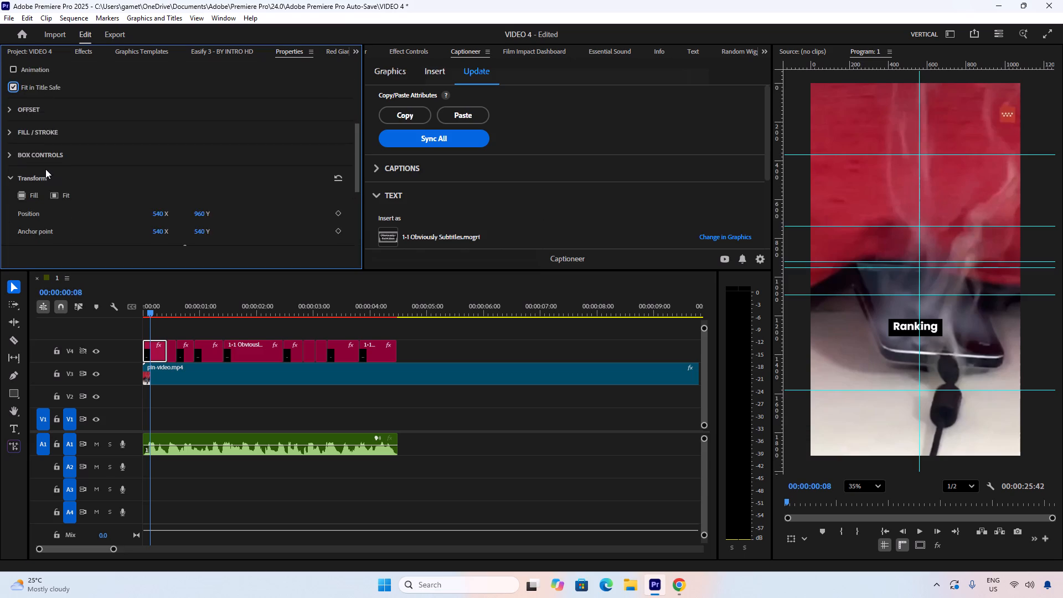
scroll(45, 169, down, 19)
scroll(62, 200, up, 13)
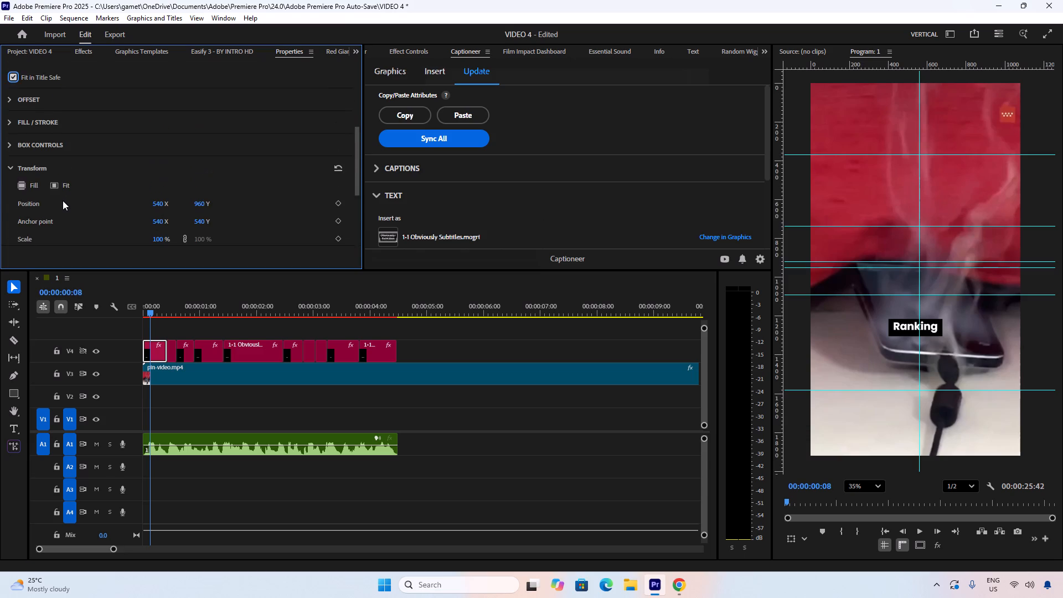
scroll(63, 200, up, 4)
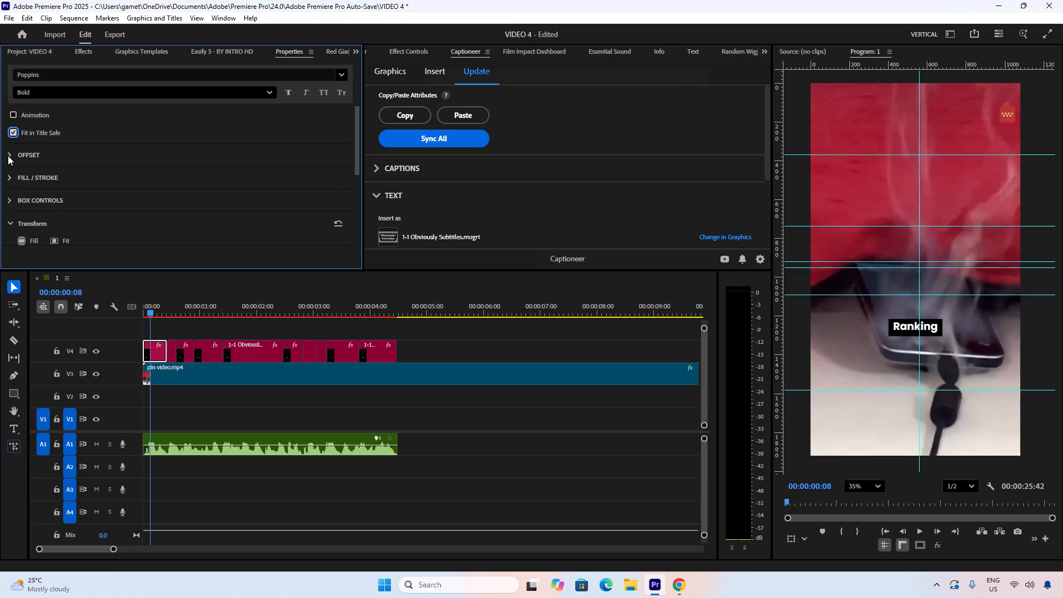
scroll(508, 181, down, 12)
scroll(541, 187, up, 1)
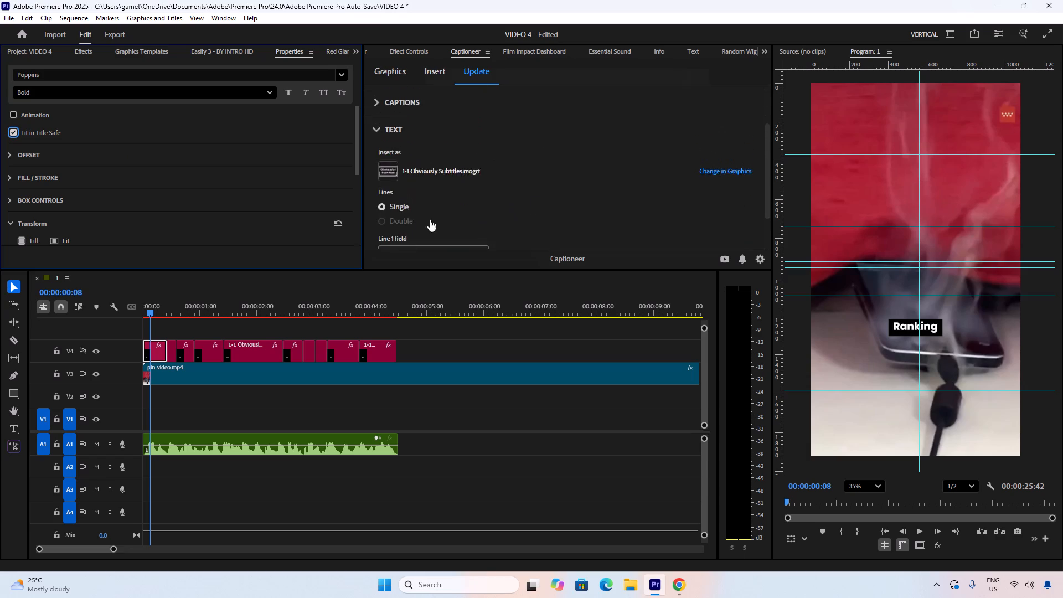
Turn off Remove Gaps, Remove Punctuation and Remove Line Breaks in Captioneer's caption post-processing for auto captions.
scroll(418, 221, down, 5)
click(375, 235)
scroll(564, 204, down, 6)
scroll(558, 204, up, 4)
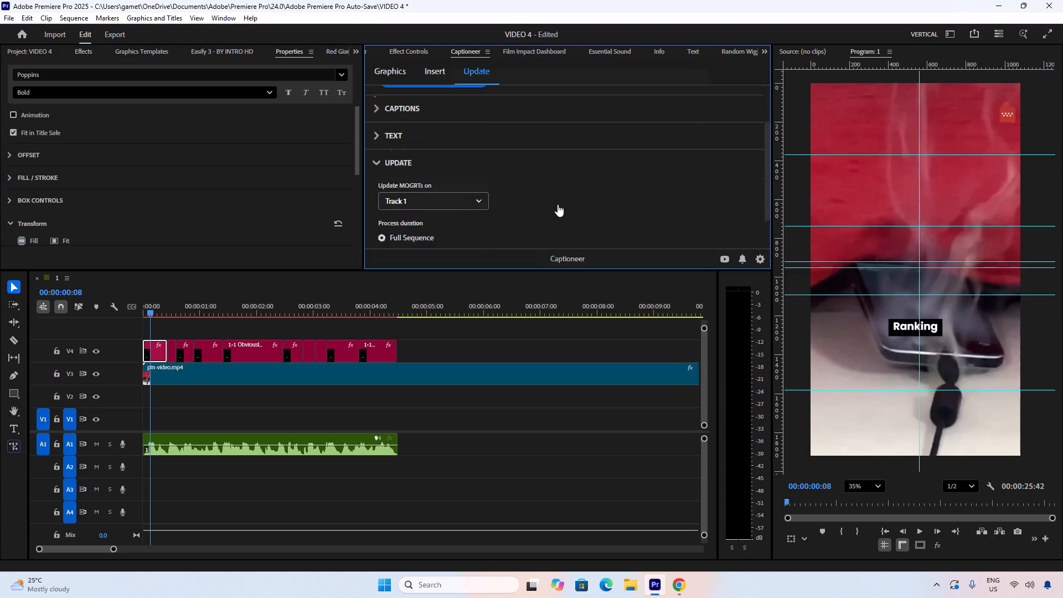
scroll(558, 204, up, 5)
click(375, 161)
scroll(492, 171, down, 6)
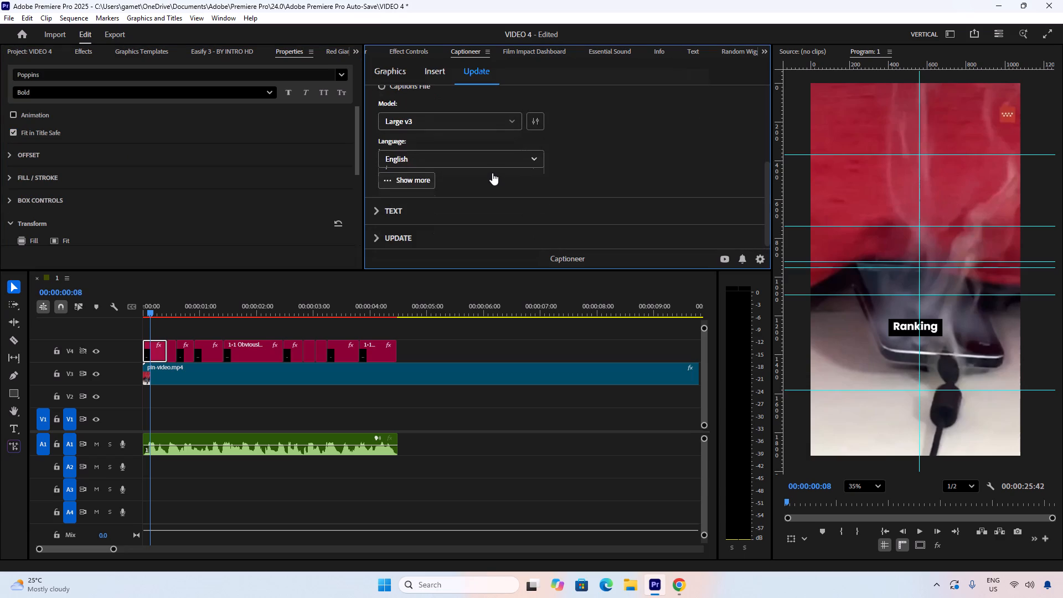
click(402, 180)
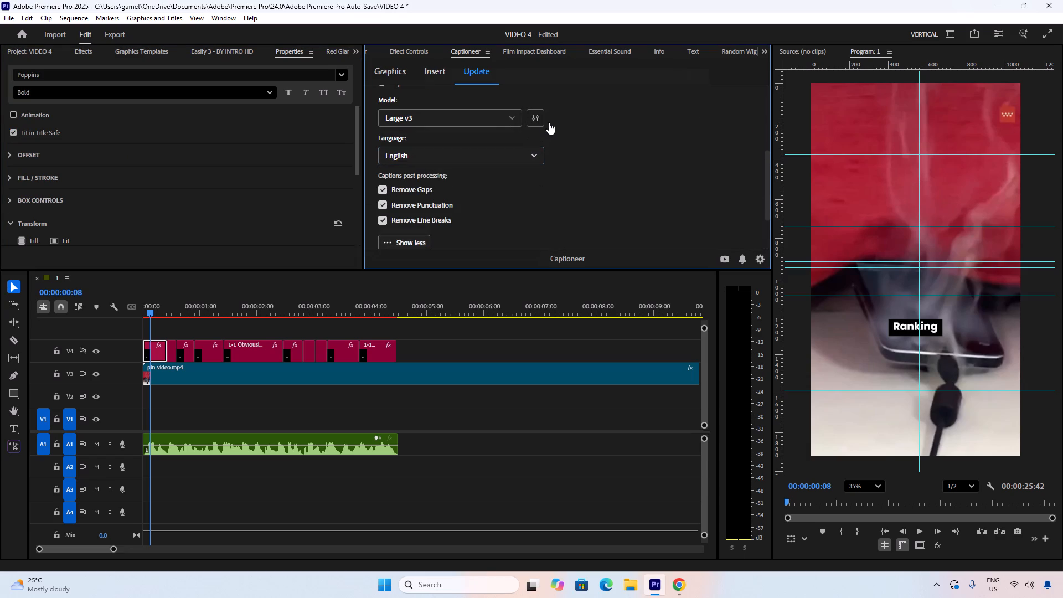
click(400, 207)
click(384, 221)
click(384, 192)
Update the MOGRTs on Track 1 over the full sequence in Captioneer.
scroll(453, 212, down, 1)
scroll(455, 194, up, 3)
scroll(466, 197, down, 10)
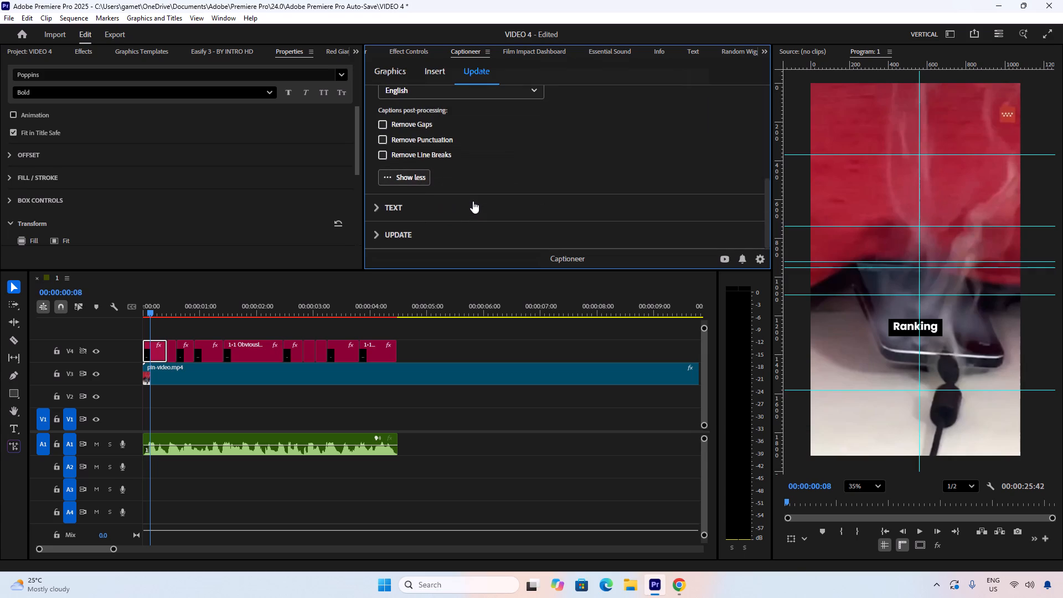
scroll(473, 201, down, 2)
click(450, 223)
click(434, 226)
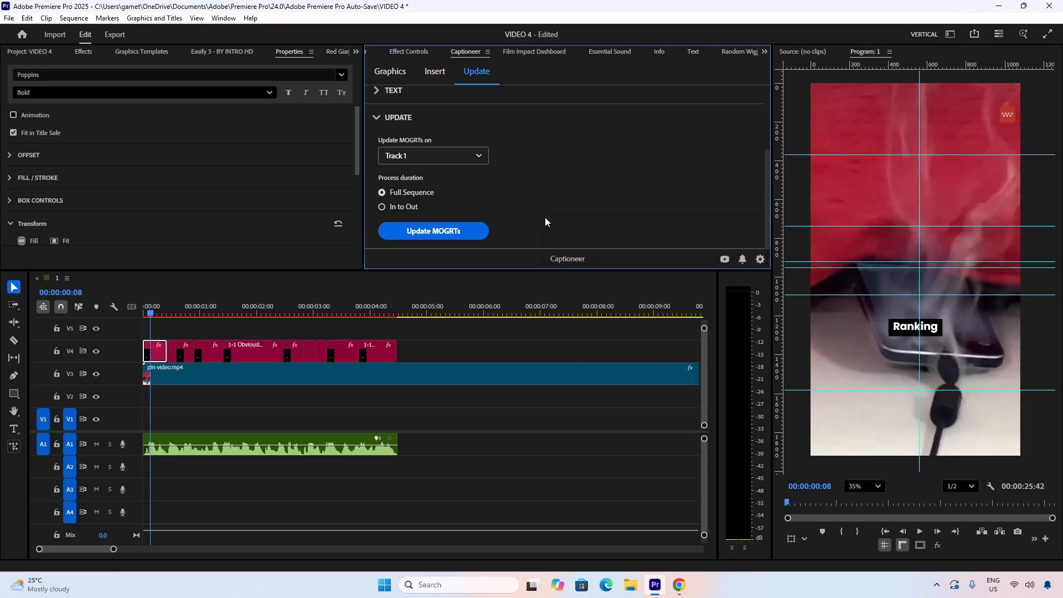
Review Captioneer's caption, text and update settings for the subtitles.
scroll(552, 207, down, 3)
scroll(482, 194, up, 2)
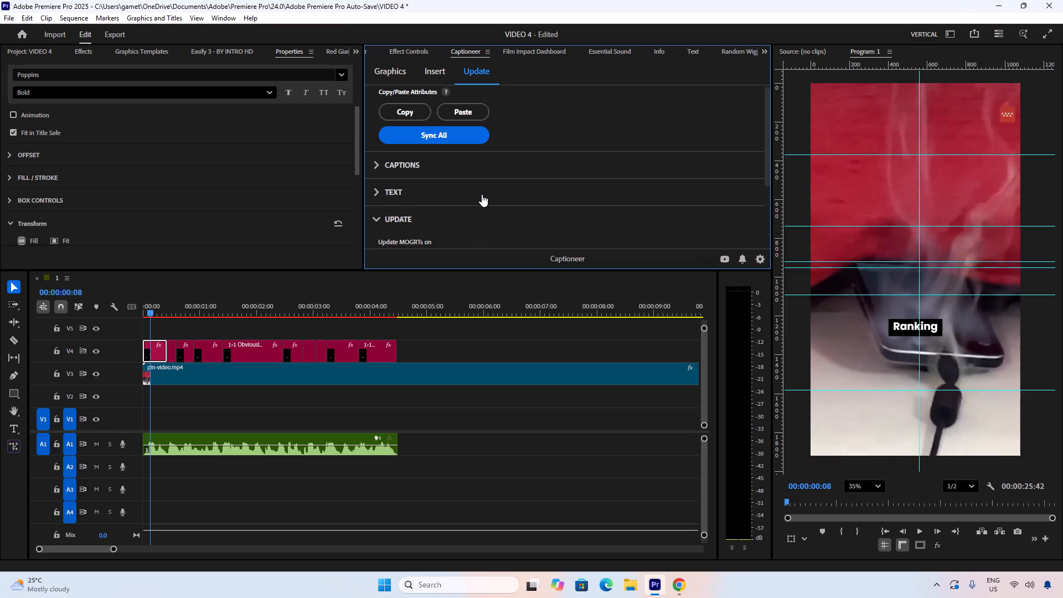
scroll(523, 181, up, 3)
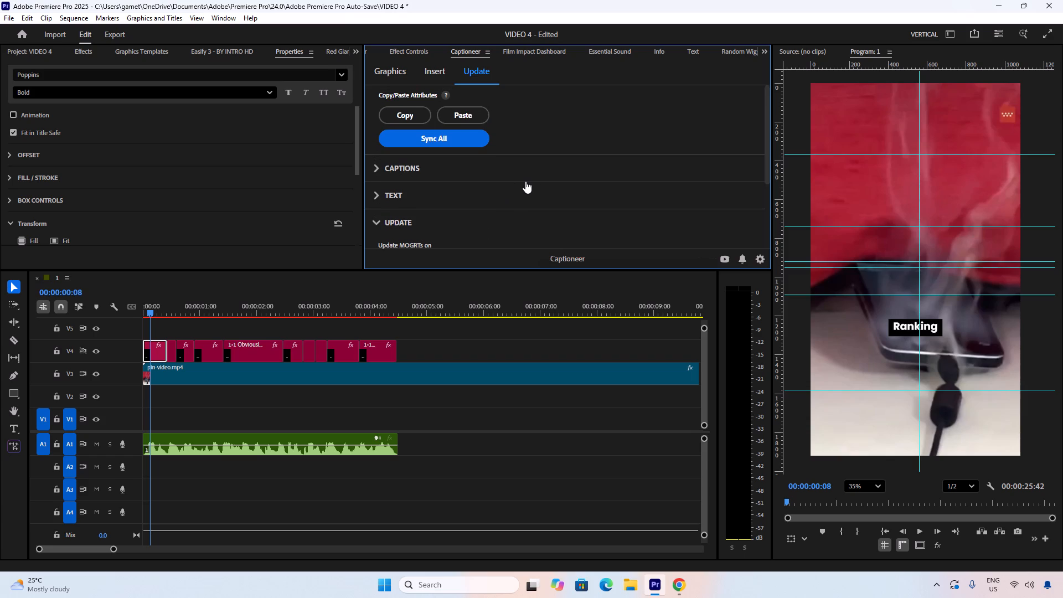
scroll(525, 181, down, 8)
scroll(427, 133, up, 1)
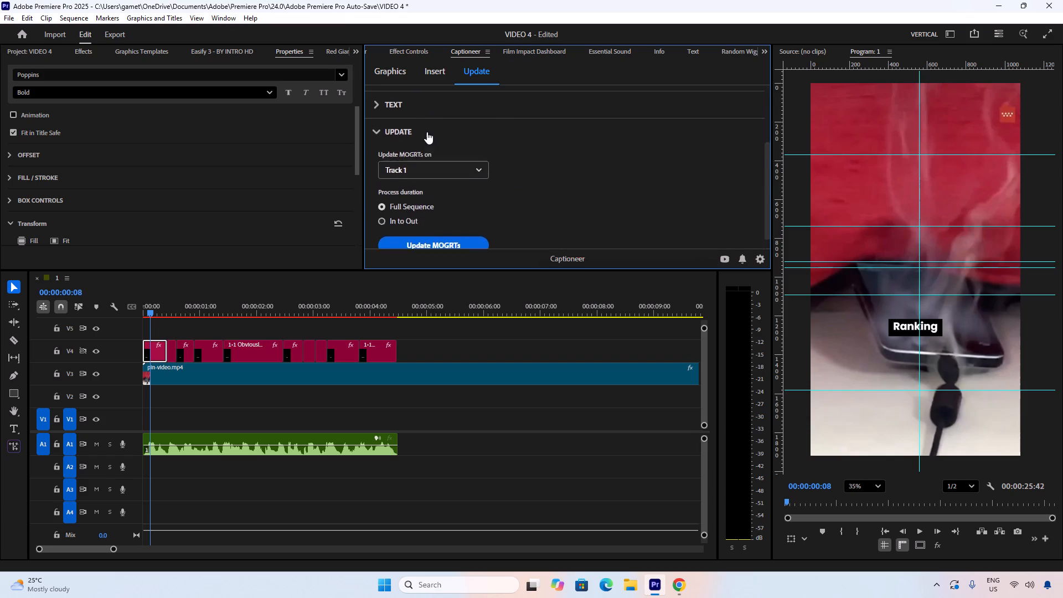
click(373, 151)
scroll(422, 166, down, 2)
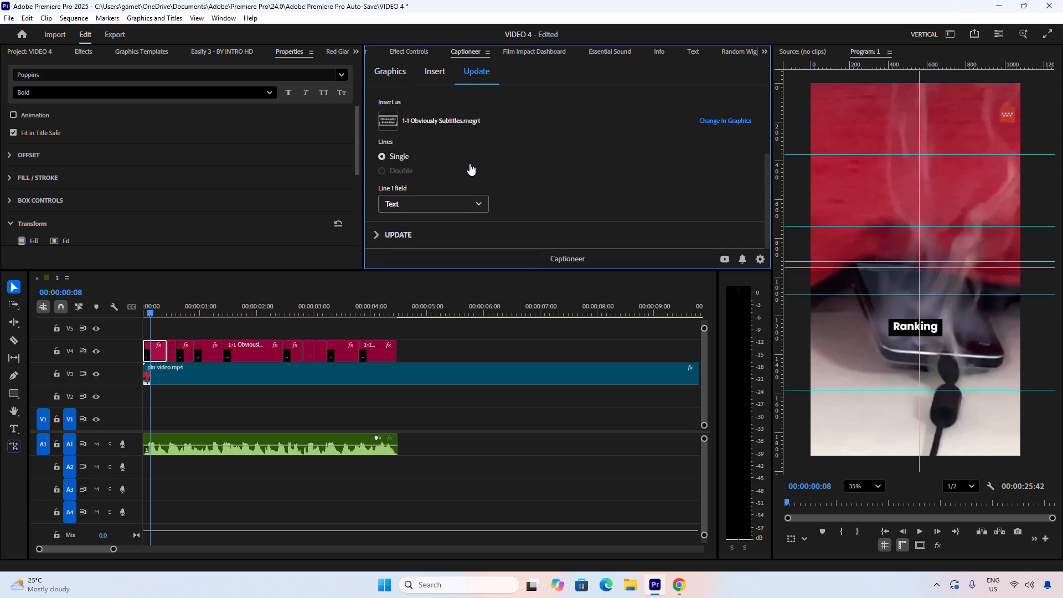
scroll(470, 163, up, 2)
click(384, 163)
scroll(496, 171, down, 4)
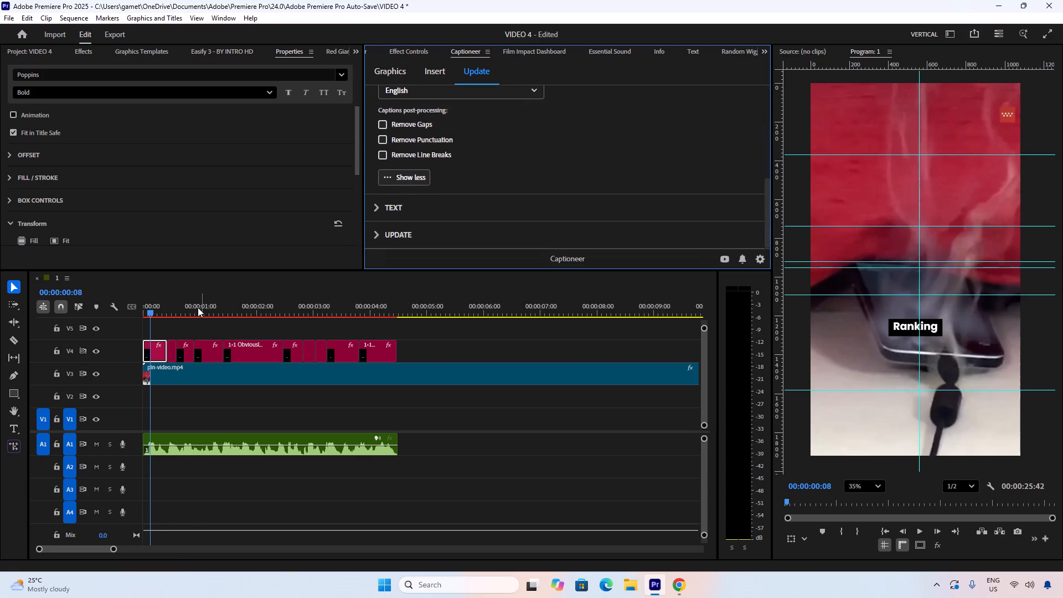
Copy the "Ranking" subtitle's attributes in Captioneer and sync them to all the subtitles.
drag(196, 307, 263, 315)
scroll(474, 164, down, 9)
scroll(469, 172, up, 8)
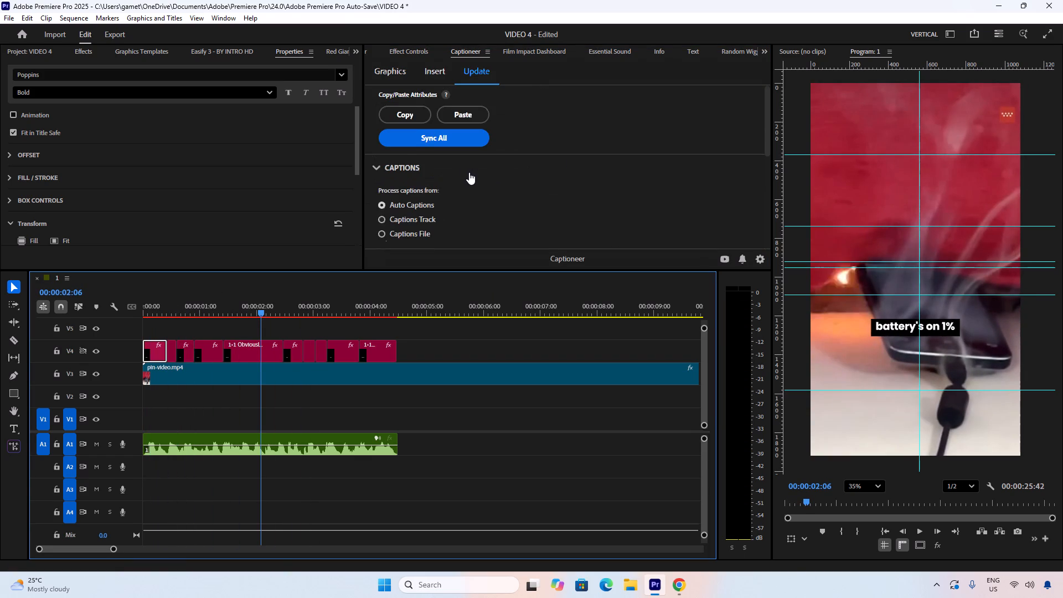
drag(187, 296, 169, 298)
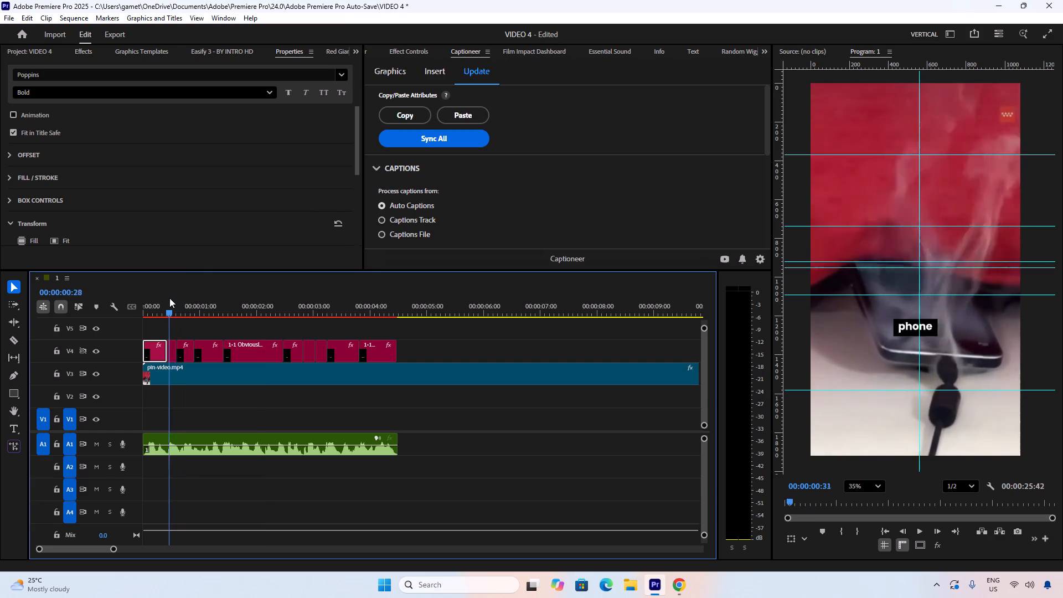
drag(169, 298, 155, 299)
click(410, 122)
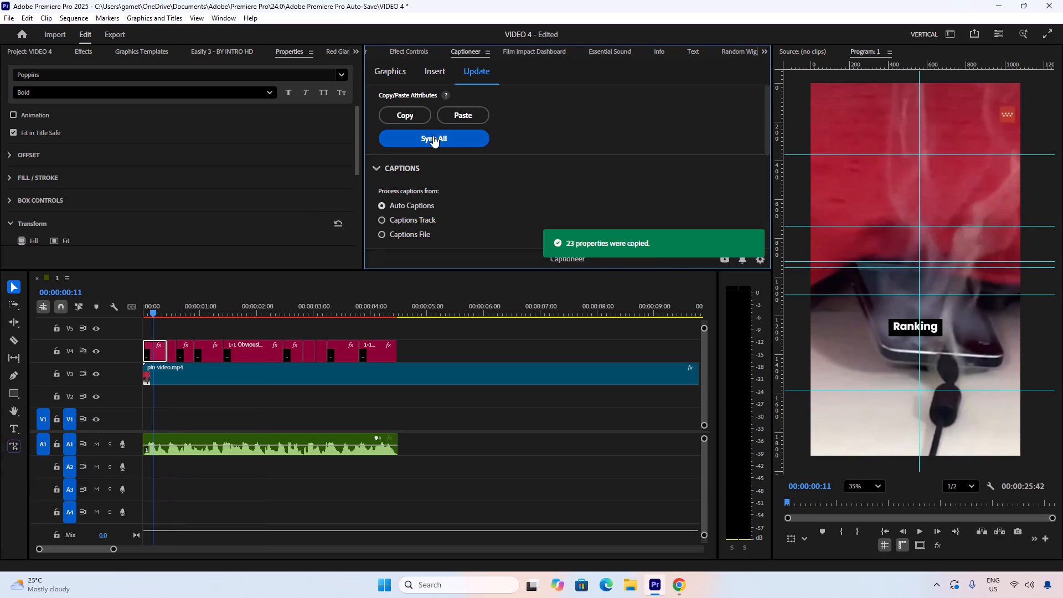
click(437, 136)
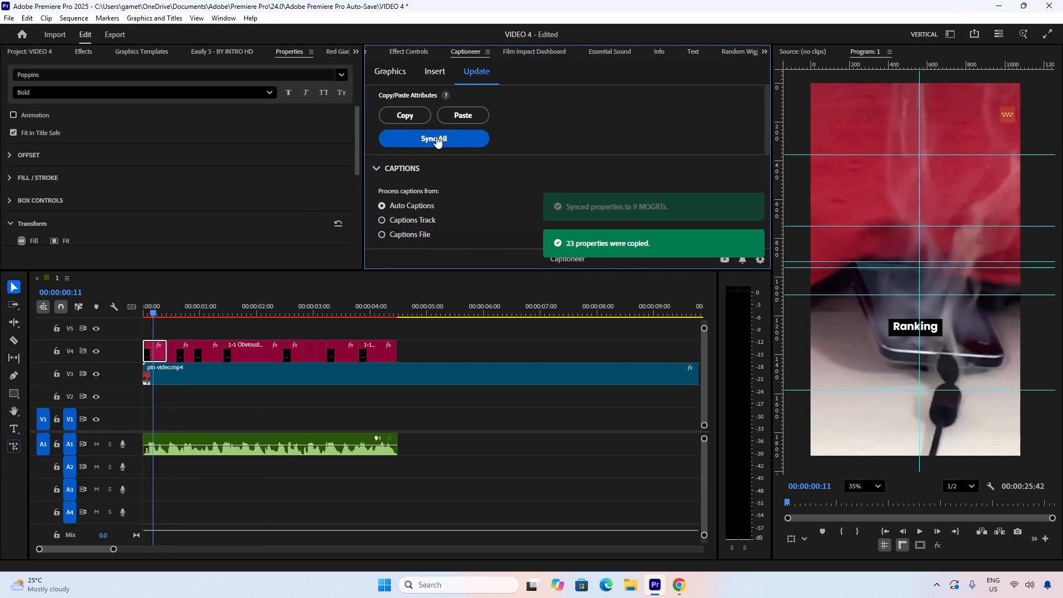
Play the sequence from near its start through to the "engineering" subtitle to check the synced subtitles.
click(192, 328)
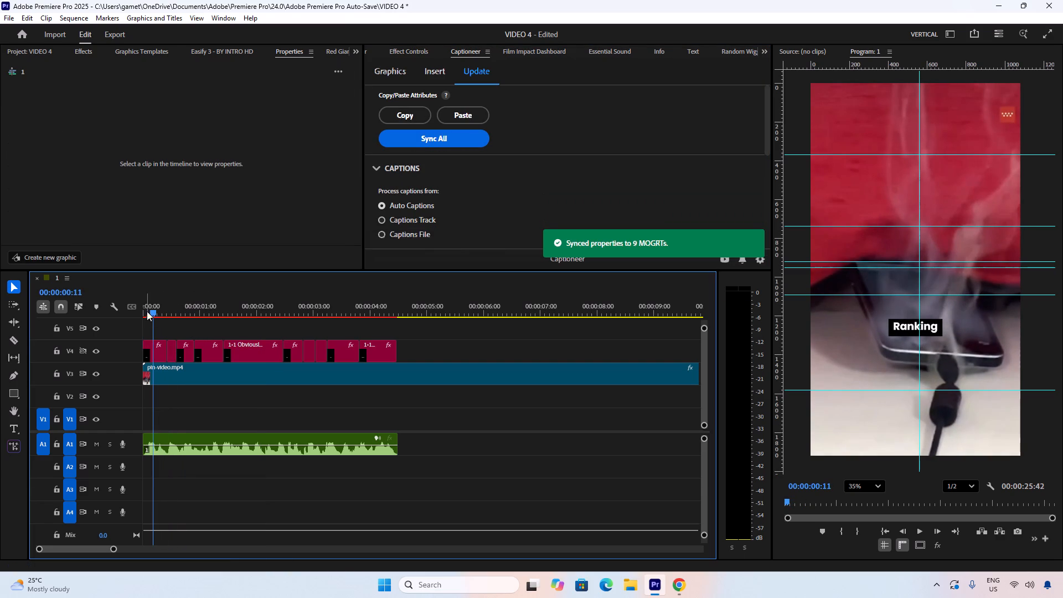
drag(149, 308, 186, 311)
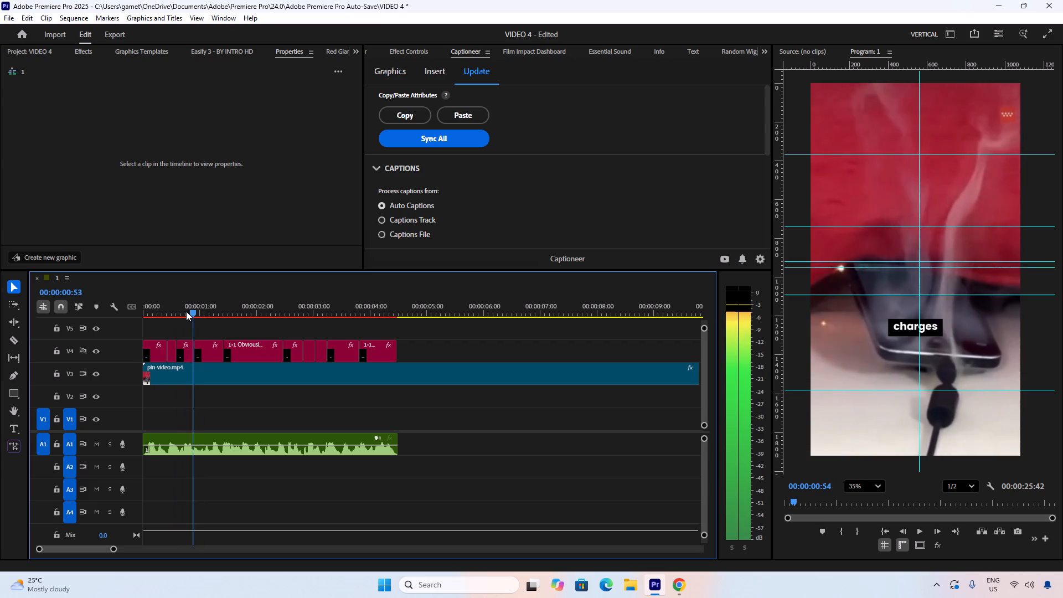
drag(186, 311, 167, 313)
key(space)
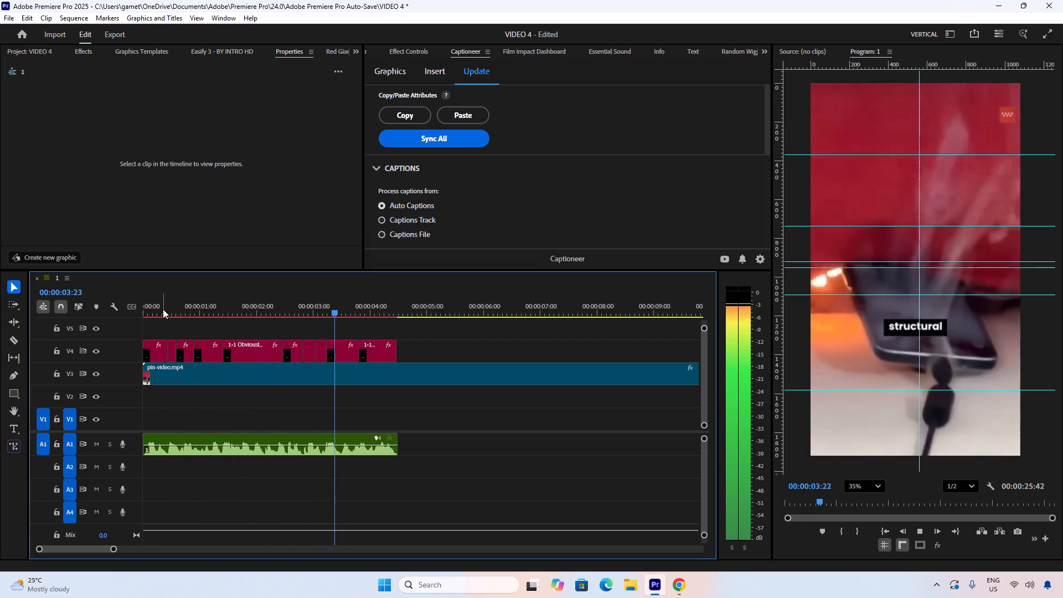
key(space)
Run Captioneer's MOGRT update again on Track 1 over the full sequence.
scroll(447, 220, down, 4)
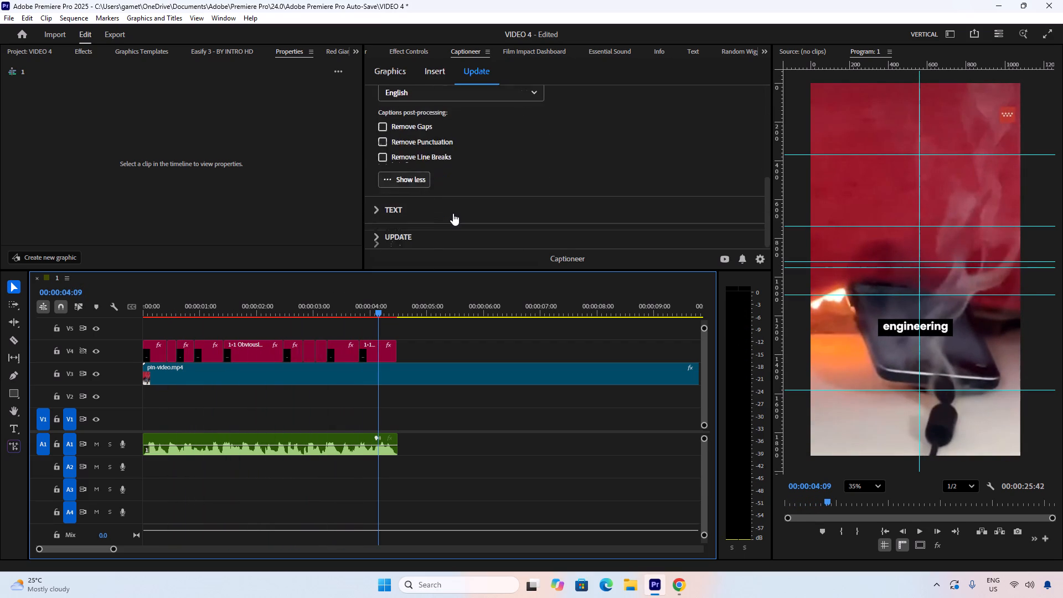
scroll(453, 213, up, 2)
scroll(453, 213, down, 2)
scroll(453, 213, up, 4)
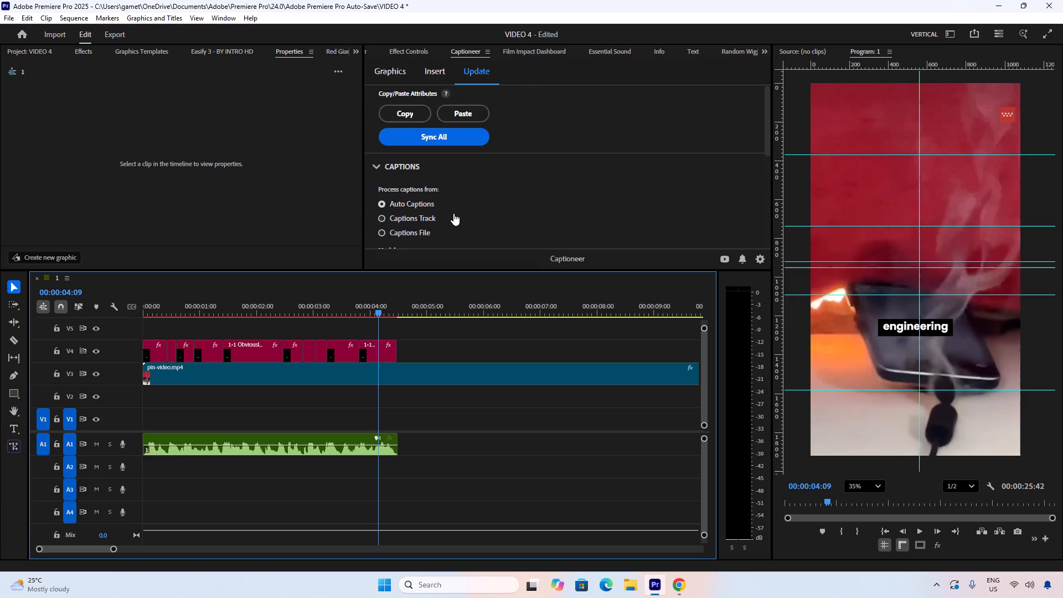
scroll(453, 213, down, 10)
click(383, 232)
scroll(476, 208, down, 5)
click(431, 229)
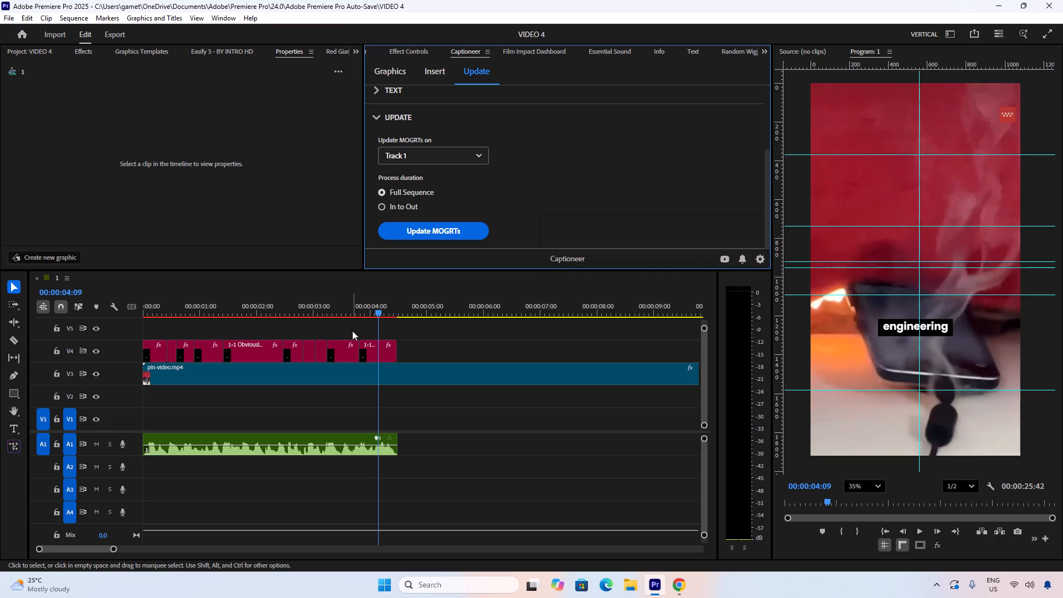
Play the sequence repeatedly from the start to check the updated subtitles against the voiceover.
drag(360, 310, 283, 315)
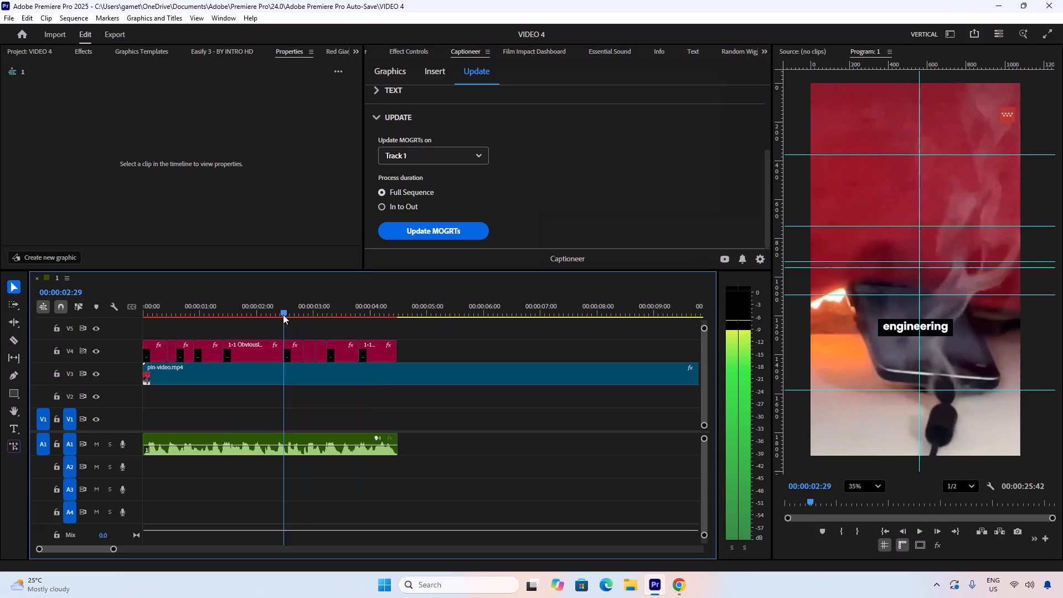
drag(283, 315, 244, 312)
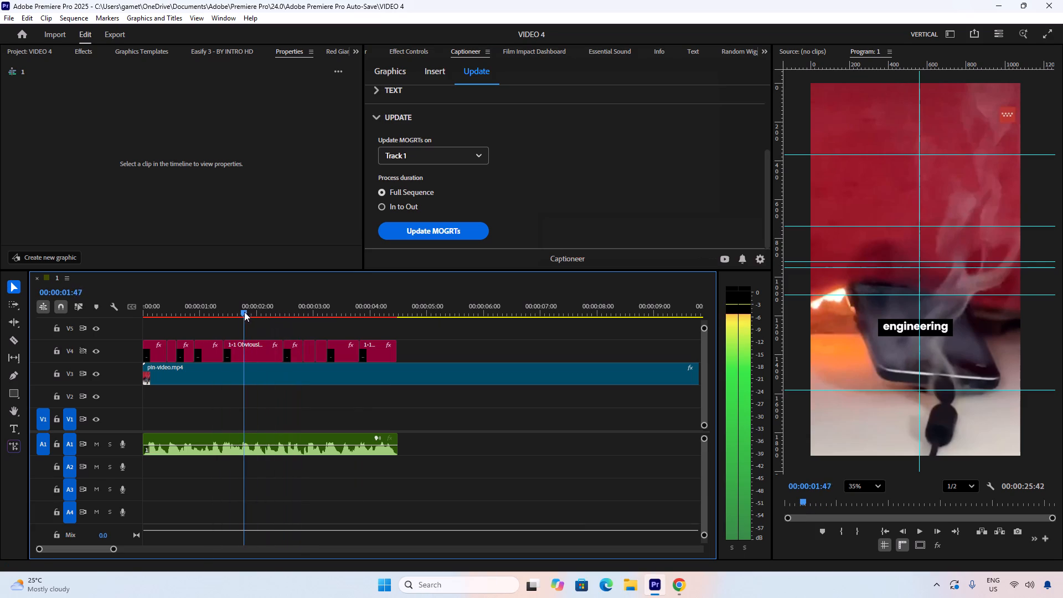
drag(244, 312, 241, 312)
drag(230, 308, 112, 308)
key(space)
key(space)
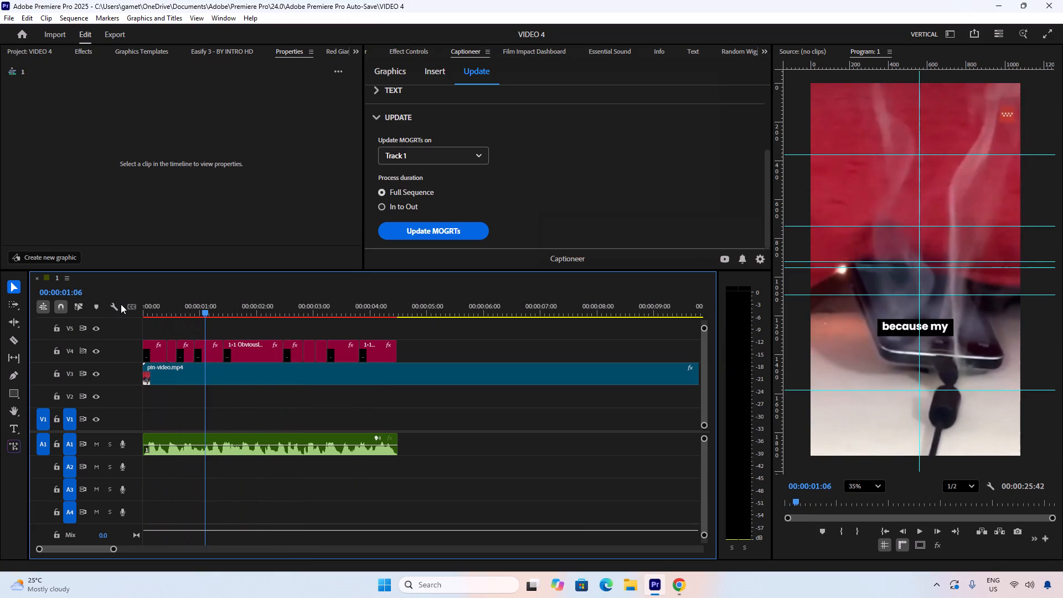
key(space)
key(space)
key(space)
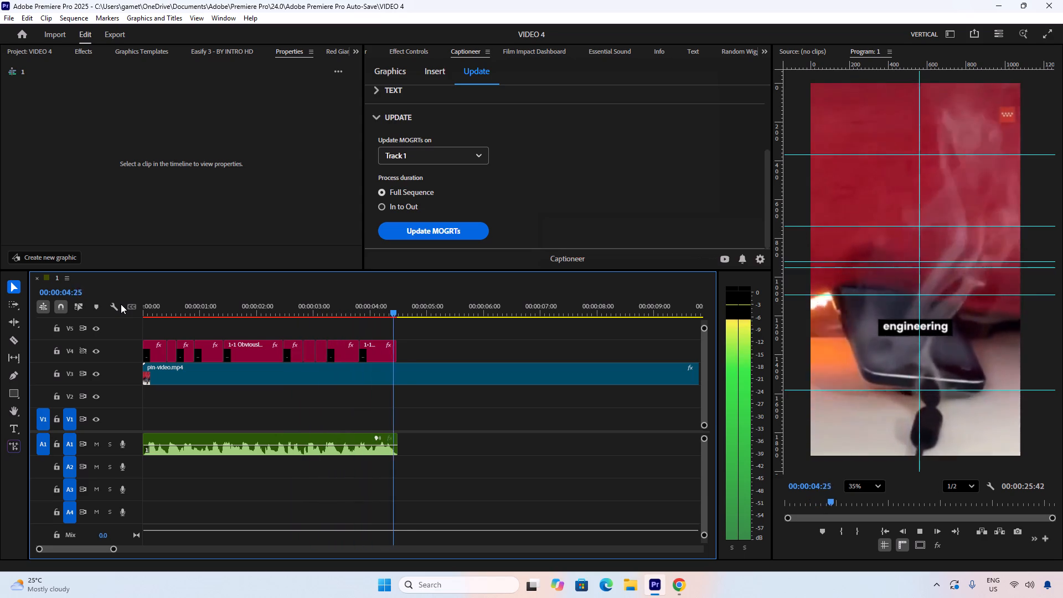
drag(267, 307, 114, 303)
key(space)
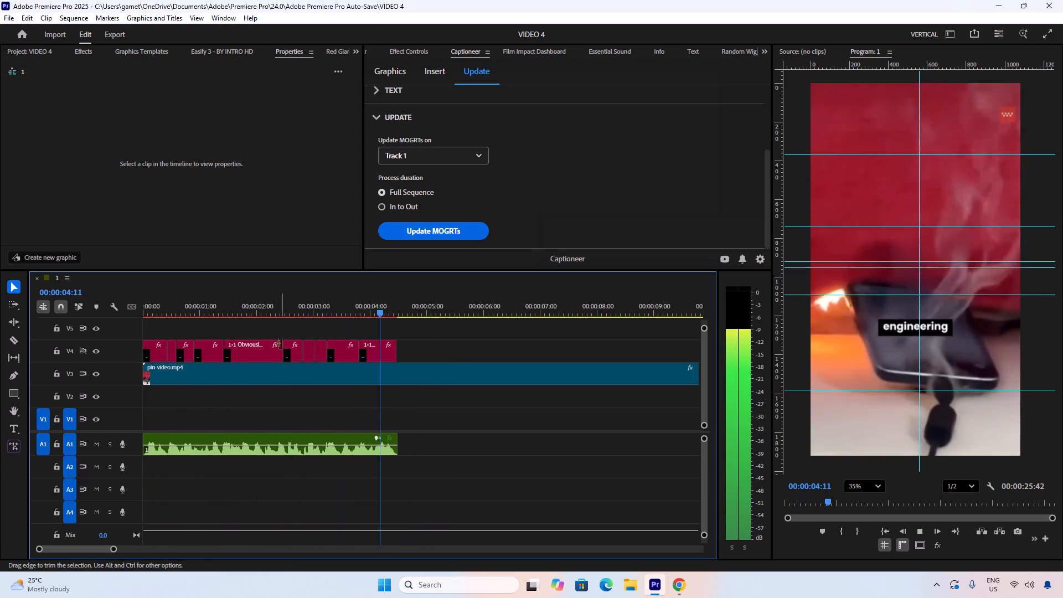
Switch to Pinterest in Chrome, return to the previous pin and open the grey picture of a phone dangling from a wall charger.
key(space)
click(414, 387)
click(677, 580)
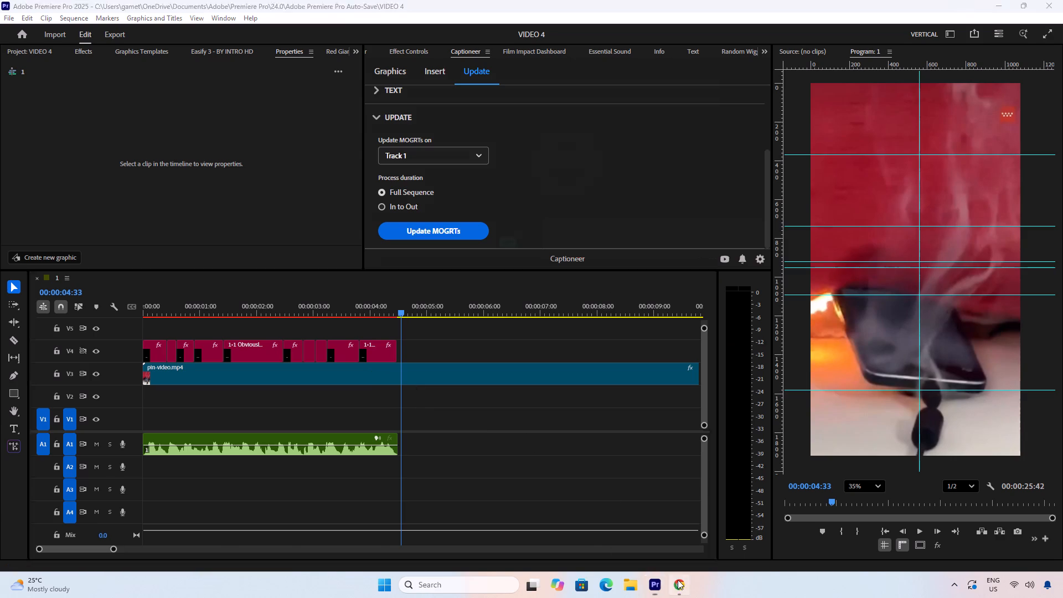
scroll(496, 248, down, 3)
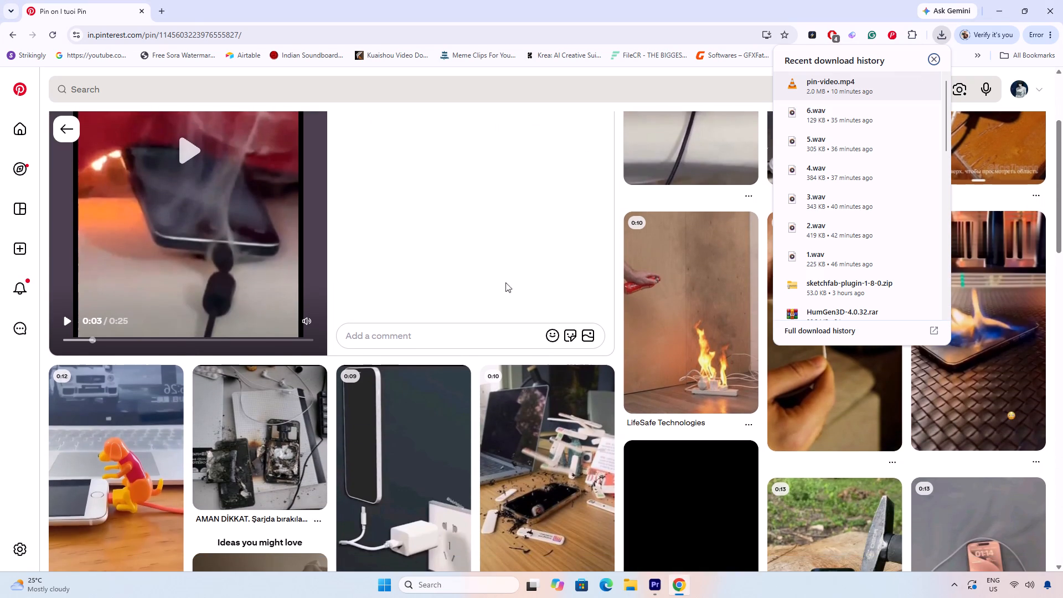
scroll(451, 274, down, 1)
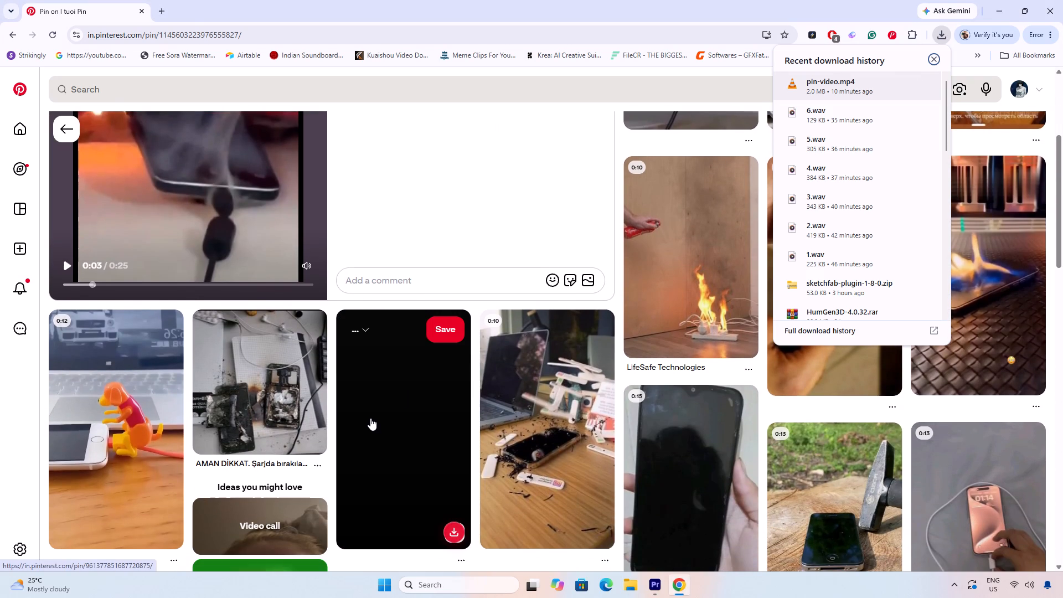
click(47, 125)
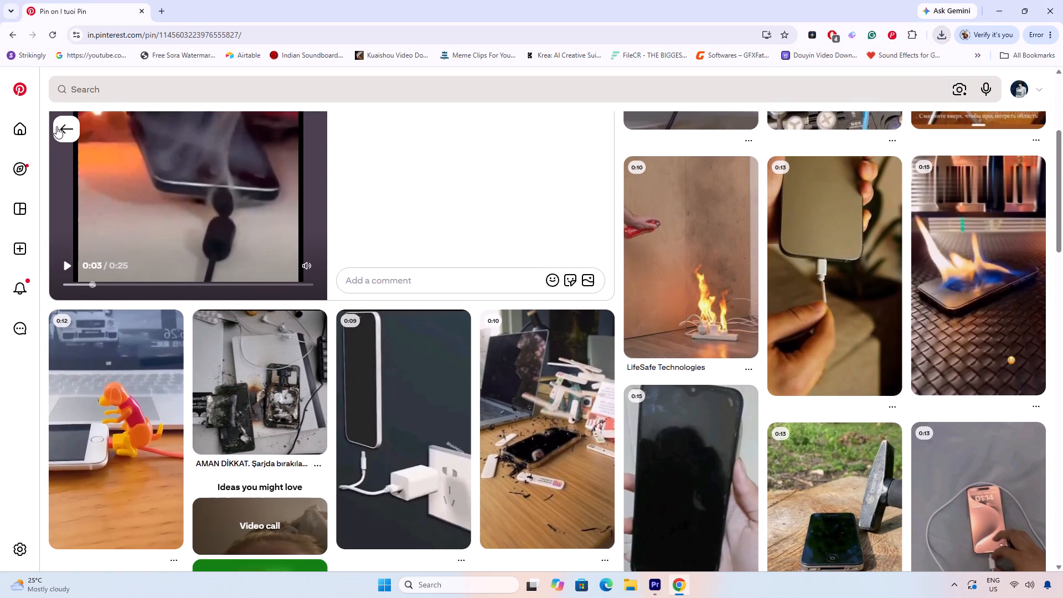
click(58, 126)
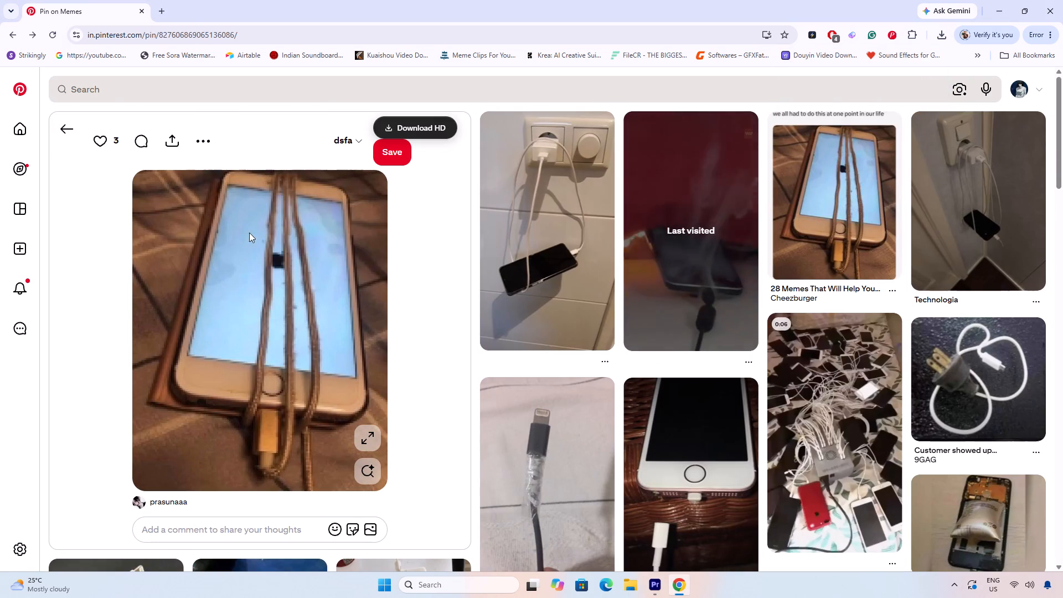
scroll(589, 240, down, 2)
scroll(497, 285, down, 1)
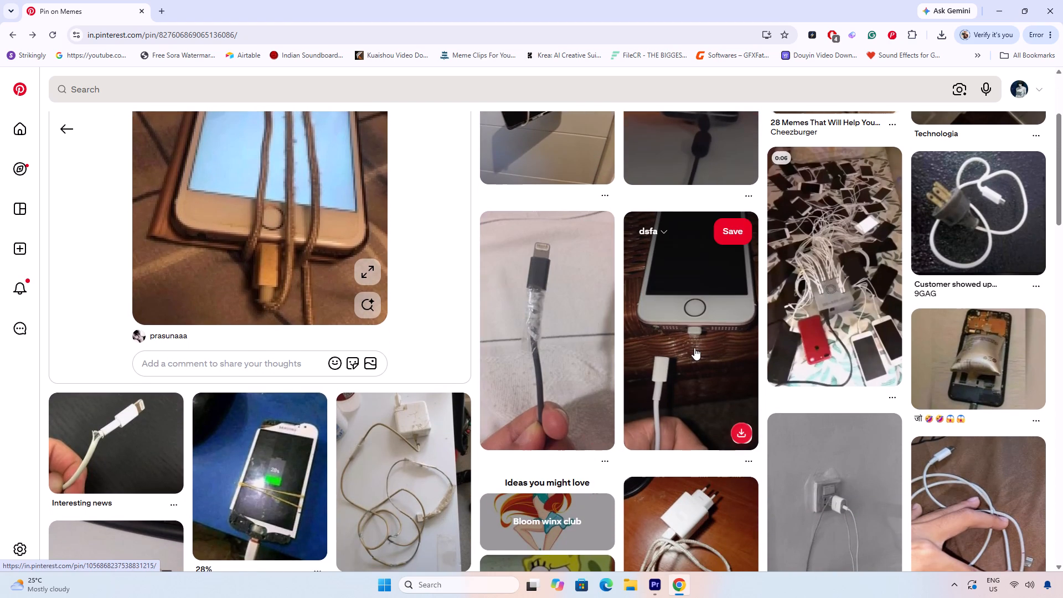
scroll(694, 348, down, 2)
scroll(759, 382, down, 1)
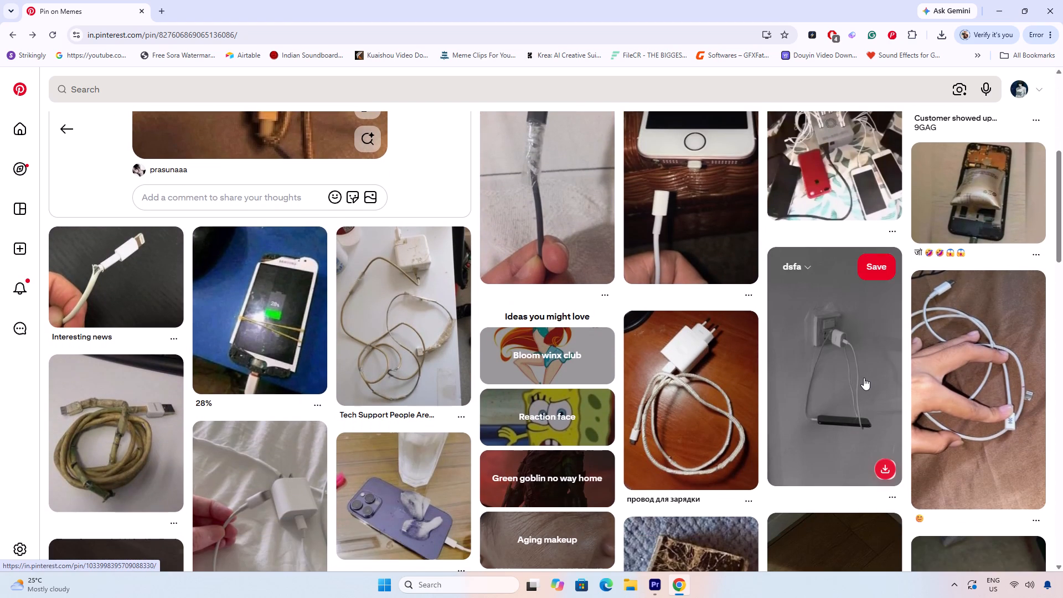
click(864, 378)
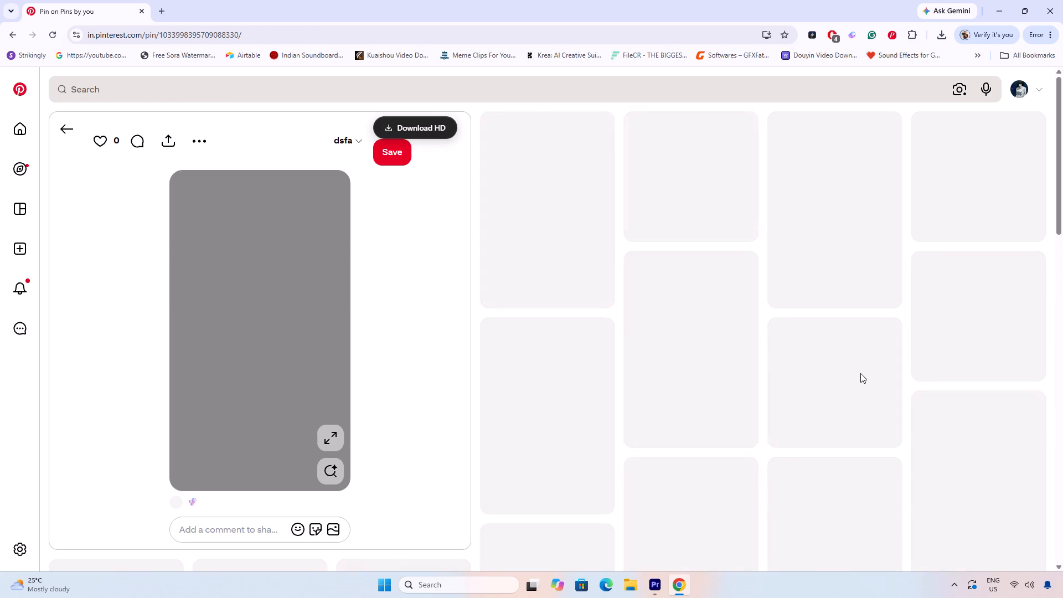
click(405, 299)
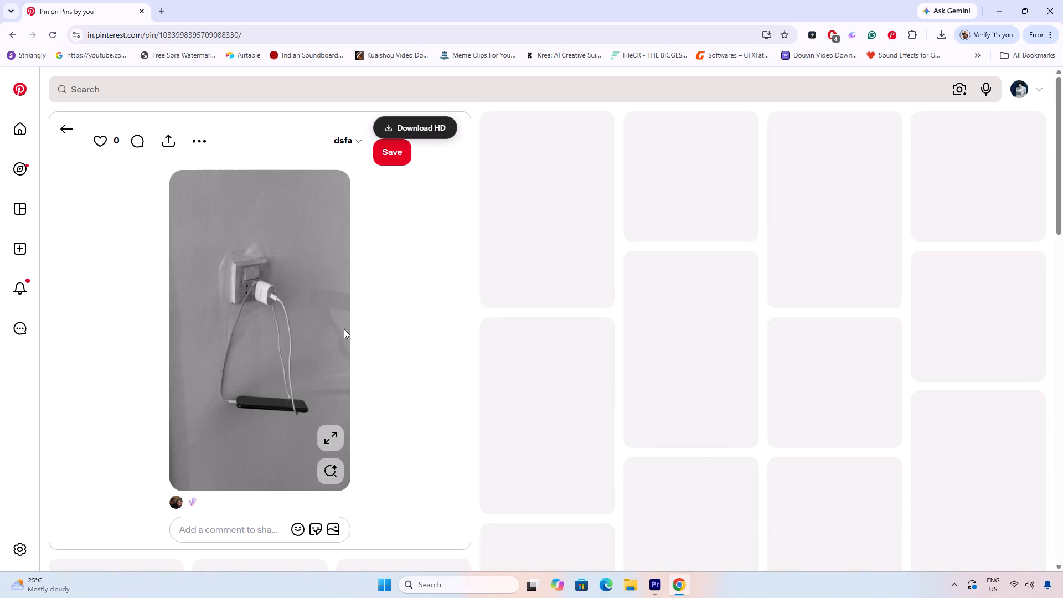
Download the dangling phone charger picture in HD as pin-image into the Downloads folder.
scroll(417, 315, down, 3)
scroll(419, 315, up, 3)
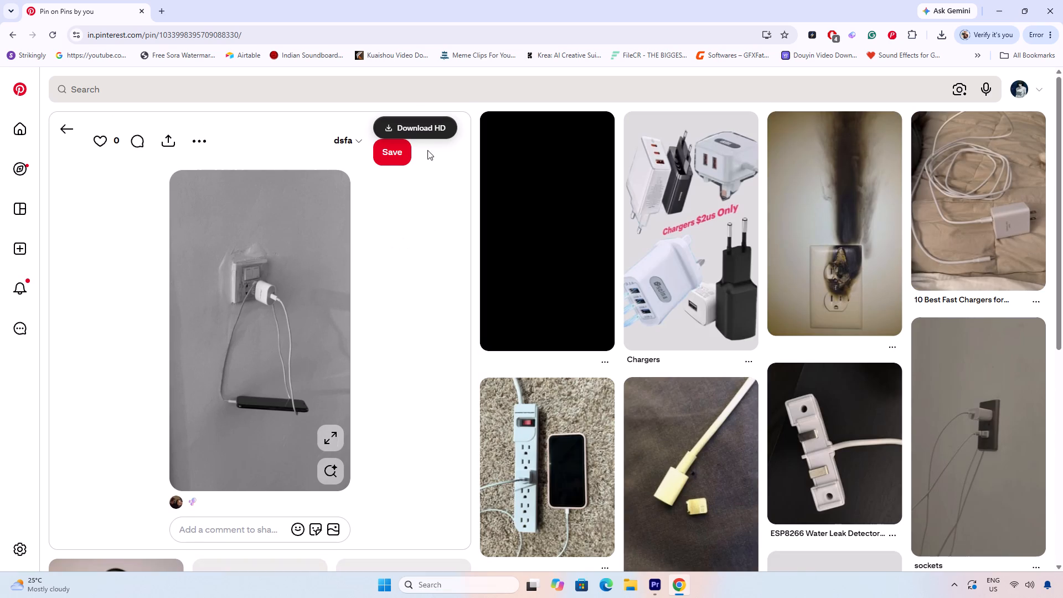
click(430, 127)
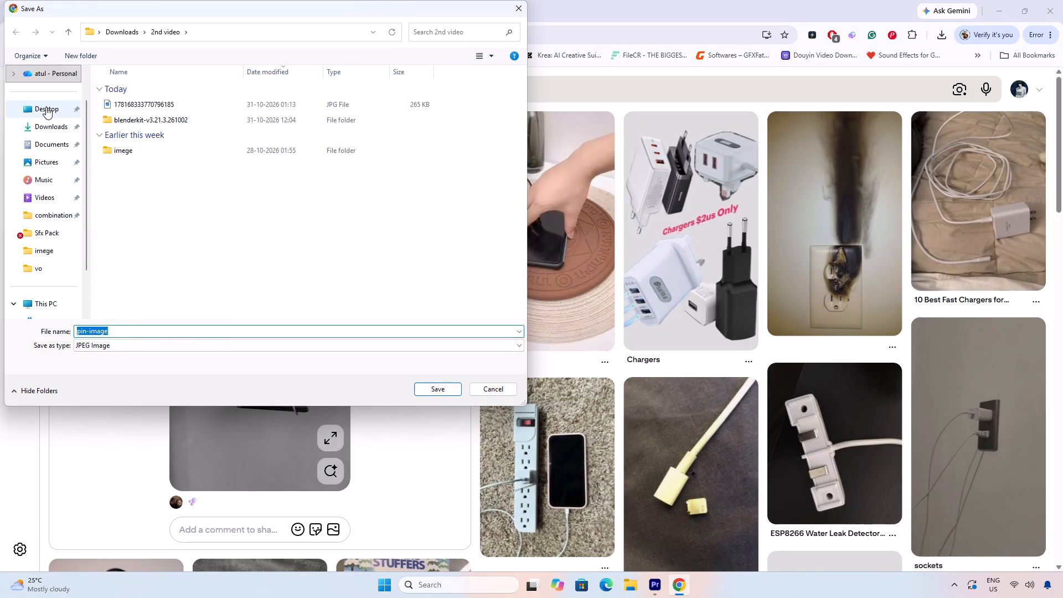
click(46, 107)
click(53, 134)
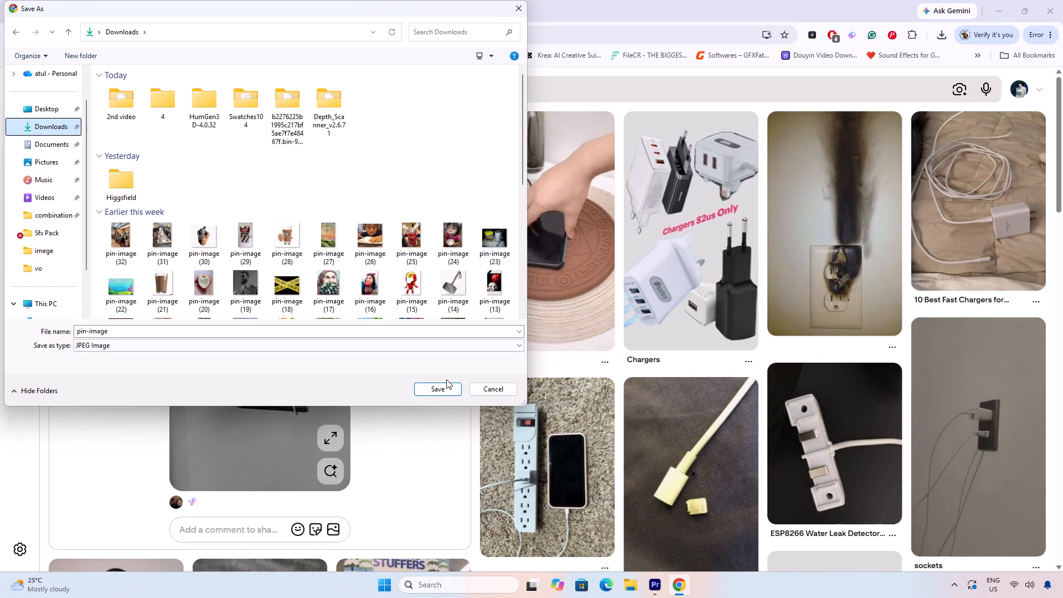
click(445, 384)
click(556, 287)
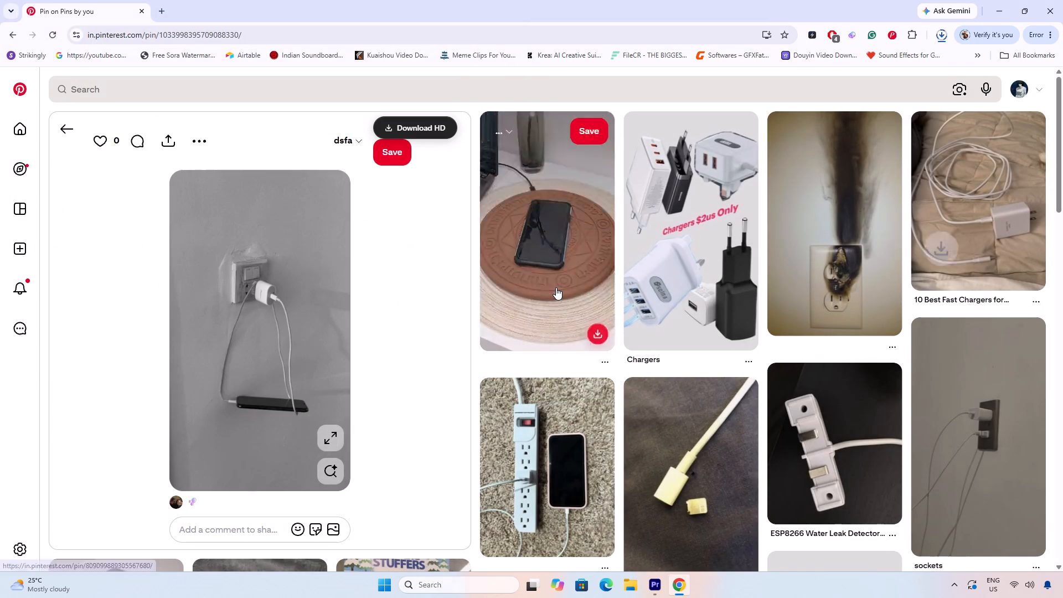
Bring the downloaded pin-image.jpg into the Premiere Pro timeline on V1, starting where the voiceover ends.
drag(866, 68, 656, 597)
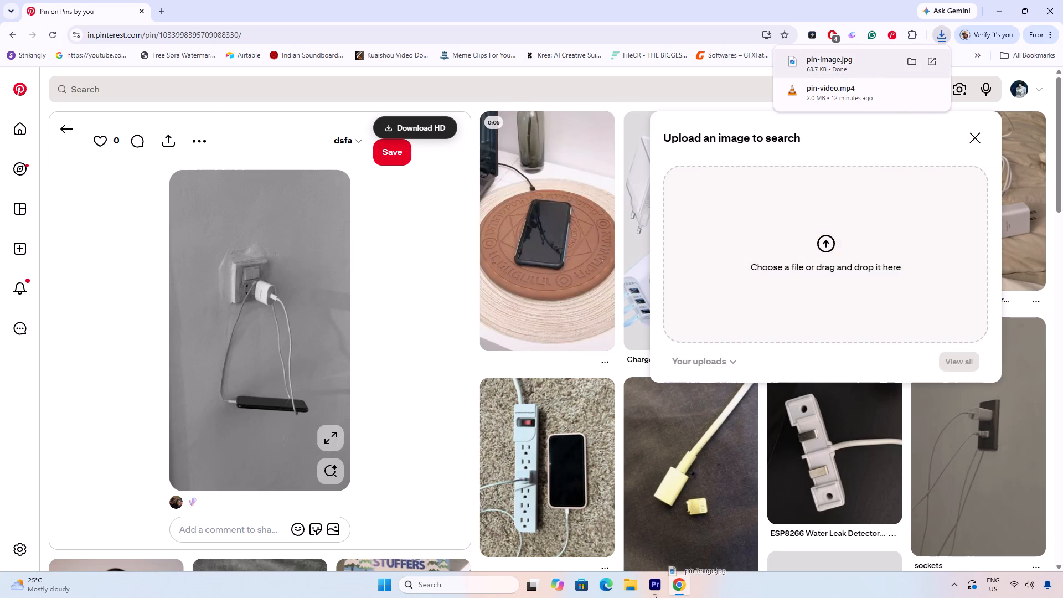
drag(656, 597, 291, 395)
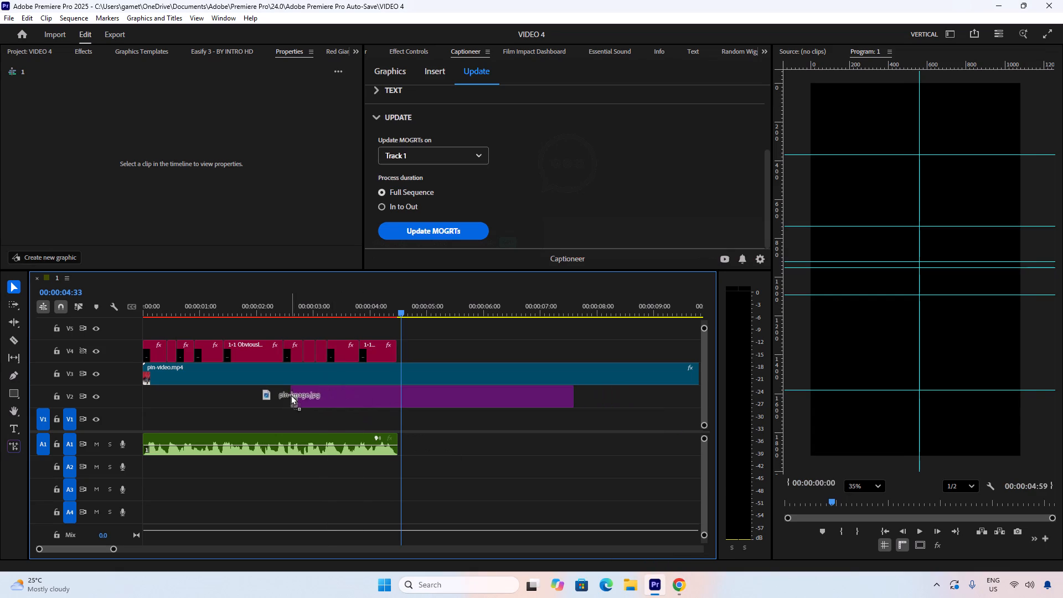
drag(291, 395, 396, 417)
Lower pin-video.mp4 to V2 and raise pin-image.jpg to V3 above it.
drag(396, 380, 396, 398)
drag(442, 420, 402, 379)
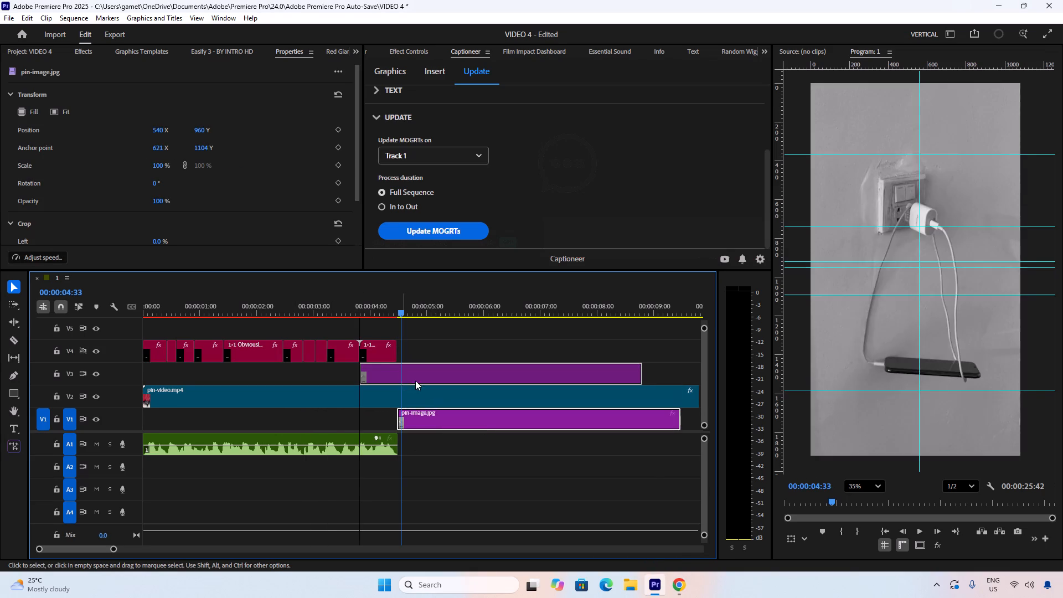
drag(406, 378, 422, 377)
Add 5 video tracks after Video 6, 5 audio tracks after Audio 4 and 5 audio submix tracks.
alt+scroll(430, 371, down, 7)
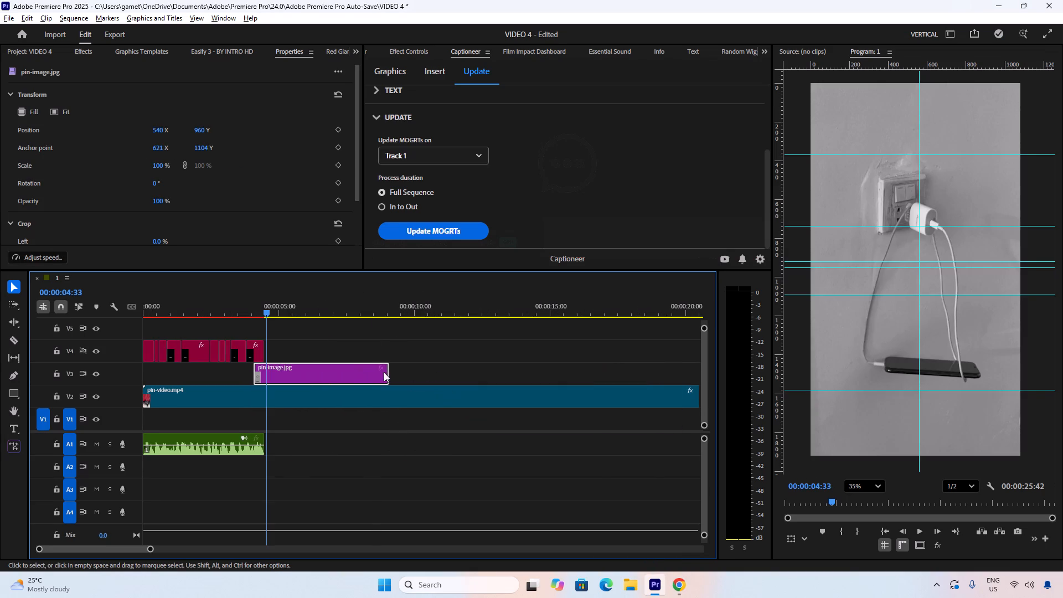
scroll(349, 378, down, 5)
scroll(342, 394, up, 13)
right_click(123, 419)
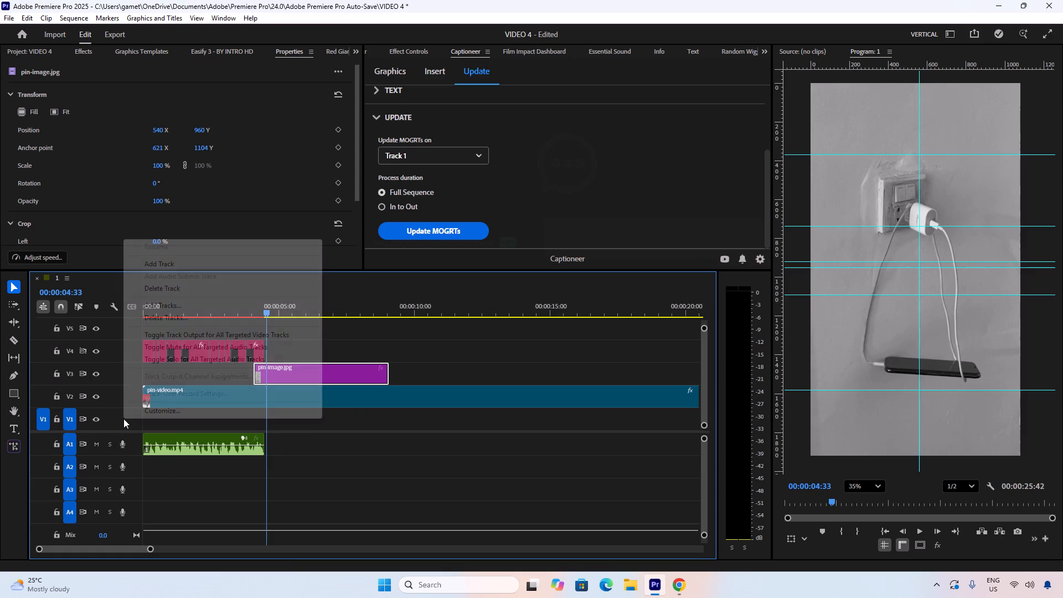
click(177, 302)
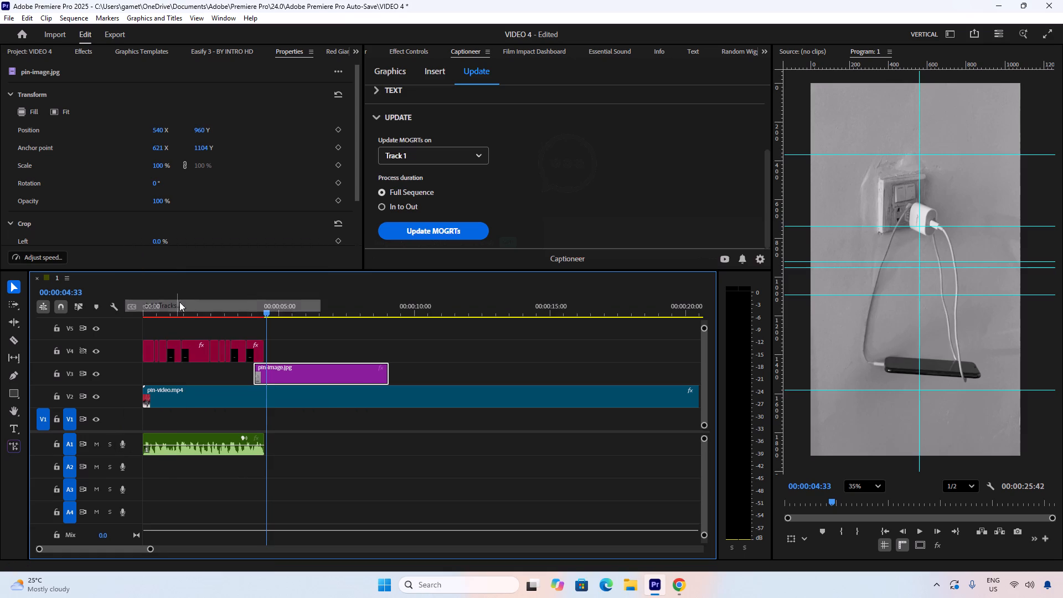
key(5)
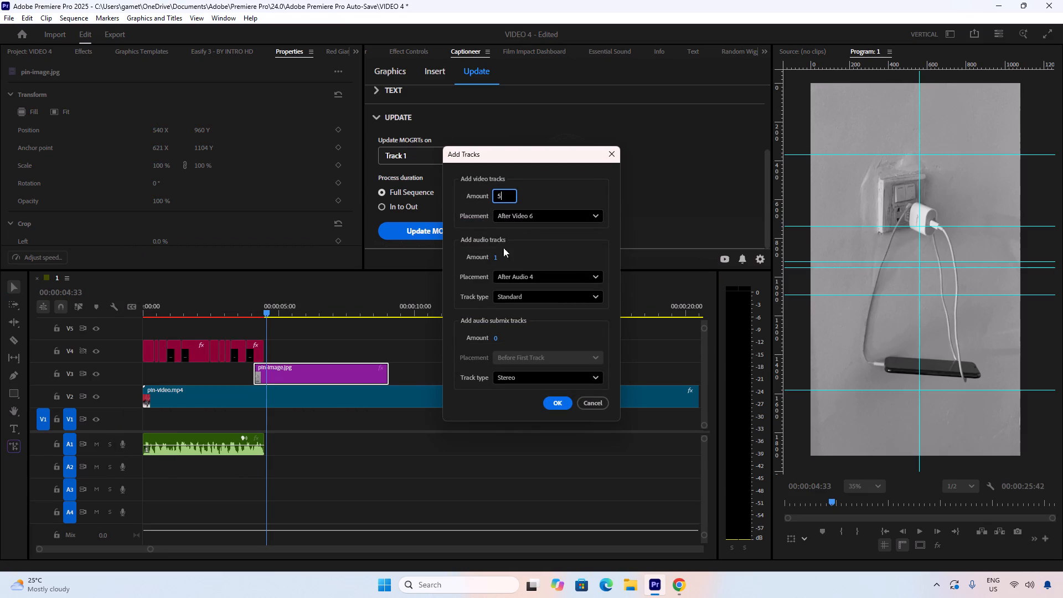
click(497, 260)
key(5)
click(495, 338)
key(5)
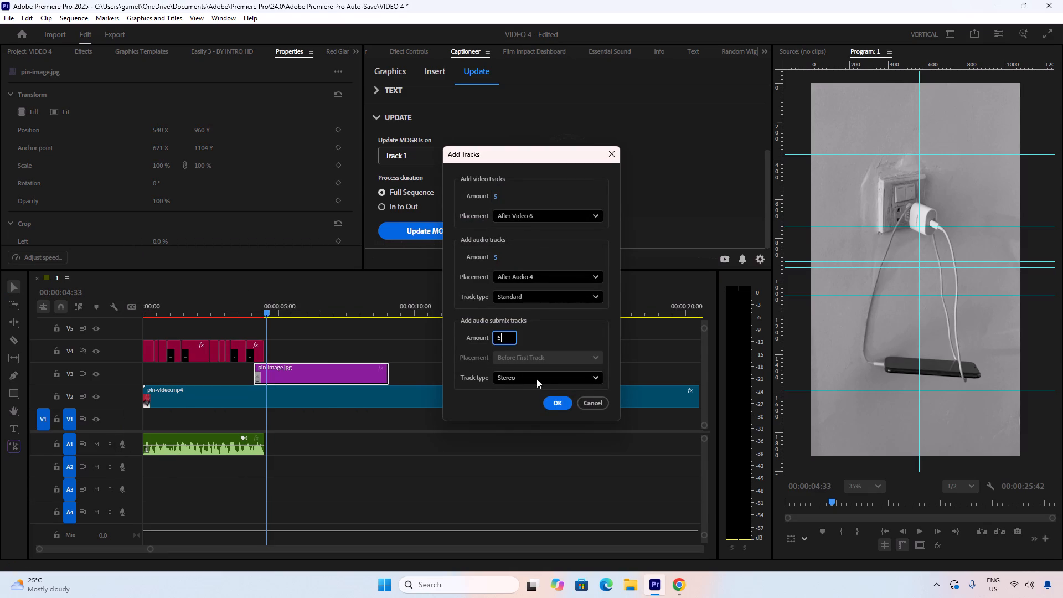
click(554, 402)
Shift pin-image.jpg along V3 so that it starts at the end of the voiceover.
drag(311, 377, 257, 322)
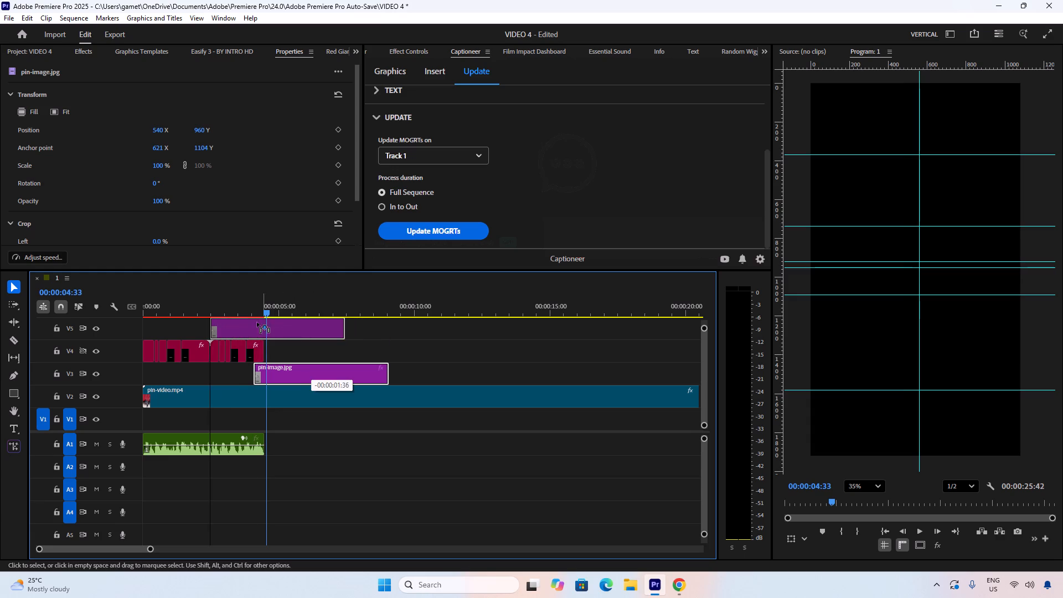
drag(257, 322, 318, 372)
Move all the subtitle clips from V4 to the top video track above V11, aligned with the start of the sequence.
drag(293, 349, 205, 351)
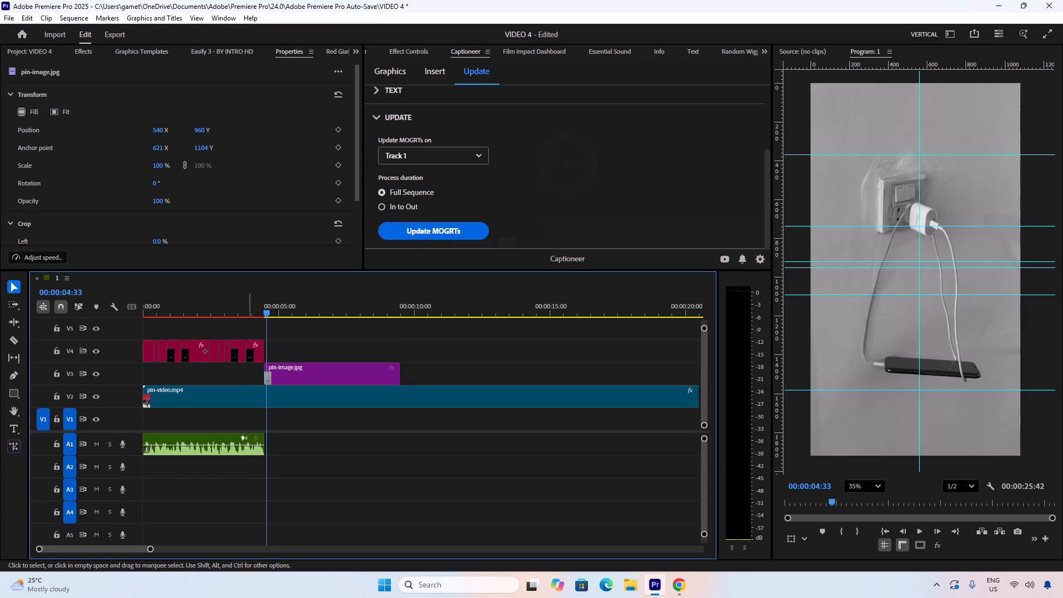
drag(205, 351, 112, 358)
drag(202, 349, 199, 312)
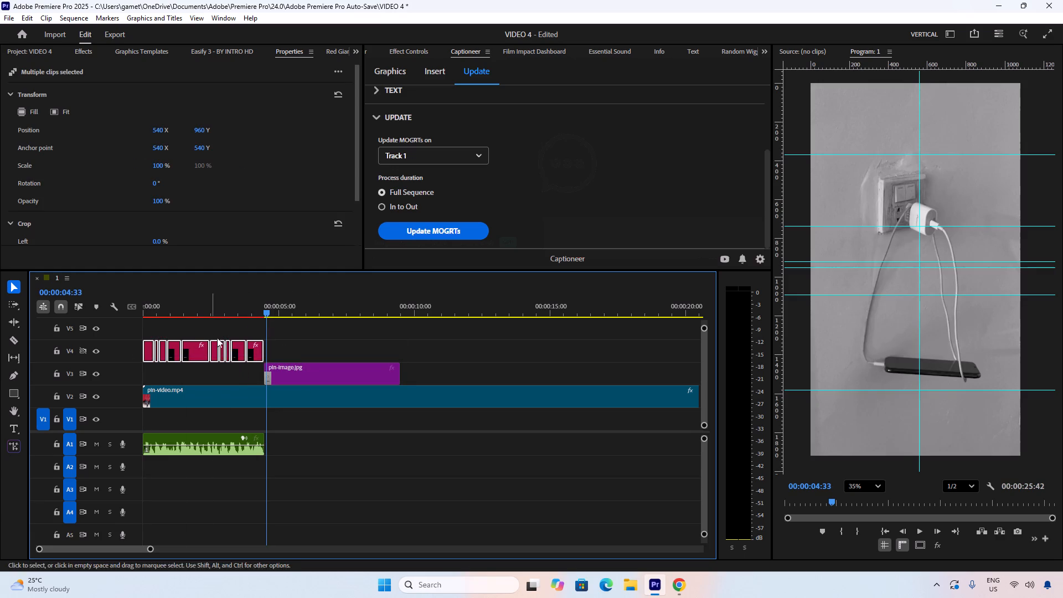
alt+scroll(251, 351, down, 6)
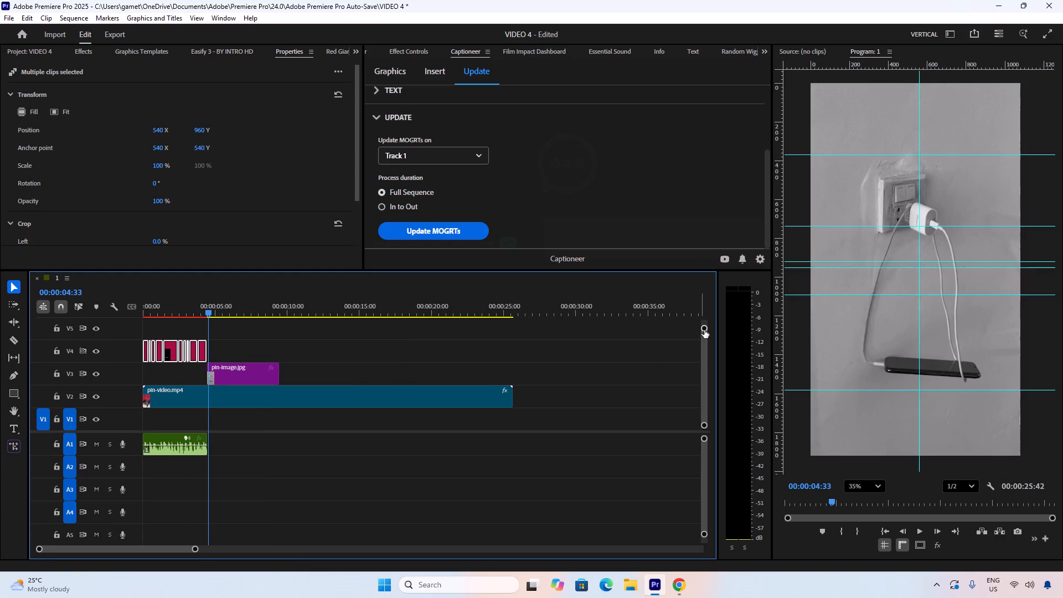
drag(703, 328, 703, 303)
drag(171, 396, 173, 323)
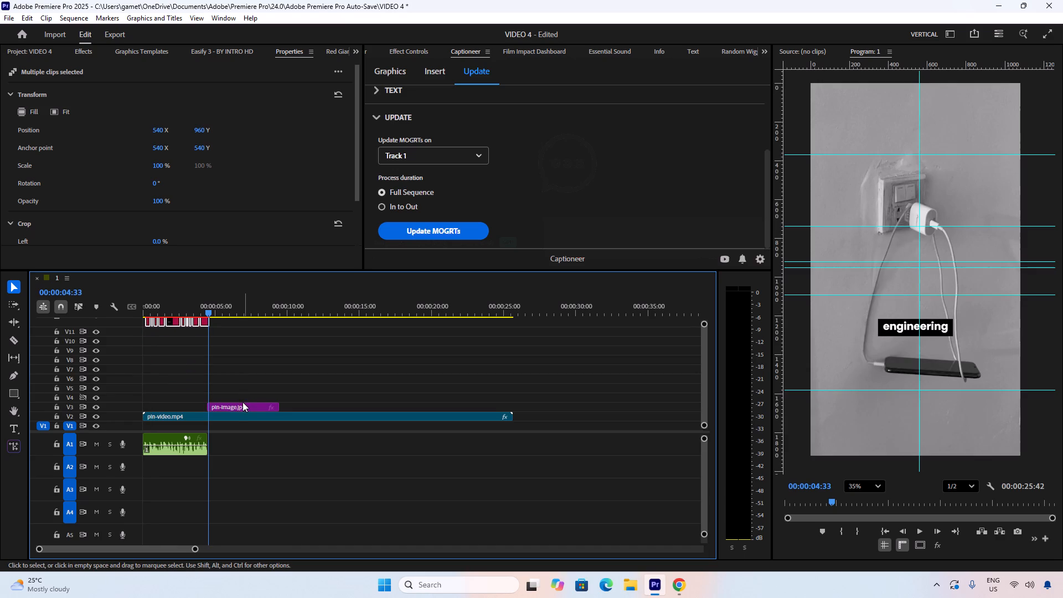
drag(174, 317, 171, 317)
drag(171, 317, 164, 317)
scroll(178, 324, down, 1)
scroll(179, 324, up, 9)
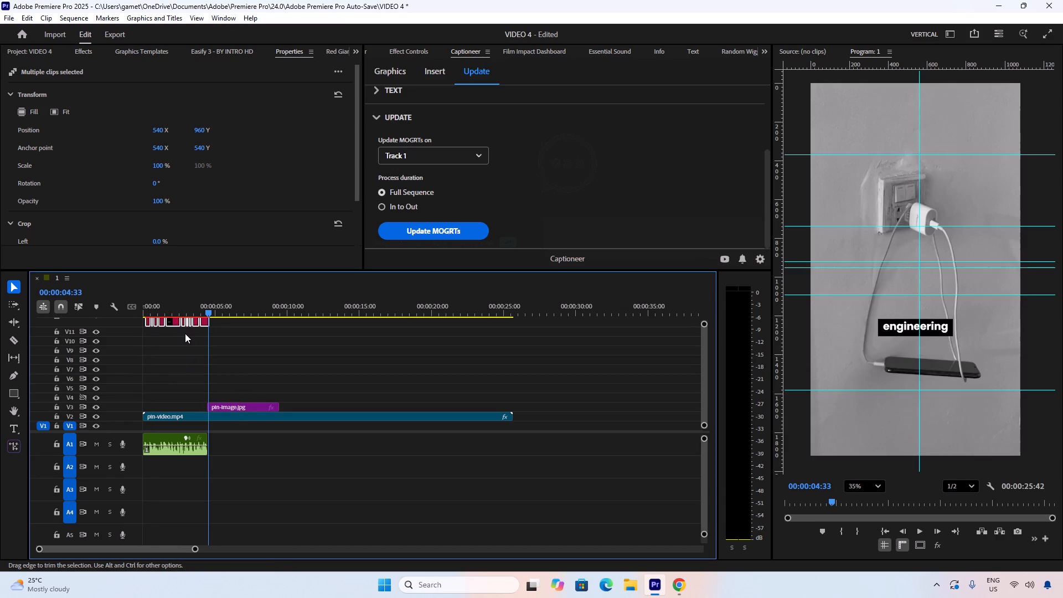
scroll(185, 333, up, 4)
alt+scroll(176, 340, up, 20)
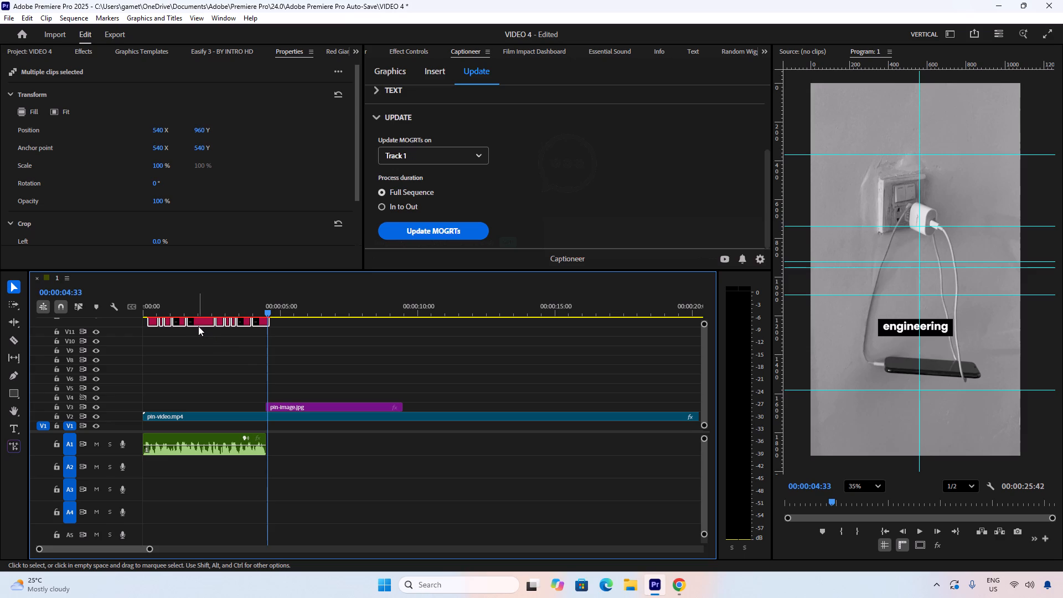
drag(202, 323, 188, 324)
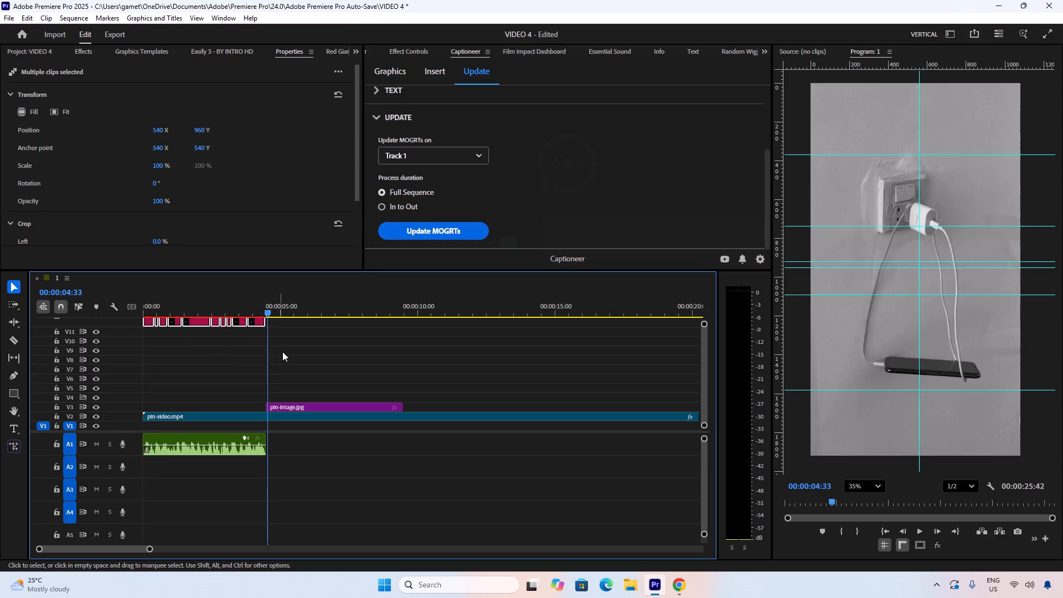
Move pin-image.jpg along V3 to the start of the sequence, above pin-video.mp4.
click(328, 403)
drag(348, 405, 168, 405)
click(197, 380)
Play from the sequence's start to the "because my" subtitle and trim the end of pin-image.jpg to 00:00:00:58.
drag(202, 307, 120, 308)
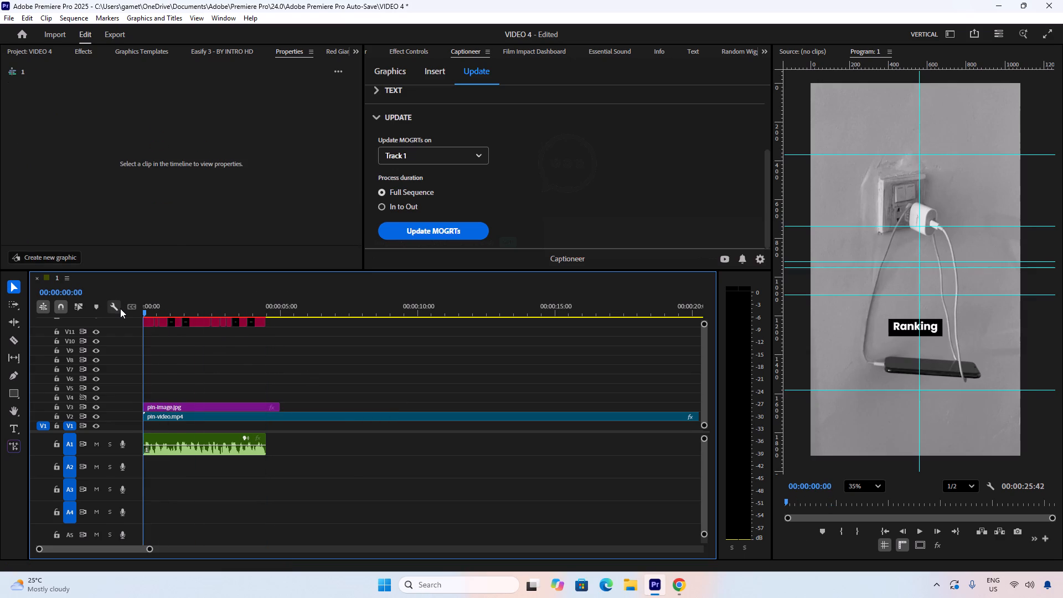
key(space)
key(space)
click(169, 404)
key(space)
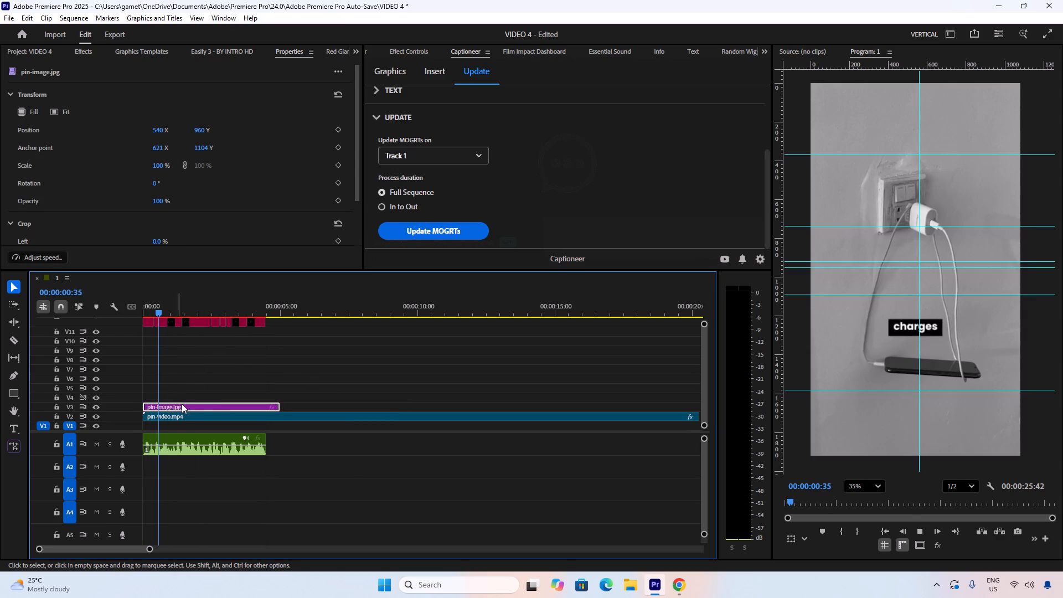
key(space)
drag(280, 409, 274, 409)
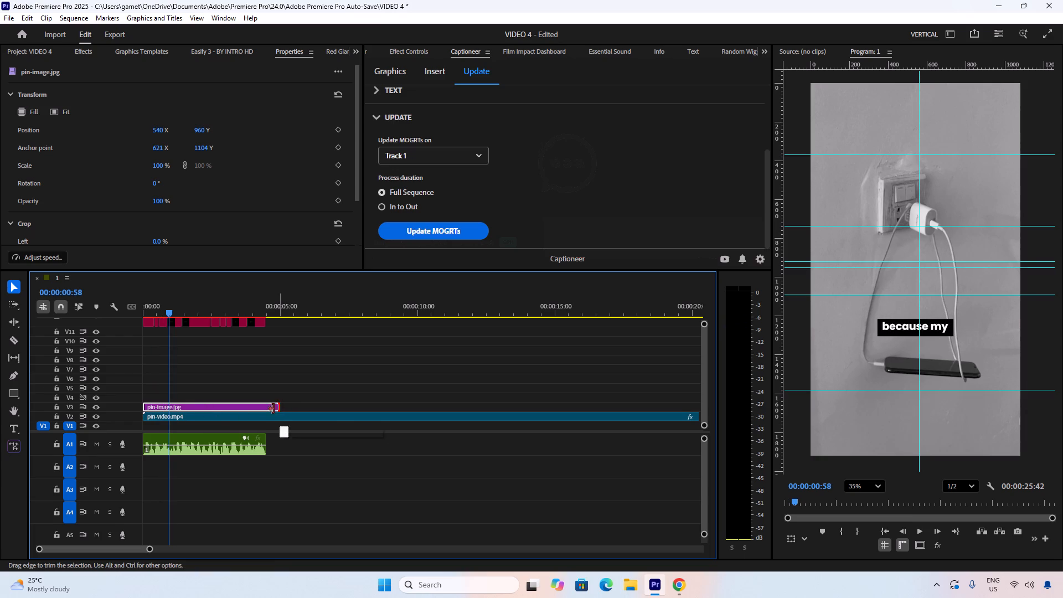
drag(274, 409, 171, 408)
click(184, 393)
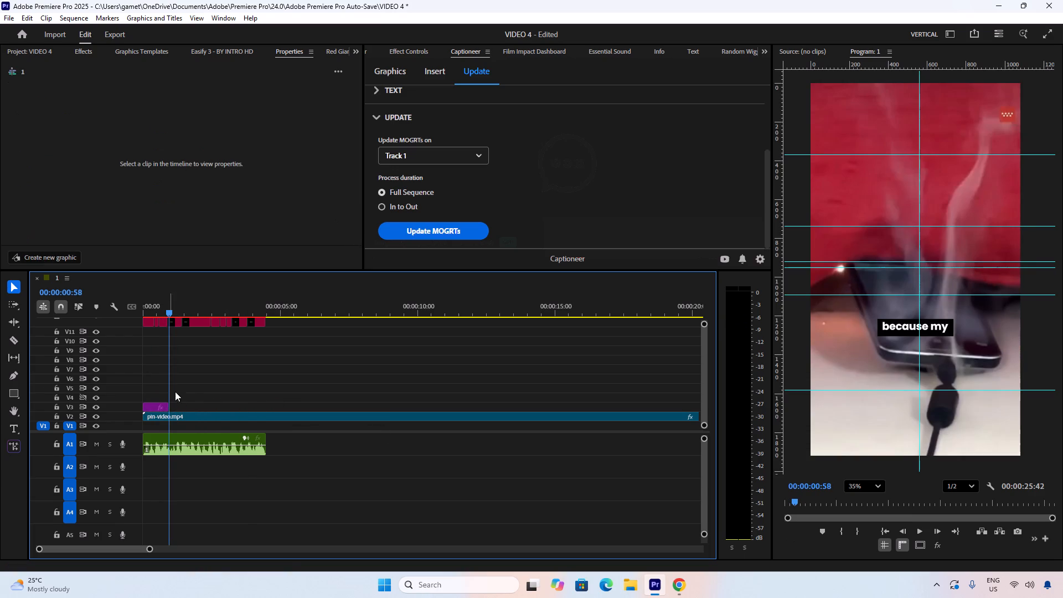
Play the sequence from its start past the "battery's on 1%" subtitle to find where the smoking-phone clip should end.
click(176, 416)
drag(164, 314, 138, 312)
key(space)
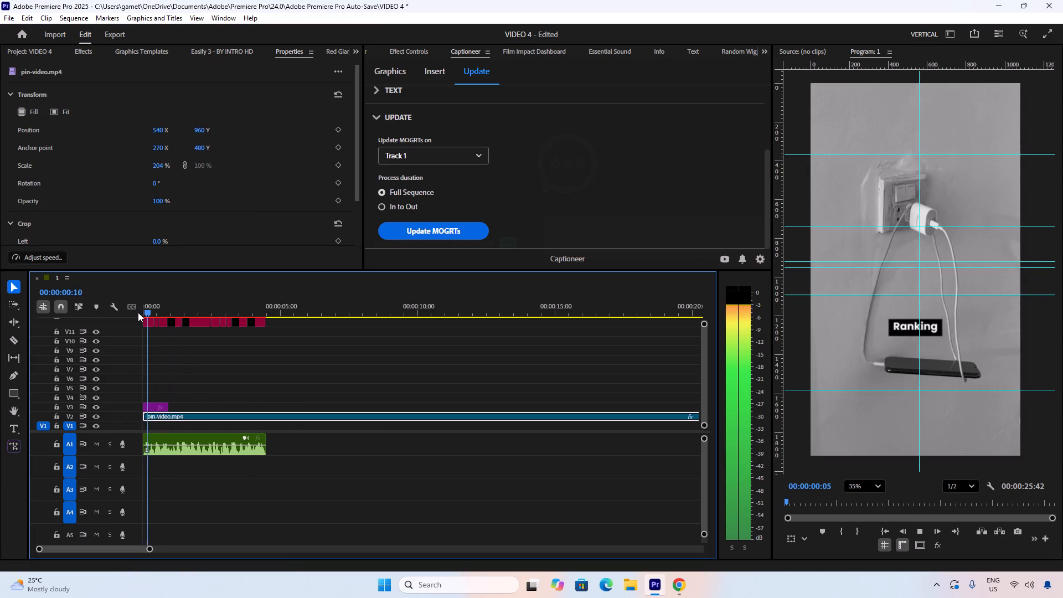
key(space)
key(space)
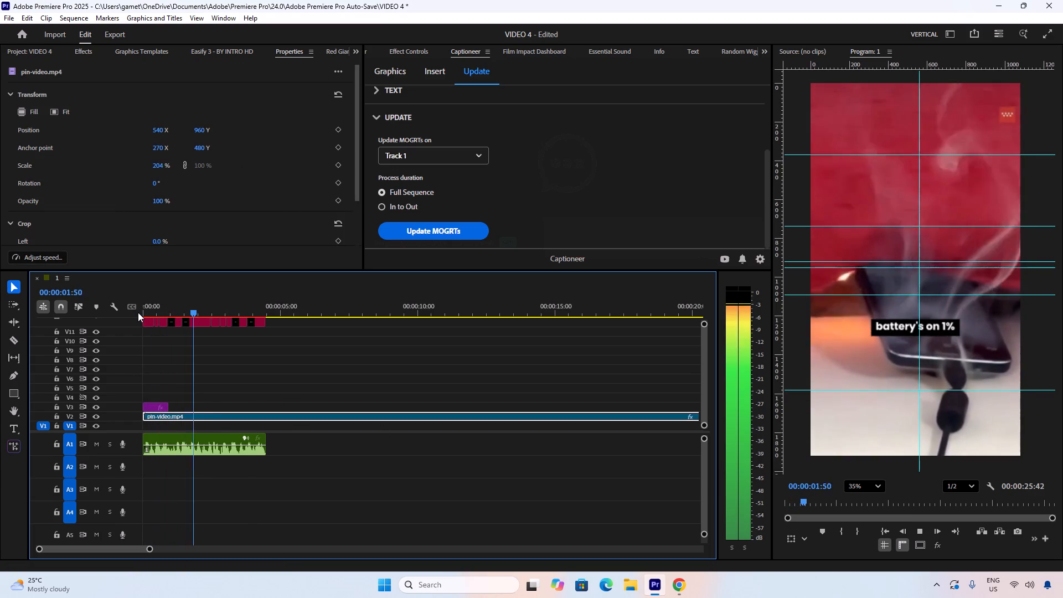
key(space)
key(space)
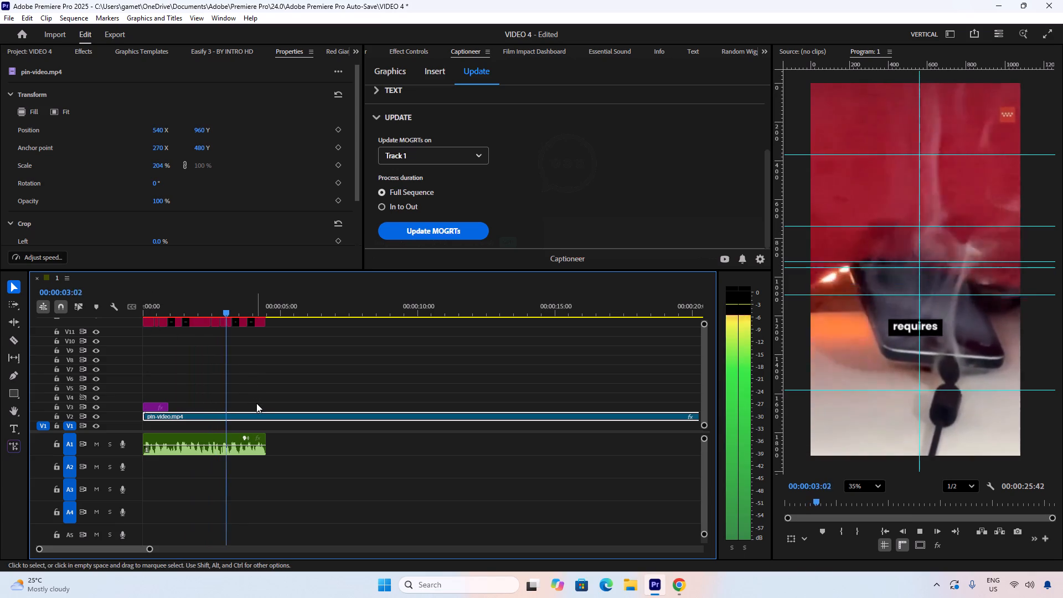
key(space)
drag(236, 306, 162, 308)
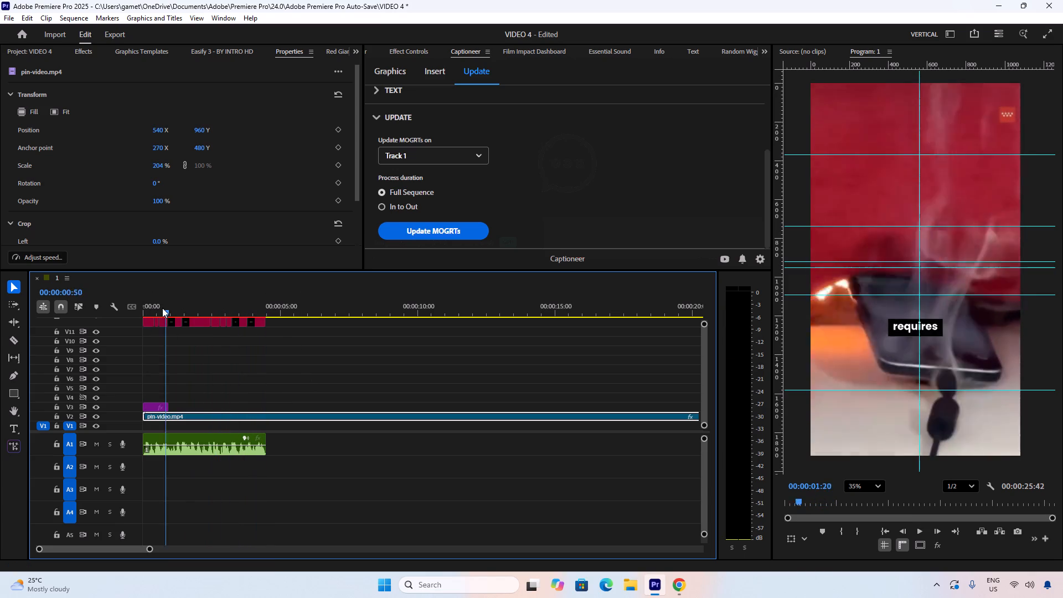
drag(162, 308, 157, 308)
key(space)
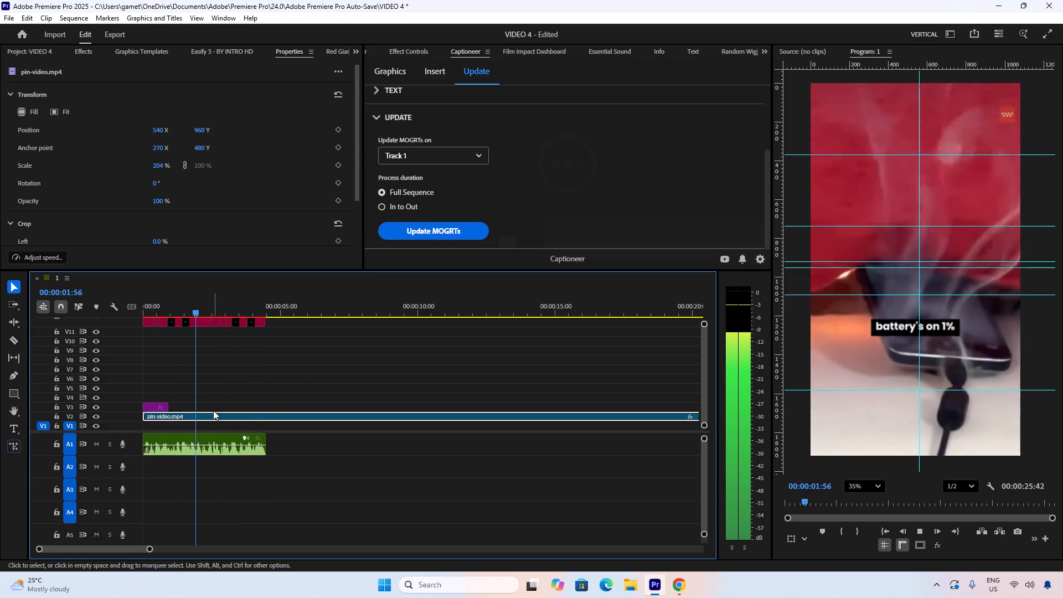
key(space)
Cut pin-video.mp4 on V2 at 00:00:02:28, where the "battery's on 1%" subtitle ends, and delete the remainder.
click(211, 415)
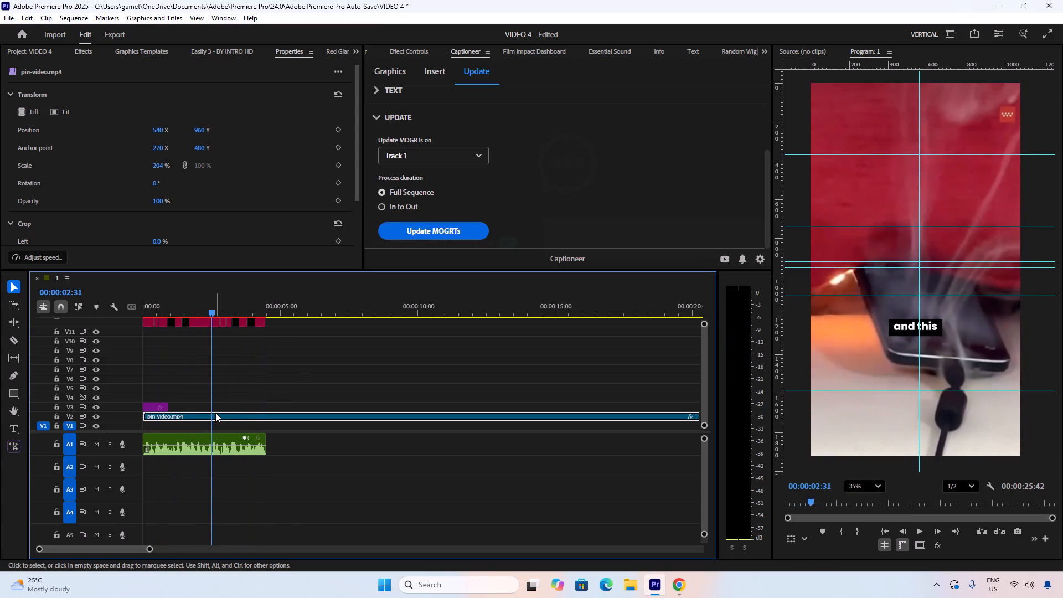
alt+scroll(215, 413, up, 20)
alt+scroll(215, 413, up, 4)
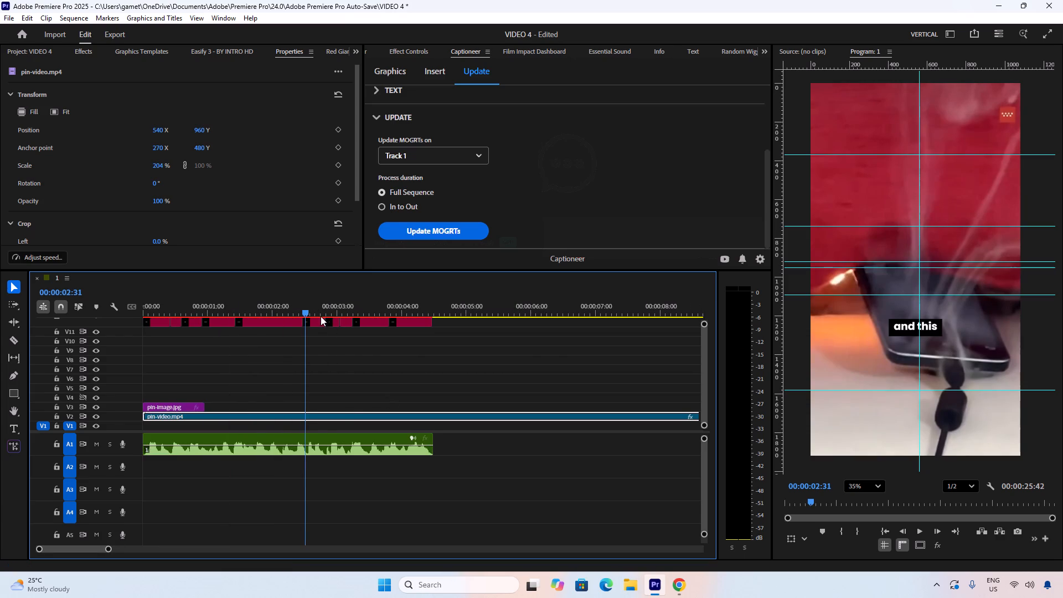
drag(306, 310, 301, 310)
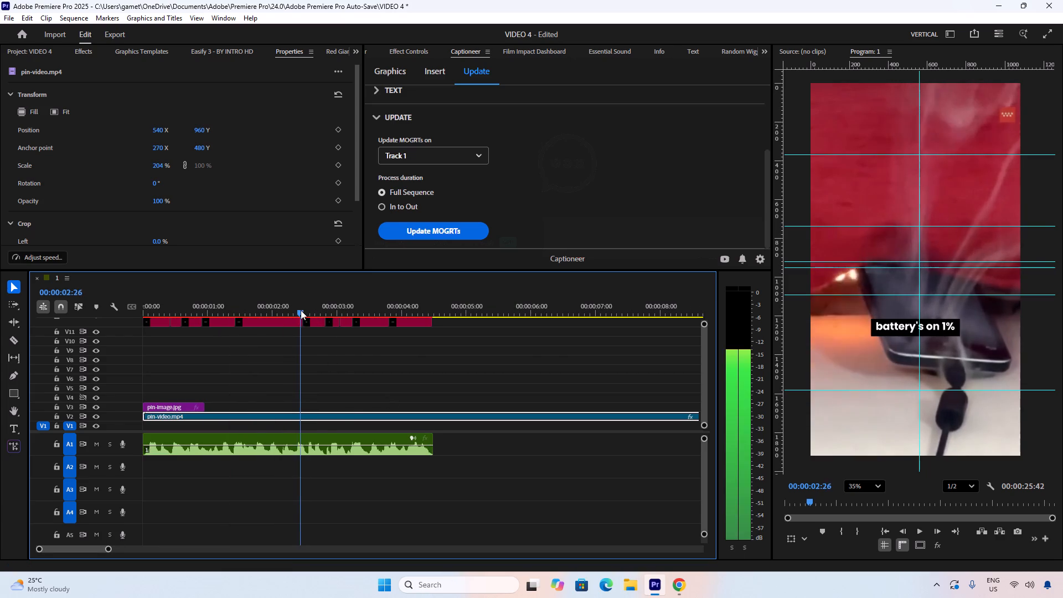
drag(301, 310, 295, 310)
key(space)
key(space)
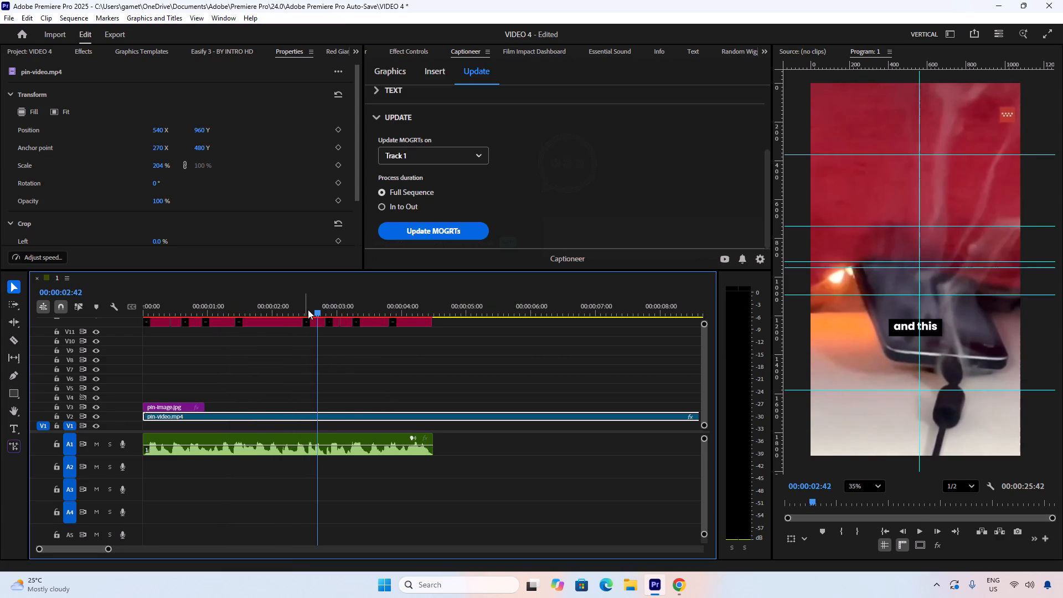
click(308, 310)
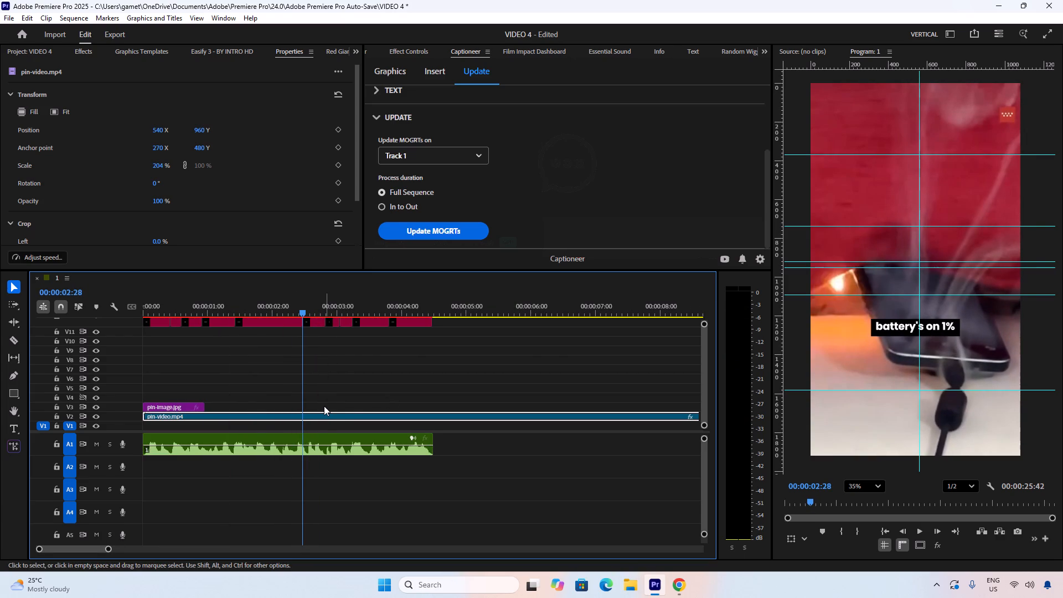
key(e)
click(324, 414)
key(Delete)
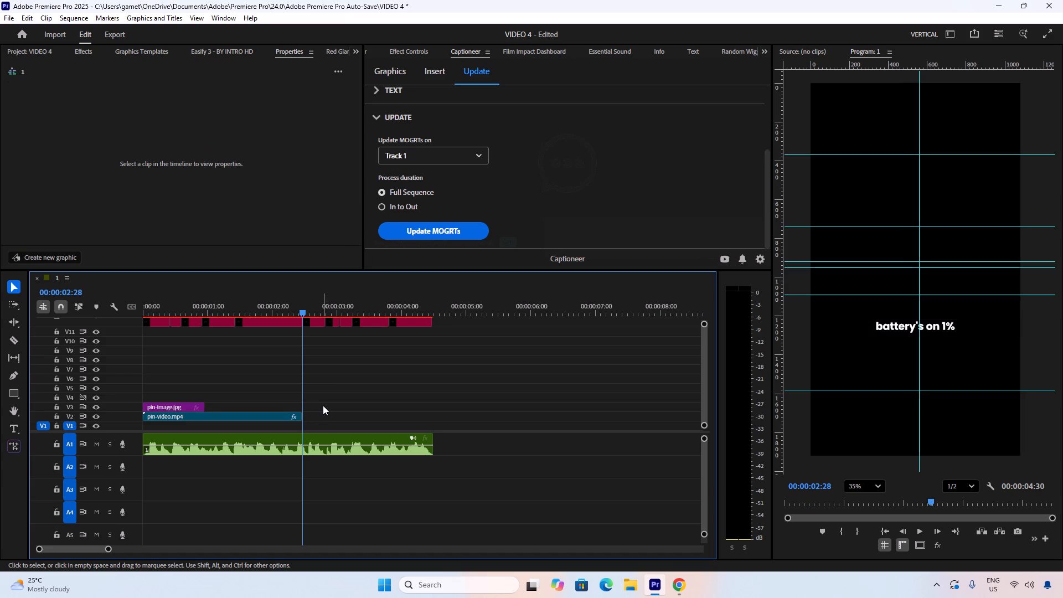
click(323, 405)
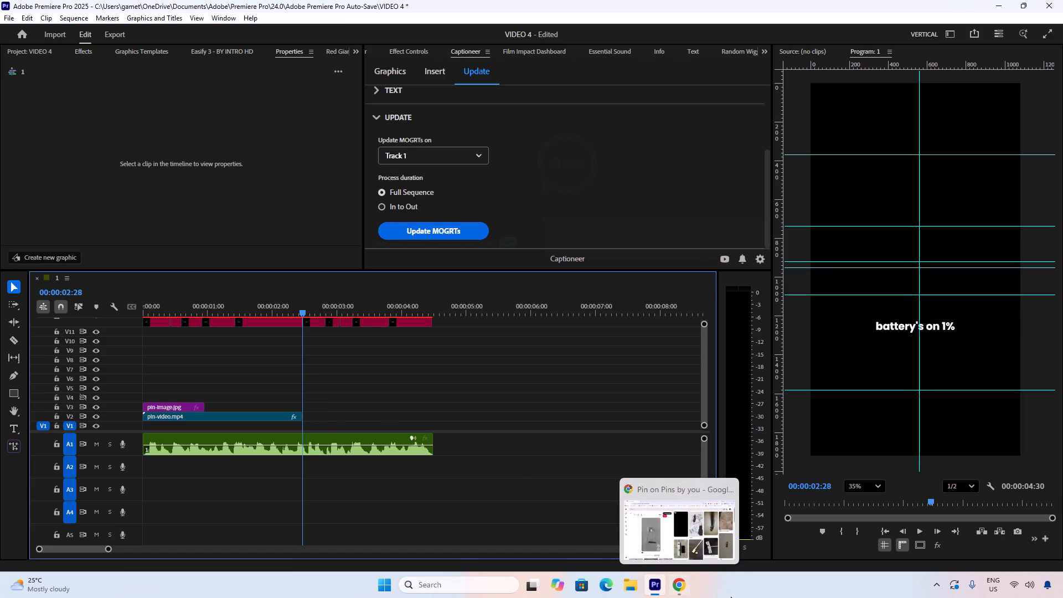
Play the sequence from the start to the end of the voiceover, checking the clip timing and the part still without footage.
click(714, 595)
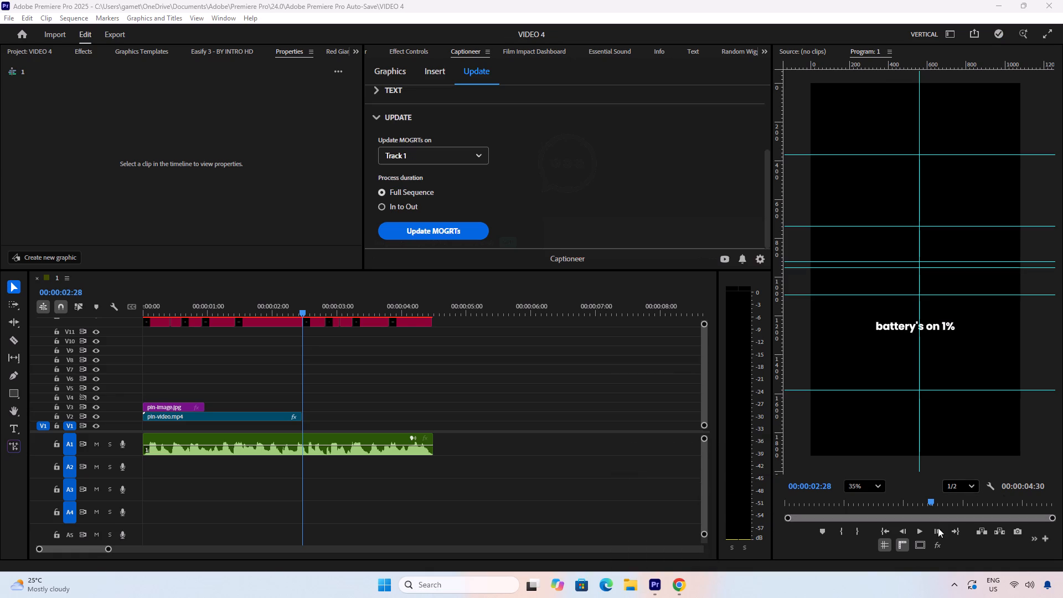
drag(275, 307, 106, 306)
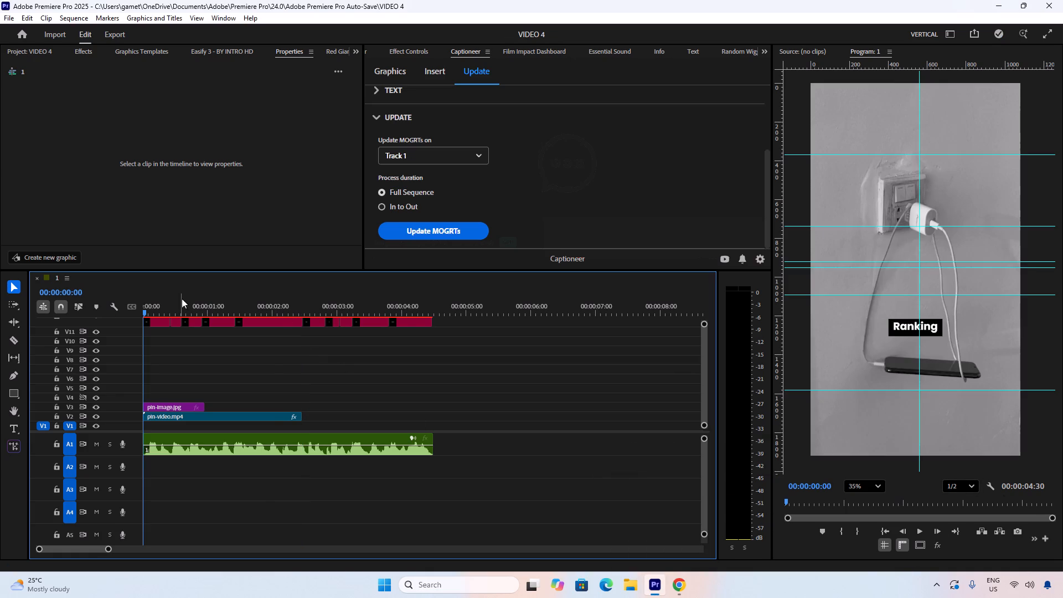
key(space)
key(space)
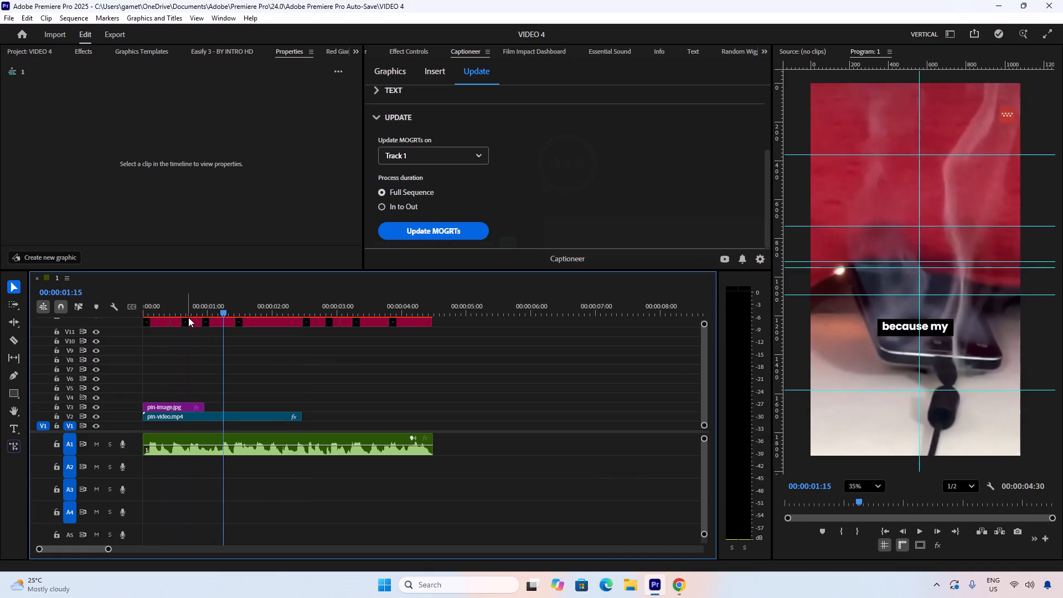
key(space)
key(space)
key(space)
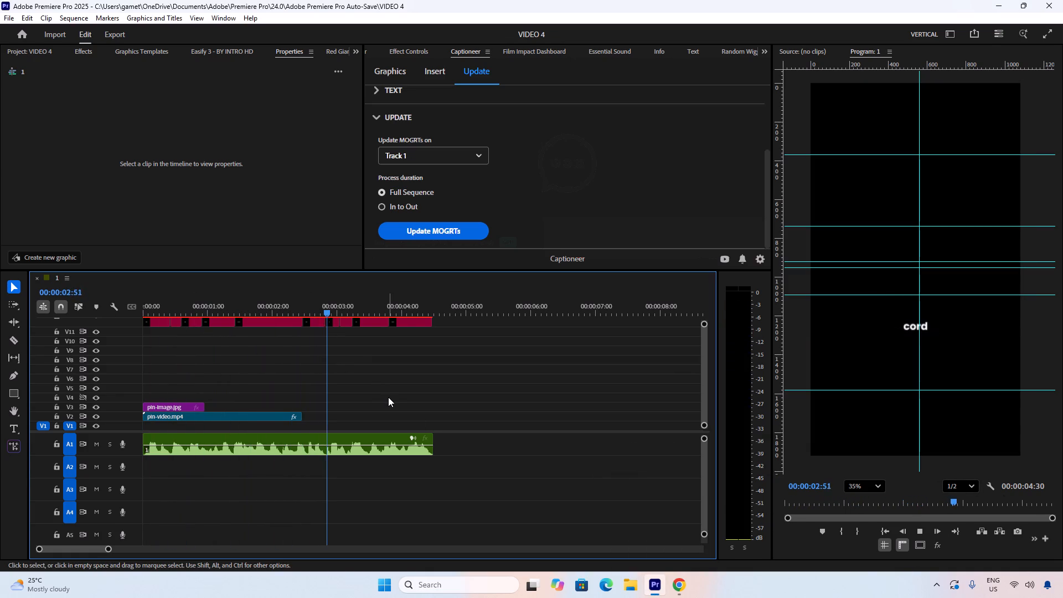
scroll(388, 397, down, 2)
click(266, 301)
key(space)
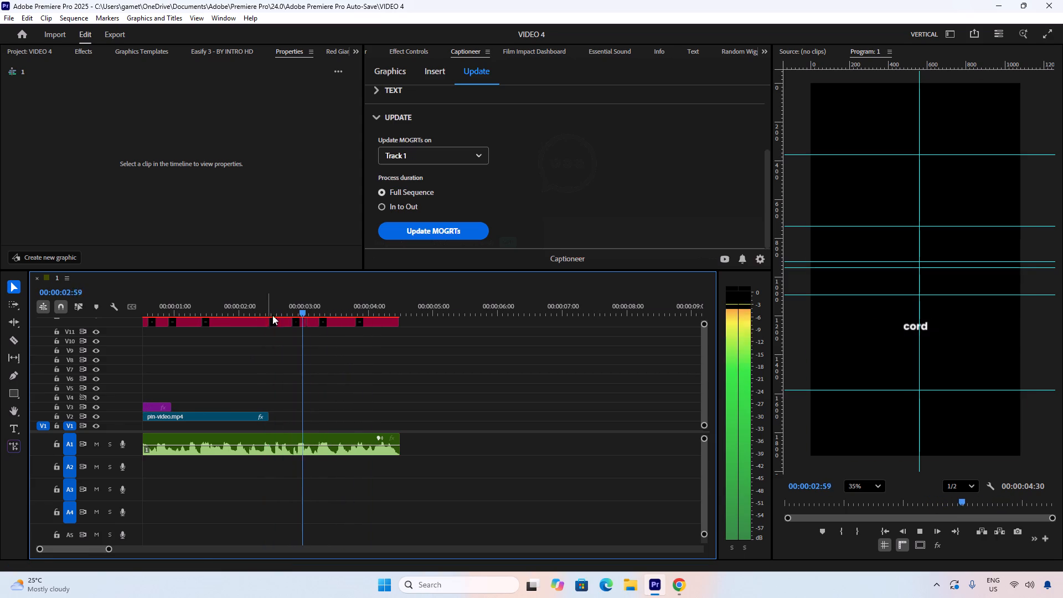
key(space)
Switch to Chrome and go back to the RANKING PHONE CHARGER Pinterest results to browse for another charger clip.
click(675, 585)
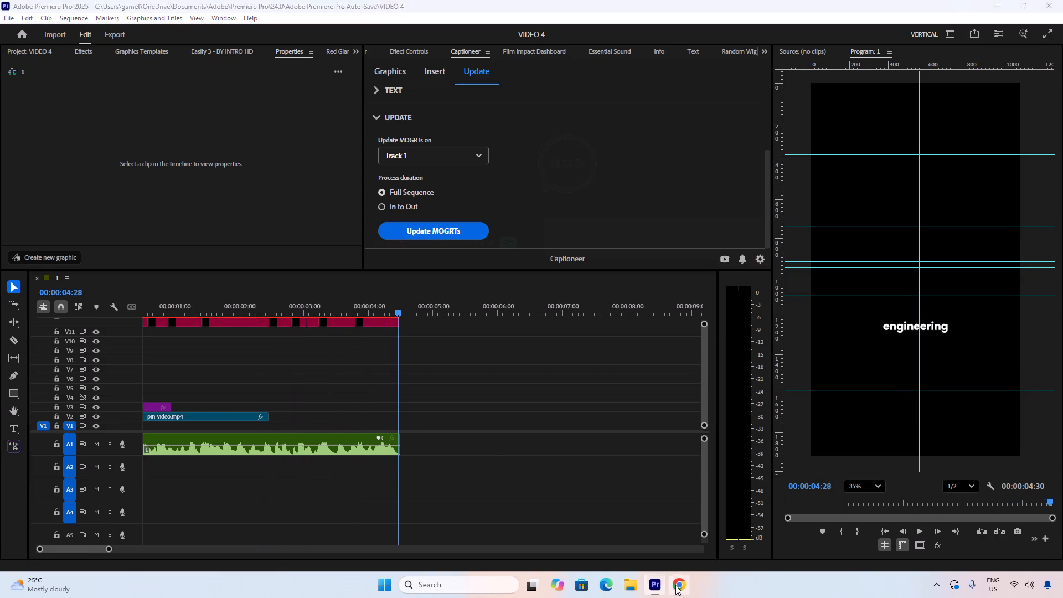
scroll(567, 264, down, 2)
scroll(566, 264, up, 4)
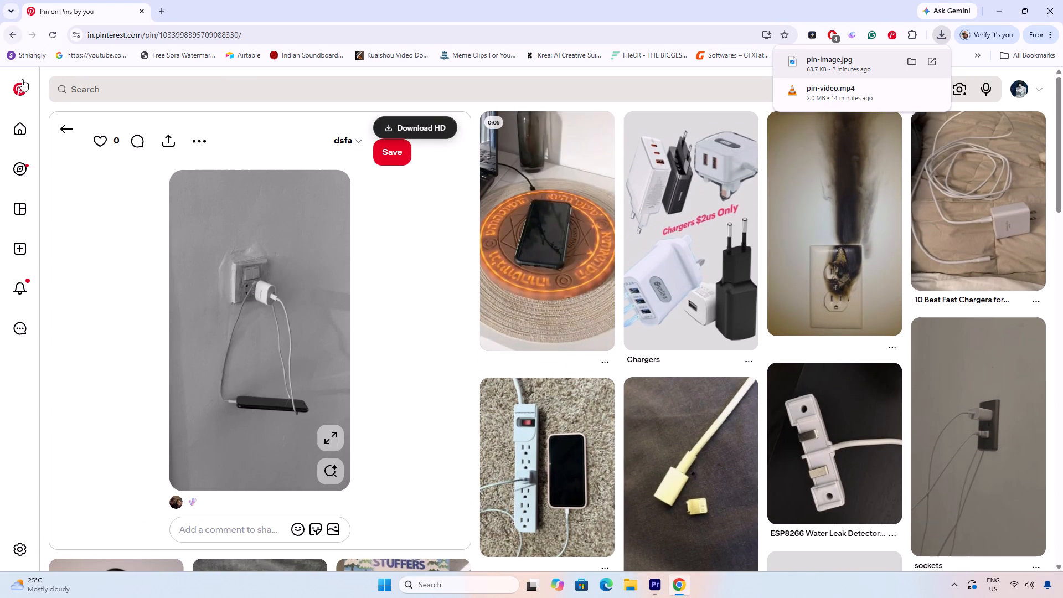
click(60, 130)
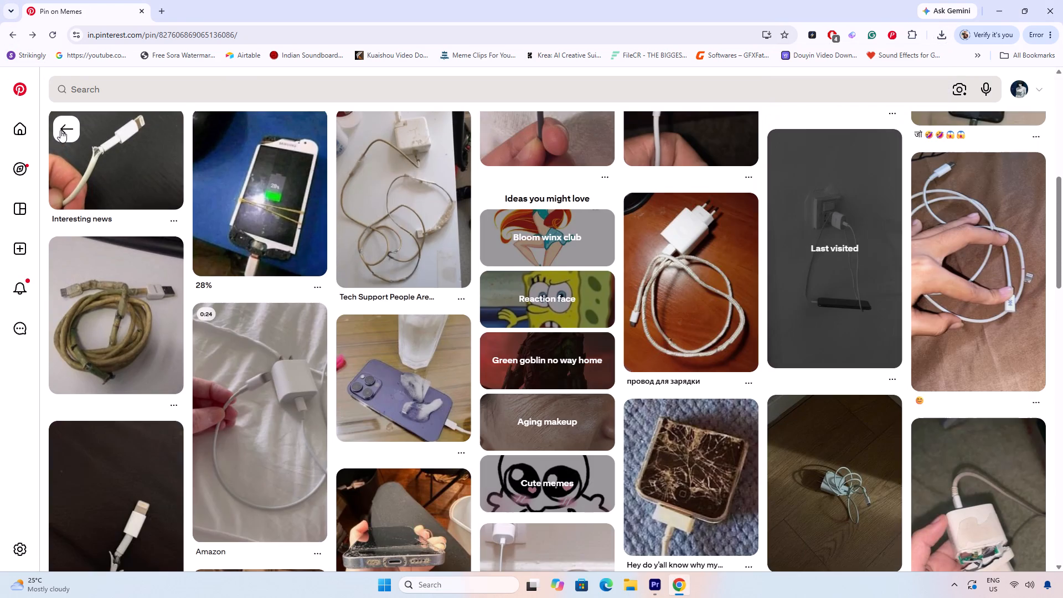
scroll(231, 339, down, 1)
scroll(233, 341, up, 10)
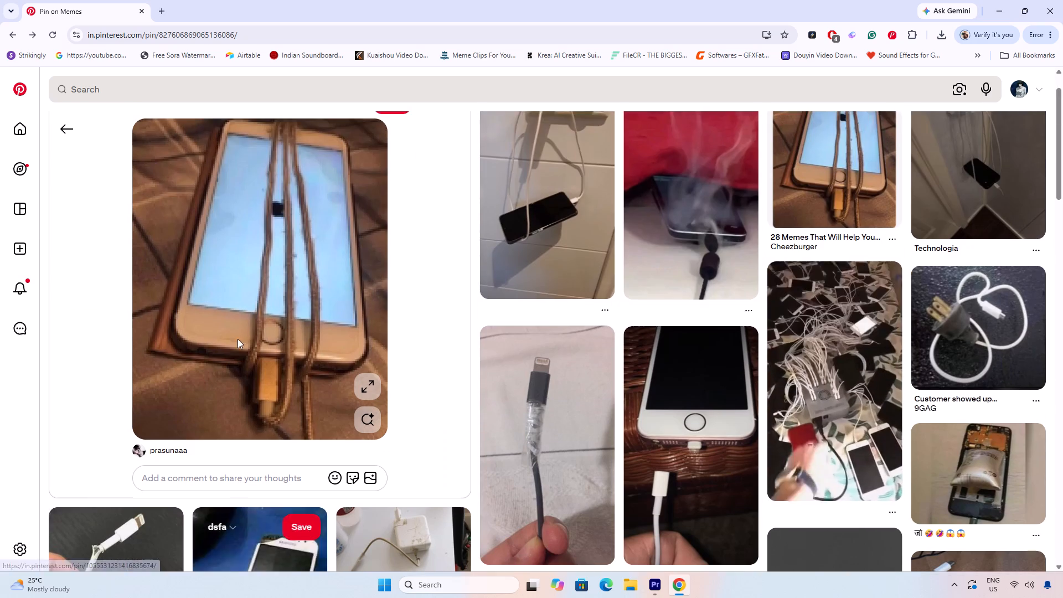
click(69, 131)
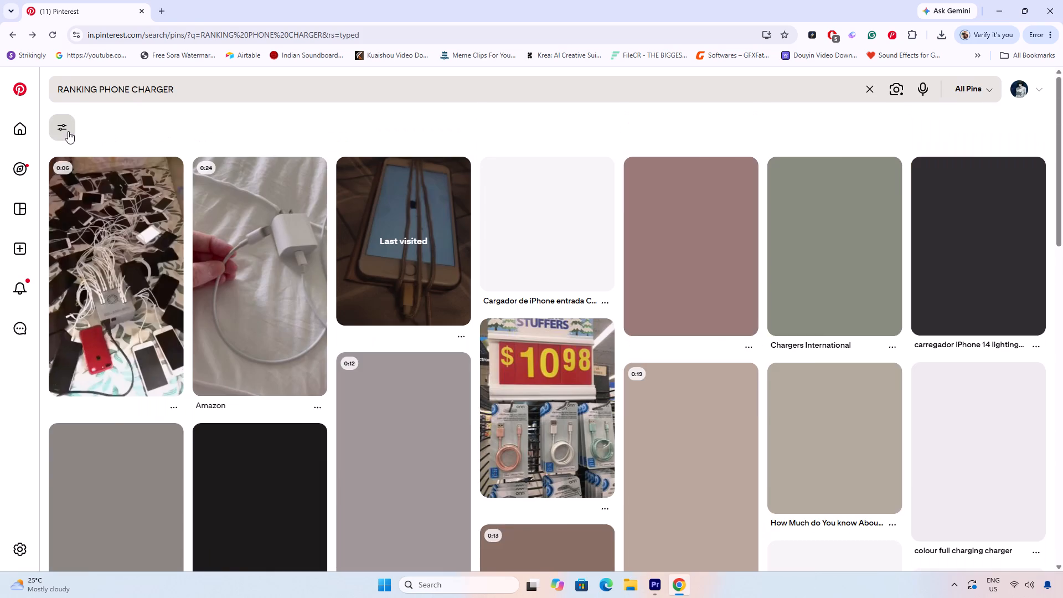
scroll(549, 209, down, 1)
scroll(420, 343, up, 3)
scroll(420, 343, down, 2)
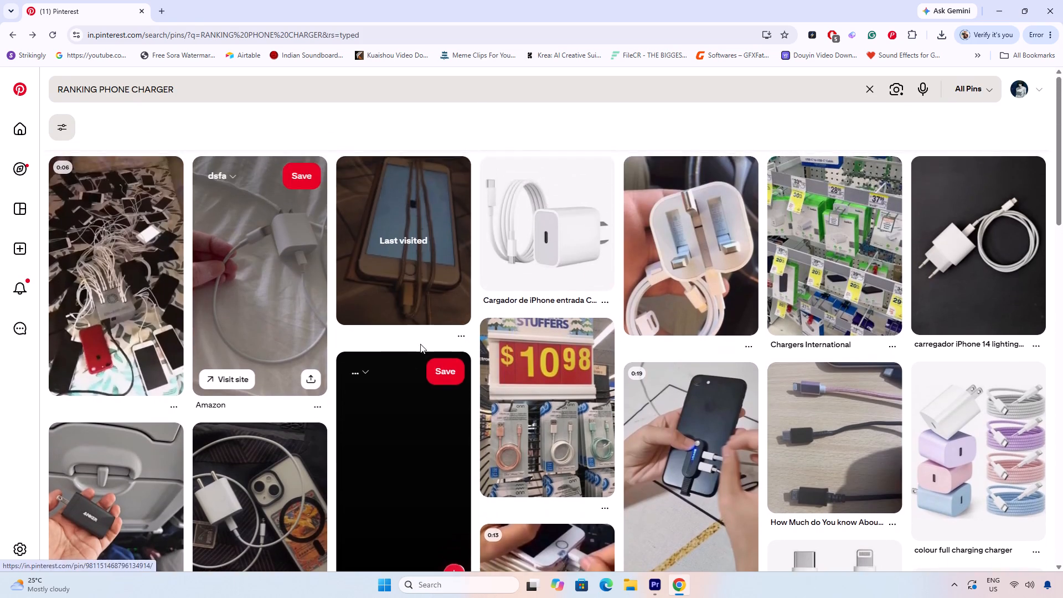
scroll(420, 344, down, 2)
scroll(420, 344, up, 5)
Open the iPhone chargers video pin, preview its footage, and look through the related pins.
click(124, 295)
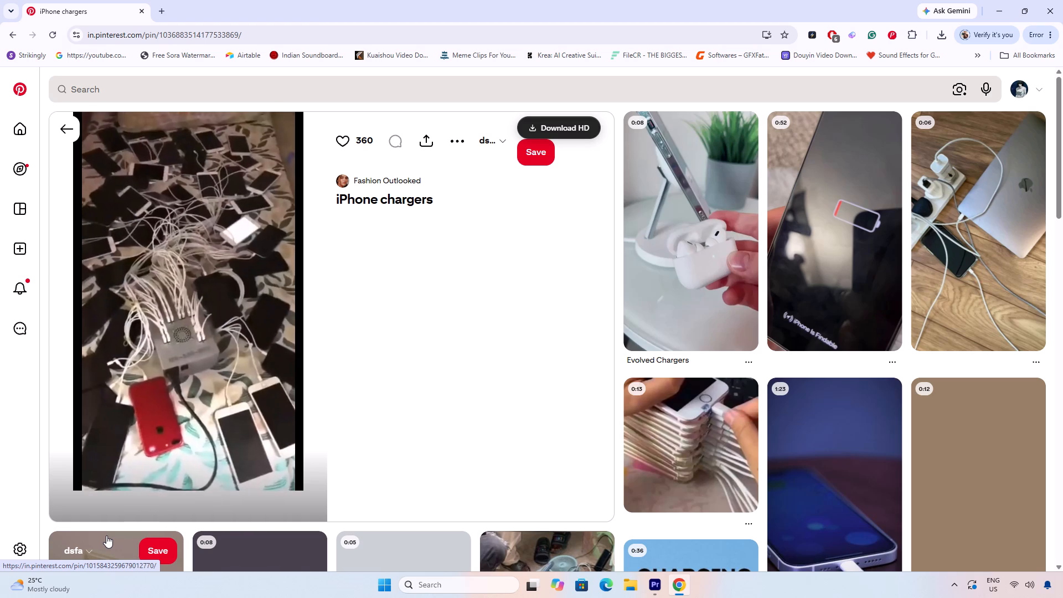
click(66, 488)
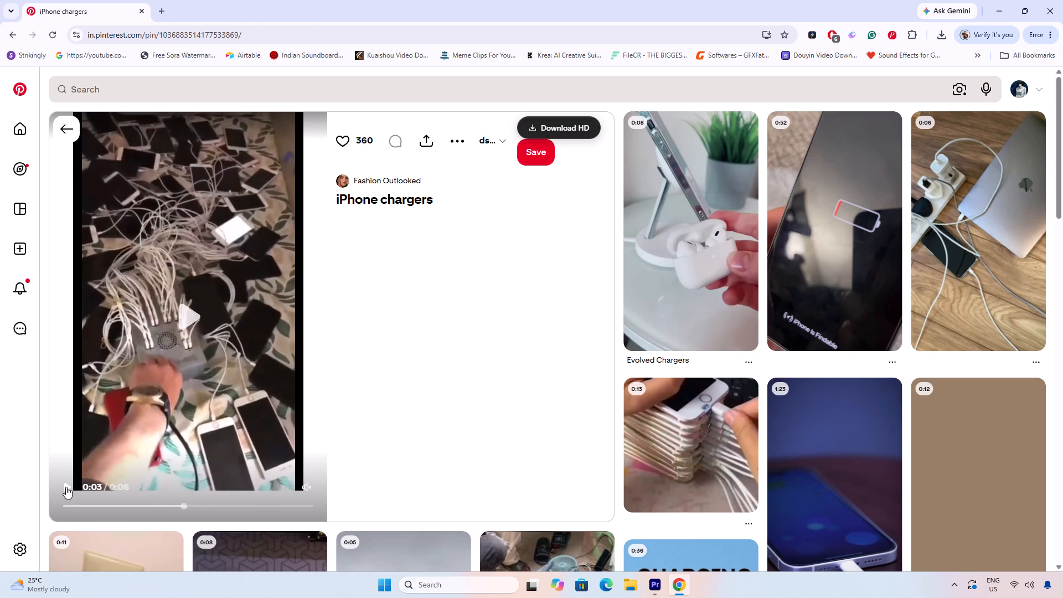
scroll(272, 443, down, 2)
scroll(271, 443, up, 2)
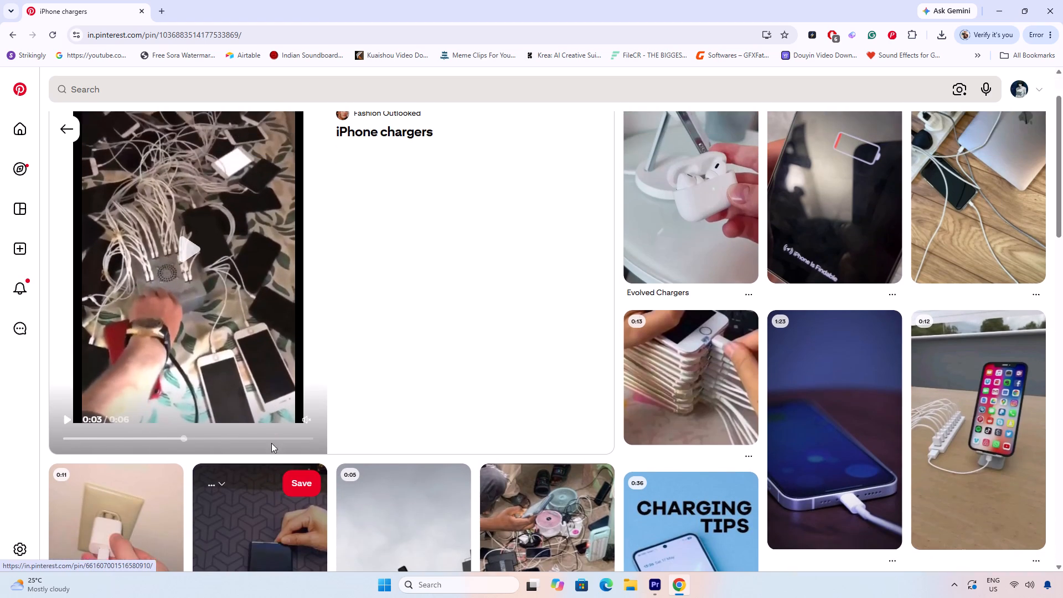
Open the Magnetic Charging Cable pin and download its HD video to Downloads as pin-video.mp4, replacing the existing file.
click(659, 446)
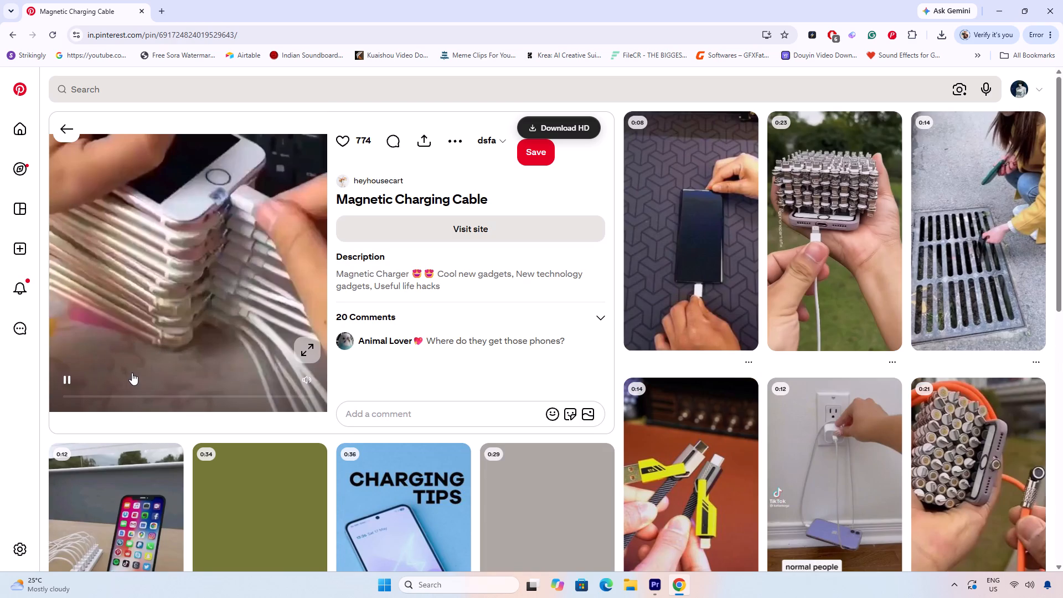
click(68, 379)
click(66, 379)
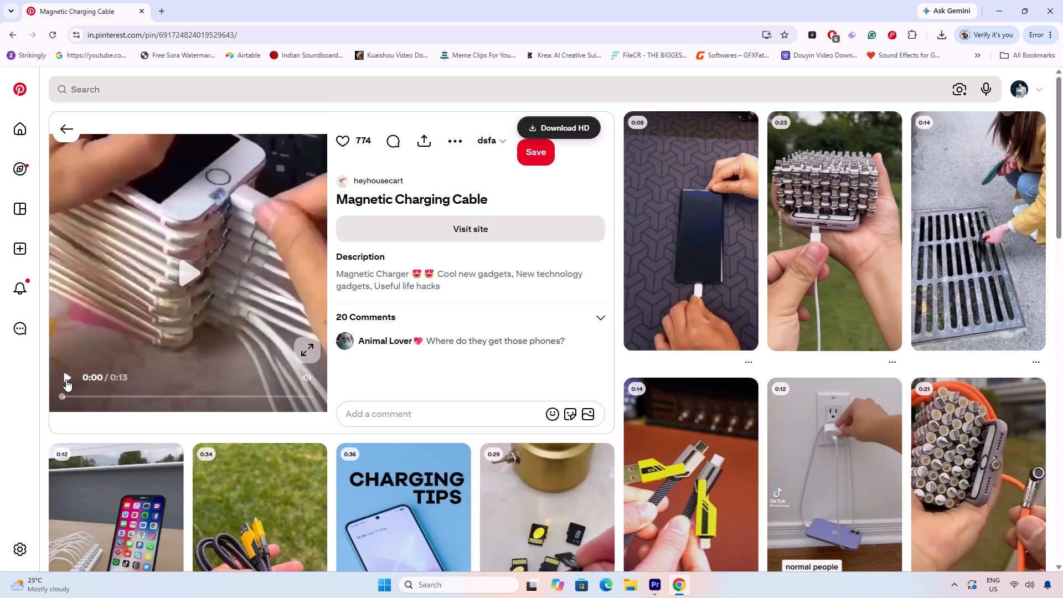
click(66, 379)
click(572, 131)
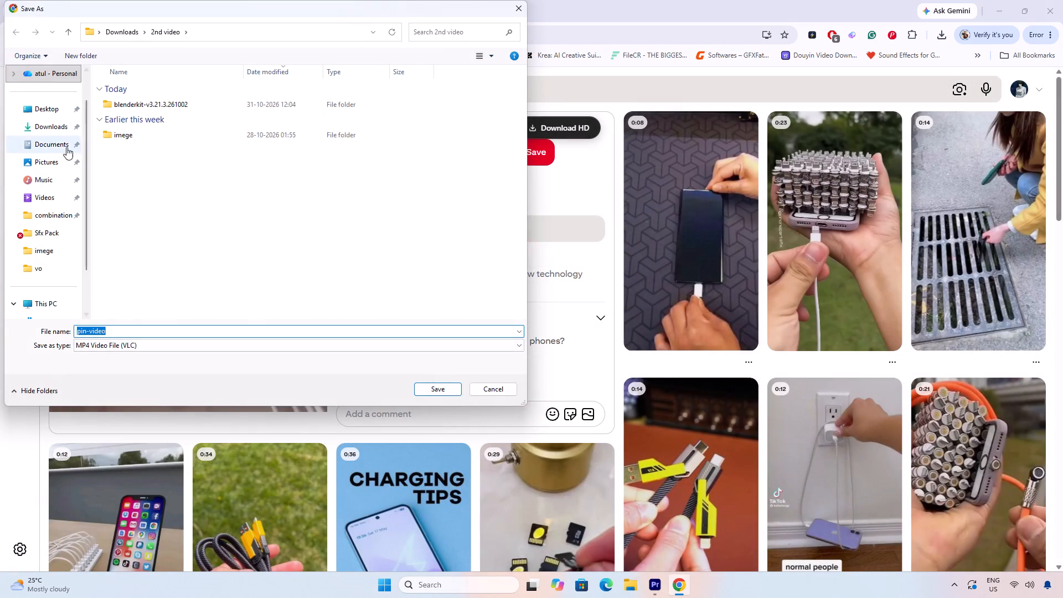
click(43, 123)
click(429, 395)
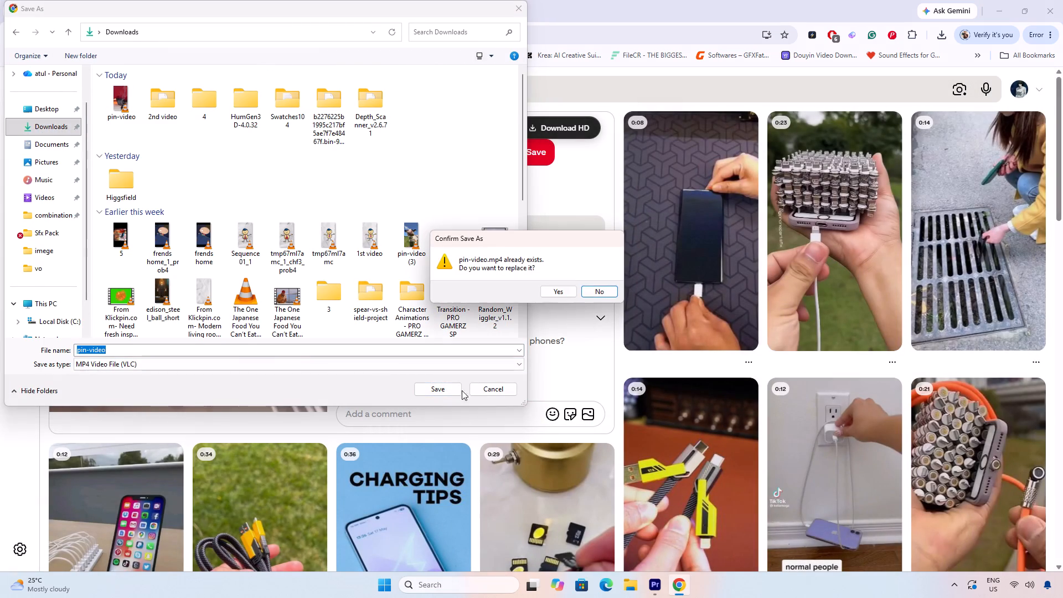
click(552, 277)
click(559, 294)
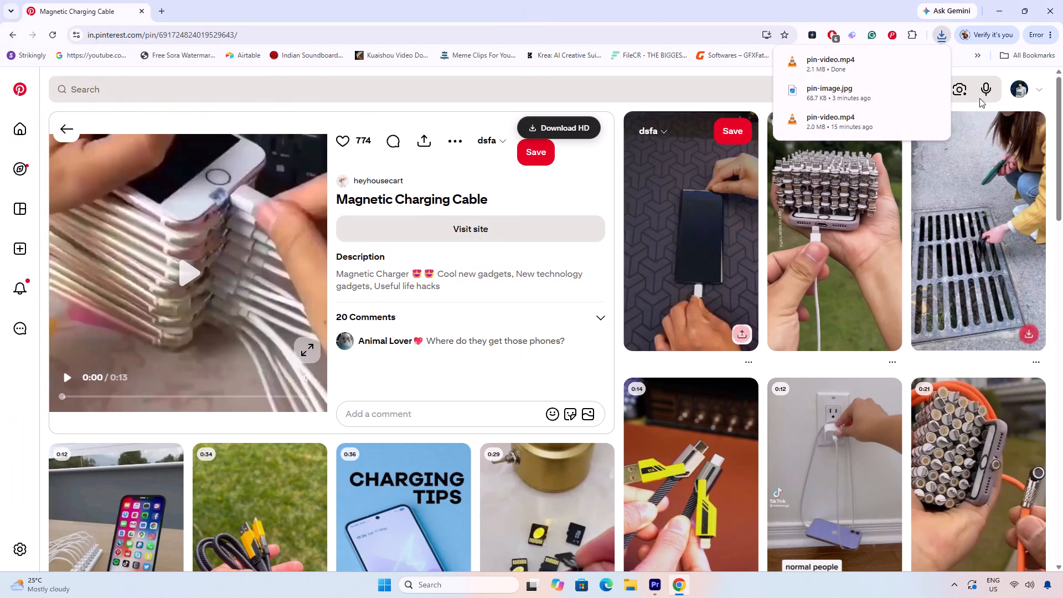
Place the newly downloaded pin-video.mp4 on V3 in Premiere Pro, starting where the V2 clip ends.
drag(864, 63, 633, 511)
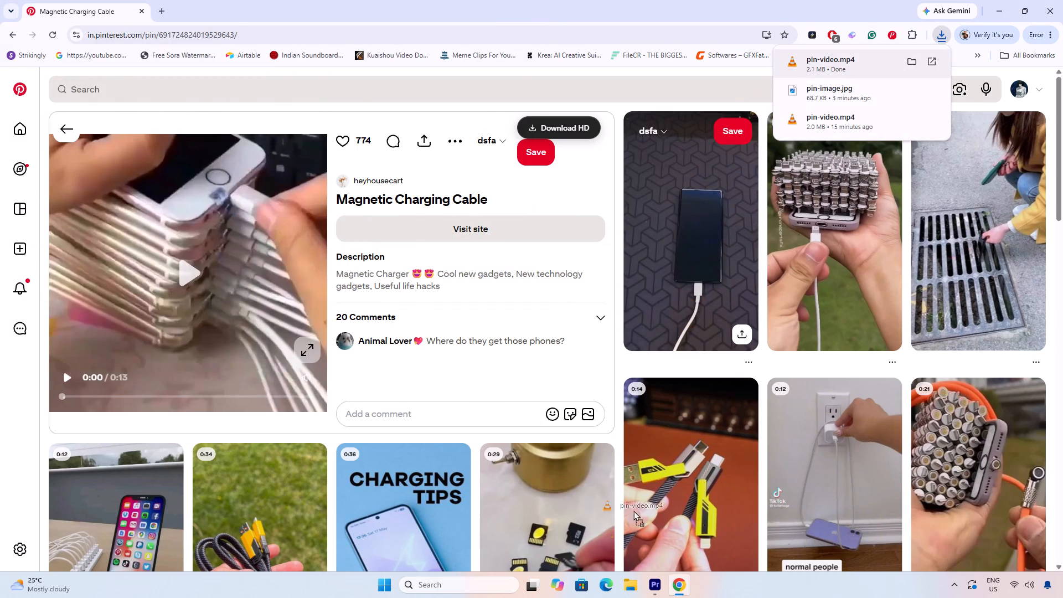
drag(633, 511, 267, 403)
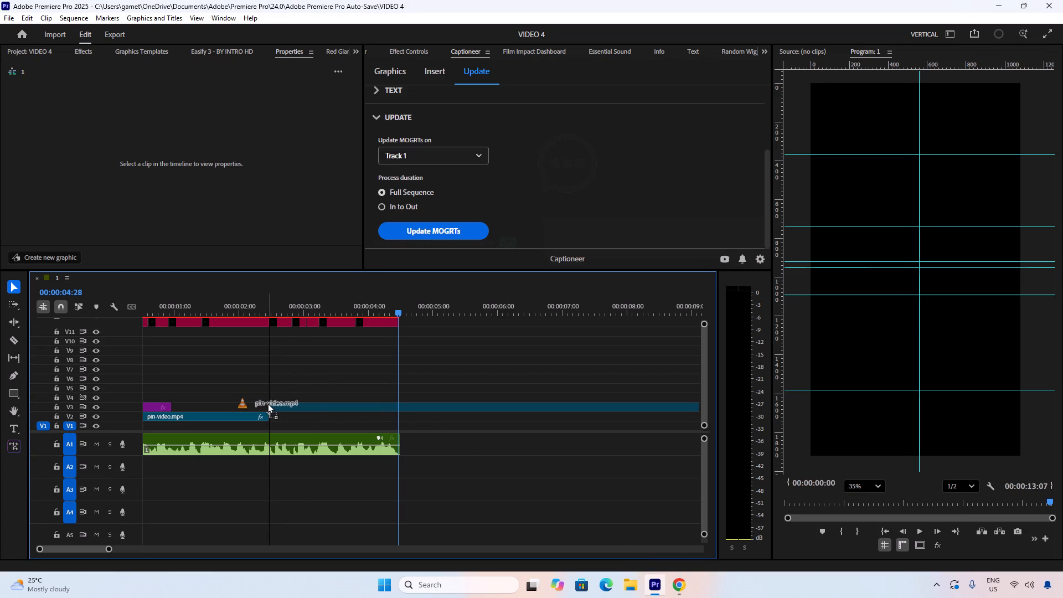
drag(267, 403, 267, 404)
Play back the opening of the sequence to review the pin-image.jpg, V2 and new V3 footage against the voiceover and subtitles.
drag(292, 311, 210, 302)
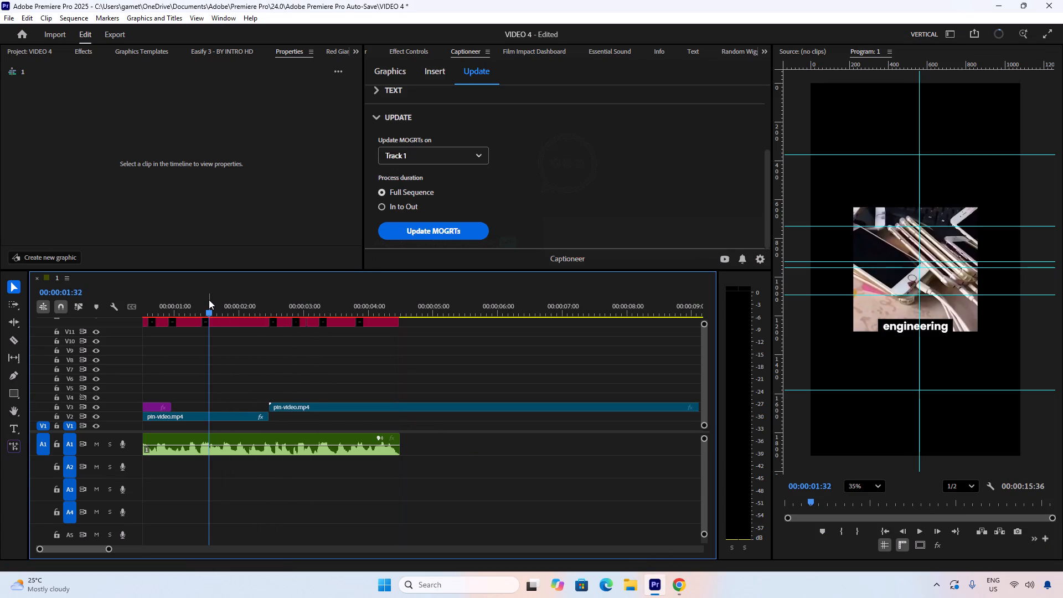
key(space)
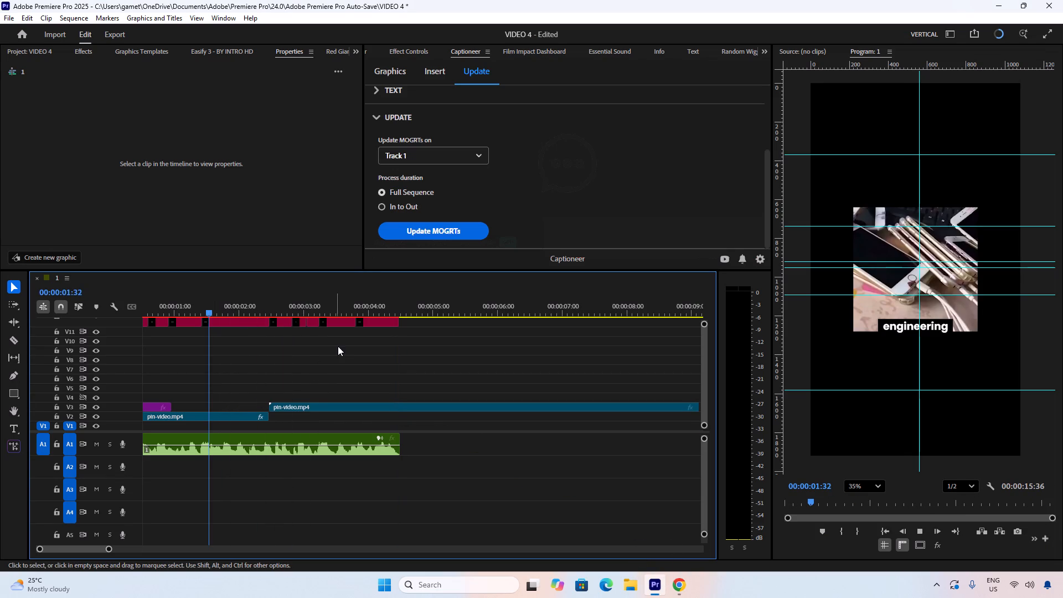
click(287, 365)
key(space)
key(space)
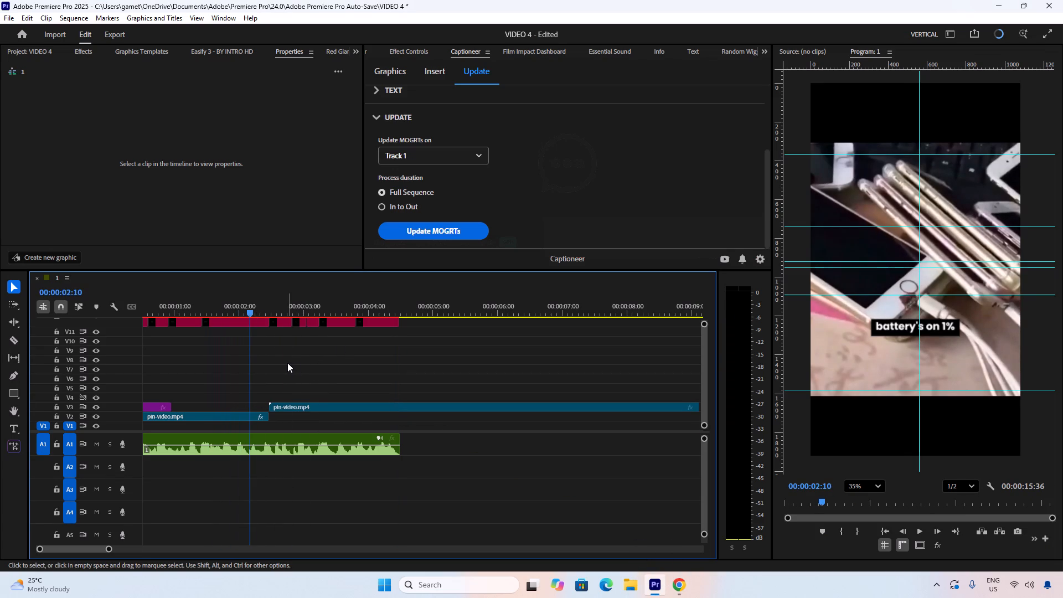
scroll(308, 365, down, 1)
scroll(308, 365, up, 10)
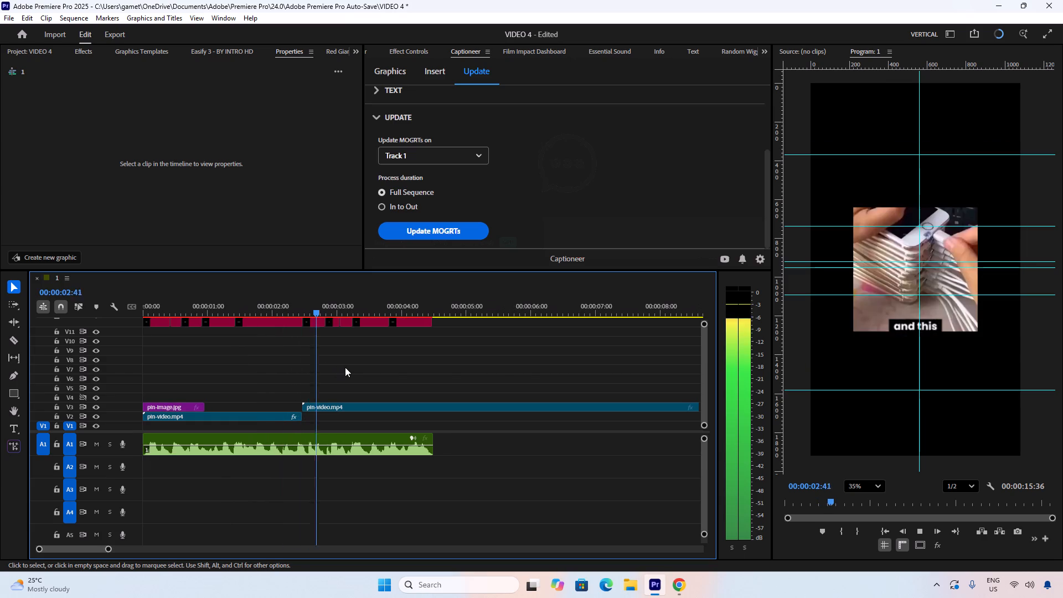
key(space)
click(283, 284)
drag(266, 303, 179, 308)
key(space)
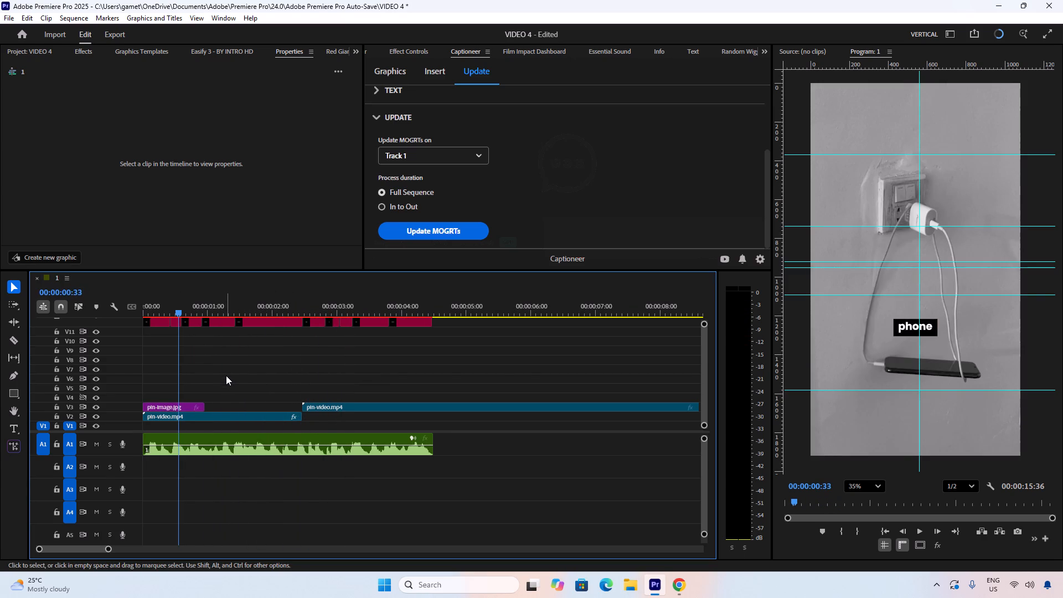
key(space)
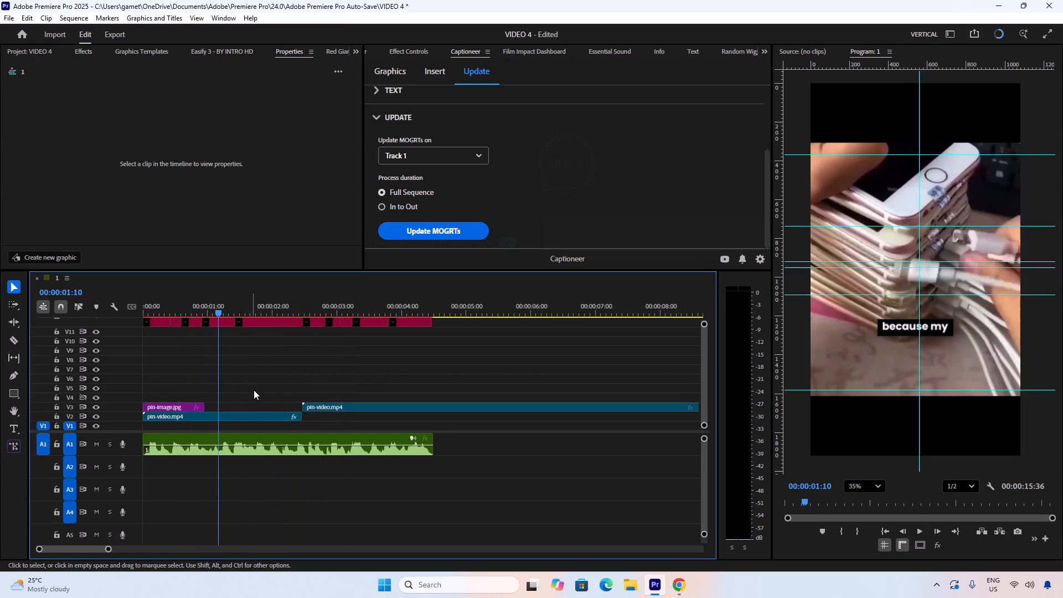
Compare the V2 and V3 pin-video.mp4 clips by inspecting each one and replaying the sequence from the opening image.
click(280, 391)
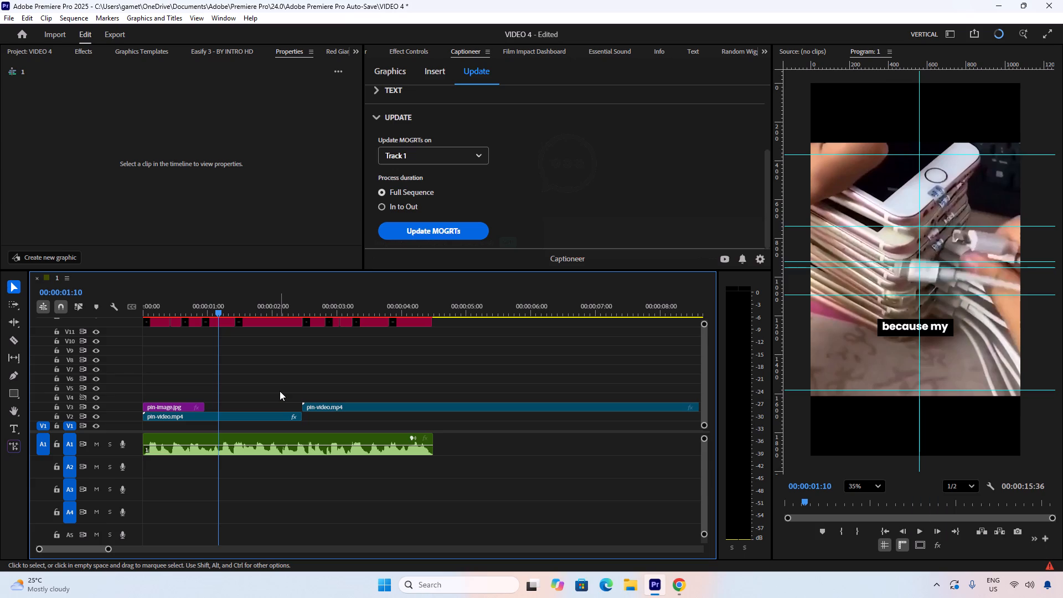
click(218, 303)
click(218, 303)
click(257, 414)
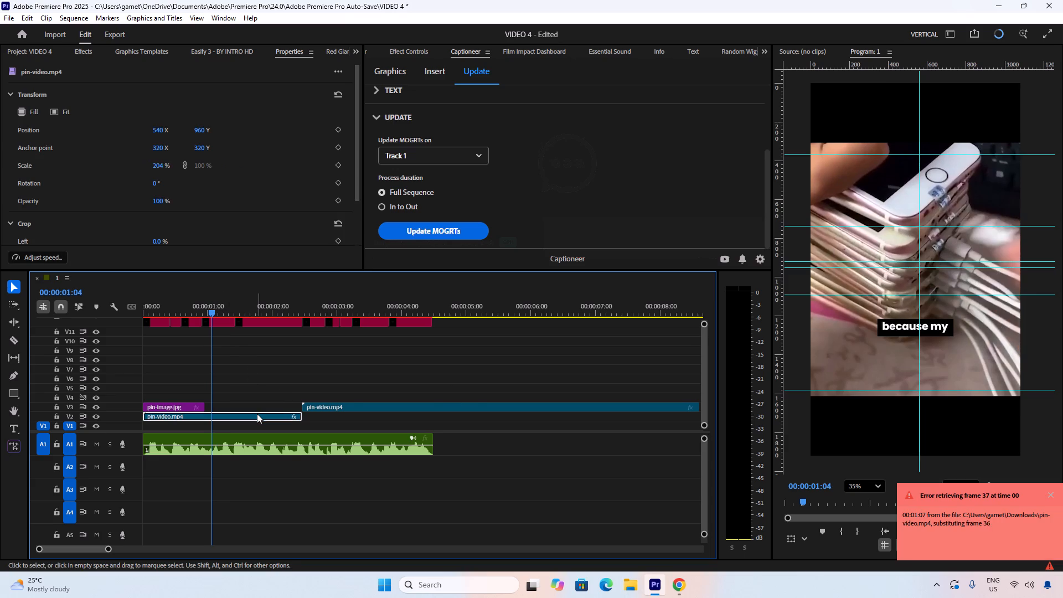
drag(197, 294, 223, 299)
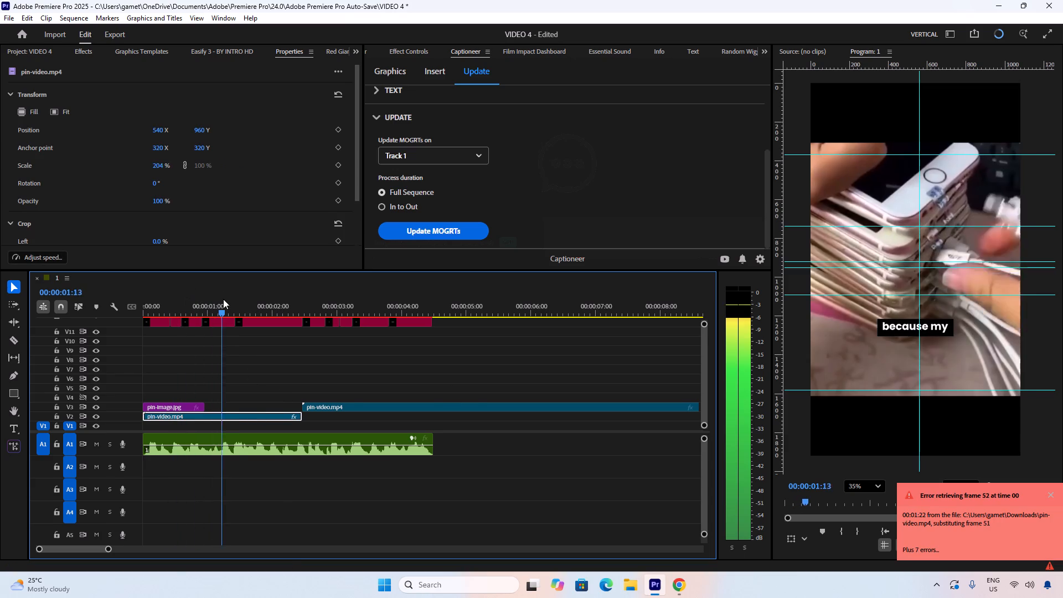
drag(223, 299, 395, 300)
click(405, 406)
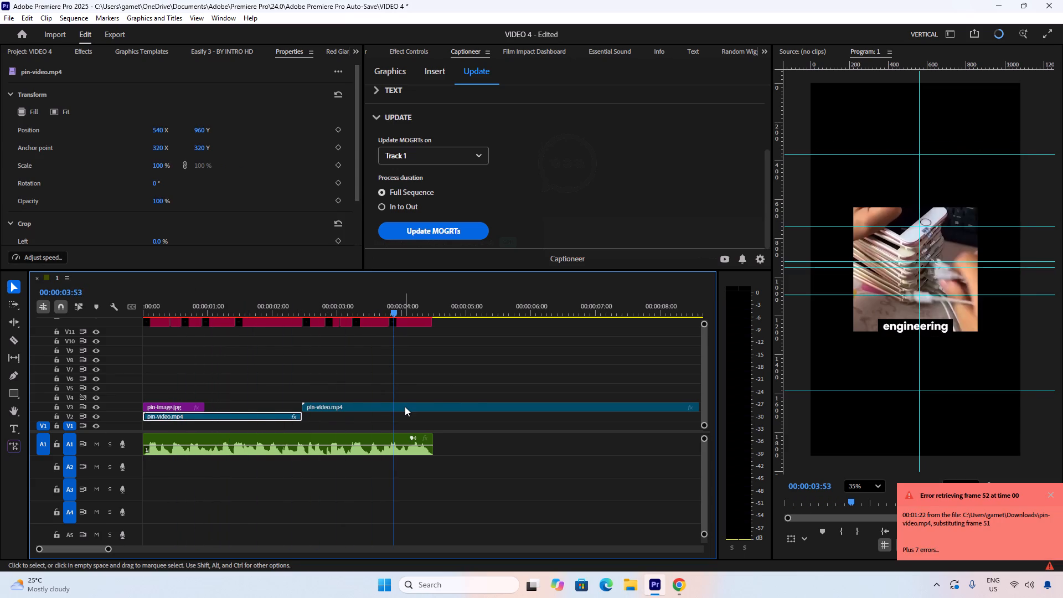
drag(380, 302, 199, 297)
drag(199, 297, 175, 298)
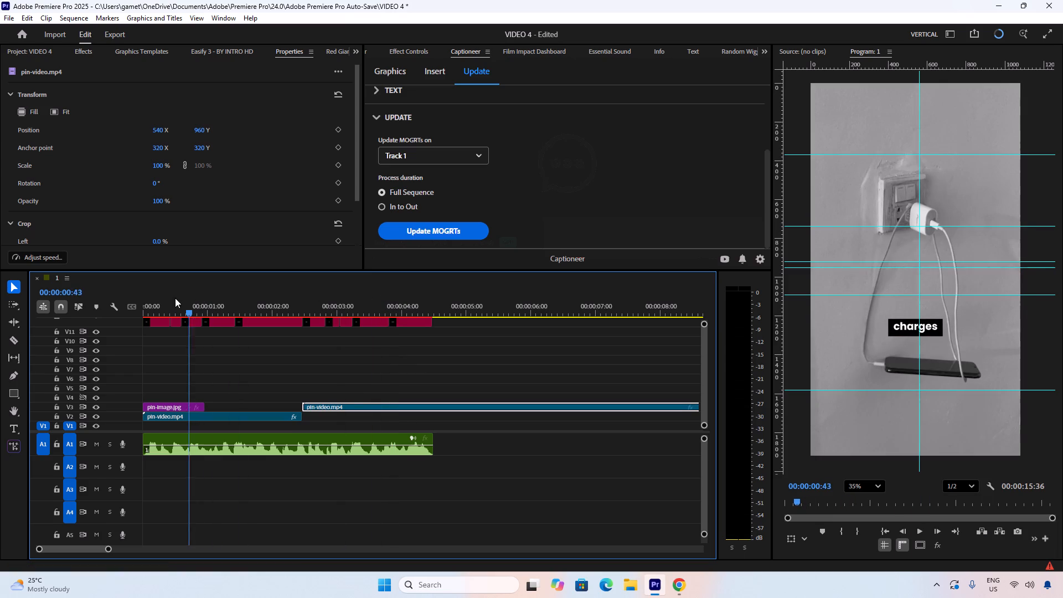
drag(175, 298, 162, 298)
key(space)
click(226, 384)
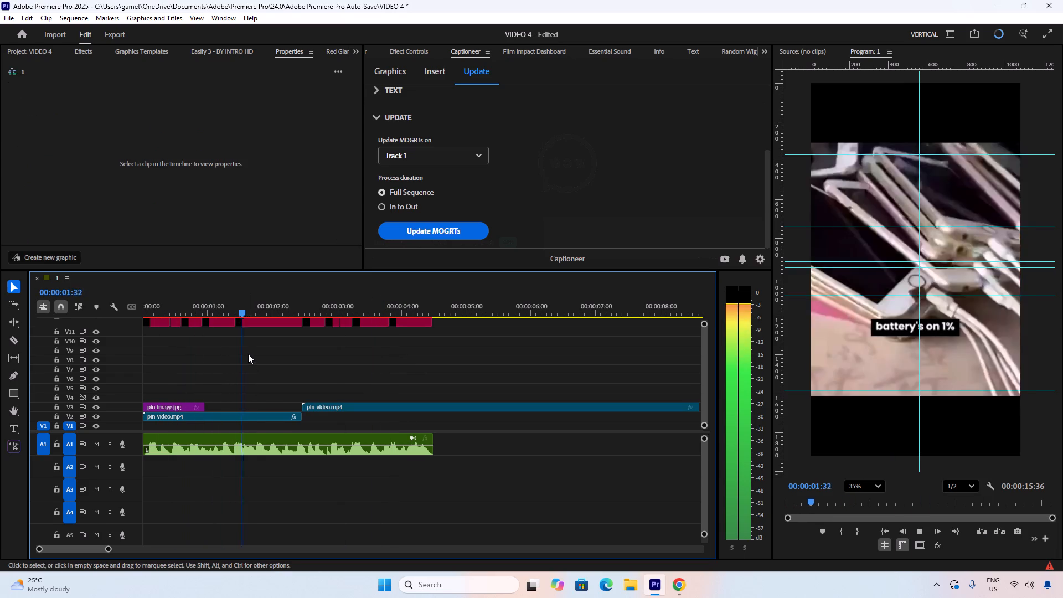
key(space)
key(space)
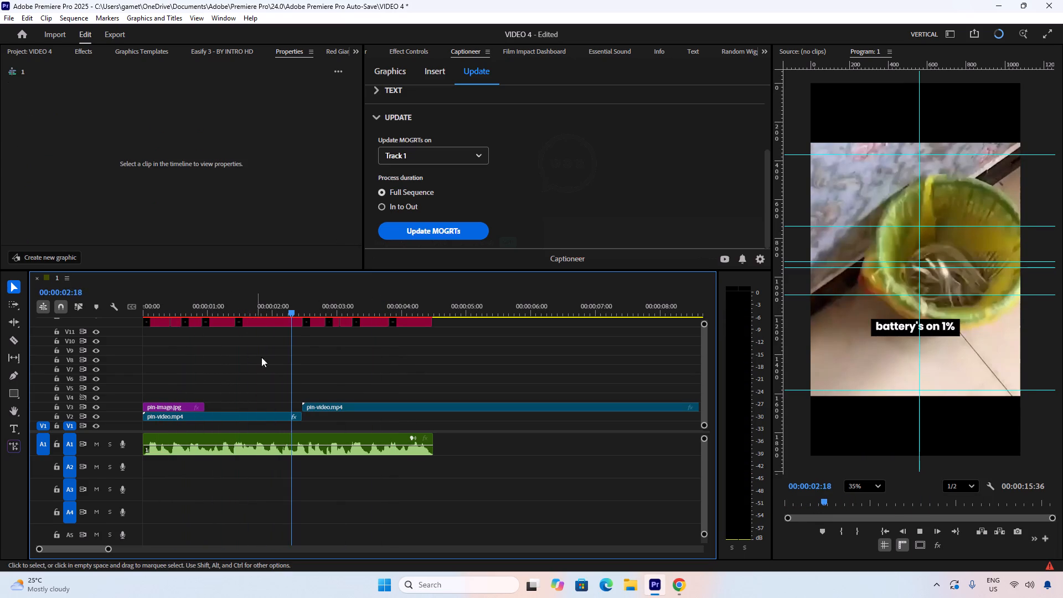
drag(279, 307, 225, 310)
drag(188, 296, 183, 295)
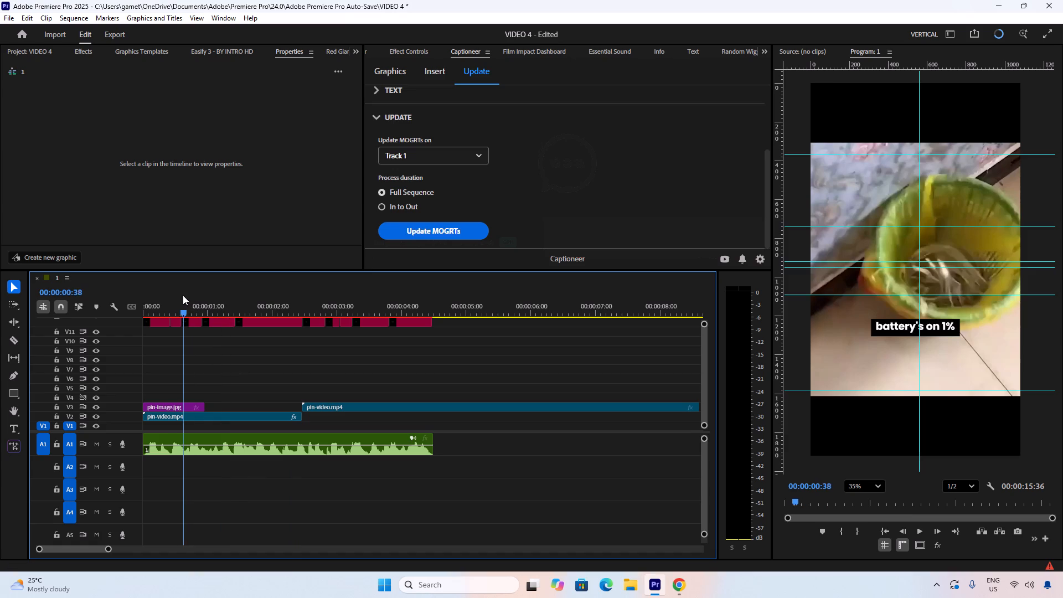
drag(183, 295, 177, 296)
Replay the sequence from its start through the V2 clip and into the V3 clip to check the footage under each subtitle.
click(213, 302)
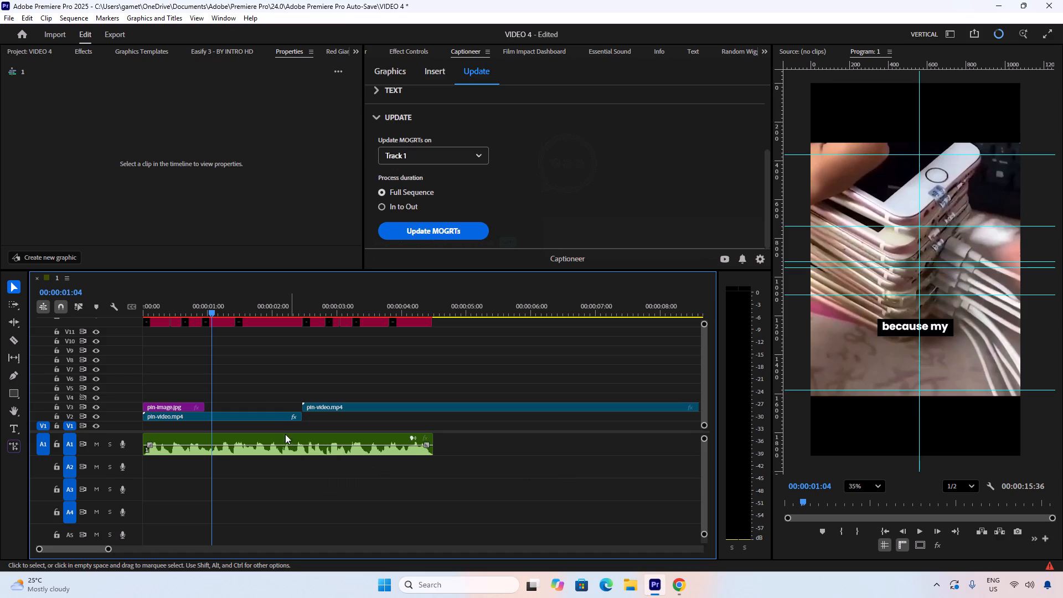
drag(210, 300, 217, 302)
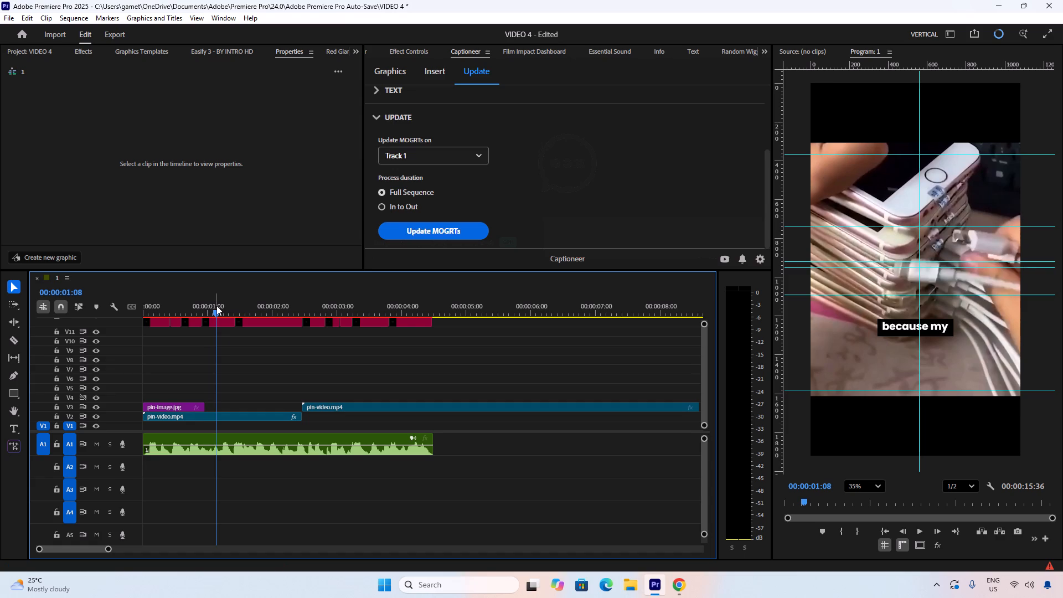
drag(212, 303, 149, 307)
key(space)
key(space)
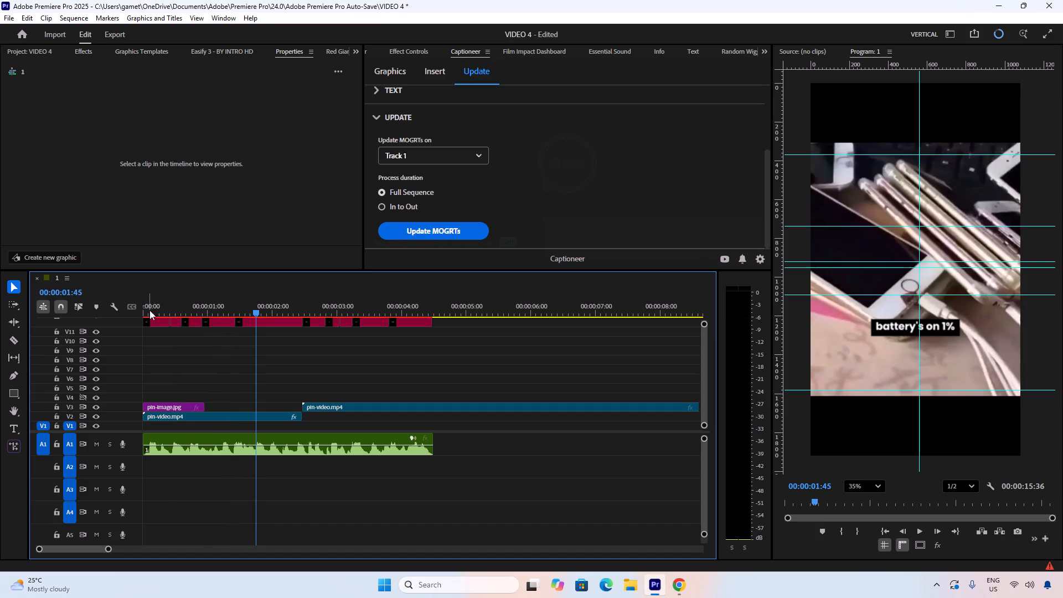
key(space)
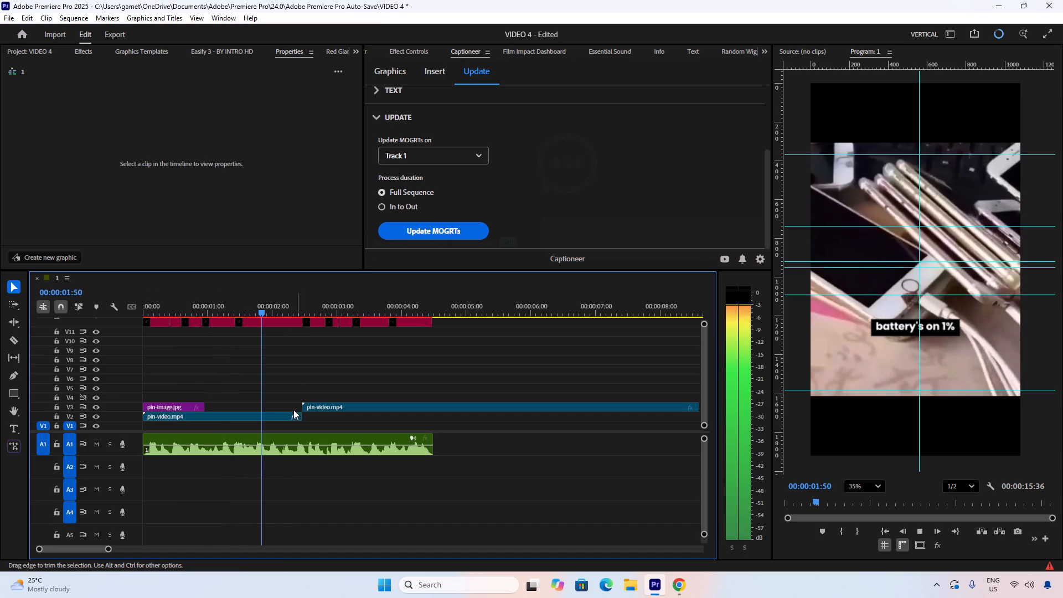
click(270, 413)
key(space)
drag(290, 303, 328, 313)
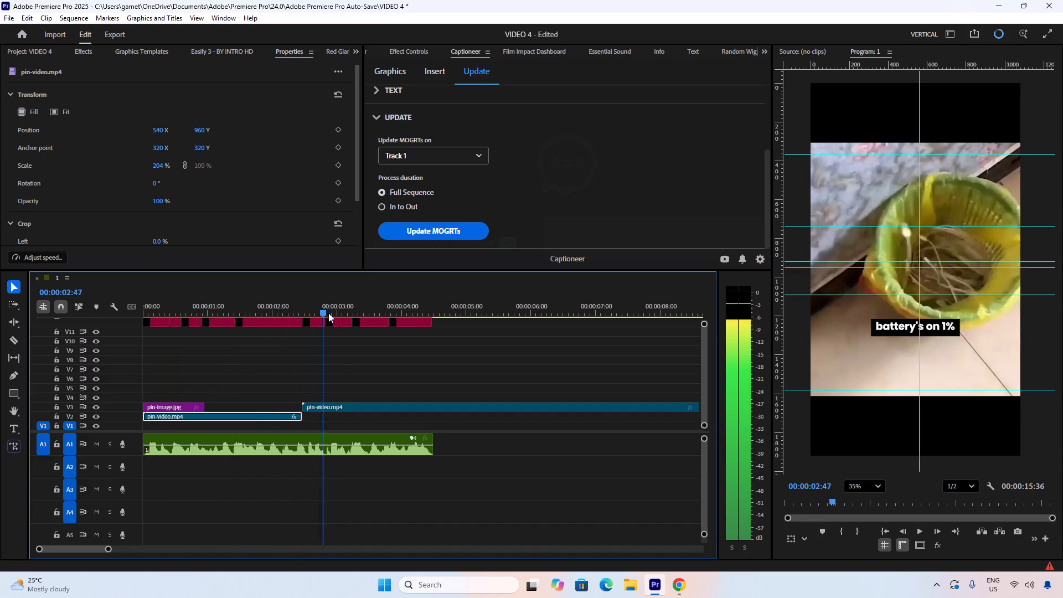
drag(328, 313, 346, 313)
key(space)
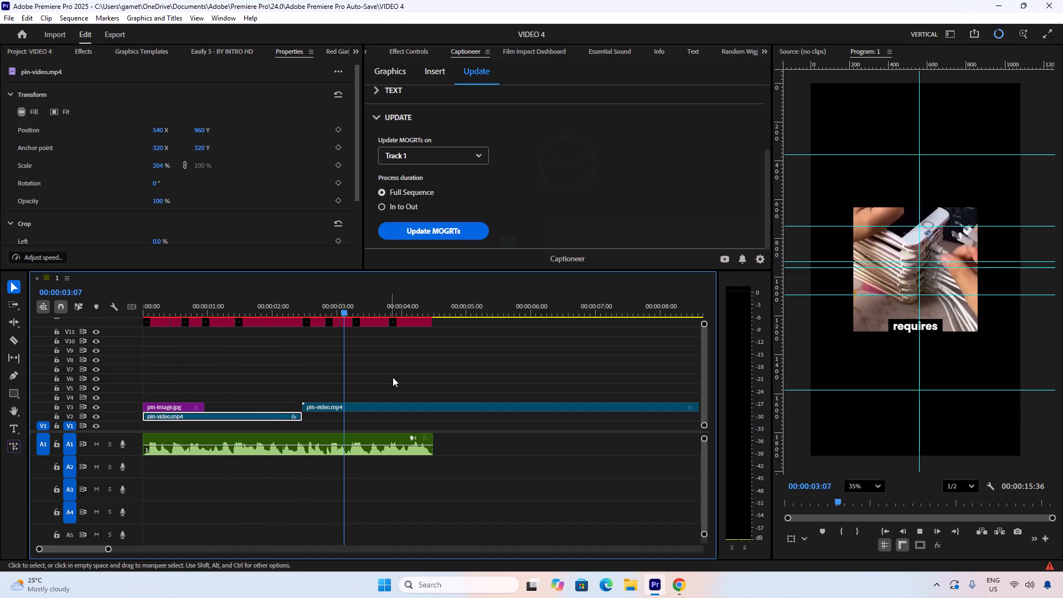
Move the V2 pin-video.mp4 clip later on its track so it starts where pin-image.jpg ends.
drag(291, 304, 215, 310)
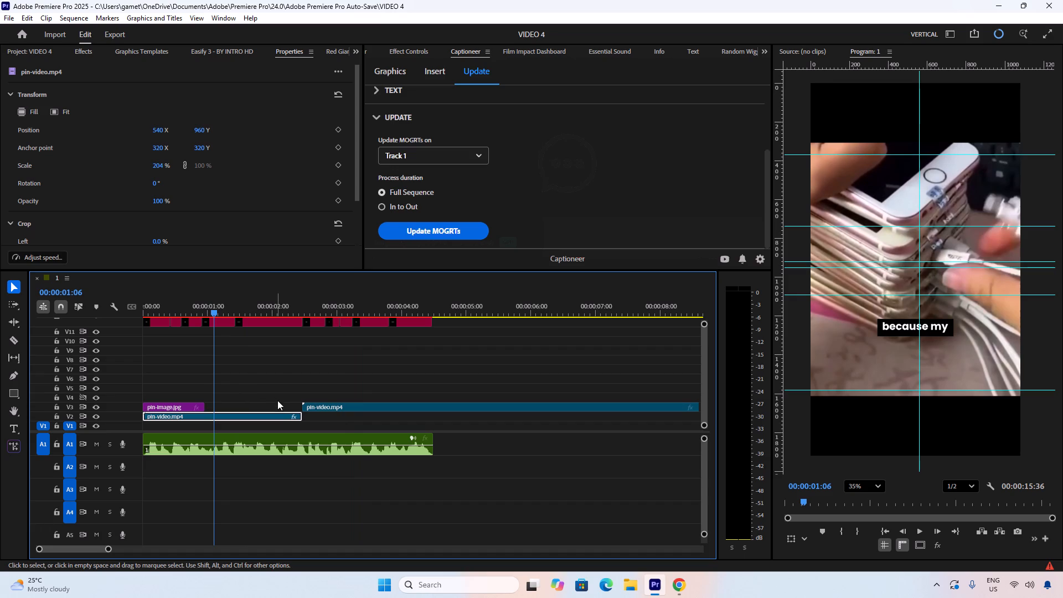
drag(204, 306, 179, 306)
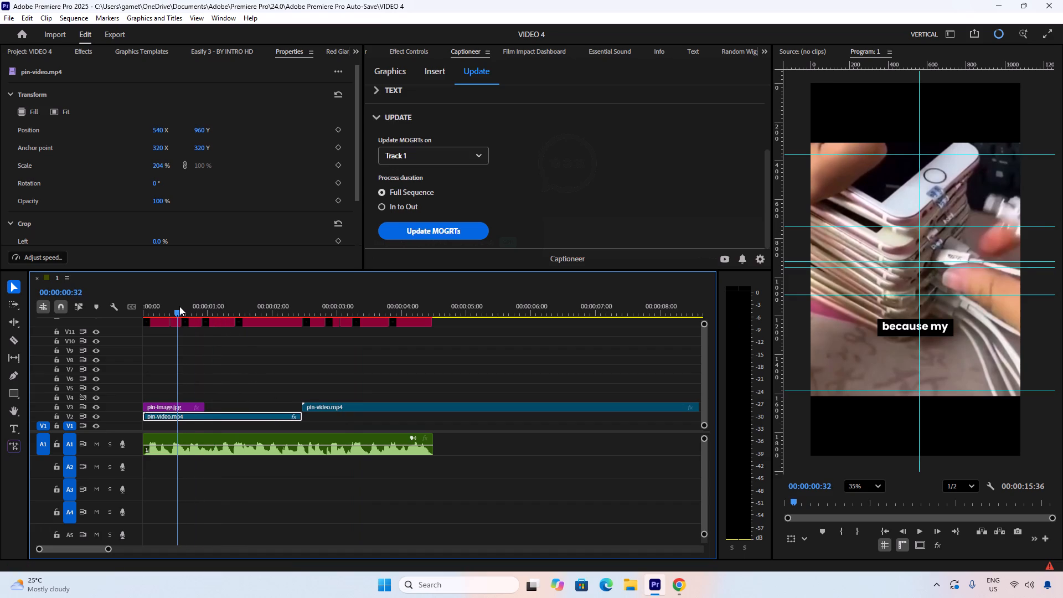
drag(179, 306, 179, 306)
key(space)
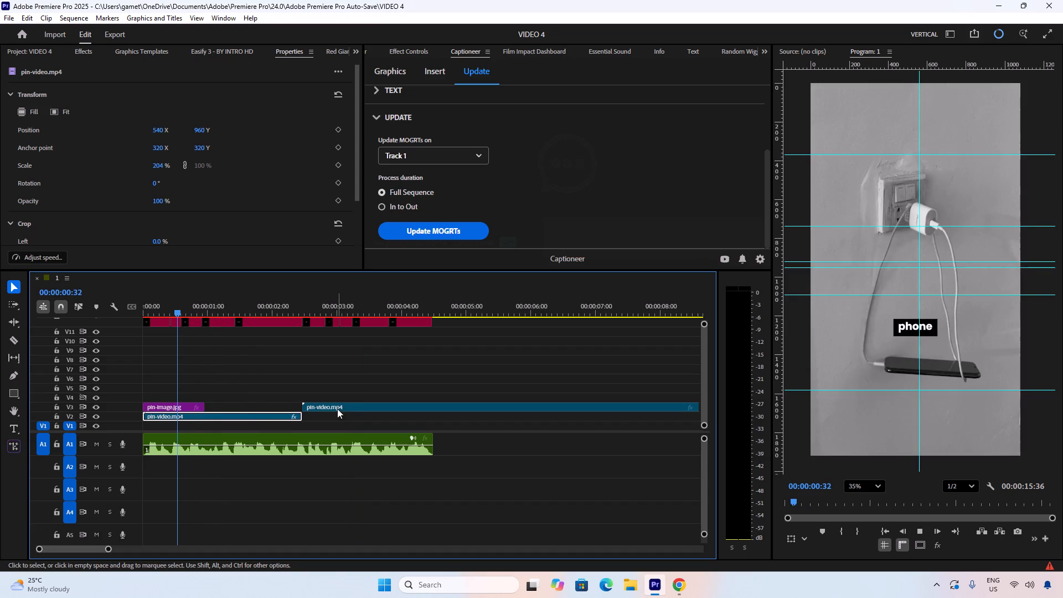
key(space)
drag(235, 411, 251, 411)
drag(231, 415, 276, 426)
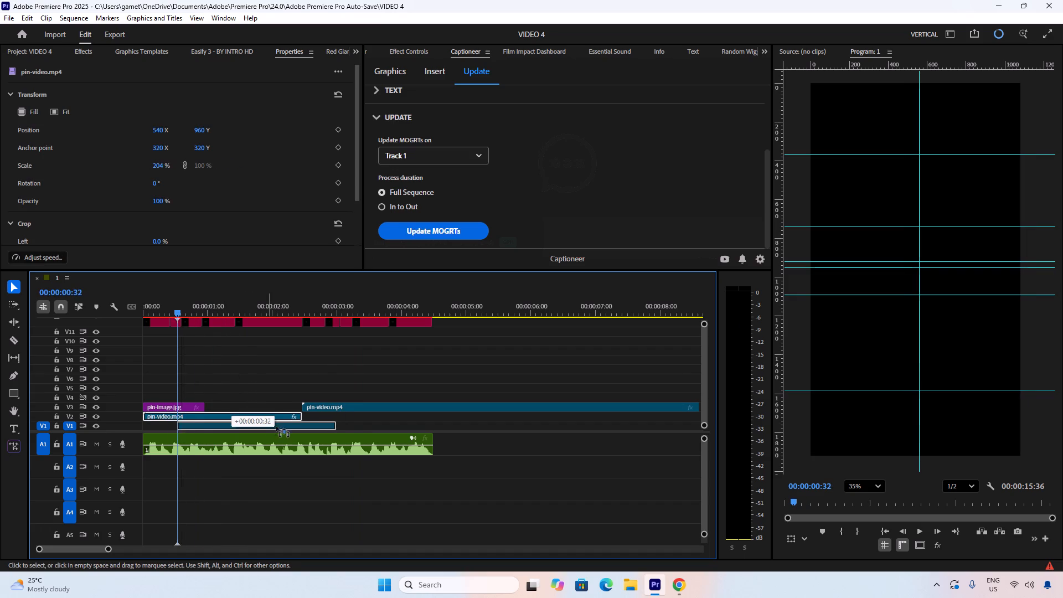
drag(276, 426, 294, 420)
Review the repositioned V2 clip from the "battery's on 1%" subtitle to its overlap with the V3 clip.
key(space)
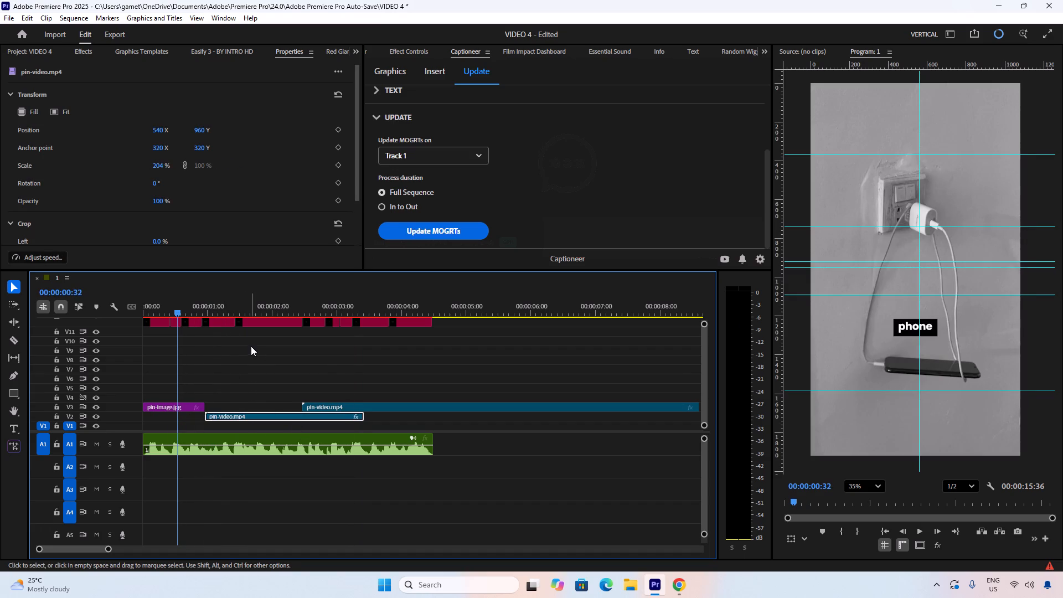
click(227, 359)
key(space)
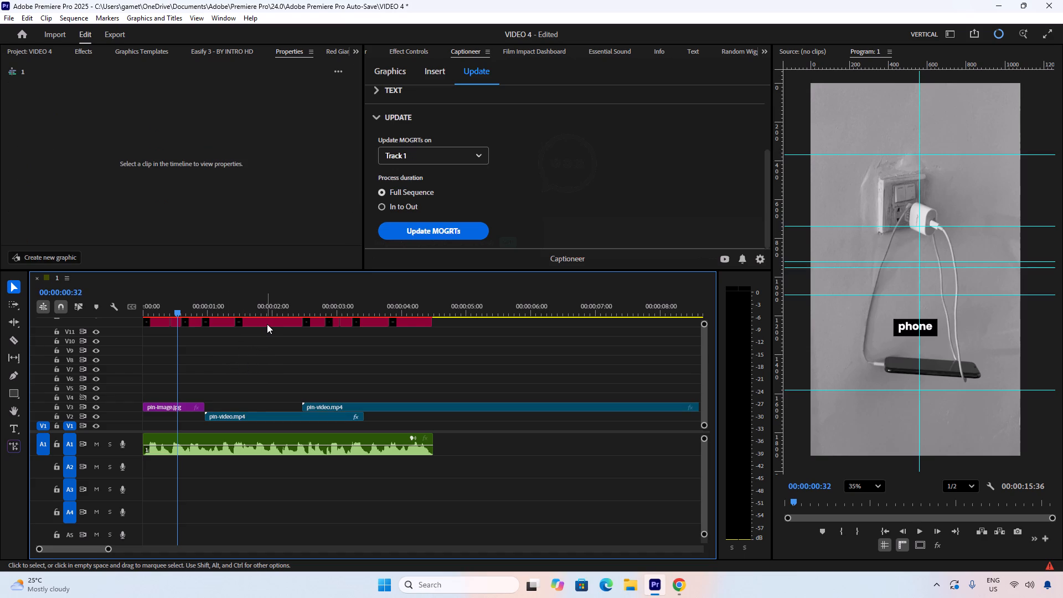
click(242, 308)
drag(242, 308, 237, 308)
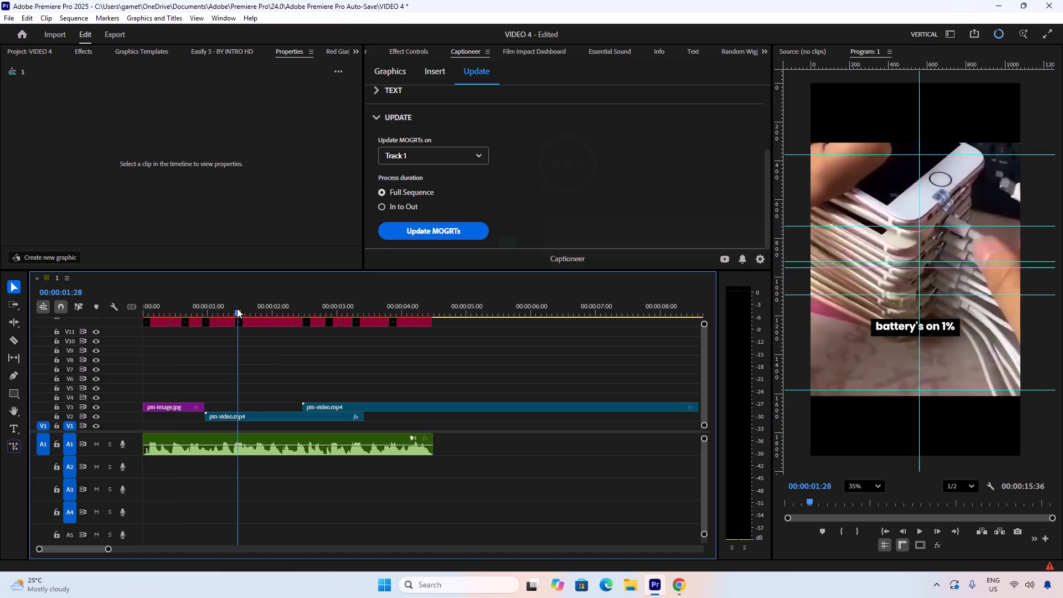
drag(237, 308, 225, 310)
drag(234, 310, 323, 312)
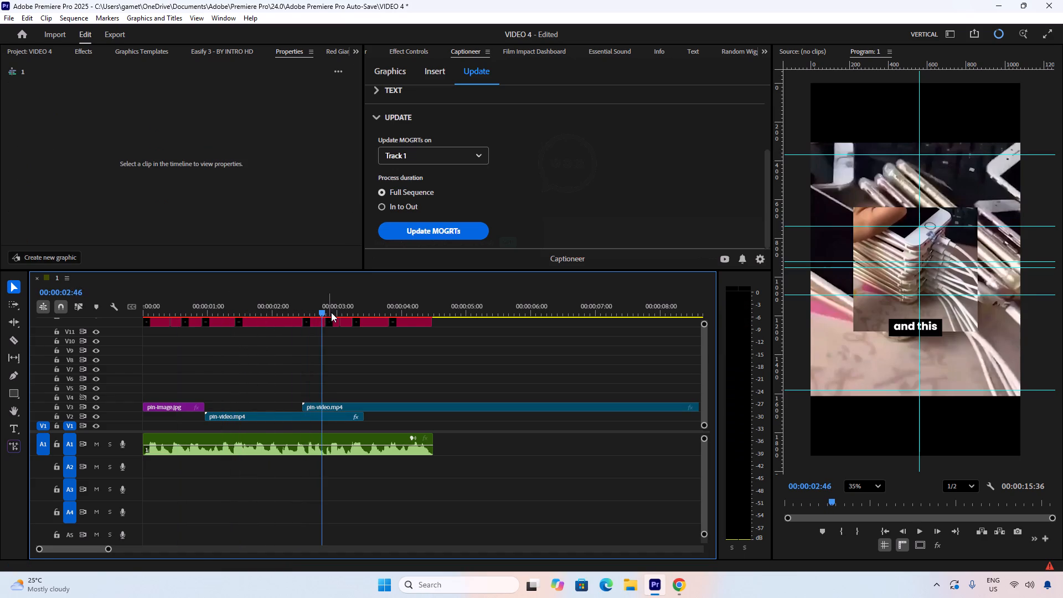
Skim the full length of the V3 pin-video.mp4 footage, and return to the "Ranking" subtitle near the sequence start.
alt+scroll(336, 321, down, 13)
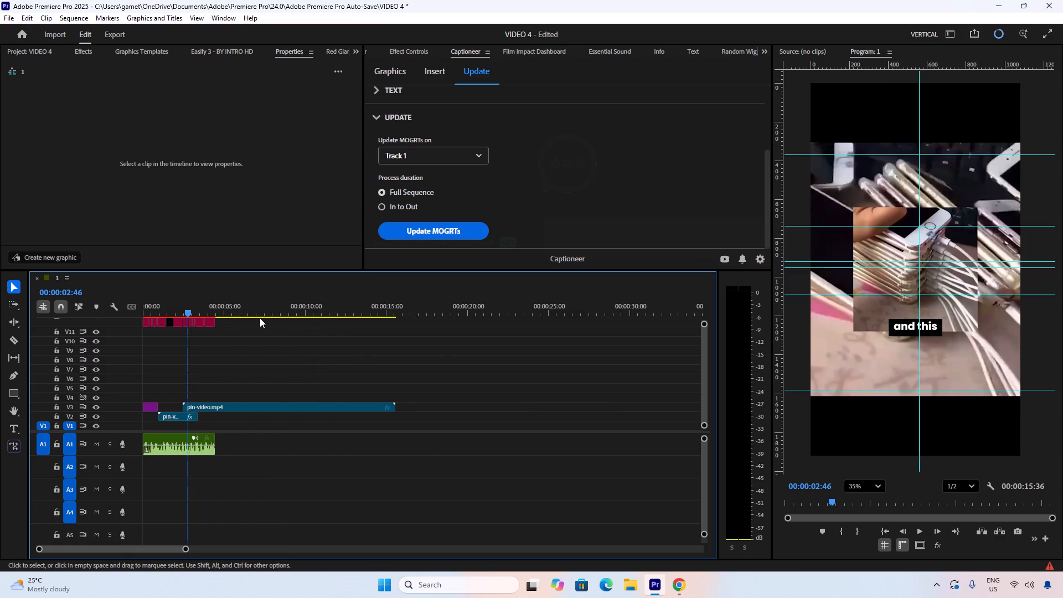
drag(259, 313, 355, 310)
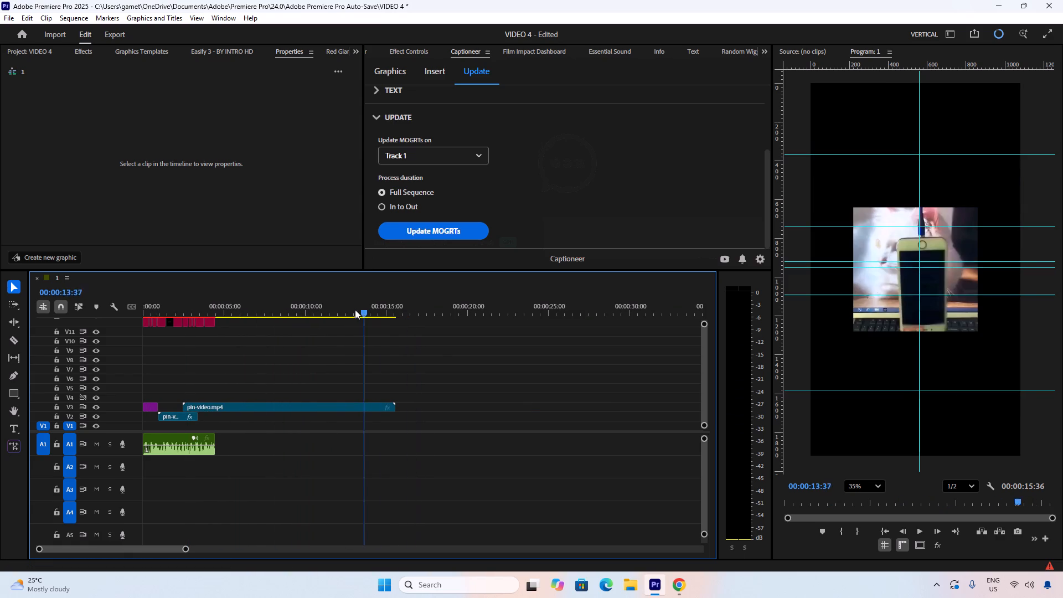
drag(355, 310, 290, 308)
scroll(321, 334, up, 6)
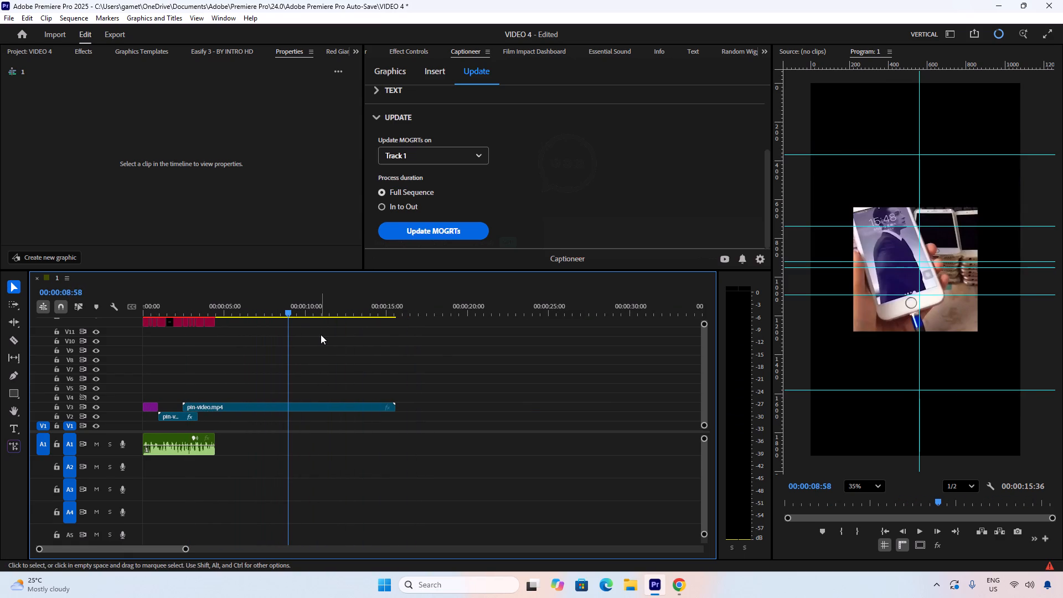
alt+scroll(223, 337, up, 20)
drag(208, 305, 184, 305)
drag(182, 305, 152, 306)
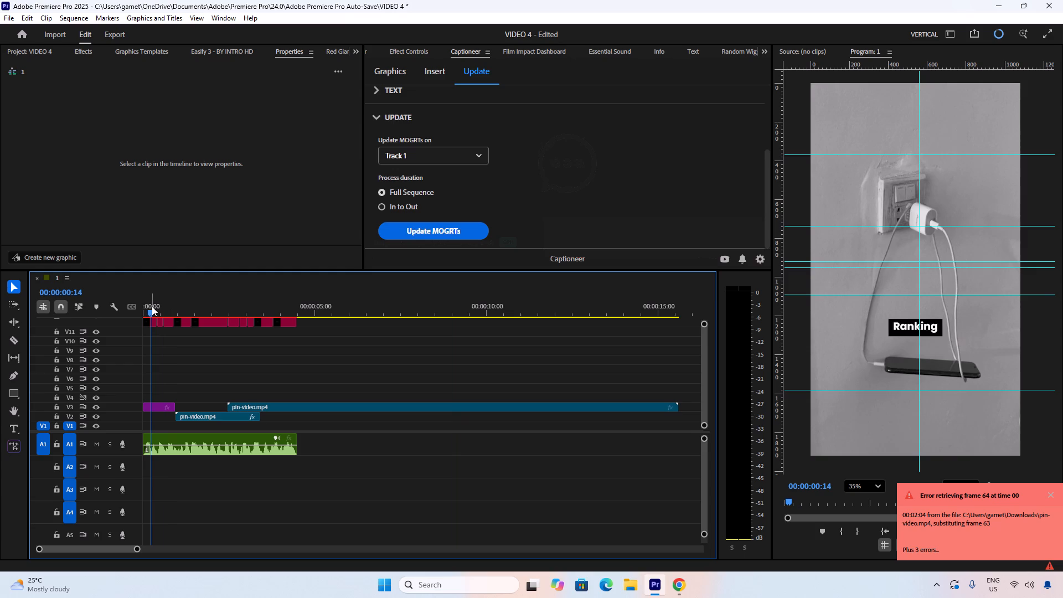
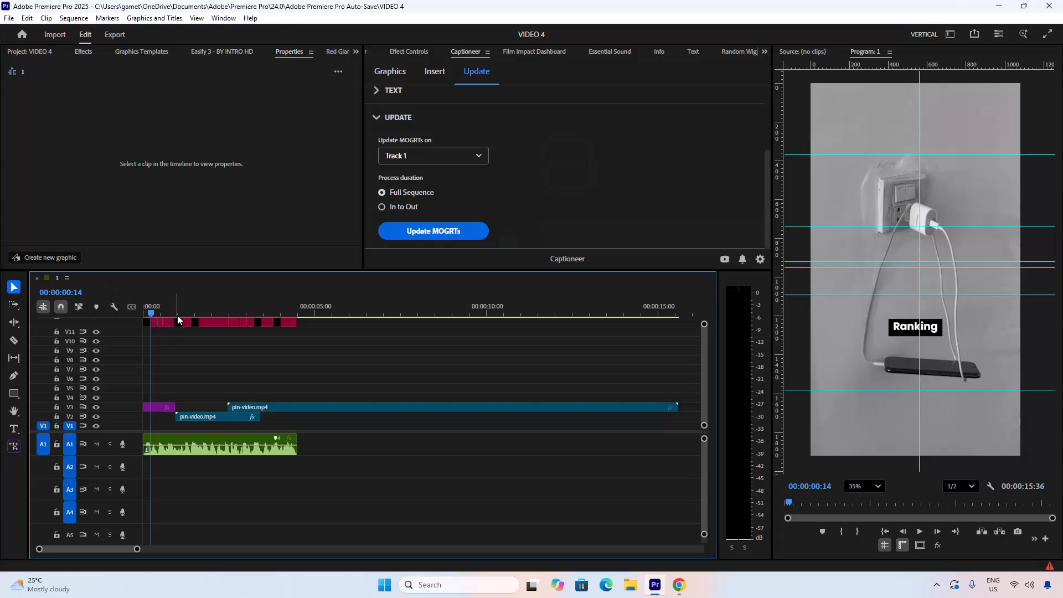
Scrub through the footage to the "engineering" subtitle and delete the long pin-video.mp4 clip from track V3.
drag(175, 302, 197, 296)
drag(197, 296, 287, 279)
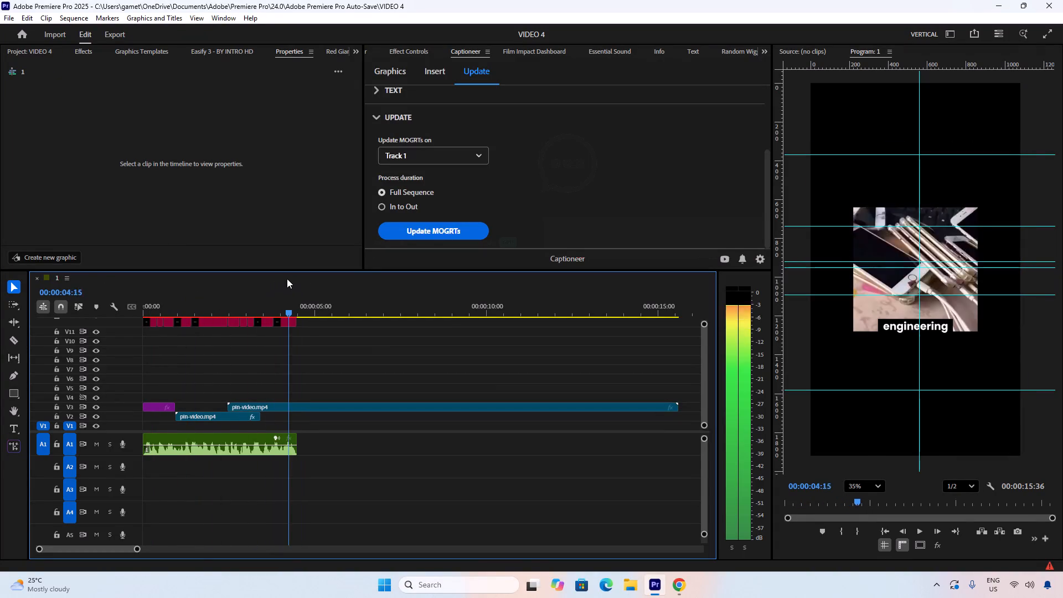
drag(287, 279, 292, 279)
click(313, 405)
right_click(314, 405)
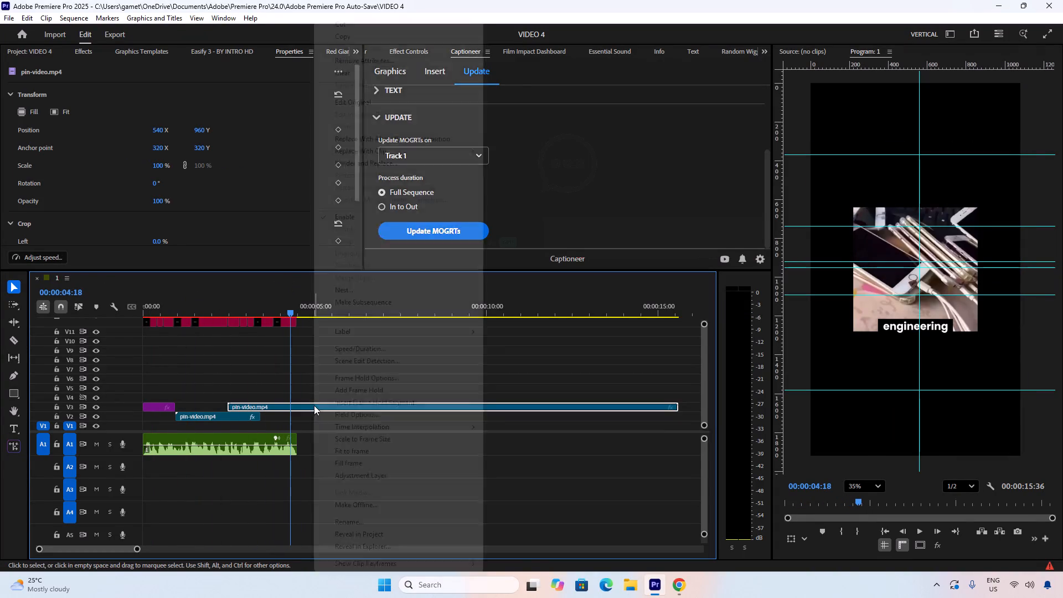
click(302, 411)
click(301, 411)
click(301, 407)
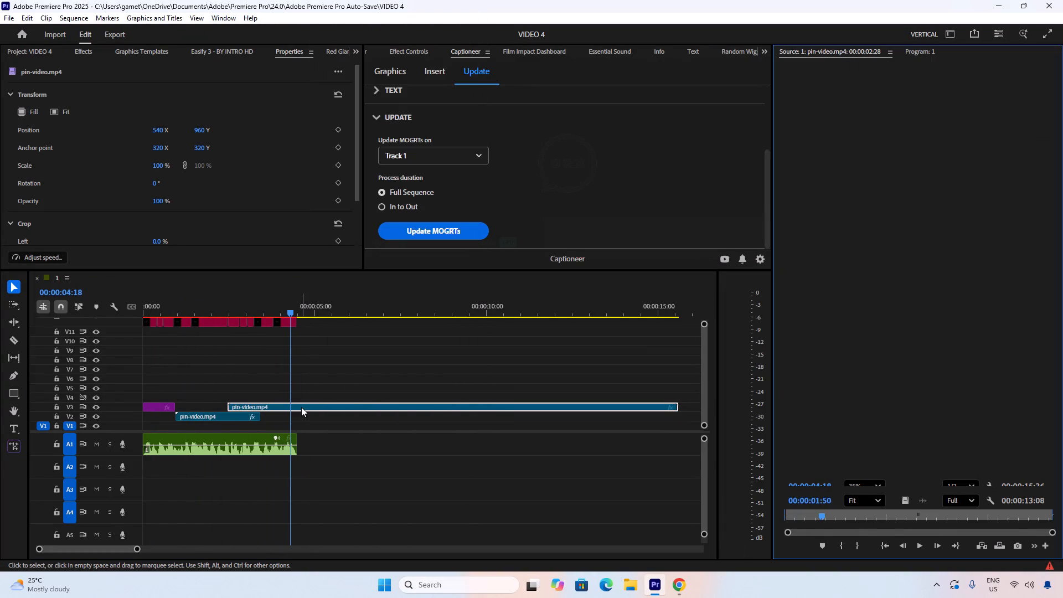
key(Delete)
click(327, 385)
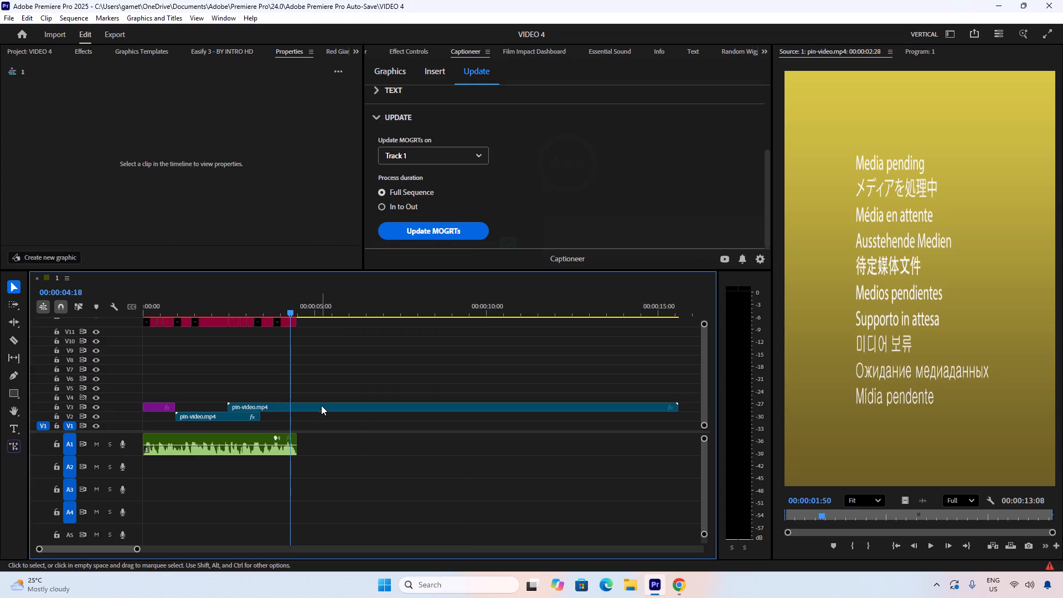
click(321, 405)
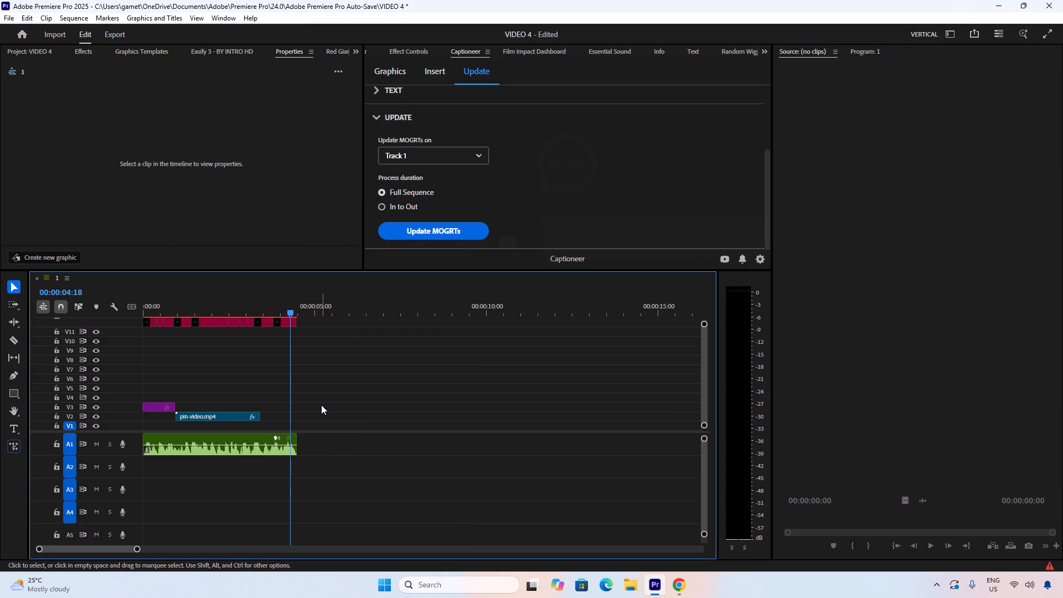
Look through the VIDEO 4 project's media, from the voiceover files to the imported Pinterest image and videos.
click(44, 53)
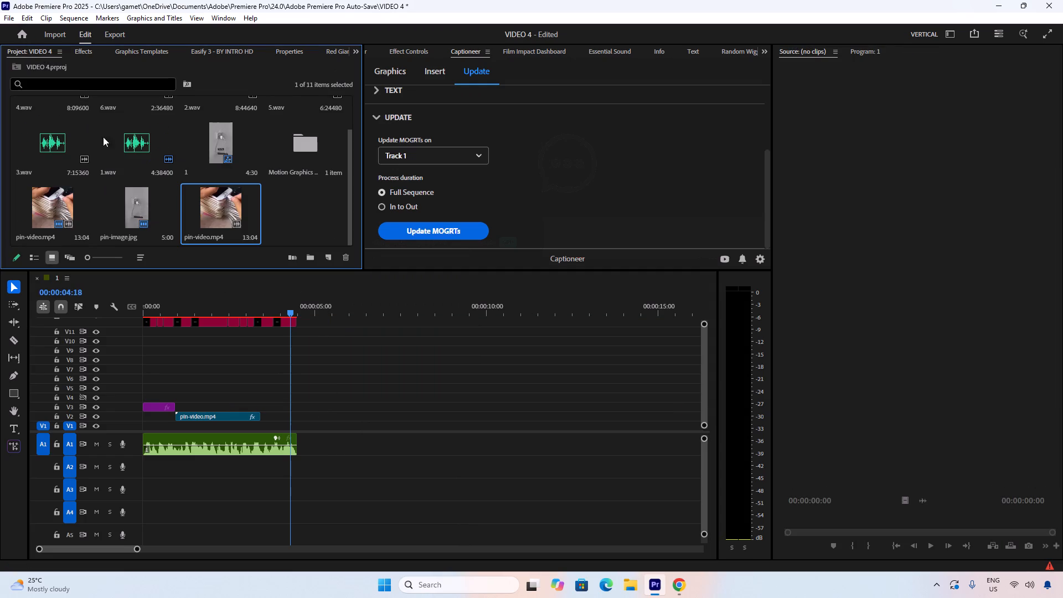
scroll(127, 166, up, 5)
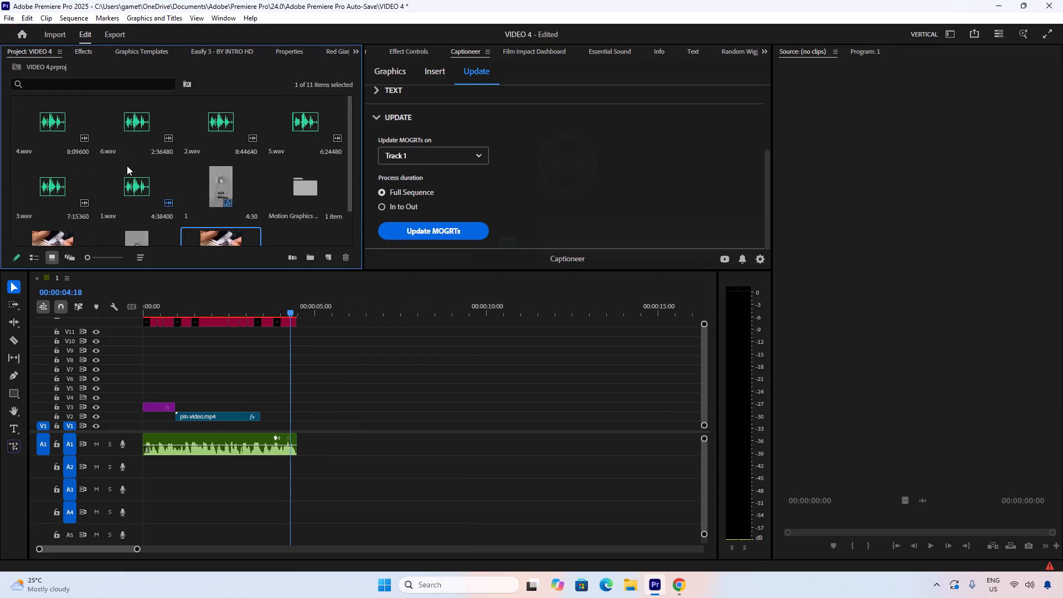
scroll(156, 161, down, 5)
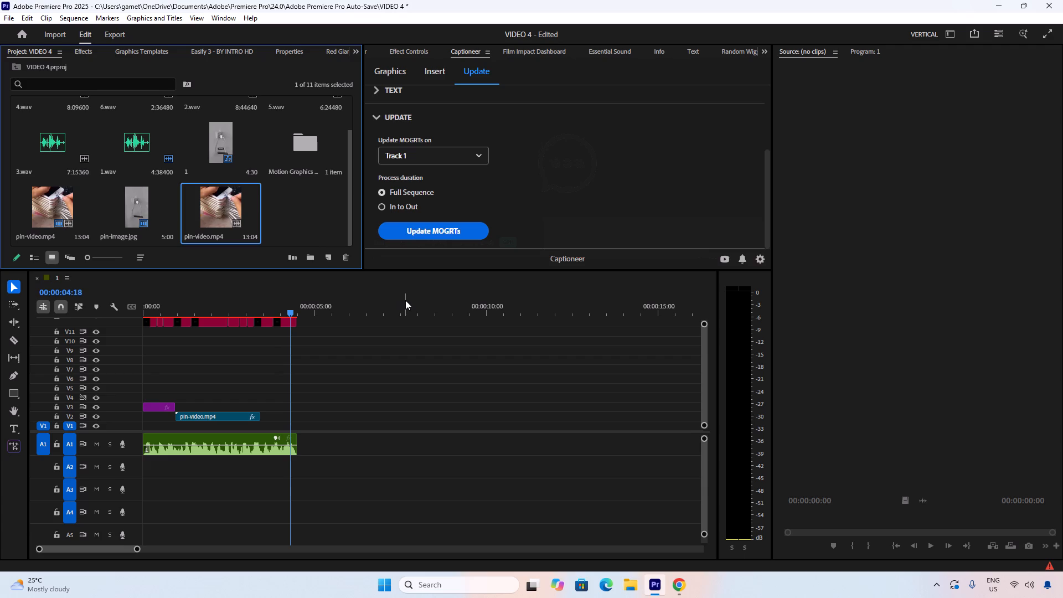
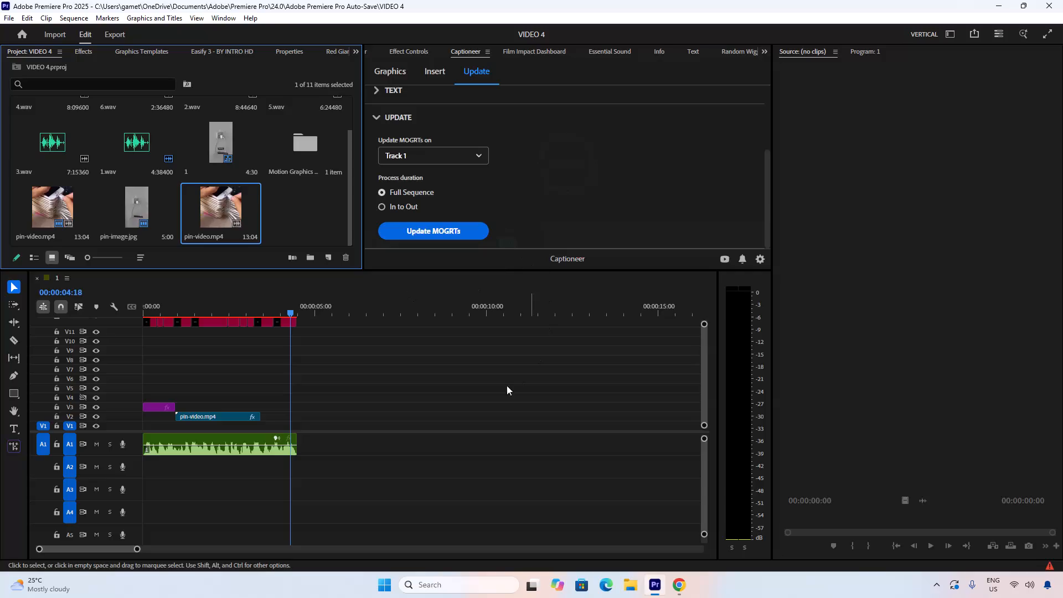
Play the sequence from the start through the "engineering" subtitle, and replay the "battery's on 1%" part to check the footage against the voiceover.
scroll(336, 346, up, 10)
alt+scroll(338, 342, up, 14)
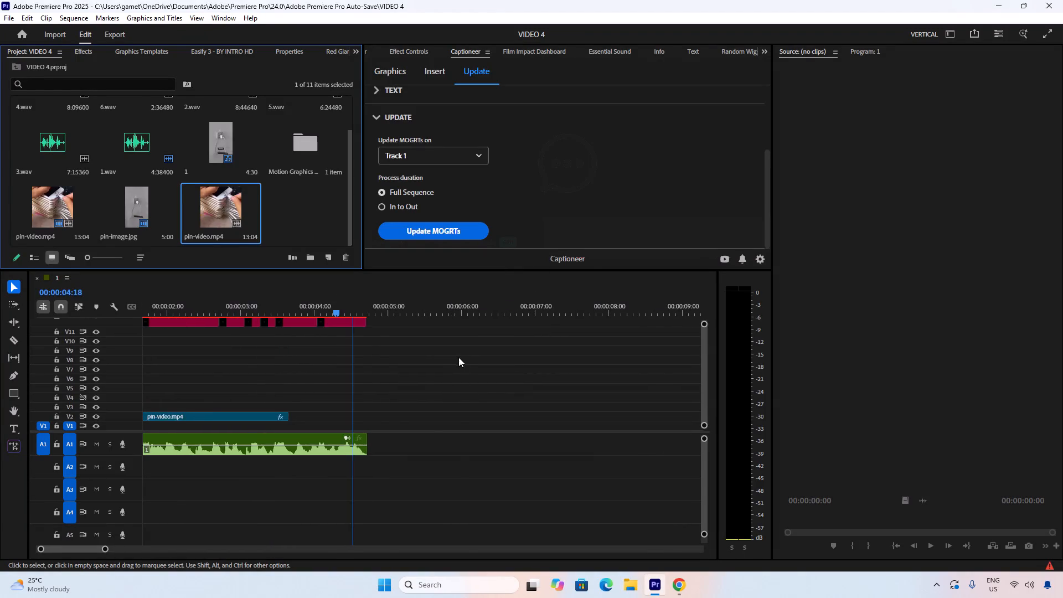
alt+scroll(458, 357, up, 14)
drag(432, 312, 92, 322)
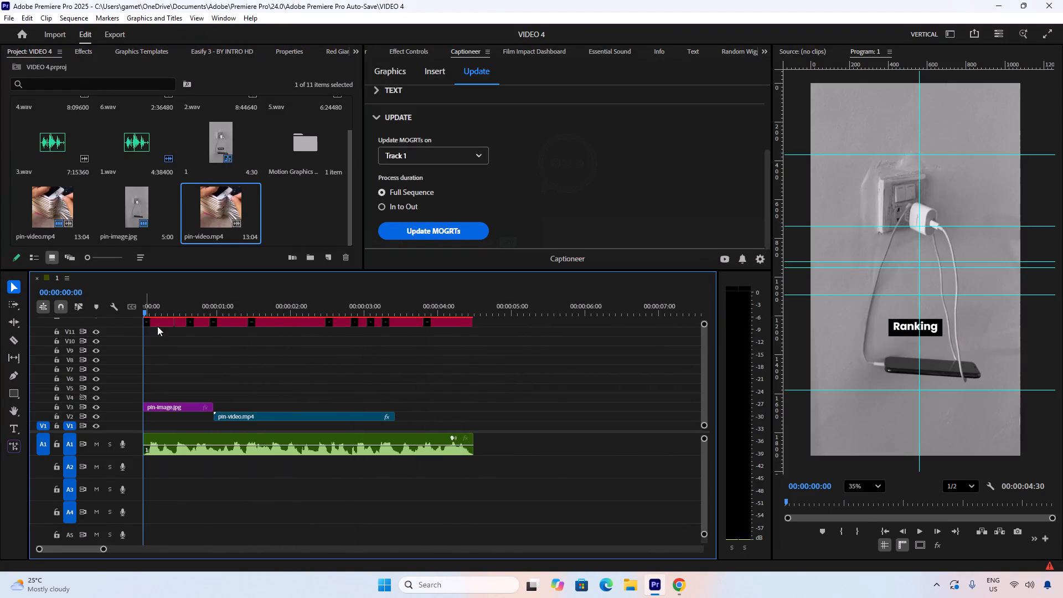
key(space)
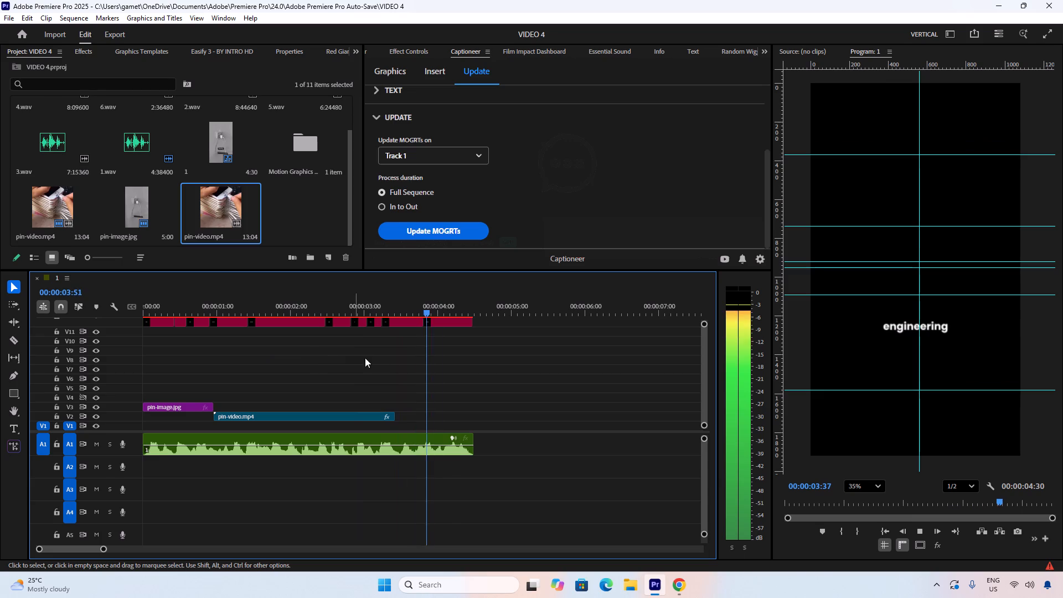
key(space)
drag(348, 308, 281, 310)
key(space)
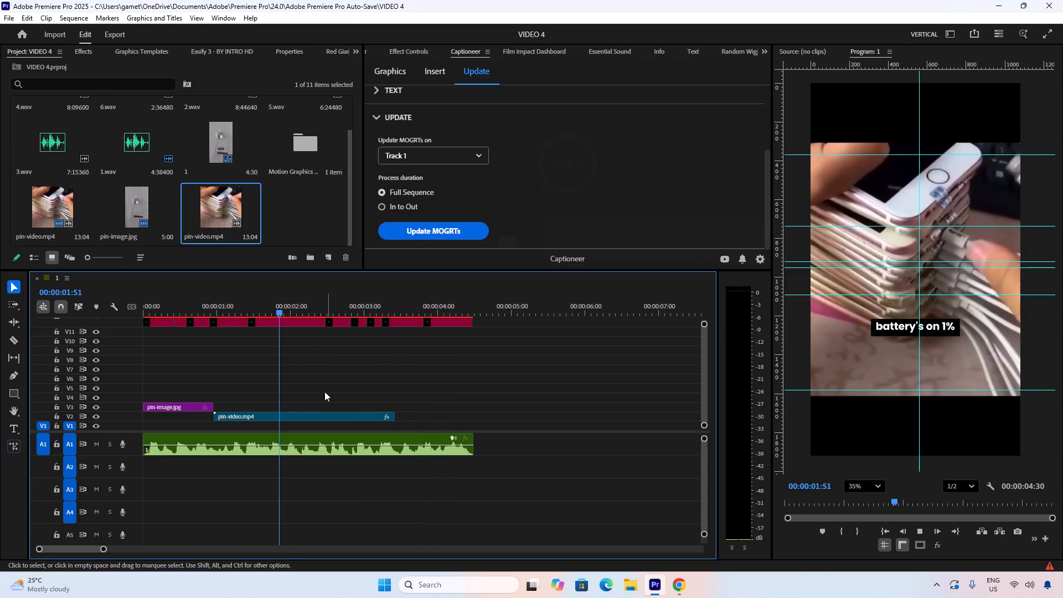
key(space)
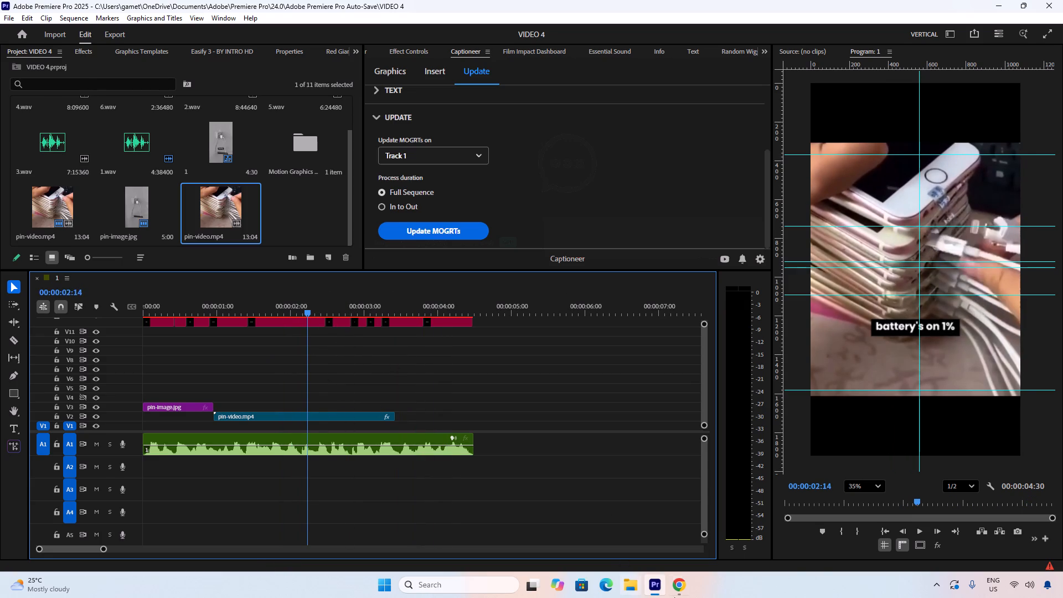
Switch to Chrome, preview Pinterest's "Magnetic fast charging cable" video pin and download it in HD as pin-video to the 2nd video folder.
click(688, 589)
scroll(703, 410, down, 1)
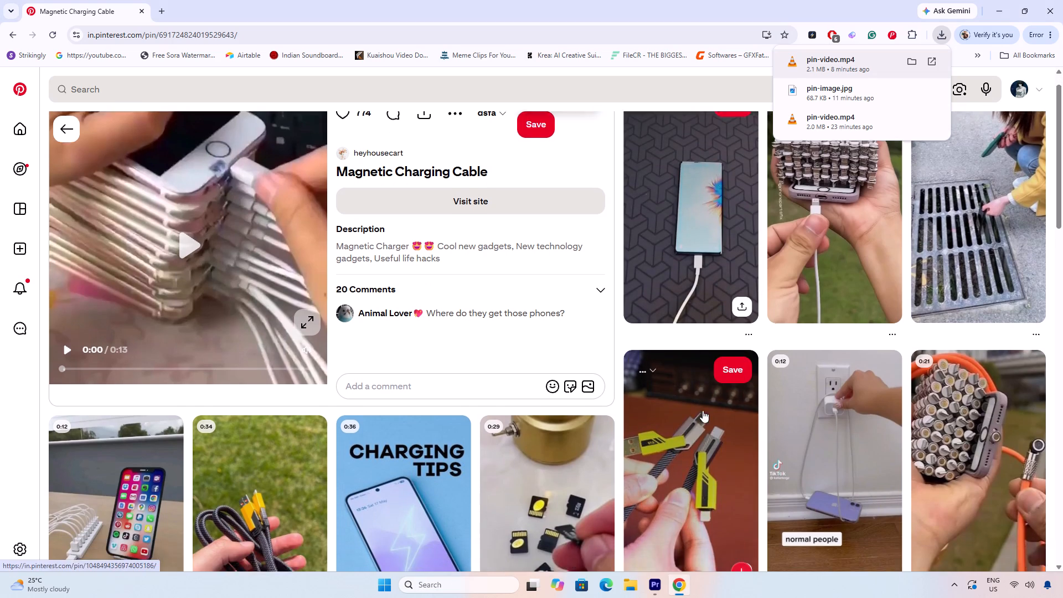
scroll(695, 411, up, 3)
click(823, 239)
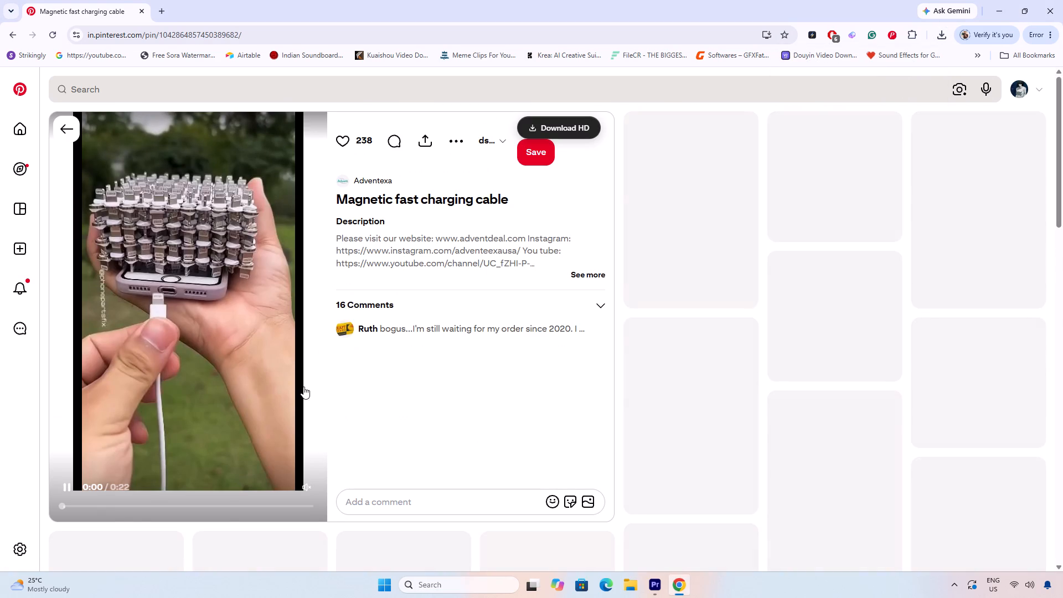
click(181, 303)
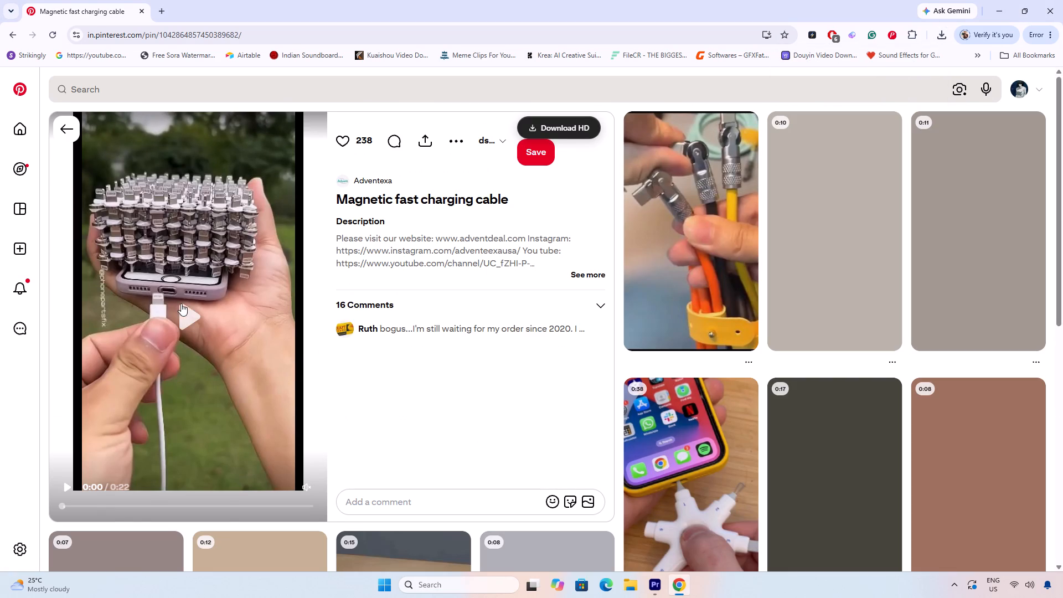
click(154, 357)
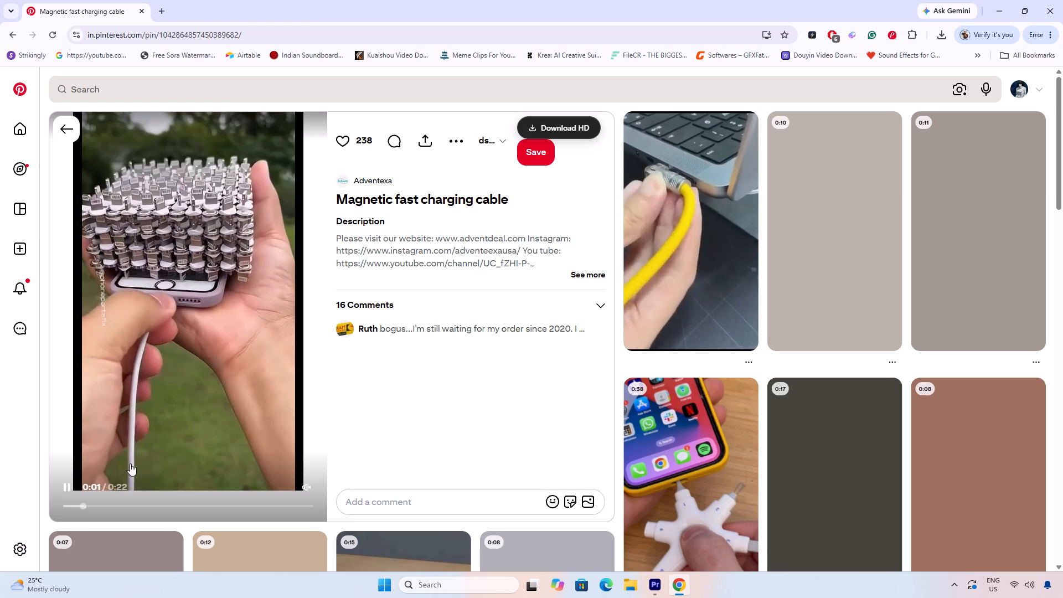
click(62, 487)
click(66, 488)
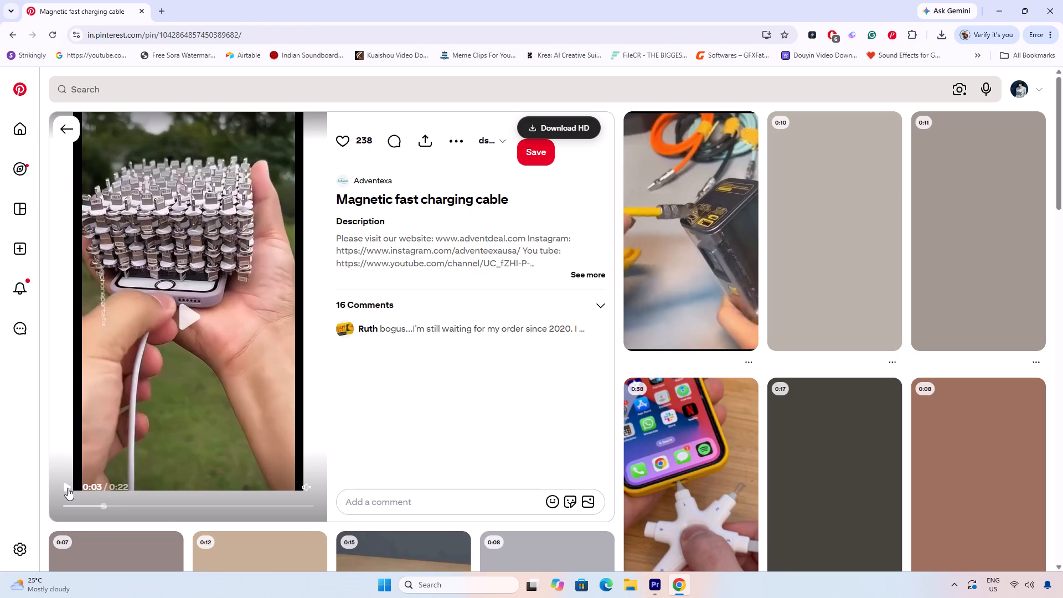
click(572, 133)
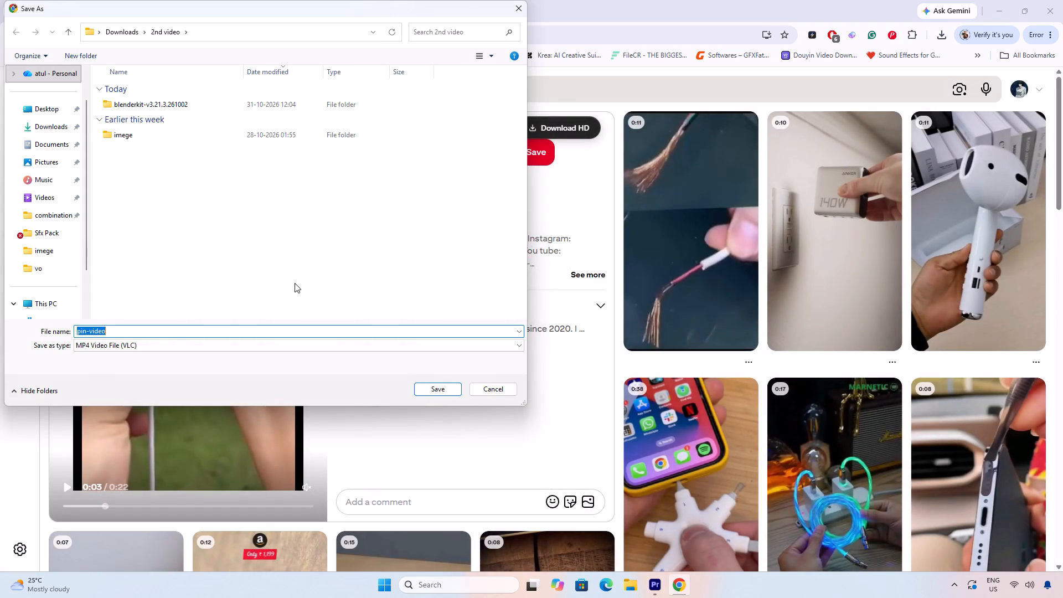
click(431, 393)
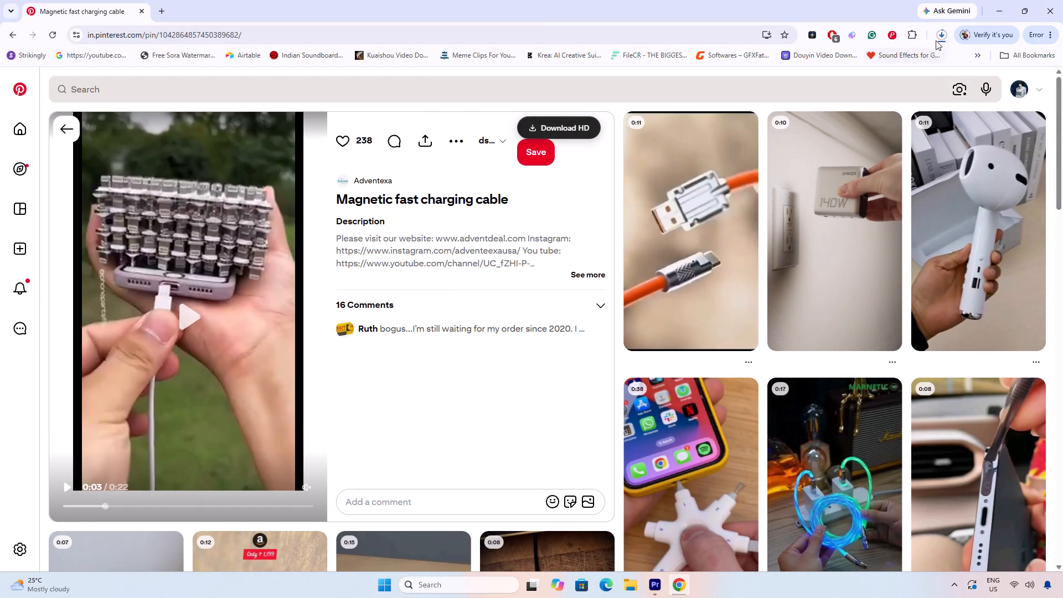
Bring the newly downloaded pin-video.mp4 into the Premiere Pro timeline on track V4, starting at about 2 seconds.
click(944, 34)
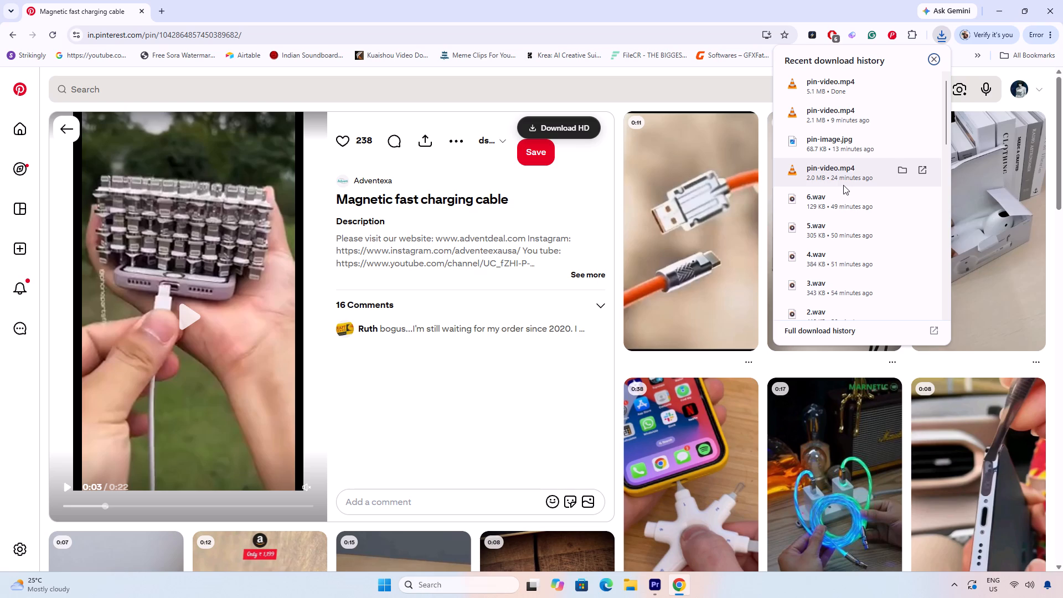
drag(867, 86, 706, 509)
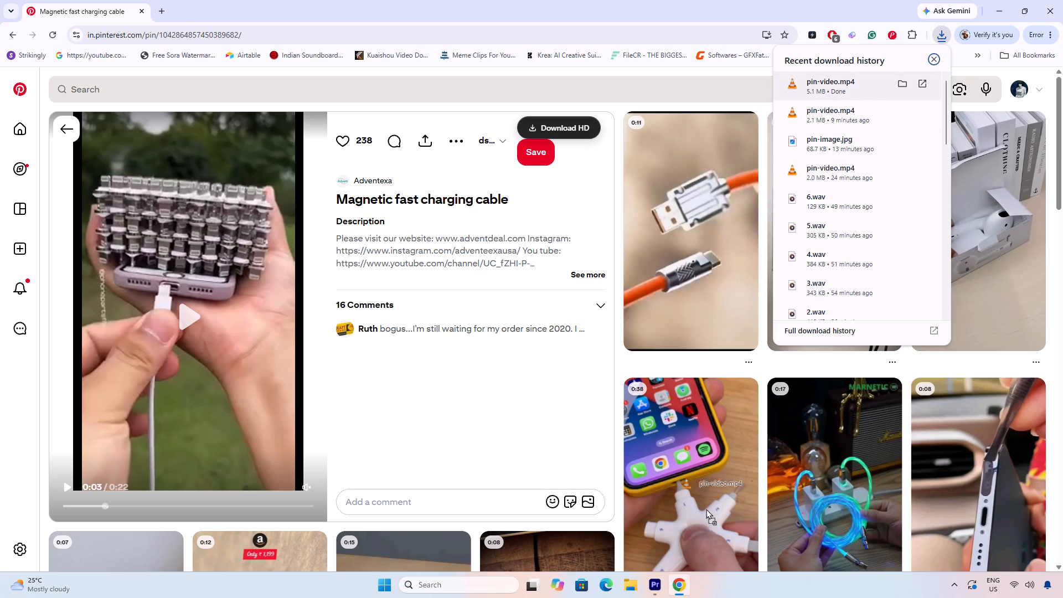
drag(706, 509, 333, 406)
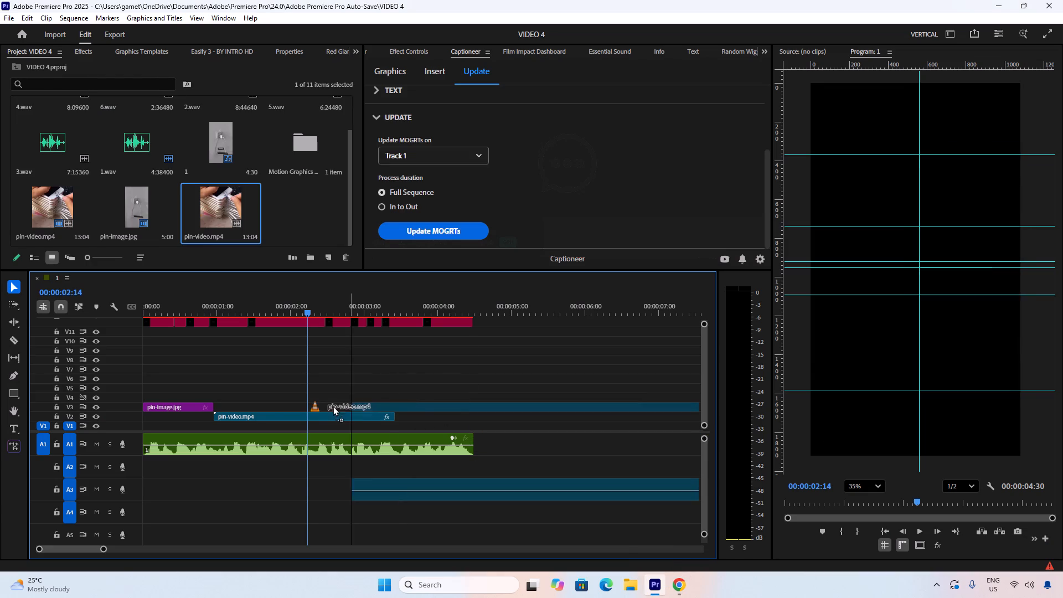
drag(333, 406, 296, 396)
Unlink the new pin-video.mp4 clip's audio on track A4 from its video and delete it.
click(413, 506)
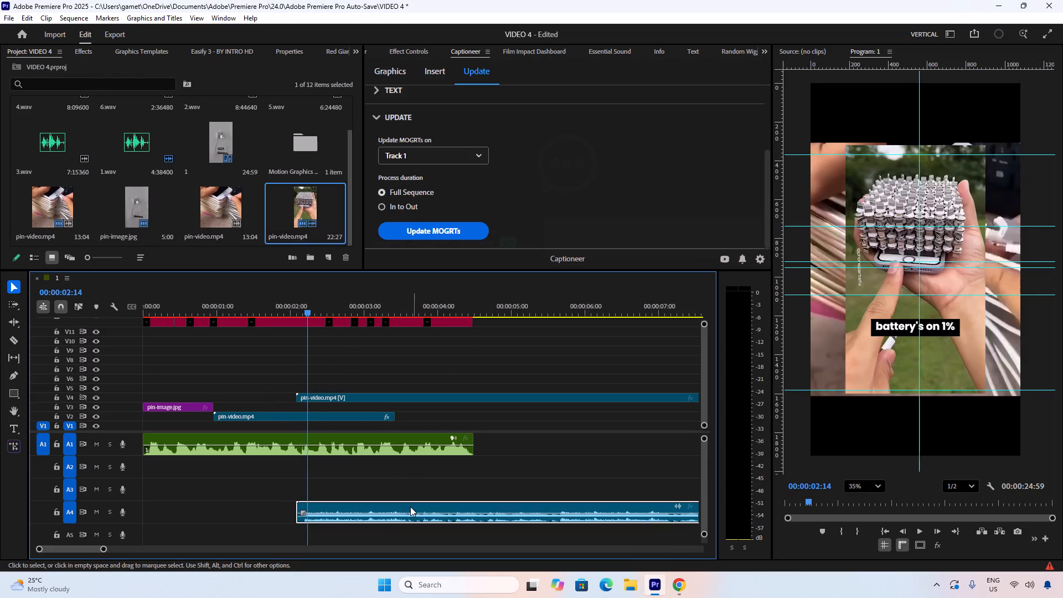
right_click(403, 505)
click(352, 507)
key(Delete)
Scrub back to the "because my" subtitle to review the footage leading up to the new clip.
drag(277, 295, 275, 297)
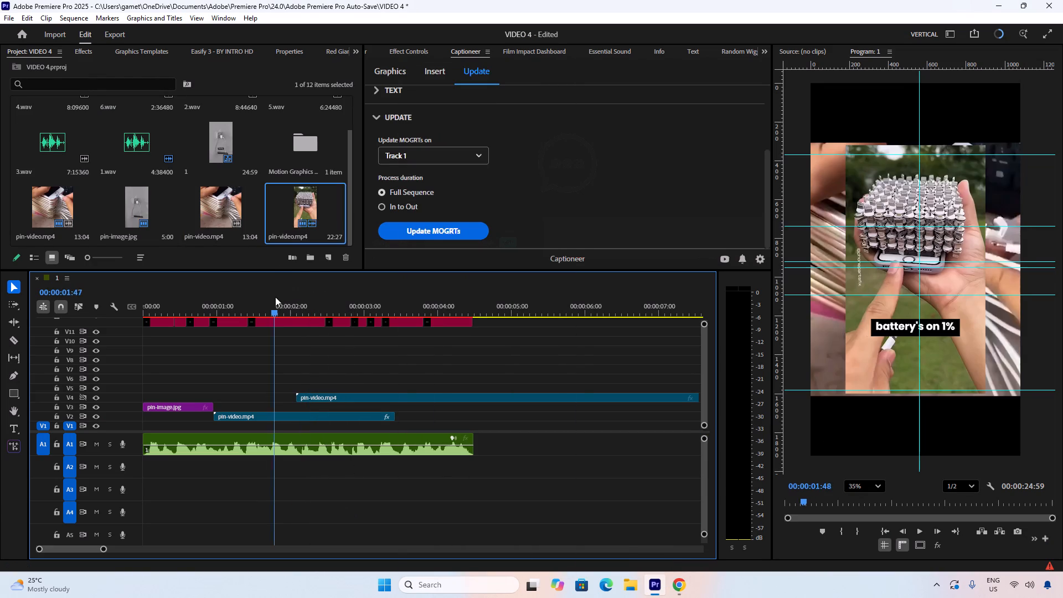
drag(275, 297, 241, 302)
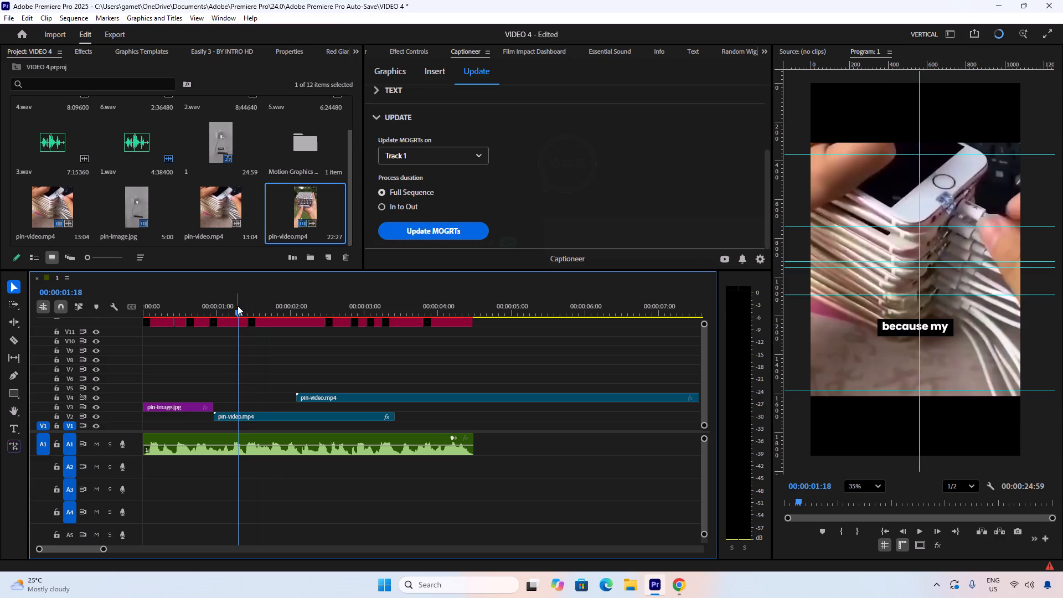
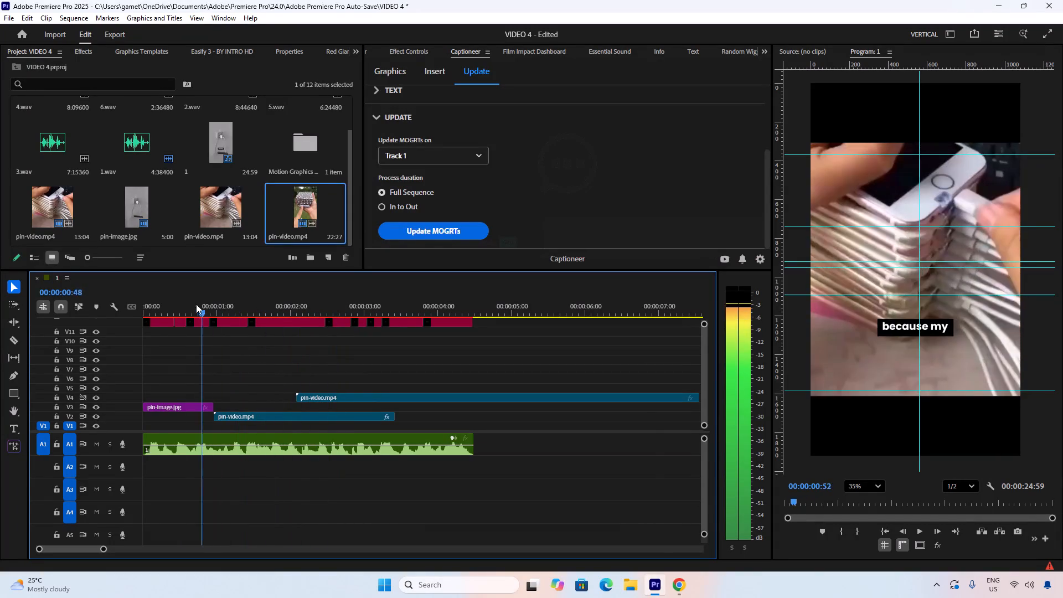
Play the sequence from the beginning to check the charger image and both pin-video clips against the voiceover and subtitles.
key(space)
key(space)
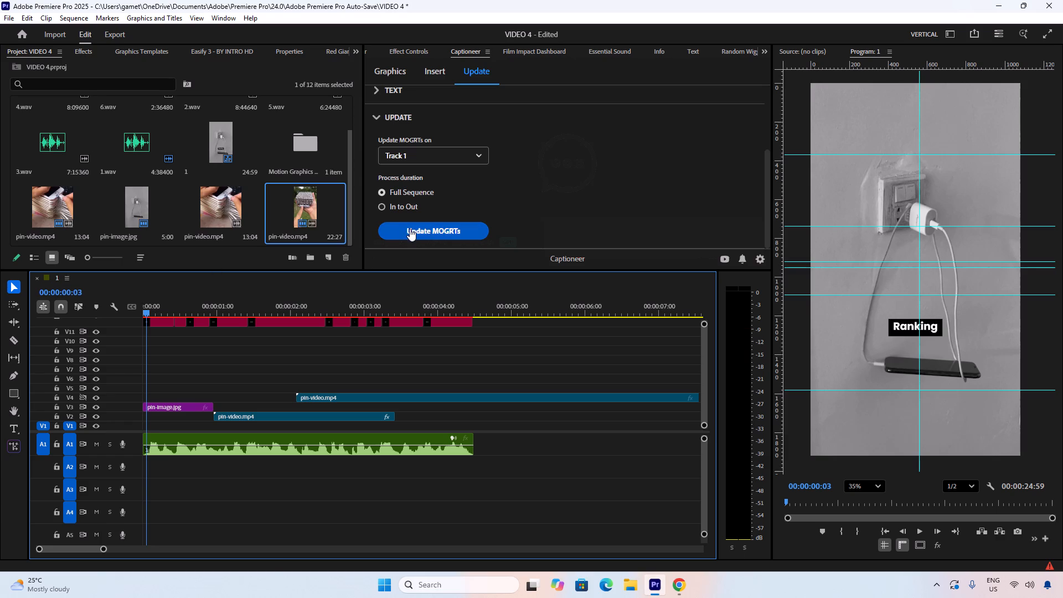
click(214, 305)
key(space)
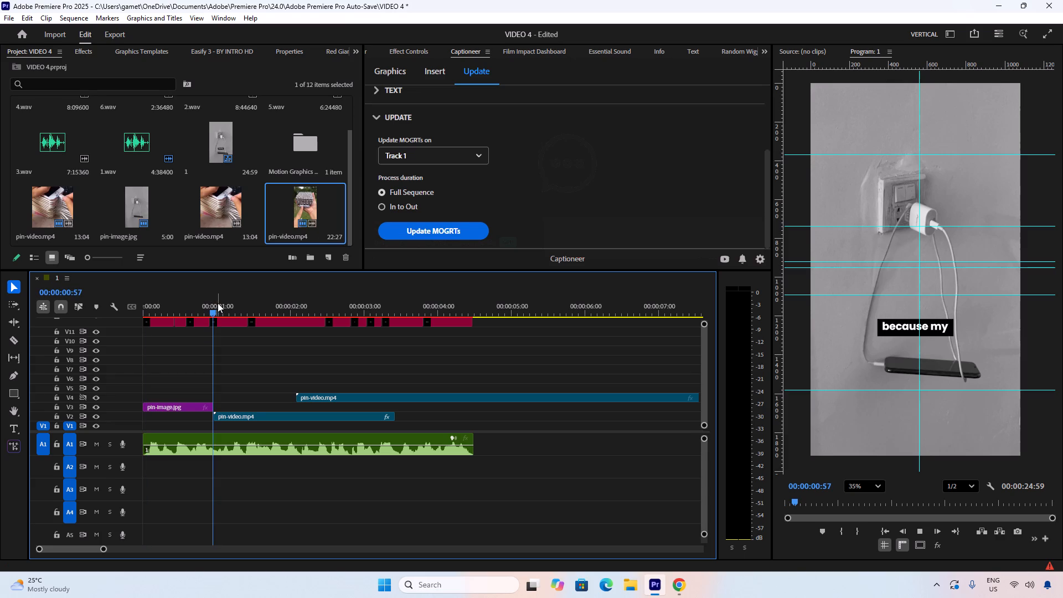
drag(206, 302, 129, 304)
key(space)
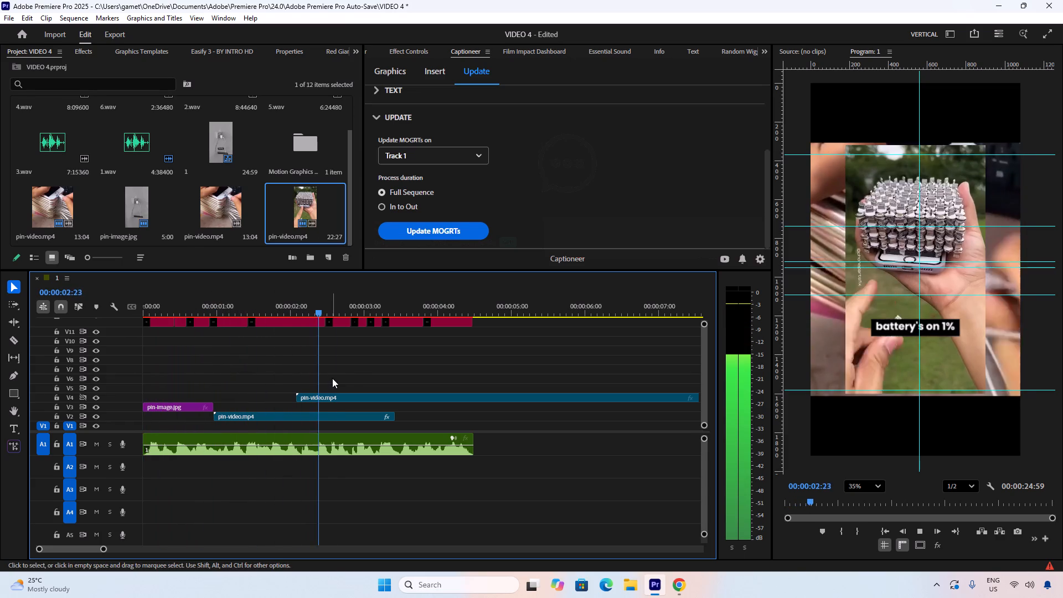
key(space)
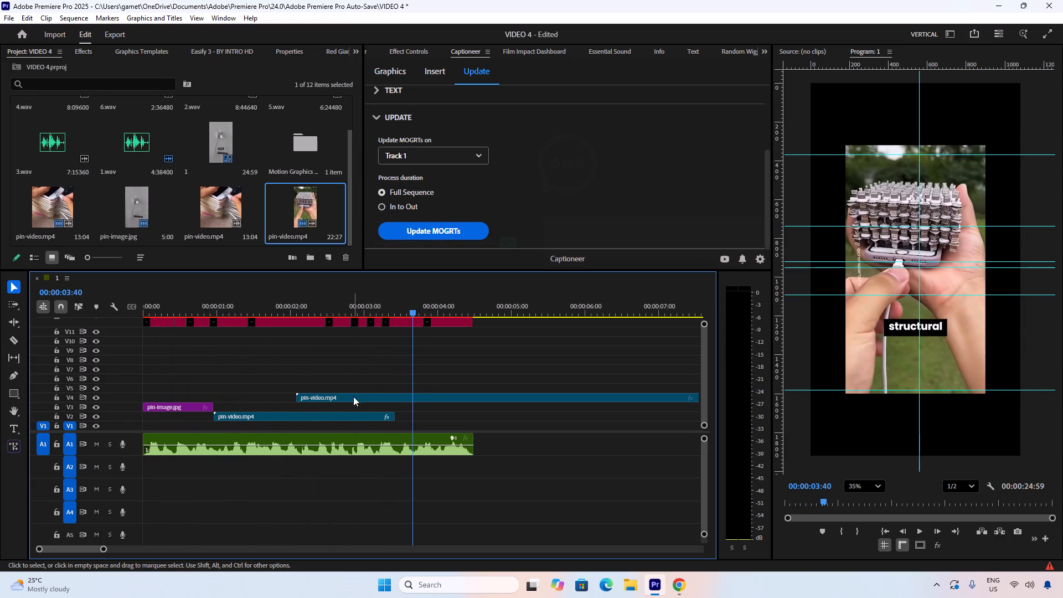
Move the pin-video.mp4 clip from V4 down to V3 so it starts where the V2 clip ends.
drag(353, 396, 452, 404)
key(space)
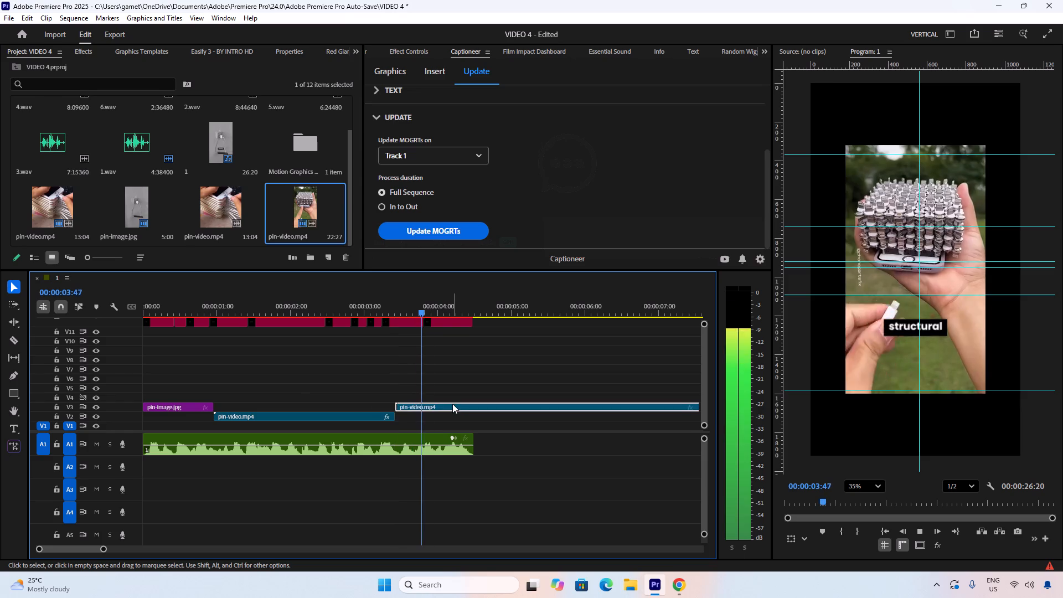
key(space)
Locate the start of the "structural" subtitle and trim the end of the V2 pin-video.mp4 clip back to 00:00:02:50.
click(399, 295)
click(391, 296)
key(space)
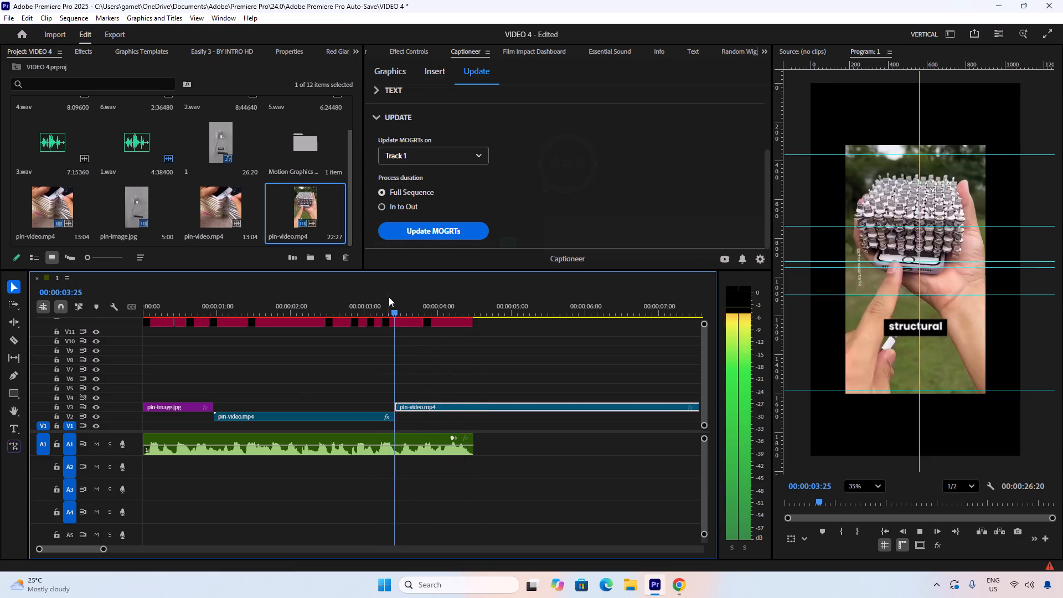
drag(398, 305, 352, 305)
key(space)
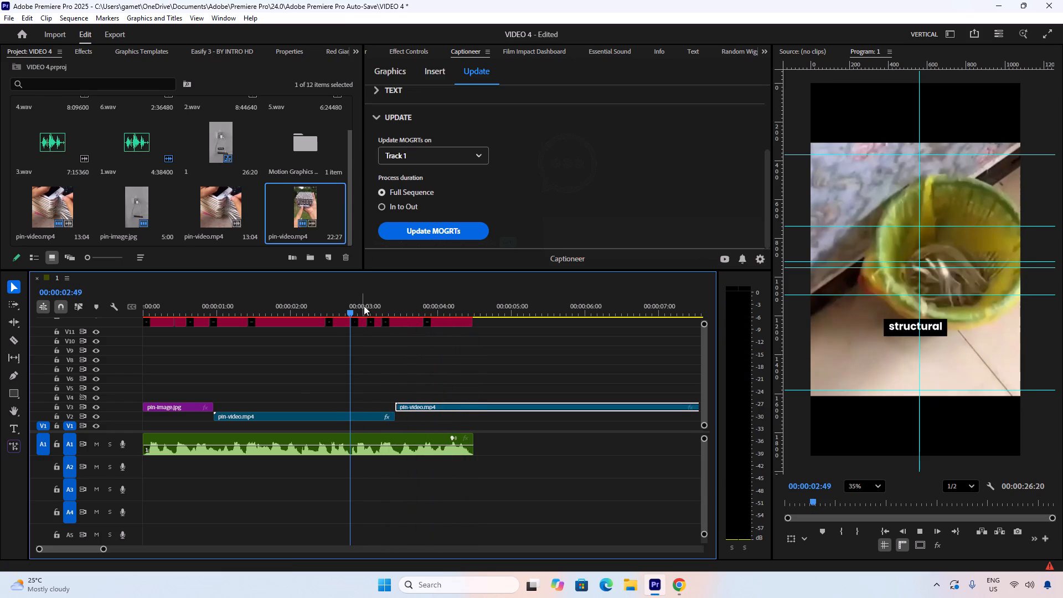
click(354, 306)
key(space)
click(351, 311)
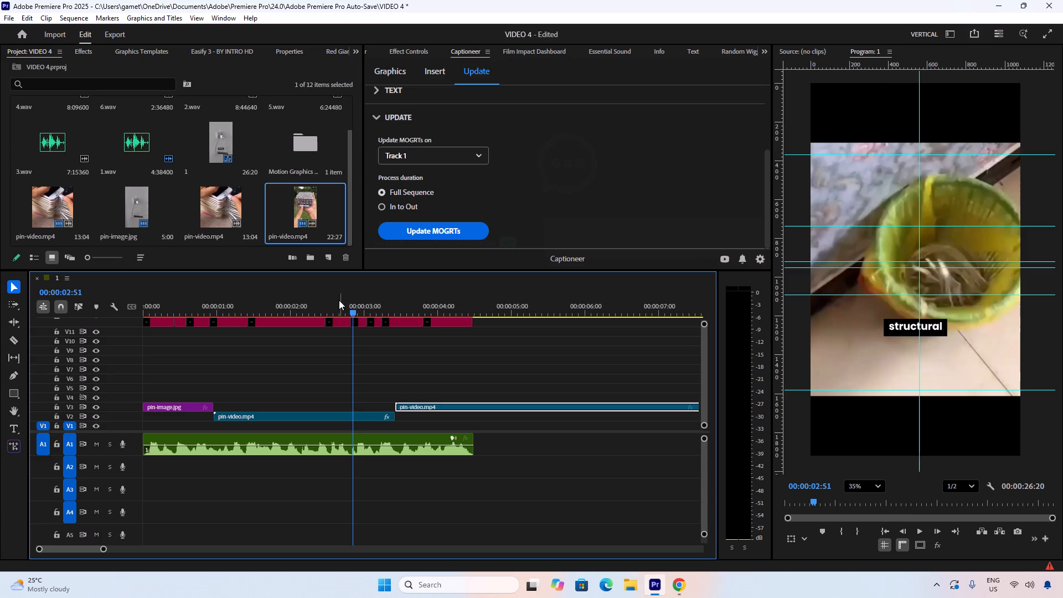
click(343, 312)
key(space)
click(355, 355)
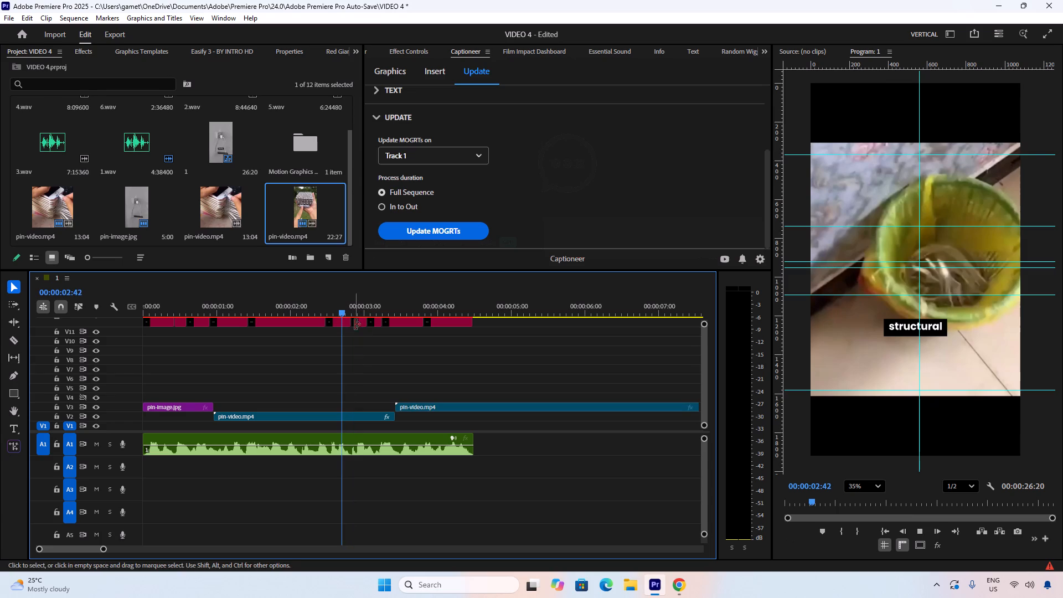
click(335, 307)
key(space)
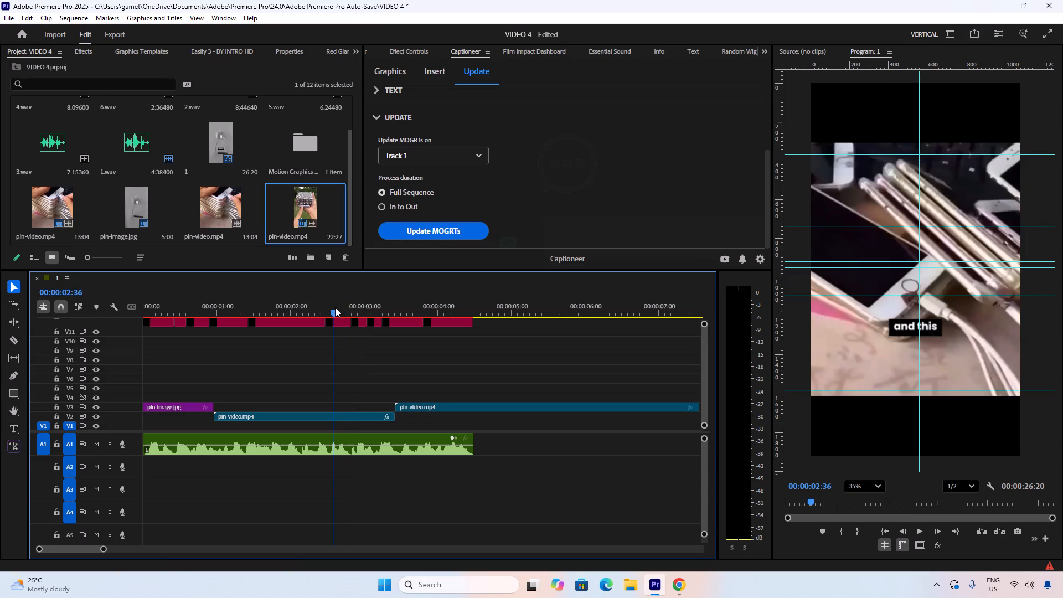
key(space)
click(354, 300)
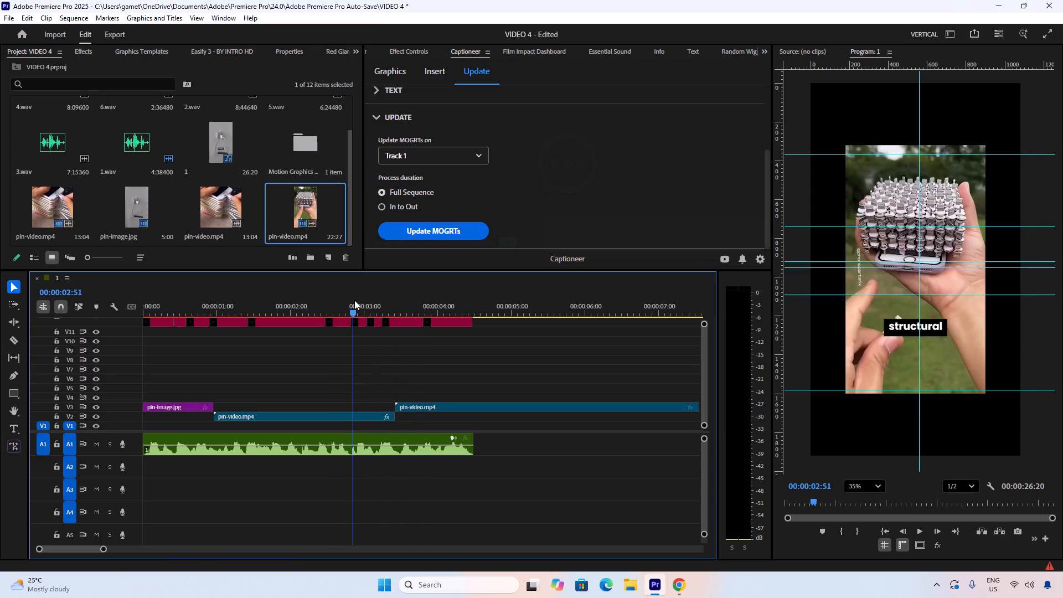
drag(398, 417, 358, 418)
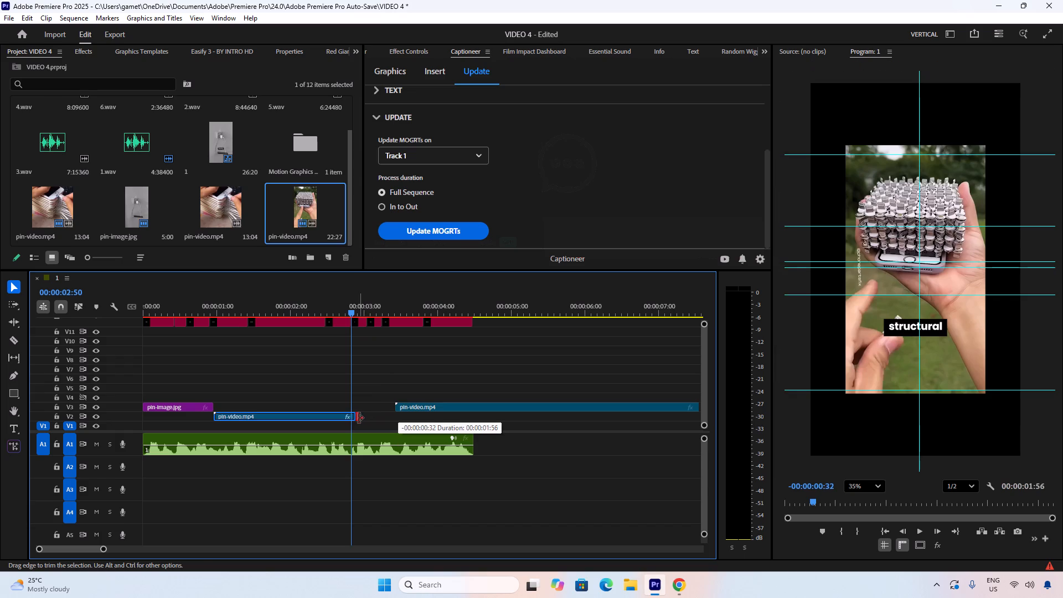
drag(358, 418, 357, 418)
Move the V3 pin-video.mp4 clip to start at 00:00:02:50, against the trimmed V2 clip, and play through the join.
drag(422, 403, 373, 408)
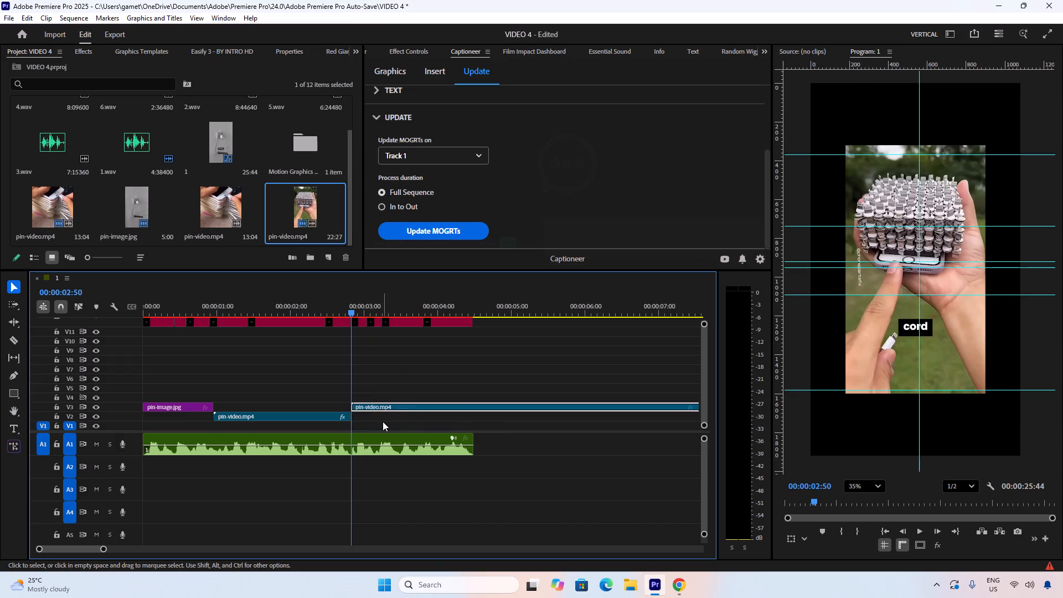
click(383, 421)
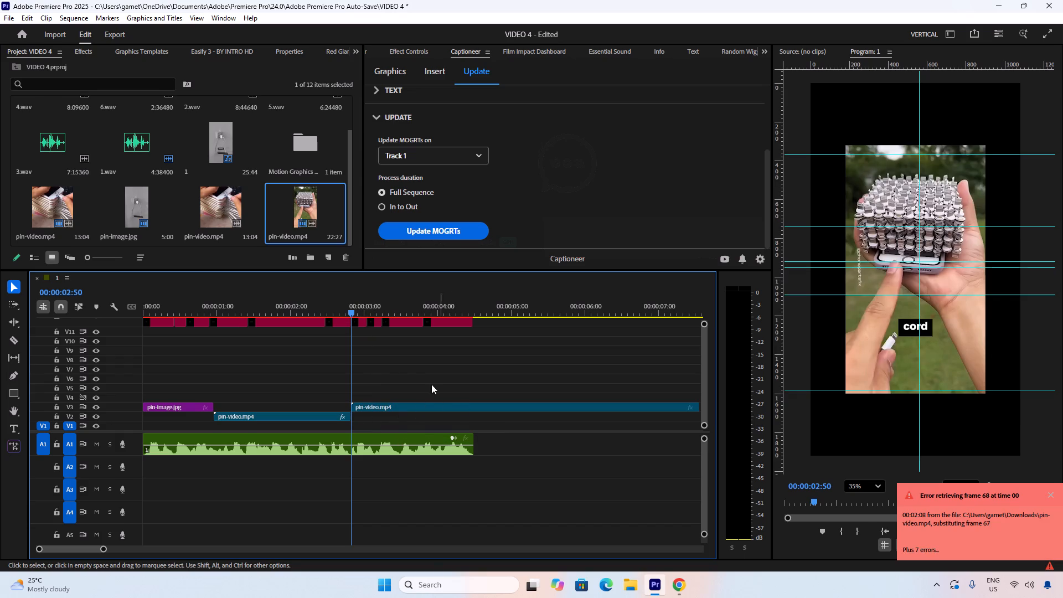
drag(311, 307, 185, 323)
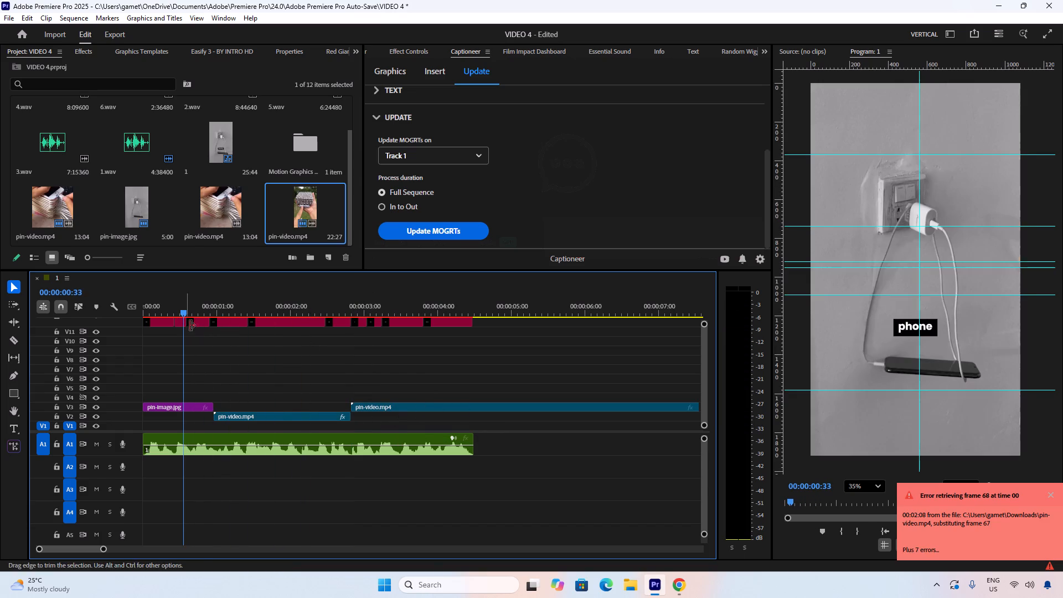
click(264, 309)
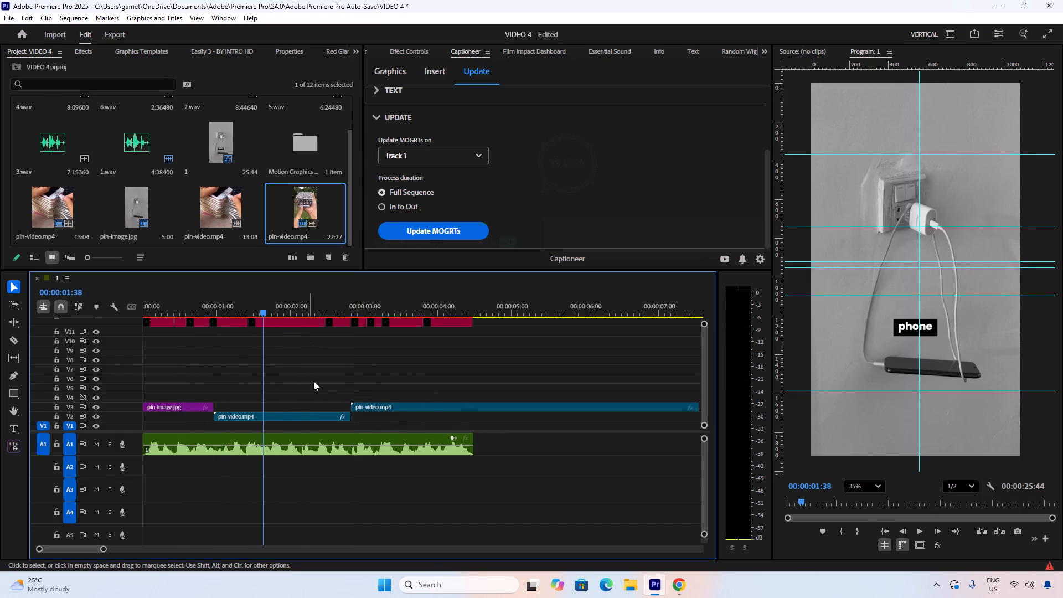
key(space)
click(319, 385)
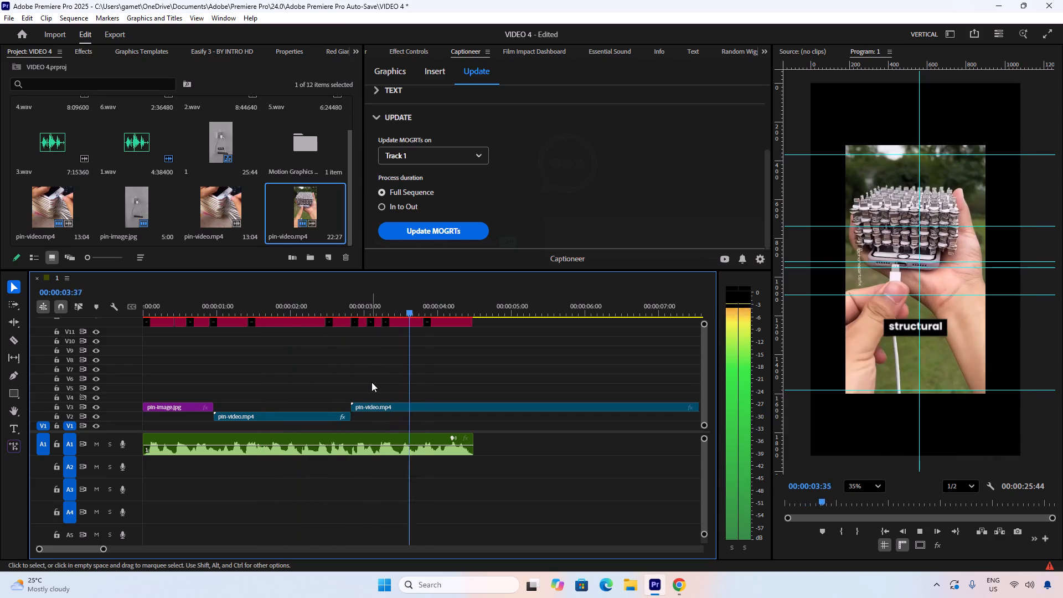
key(space)
Set the V3 pin-video.mp4 clip's Scale to 152 so it fills the vertical frame, and play it back.
click(388, 404)
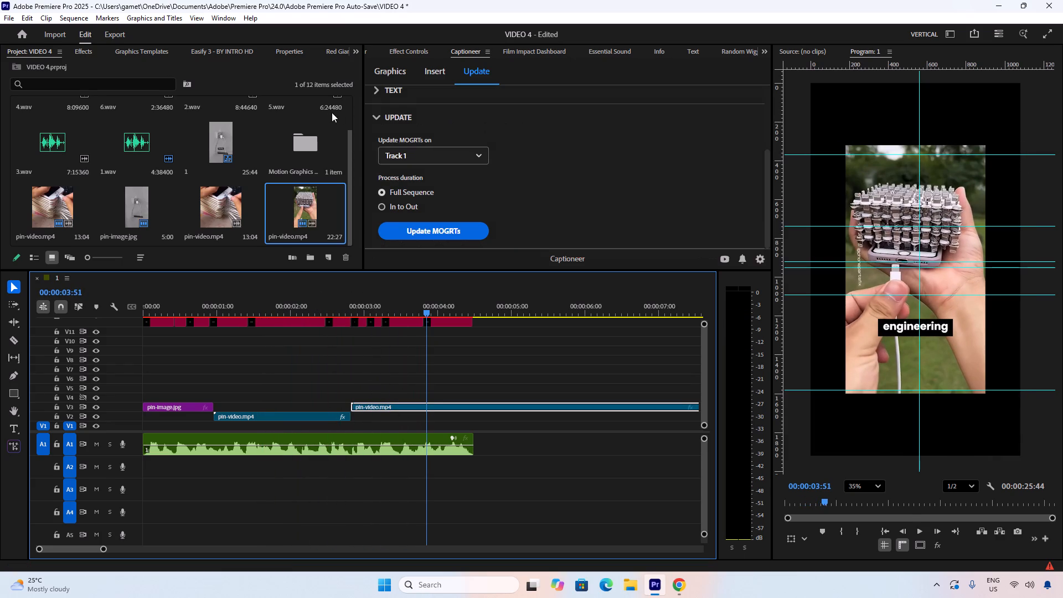
click(407, 53)
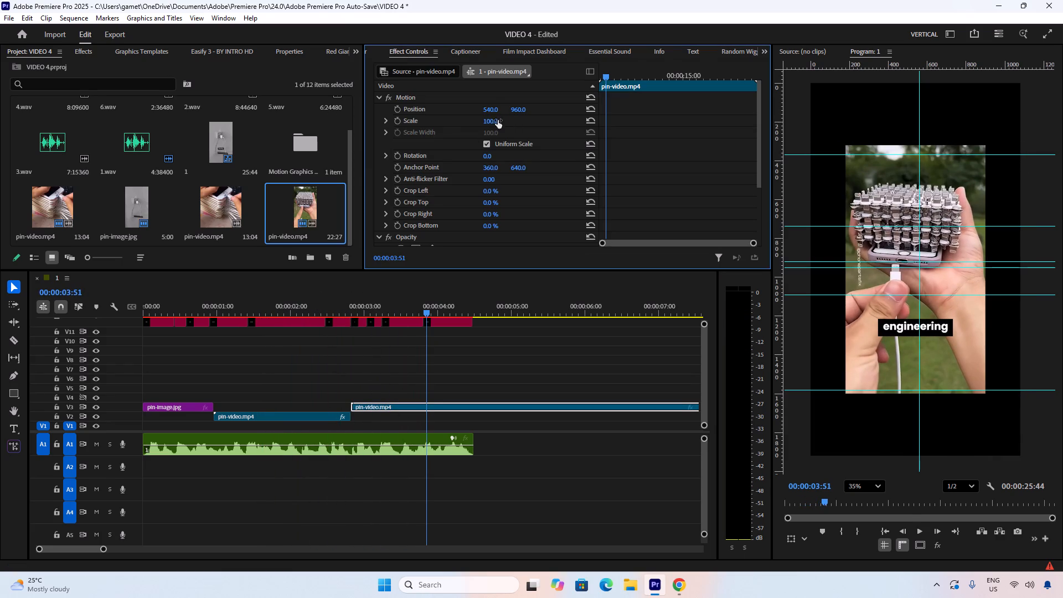
drag(493, 121, 527, 120)
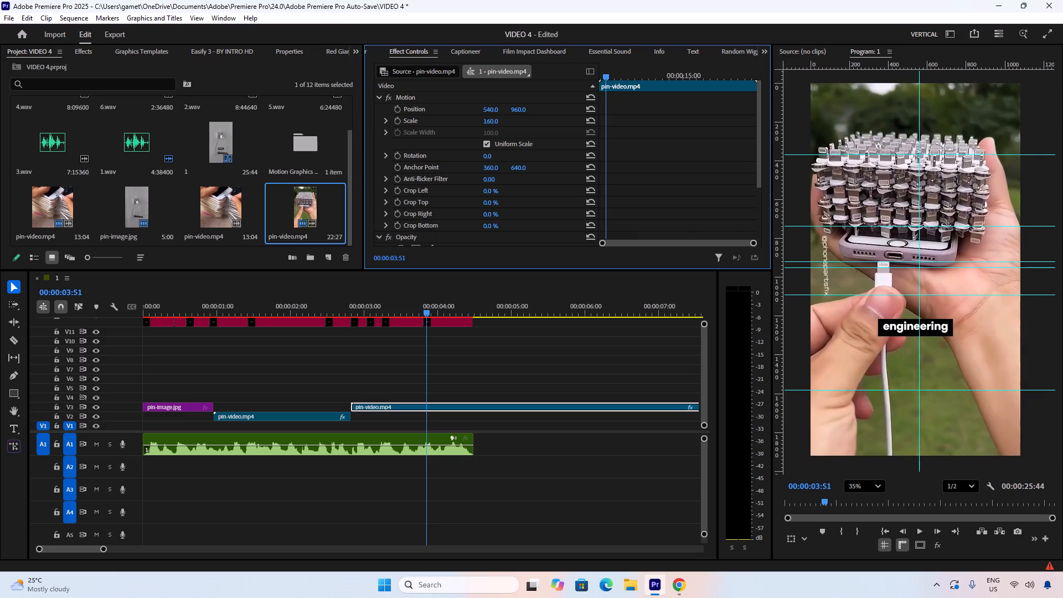
drag(527, 120, 524, 123)
click(428, 368)
click(389, 368)
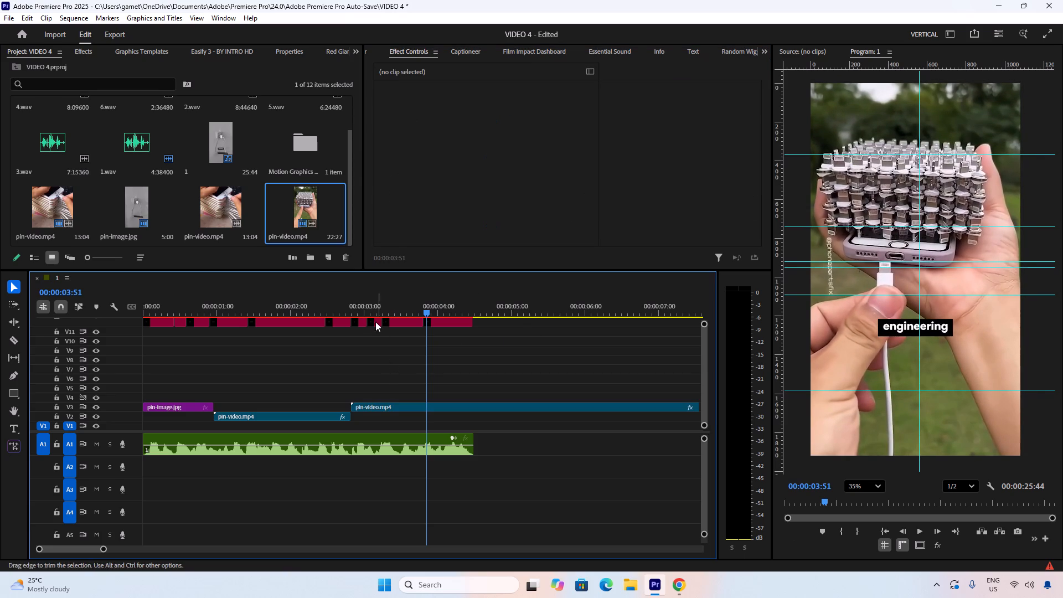
drag(363, 312, 339, 308)
key(space)
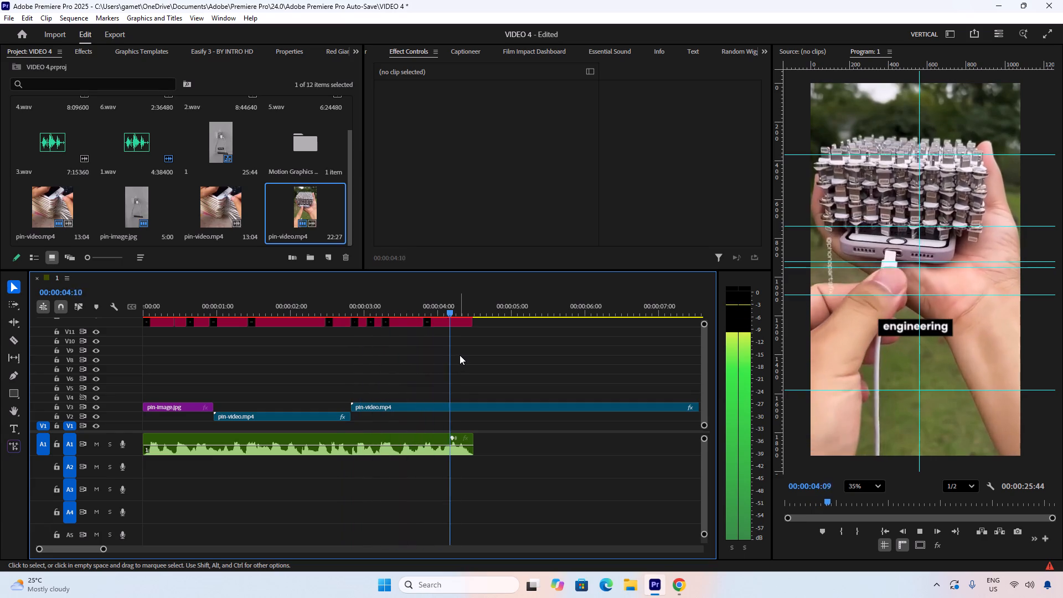
key(space)
Cut the V3 pin-video.mp4 clip at 00:00:04:30, where the voiceover ends, and delete the part beyond it.
click(474, 314)
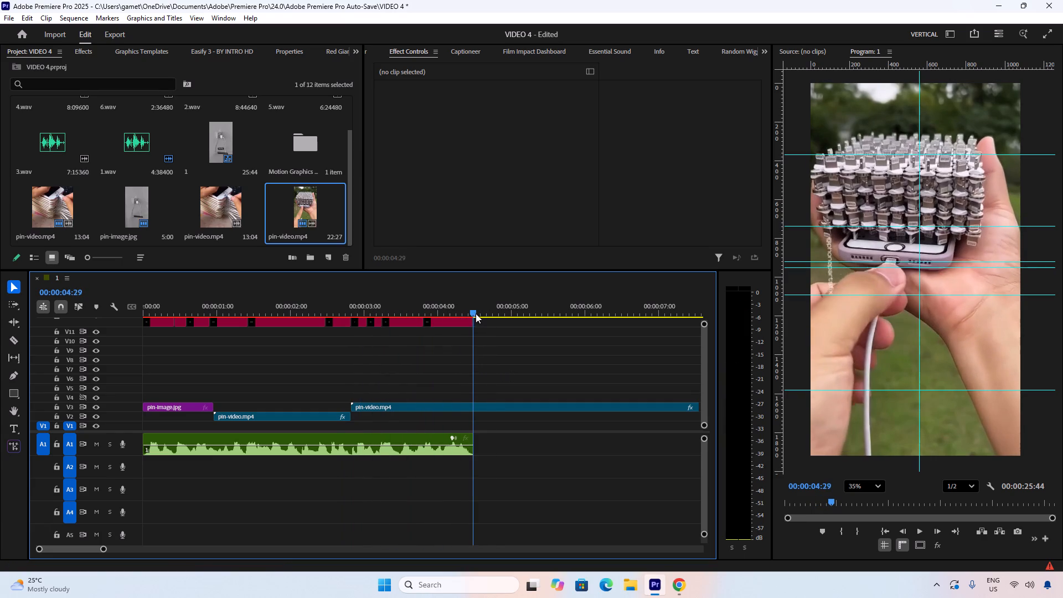
alt+scroll(487, 346, up, 7)
scroll(492, 362, up, 3)
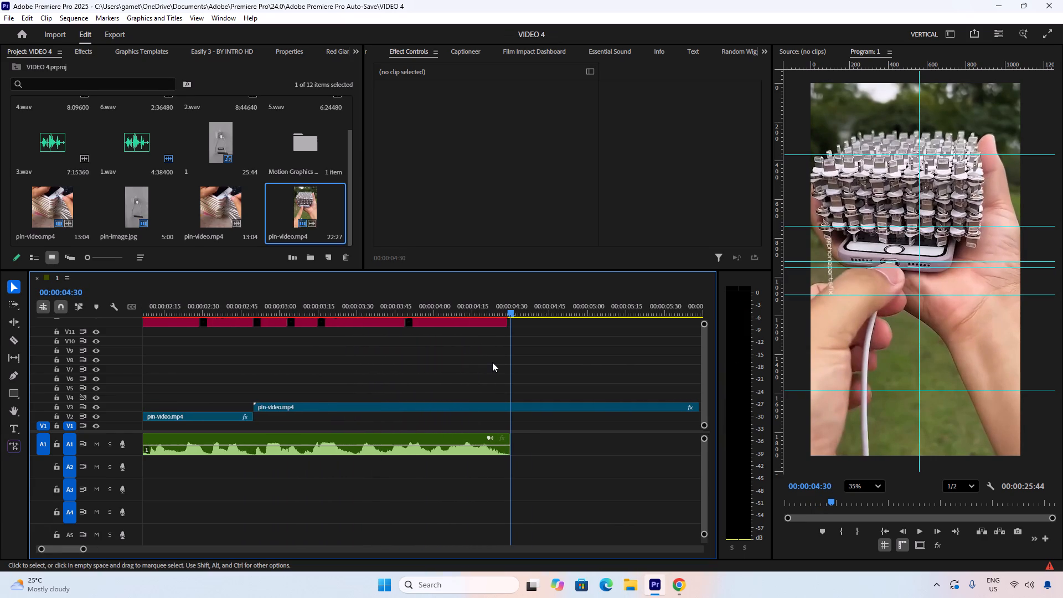
scroll(492, 362, up, 2)
scroll(506, 361, up, 20)
scroll(506, 361, up, 3)
scroll(592, 374, down, 7)
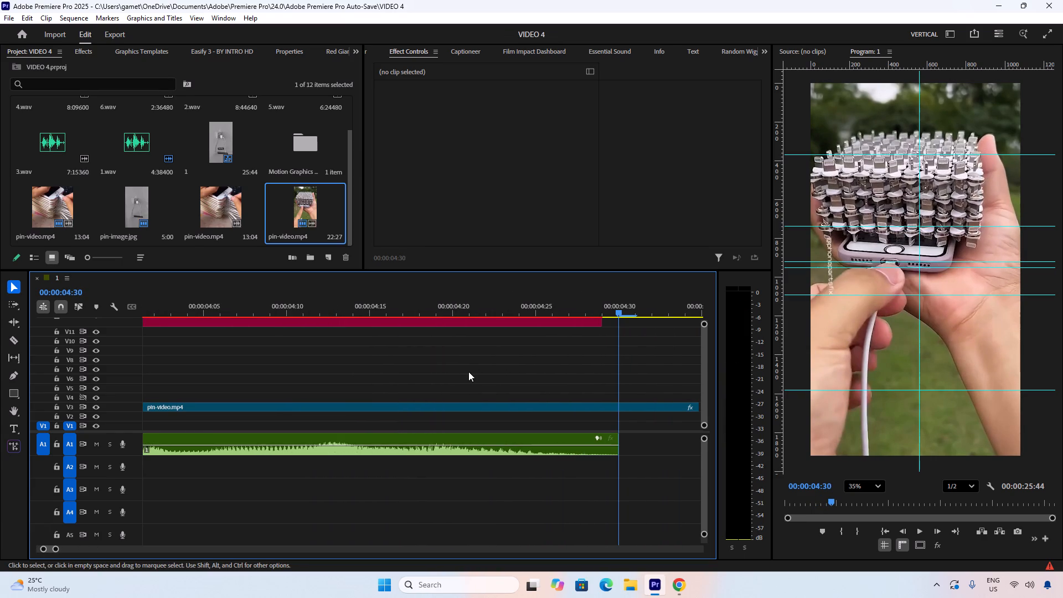
alt+scroll(572, 384, down, 7)
alt+scroll(541, 383, down, 14)
click(567, 402)
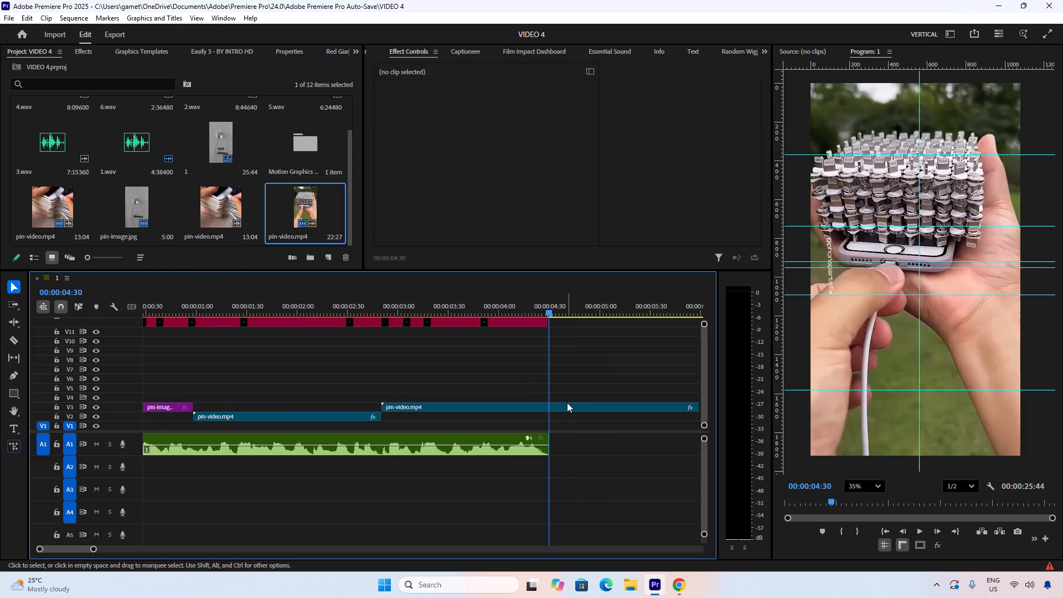
click(567, 403)
click(569, 409)
click(567, 406)
key(e)
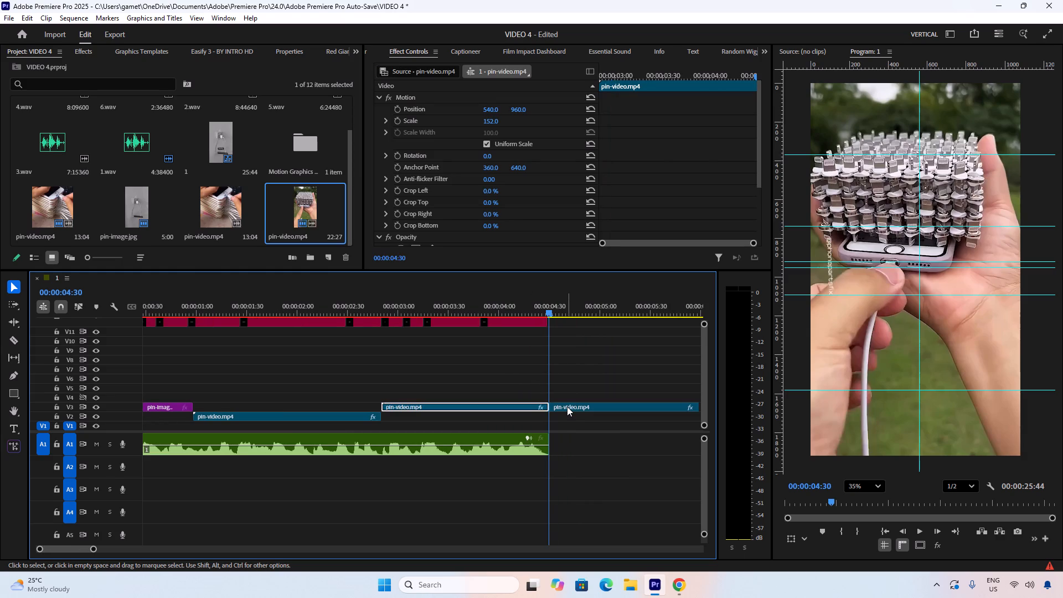
click(567, 406)
key(Delete)
alt+scroll(564, 404, down, 7)
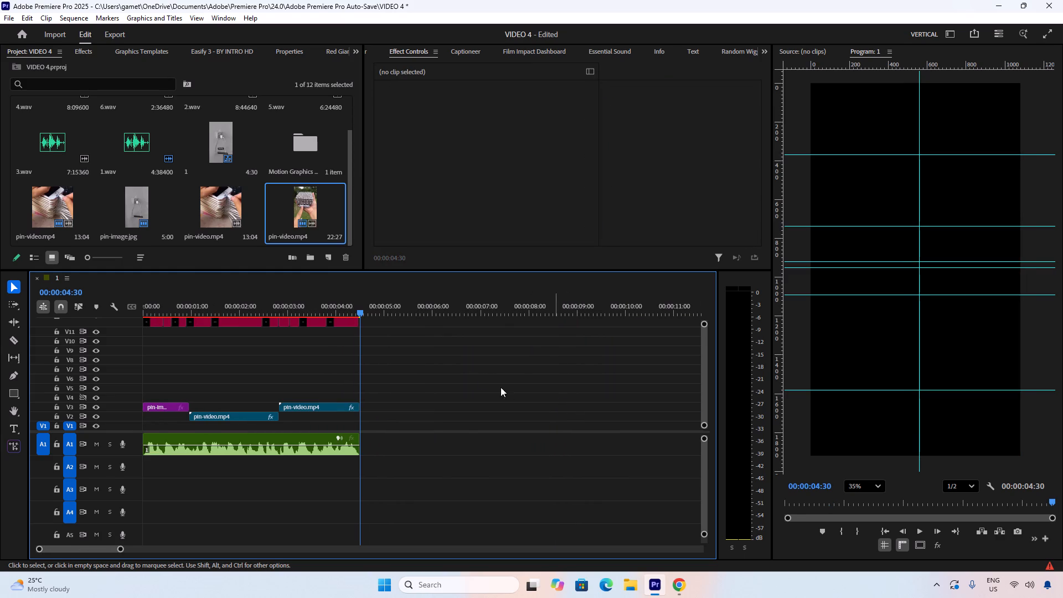
Scrub back through the sequence to 00:00:00:00 to review the assembled clips and subtitles.
scroll(478, 377, up, 6)
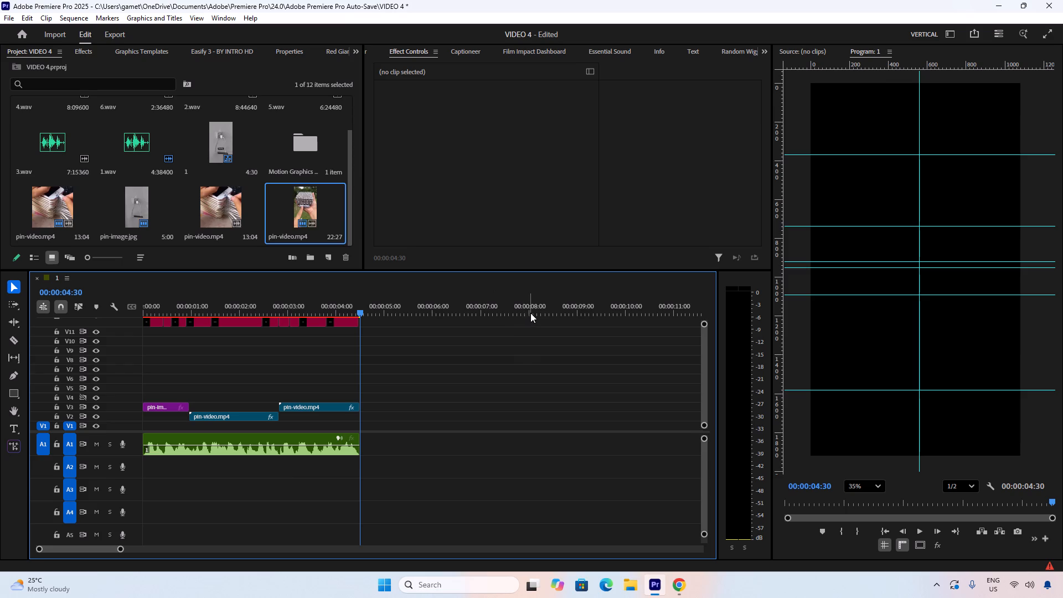
scroll(401, 332, up, 1)
drag(349, 304, 276, 306)
drag(265, 307, 165, 313)
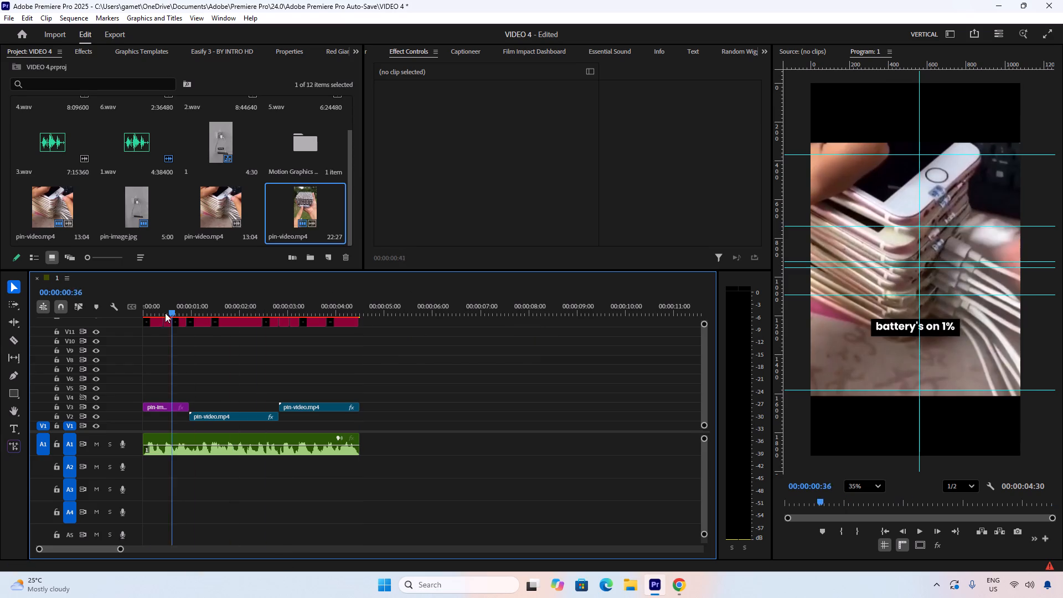
drag(165, 313, 122, 313)
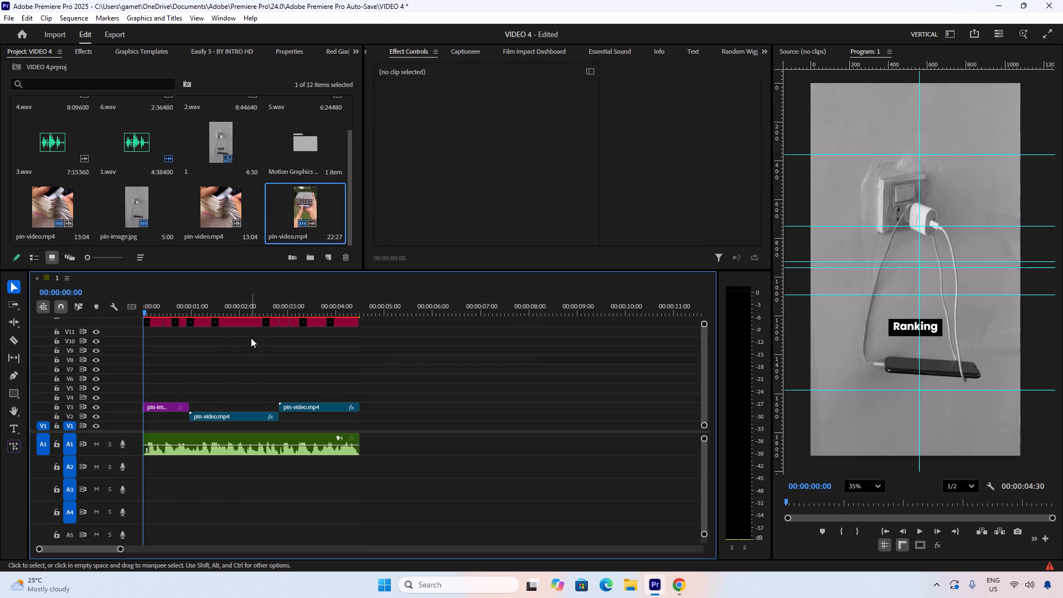
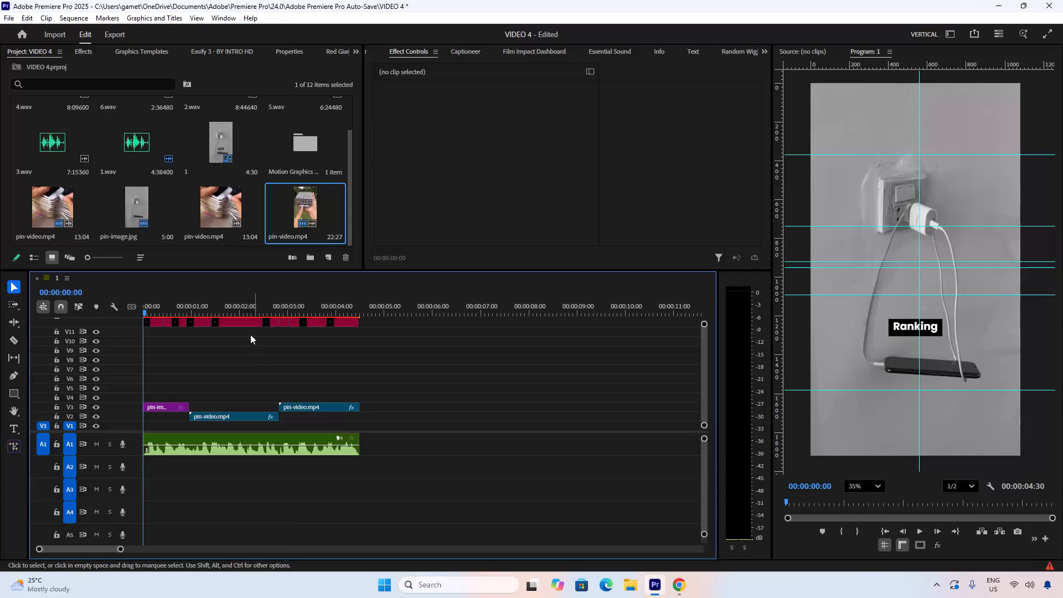
Play through the sequence, then place 2.wav on track A2, starting slightly before the first voiceover on A1 ends.
scroll(246, 331, up, 5)
scroll(243, 324, down, 5)
scroll(239, 351, up, 10)
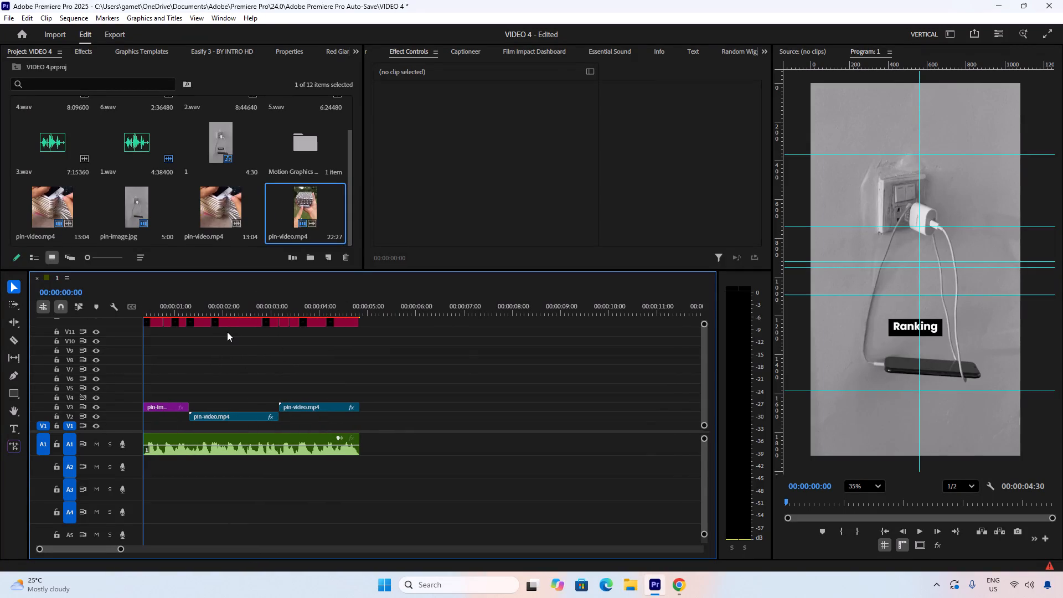
key(space)
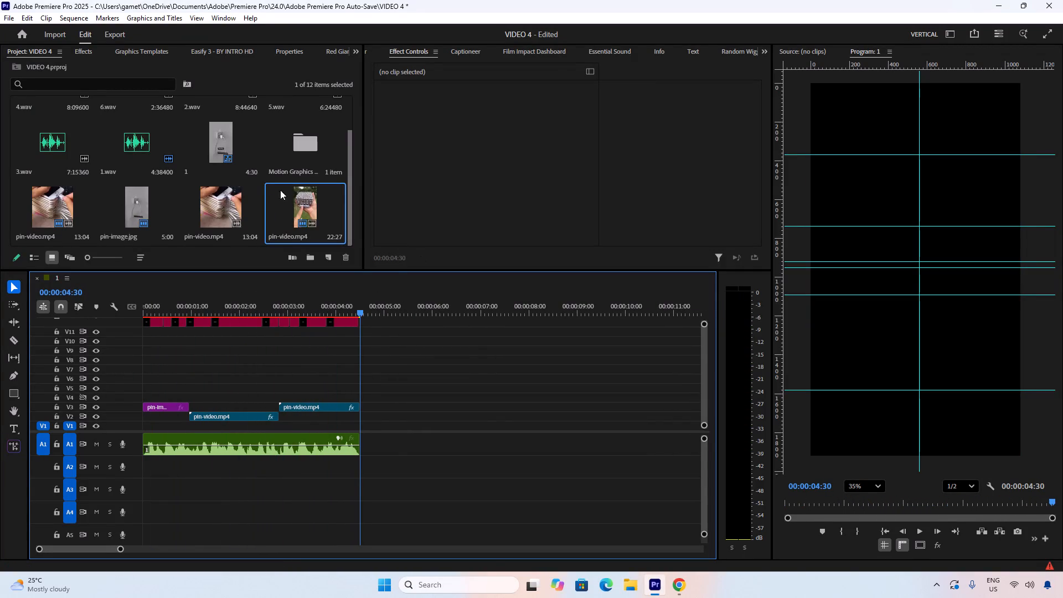
scroll(246, 181, down, 4)
scroll(246, 182, up, 4)
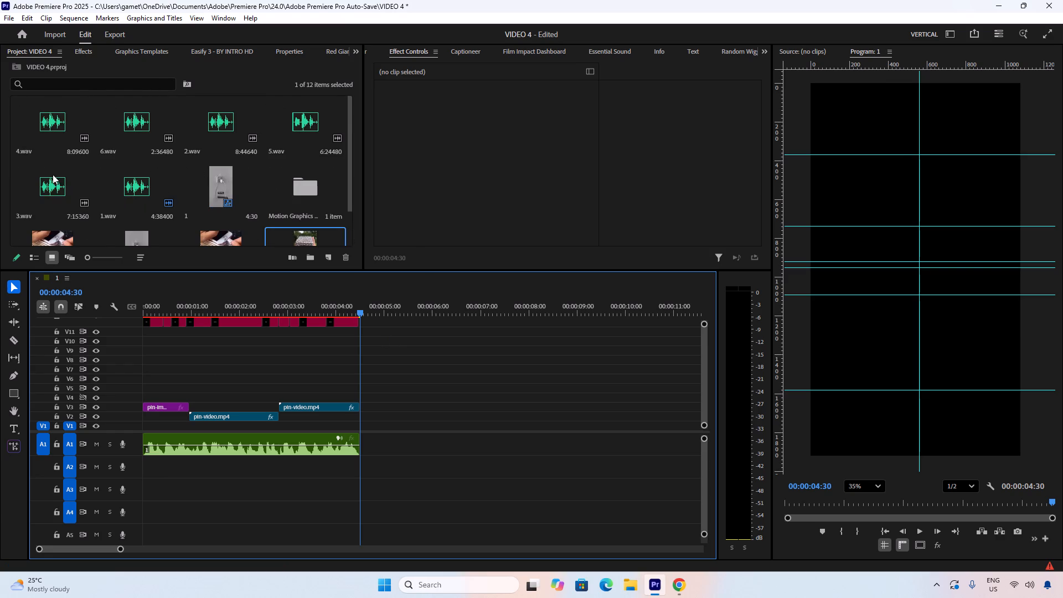
click(197, 131)
drag(211, 119, 293, 198)
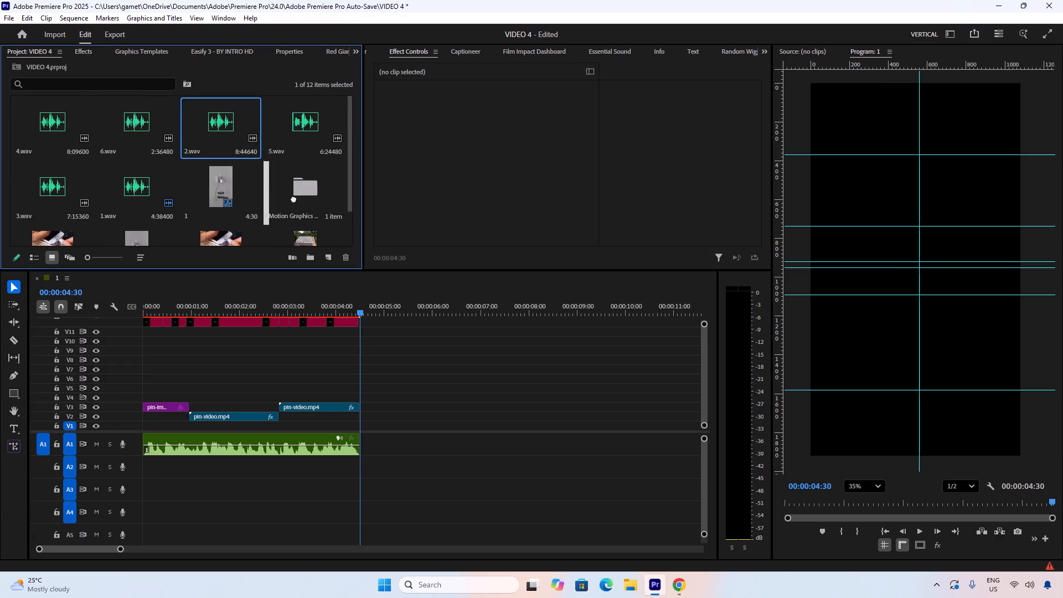
drag(293, 198, 354, 476)
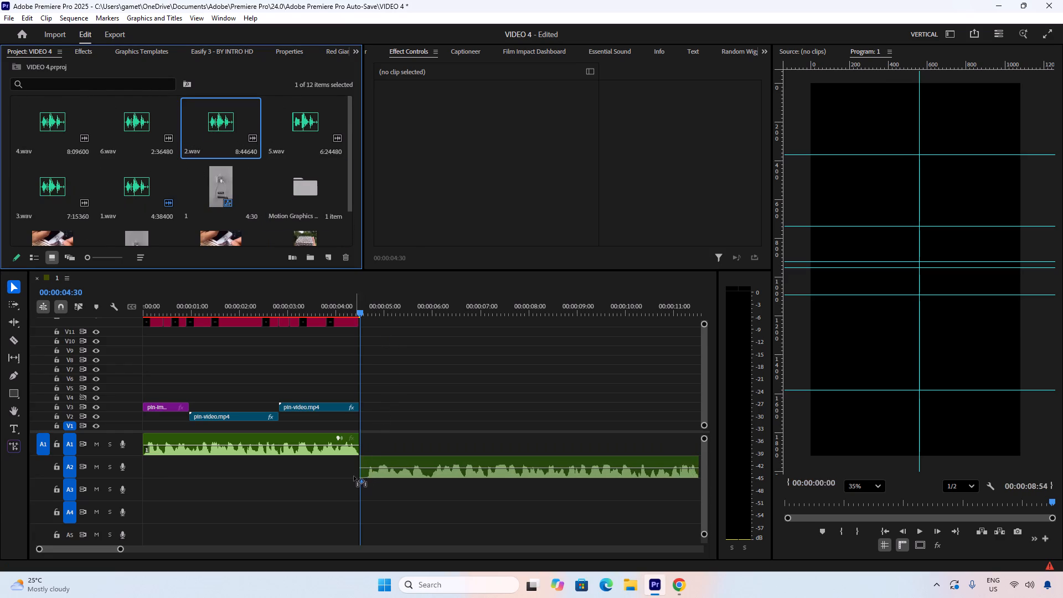
drag(354, 476, 351, 477)
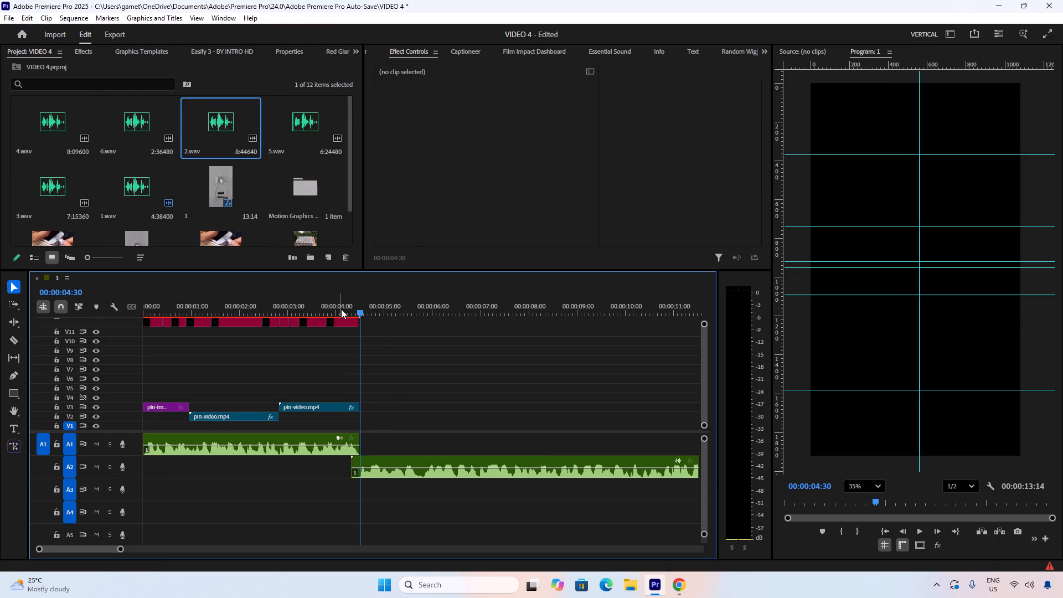
Play back the overlap between the A1 voiceover and 2.wav several times, and listen through 2.wav to check the timing.
click(341, 309)
key(space)
scroll(437, 341, down, 3)
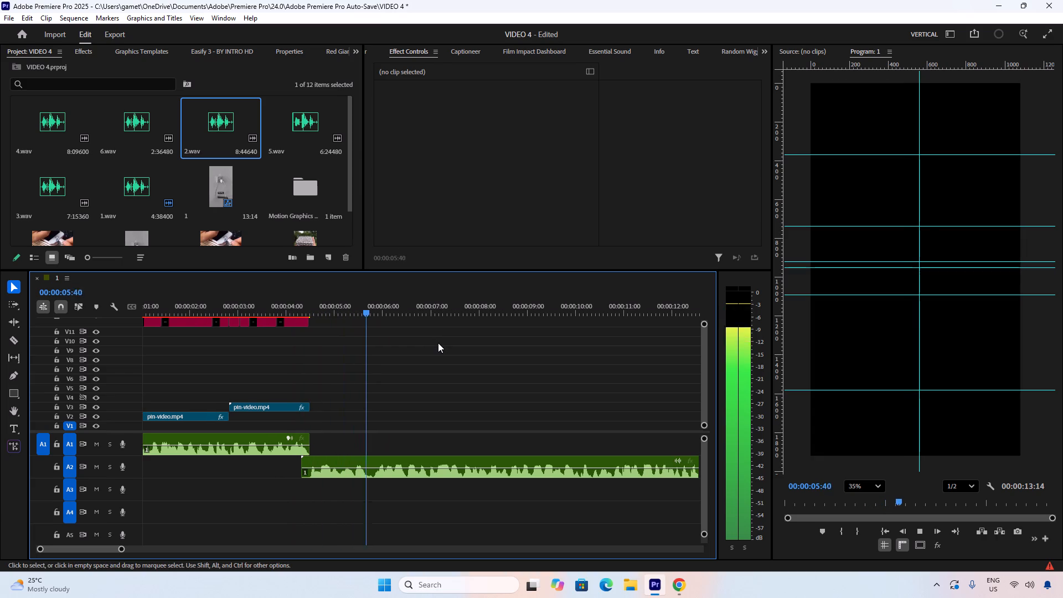
scroll(437, 343, down, 5)
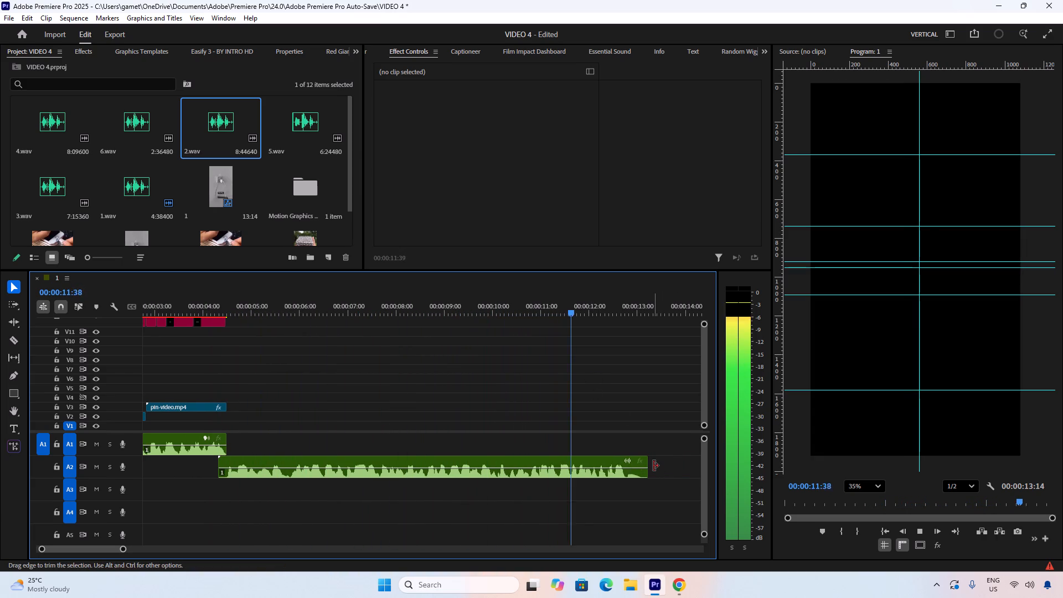
key(space)
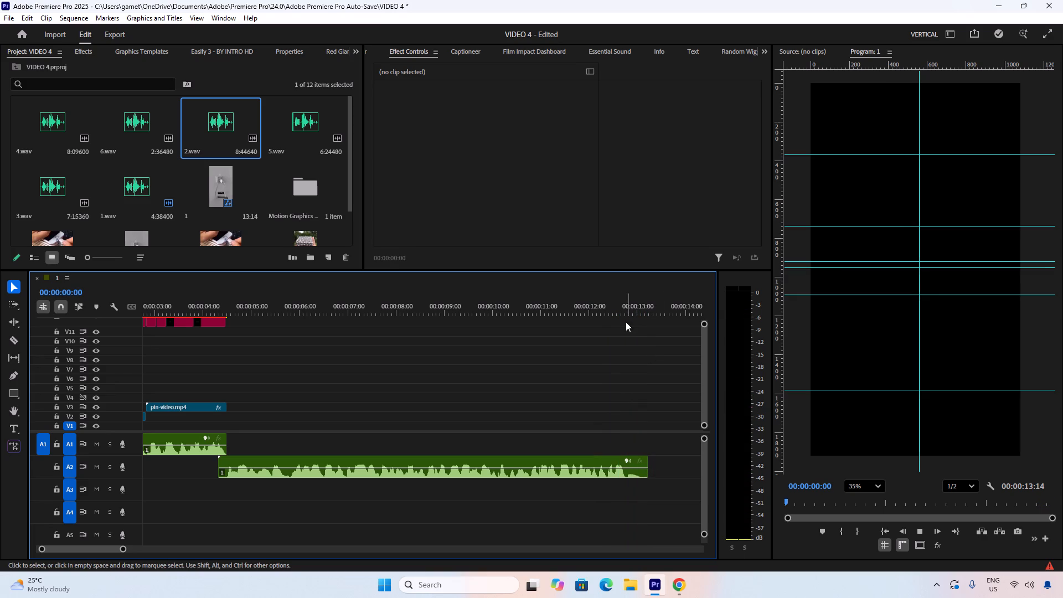
click(356, 308)
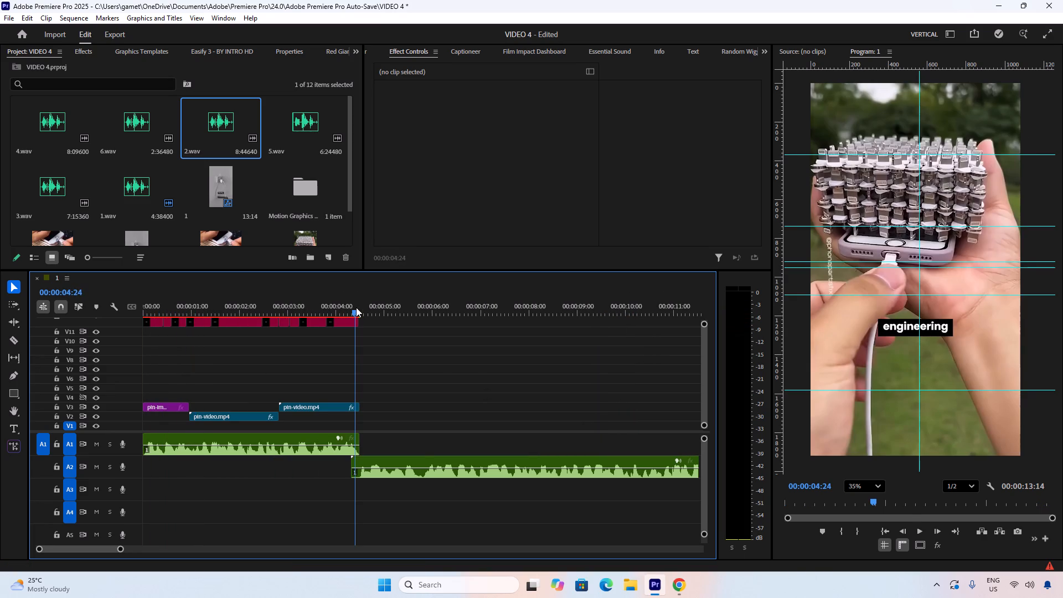
drag(356, 307, 349, 308)
click(349, 308)
click(339, 310)
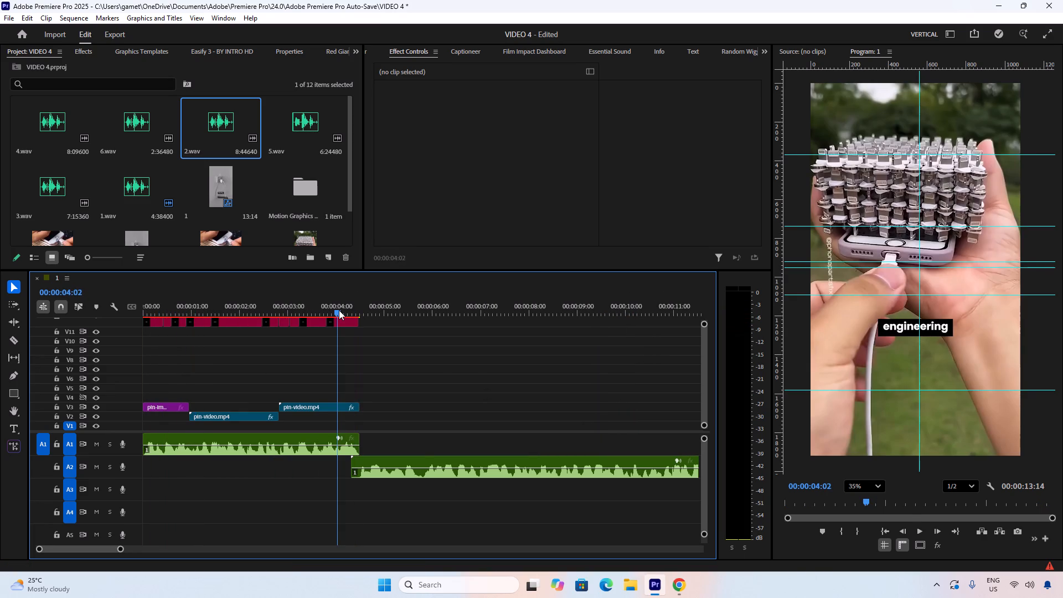
key(space)
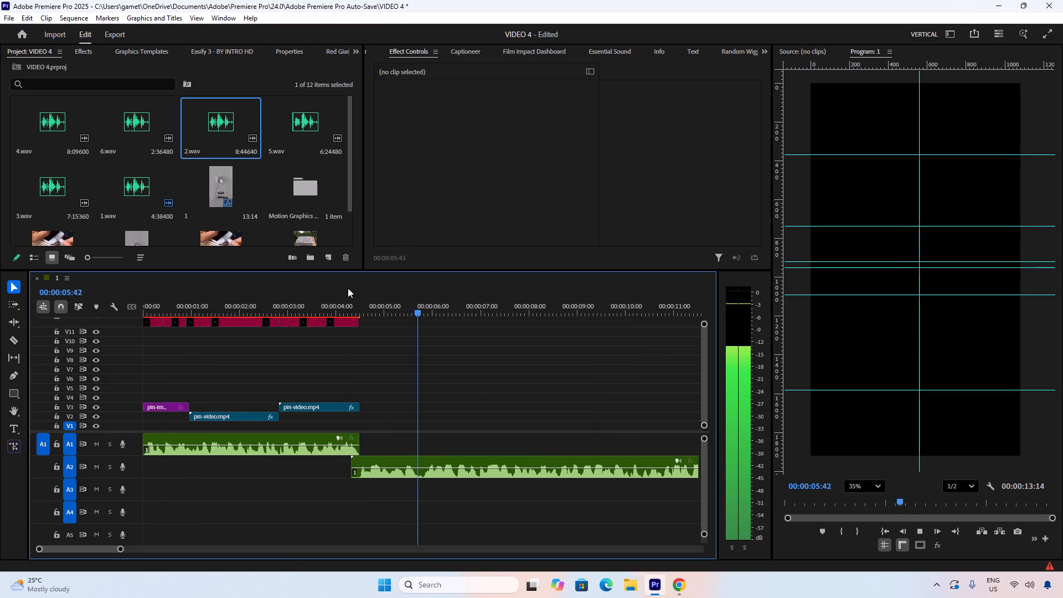
click(350, 293)
key(space)
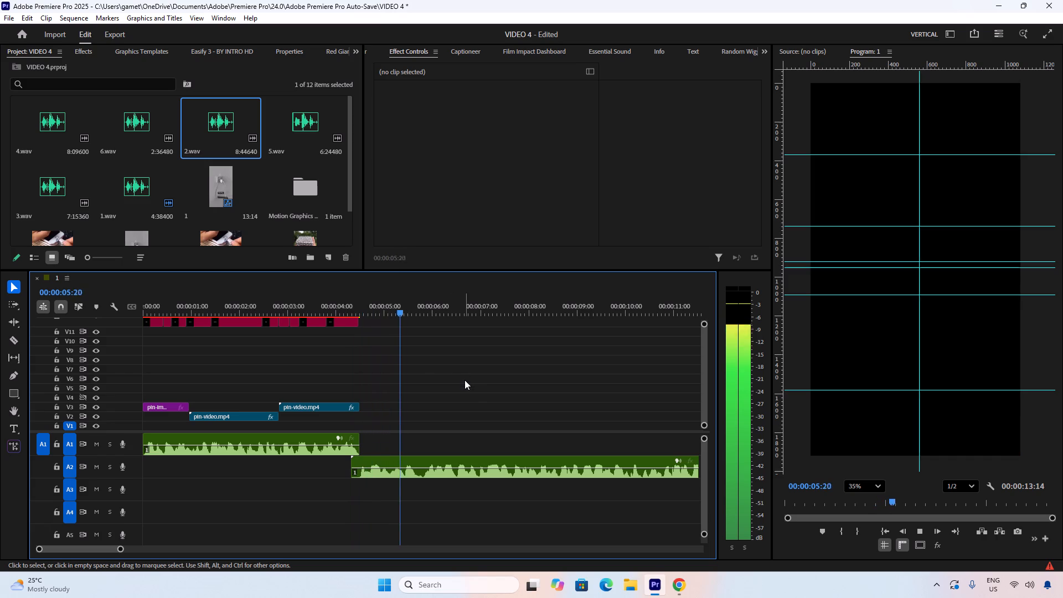
key(space)
drag(354, 310, 333, 310)
key(space)
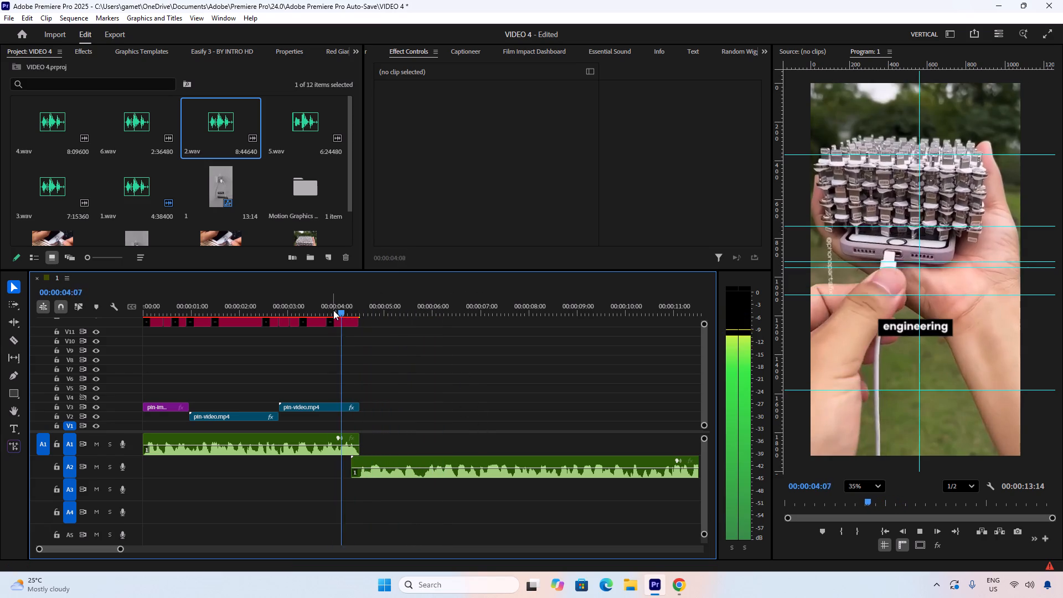
key(space)
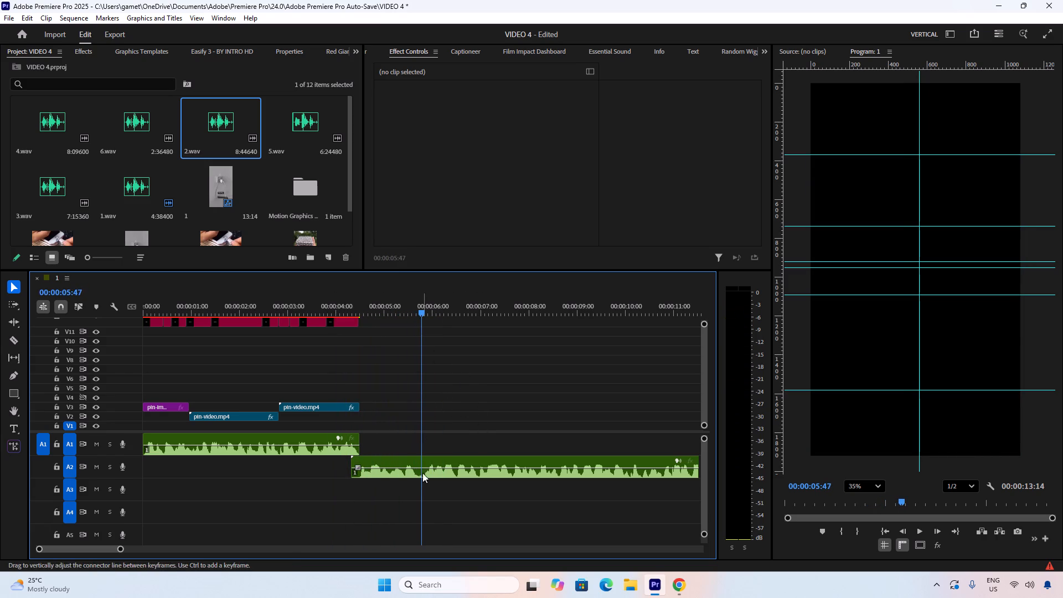
Mark an In point at 00:00:04:29 and an Out point at about 00:00:08:29 in the sequence.
click(357, 301)
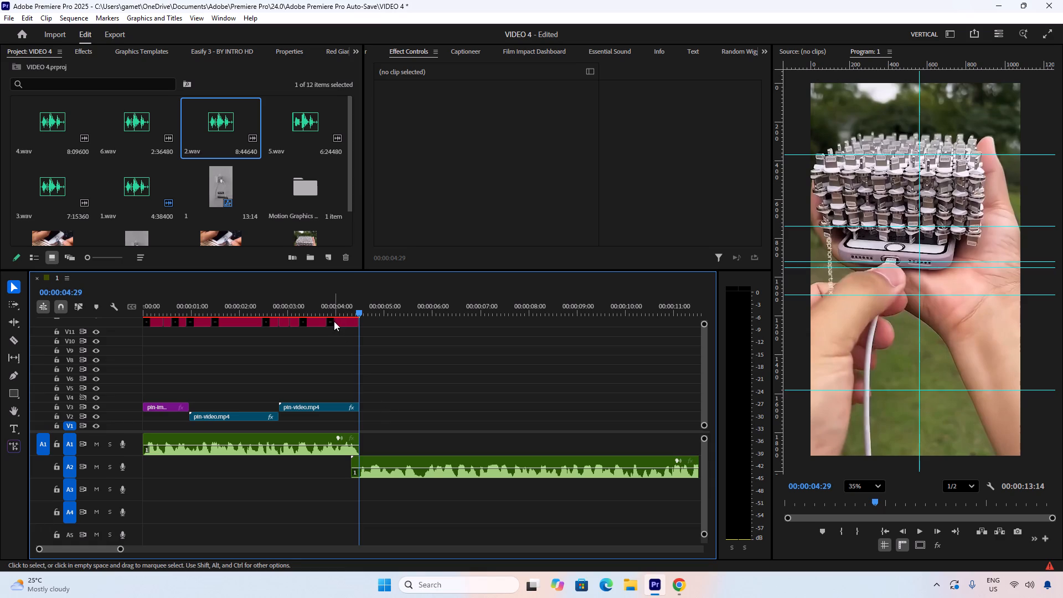
key(i)
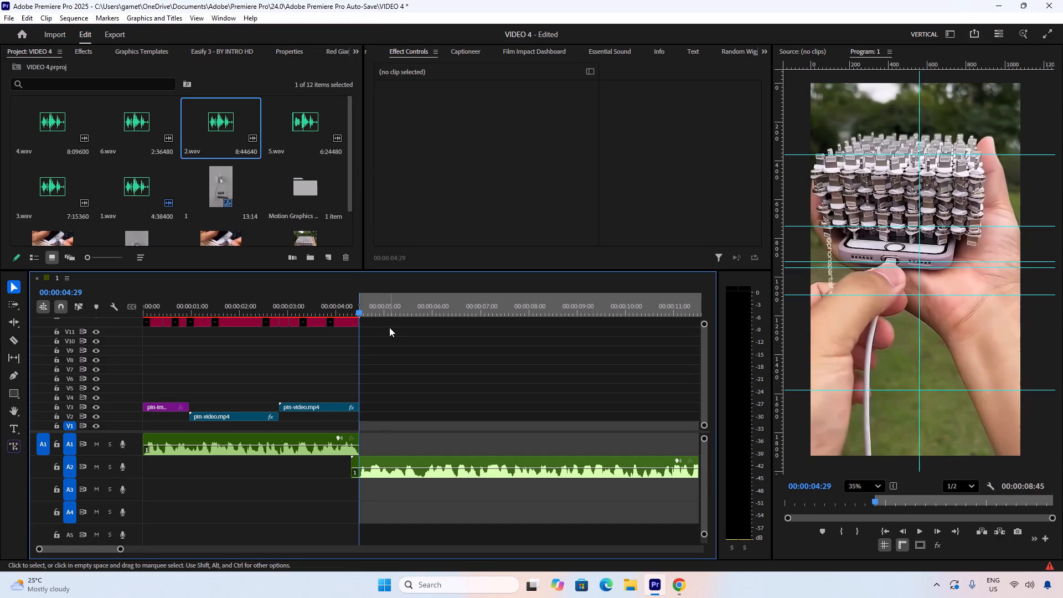
drag(460, 300, 541, 299)
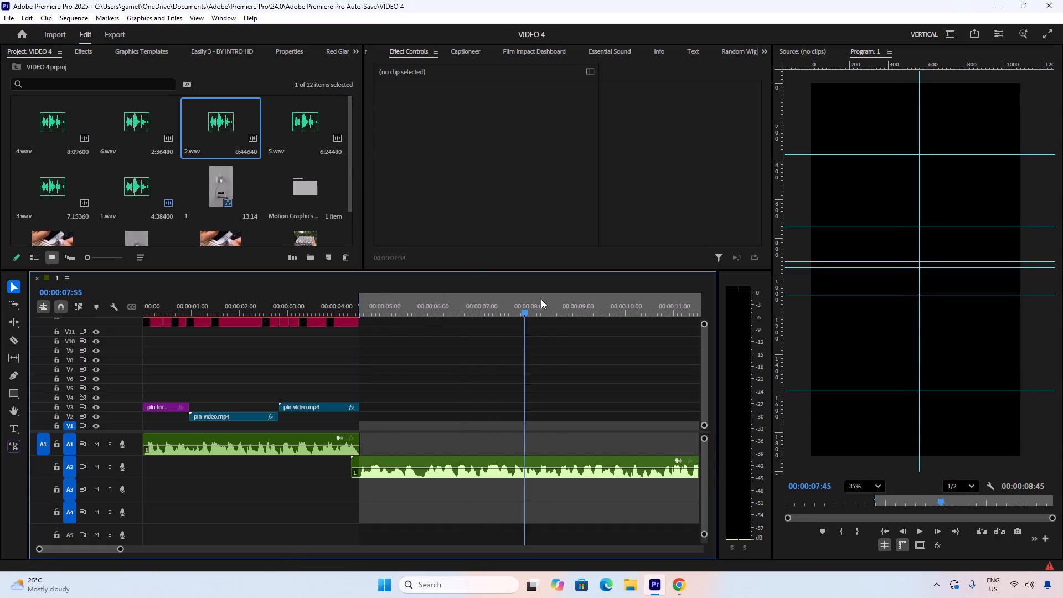
drag(541, 299, 554, 298)
key(o)
drag(525, 290, 435, 298)
drag(431, 302, 415, 305)
In Captioneer's Insert captions settings, enable Remove Gaps, Remove Punctuation and Remove Line Breaks.
click(474, 56)
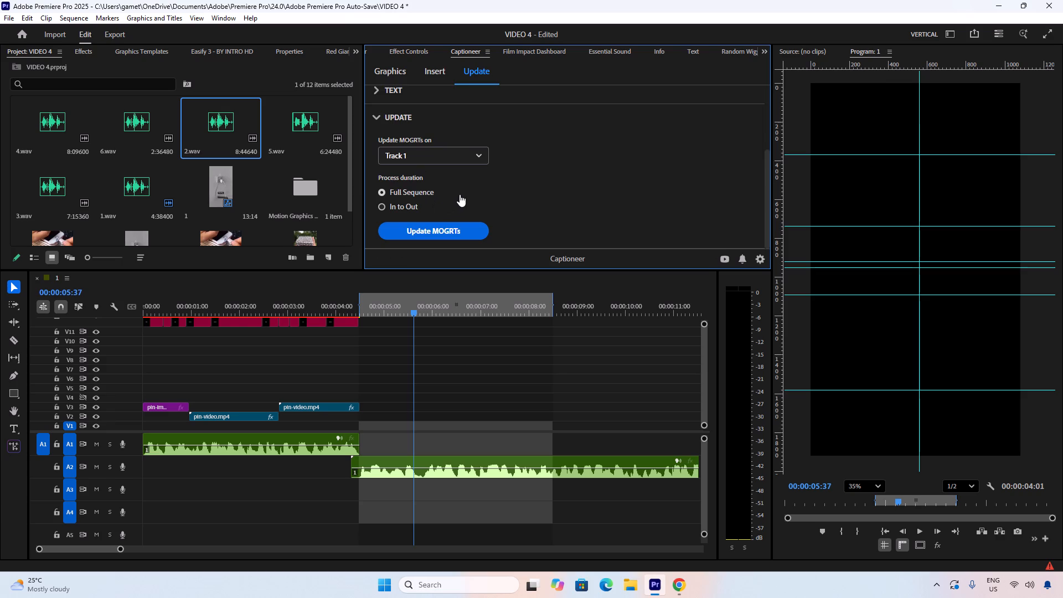
scroll(462, 193, down, 4)
scroll(462, 193, up, 4)
scroll(488, 113, up, 3)
click(425, 66)
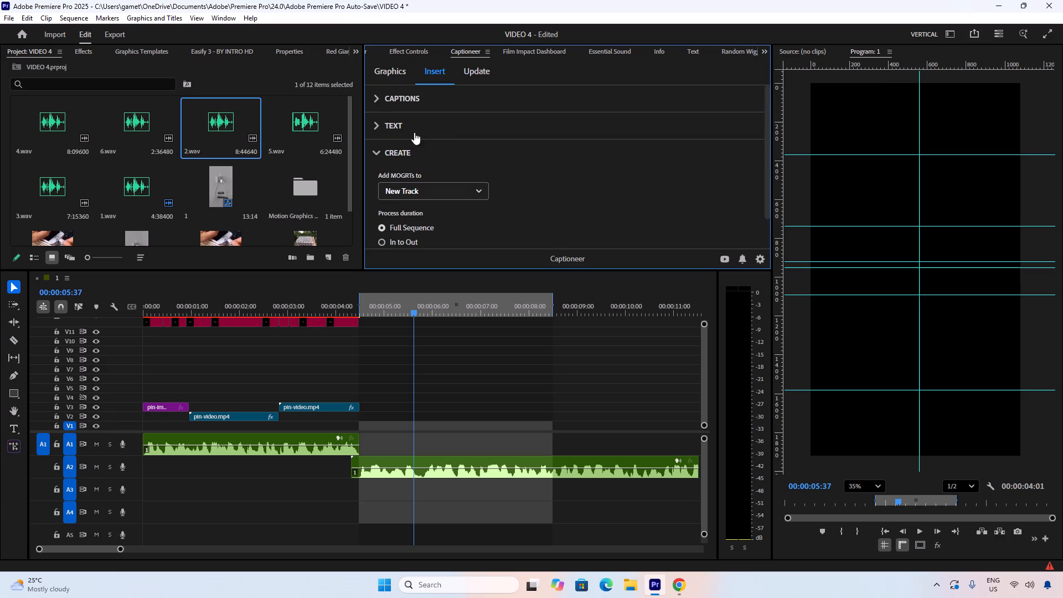
click(378, 102)
scroll(493, 121, down, 2)
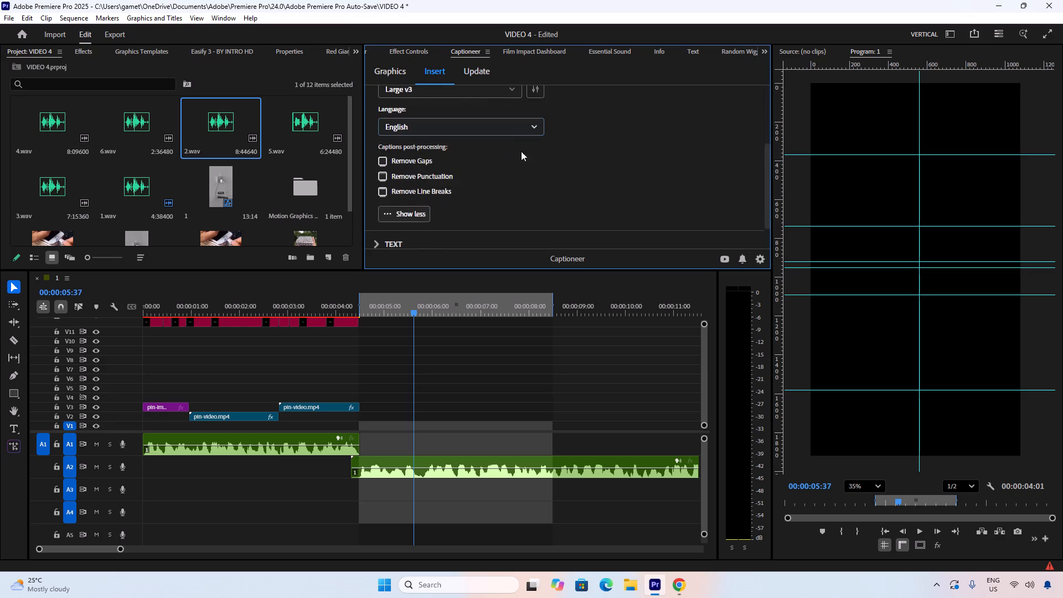
scroll(522, 153, down, 1)
click(395, 125)
click(389, 141)
click(382, 154)
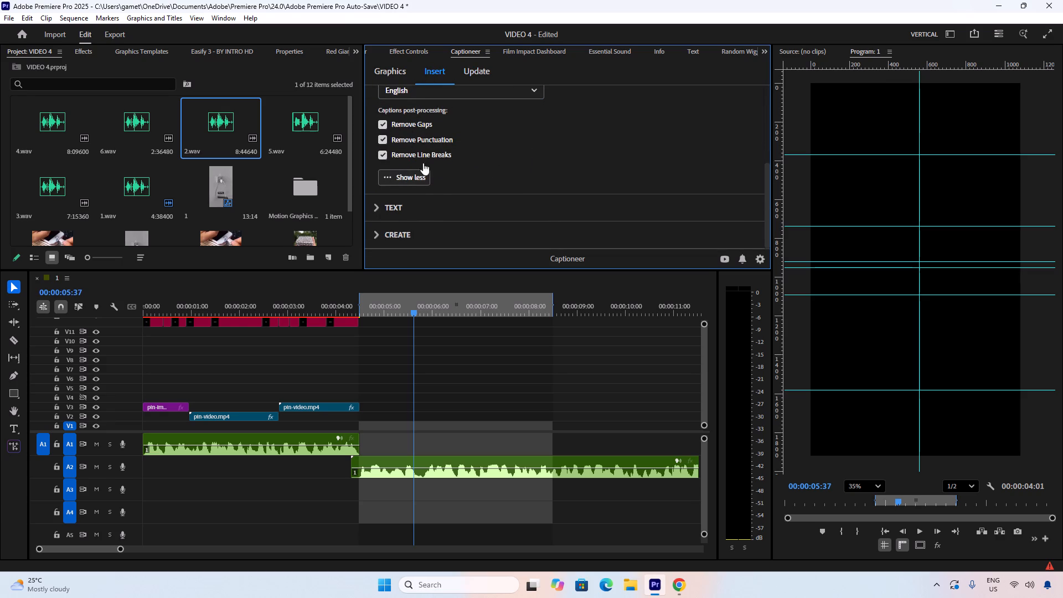
Add the 1-1 Obviously Subtitles MOGRTs to a new track for the full sequence.
scroll(433, 179, down, 2)
click(373, 200)
scroll(487, 201, down, 2)
click(414, 241)
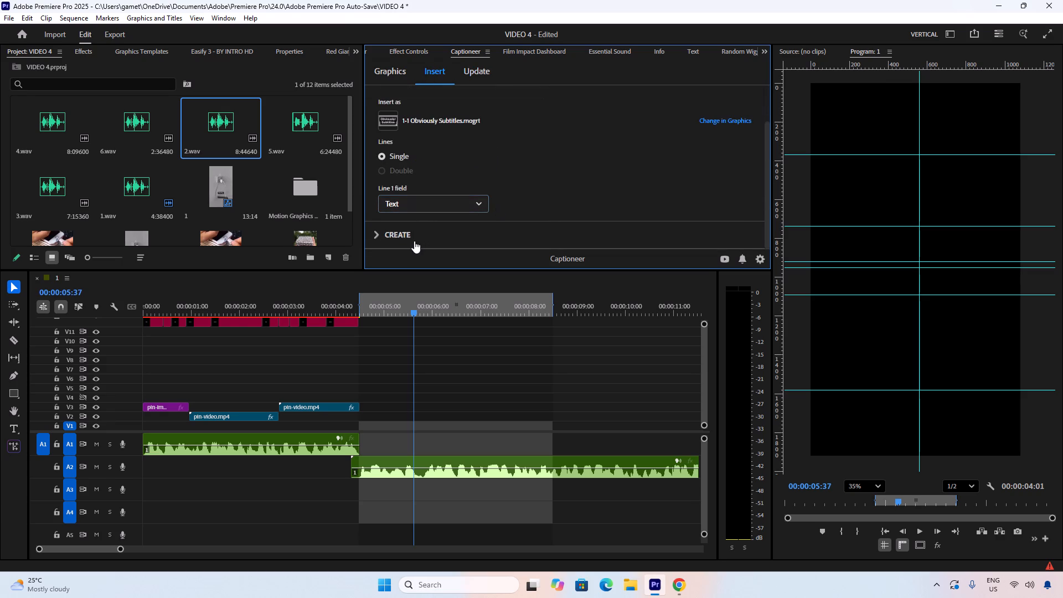
scroll(512, 209, down, 2)
scroll(511, 209, up, 8)
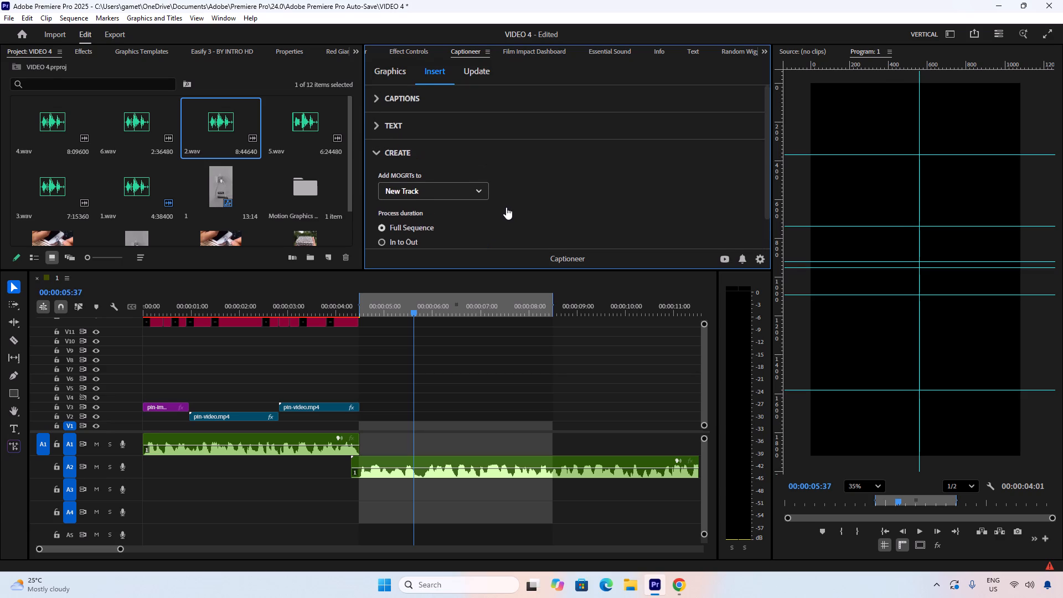
scroll(518, 202, up, 5)
scroll(506, 173, down, 4)
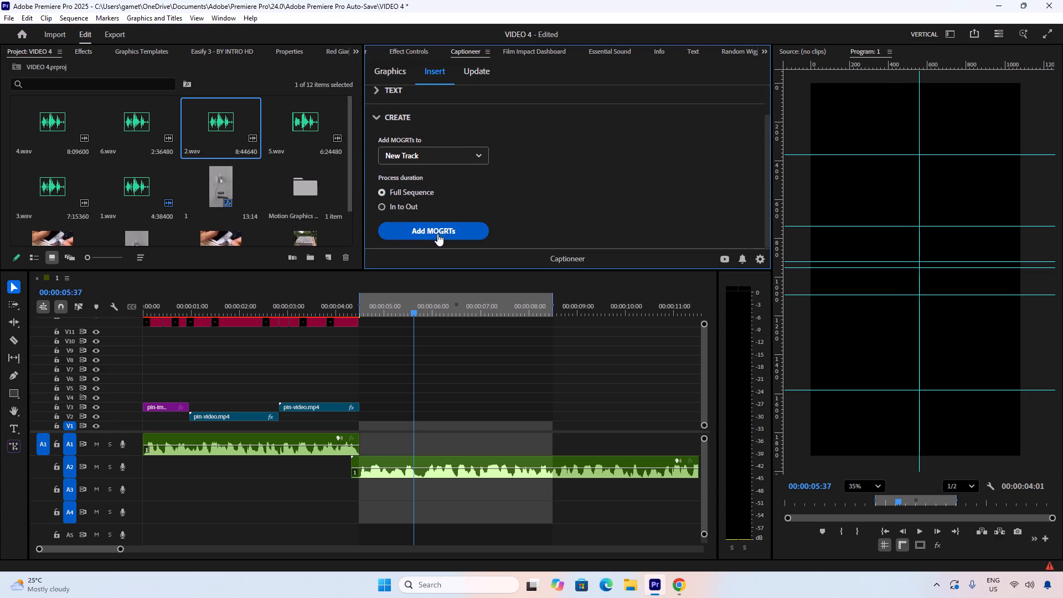
click(437, 234)
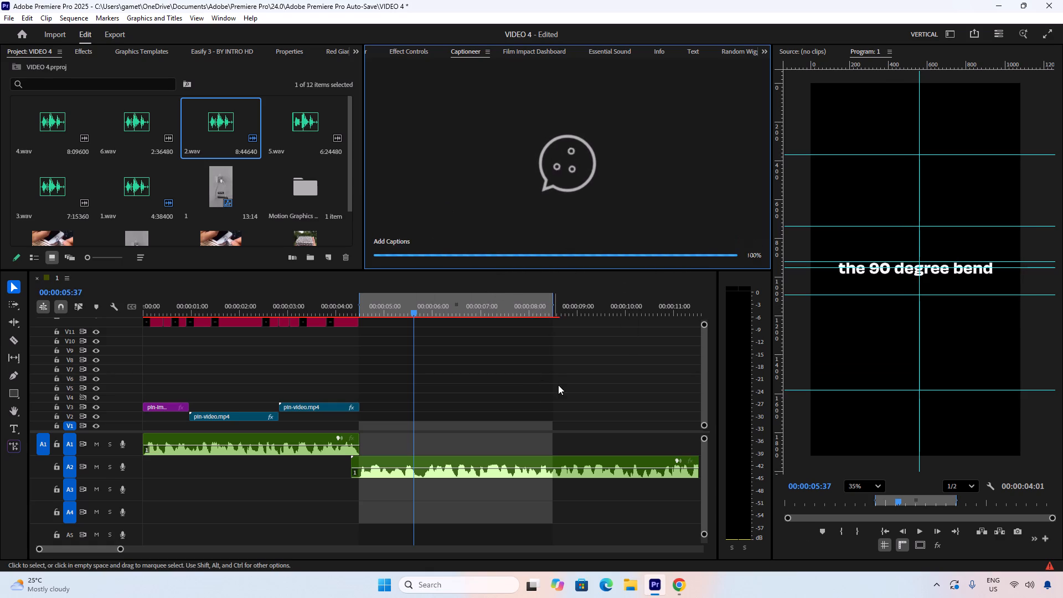
Examine the new captions on V13 by scrubbing and playing them against both voiceovers and the older captions on V12.
drag(396, 301, 367, 303)
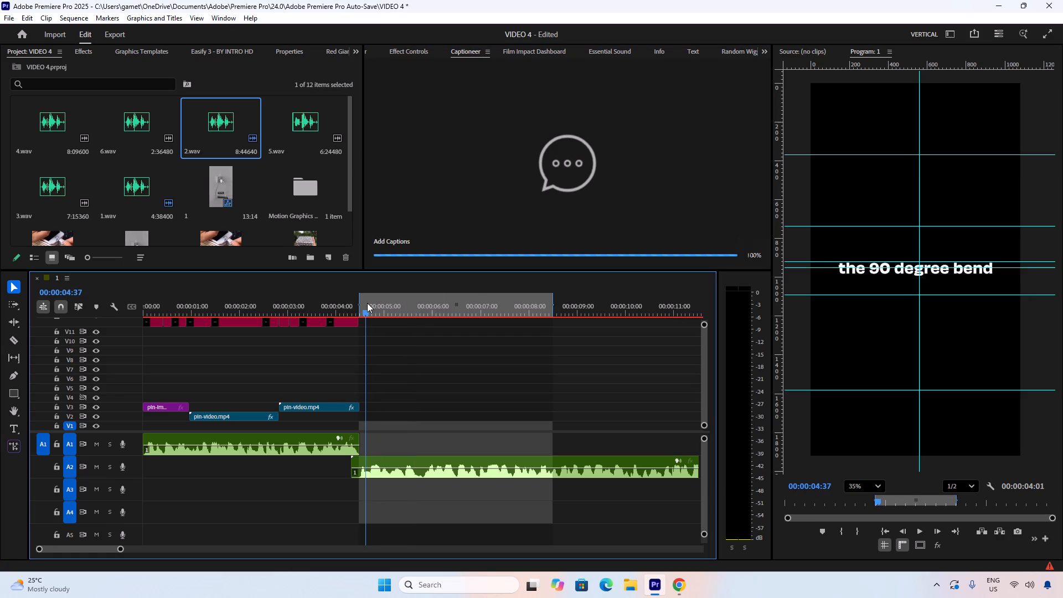
drag(367, 303, 365, 303)
ctrl+scroll(421, 385, up, 8)
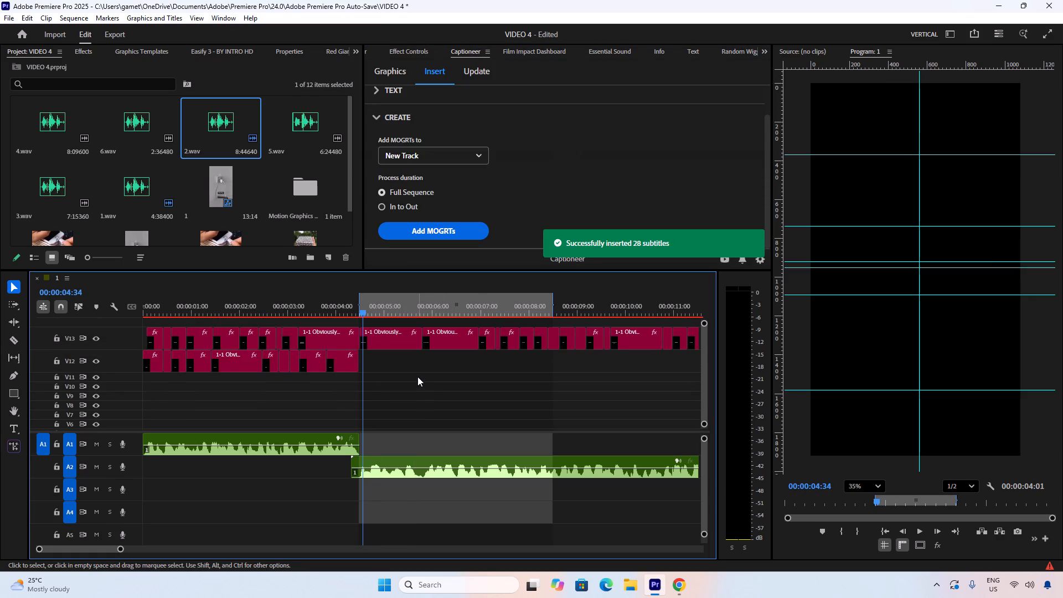
ctrl+scroll(429, 379, up, 4)
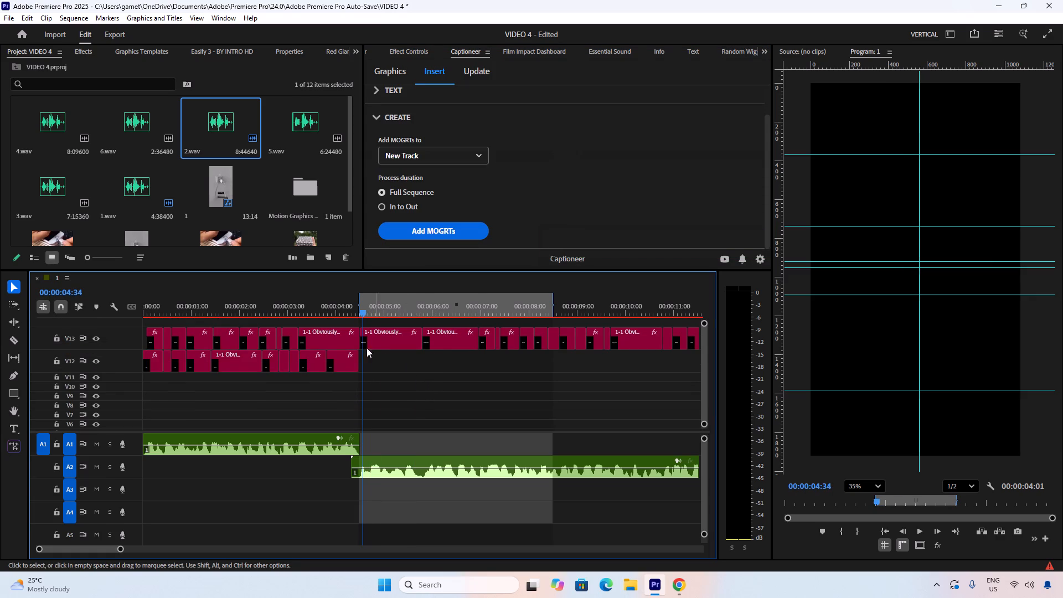
drag(368, 311, 391, 314)
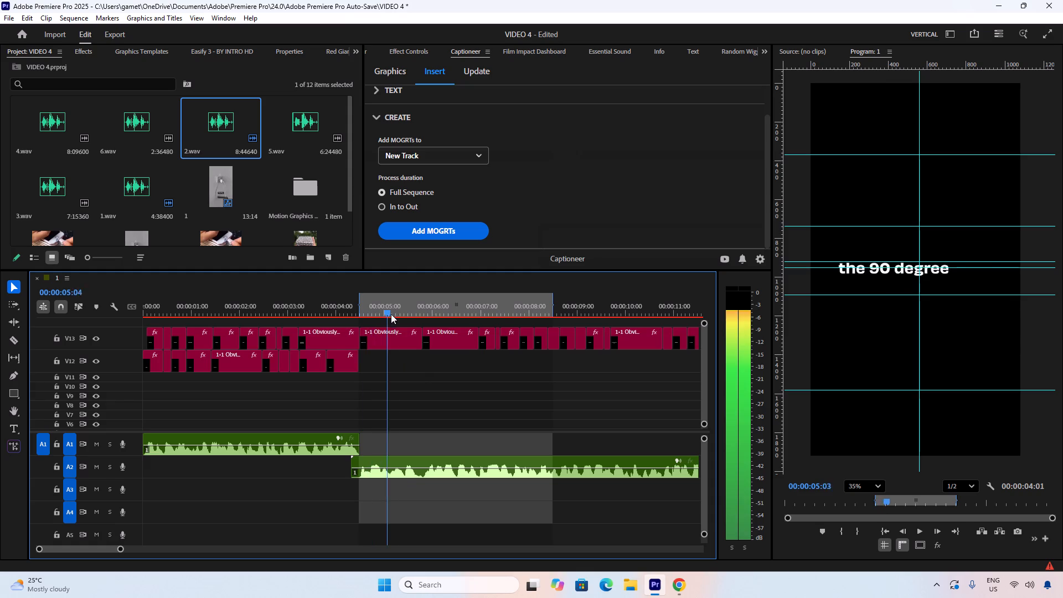
drag(391, 314, 225, 319)
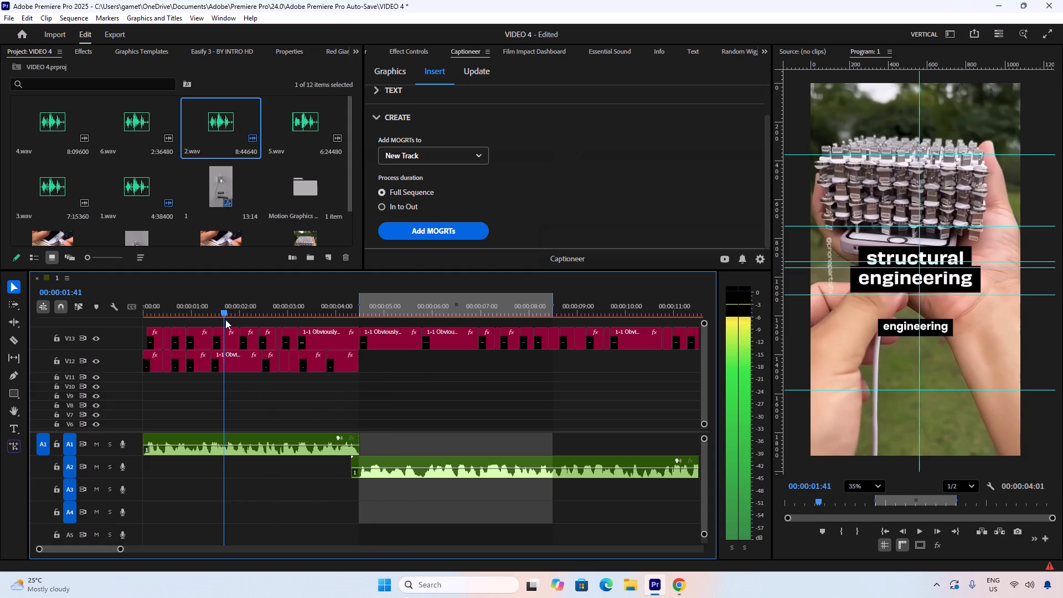
drag(225, 319, 228, 319)
key(space)
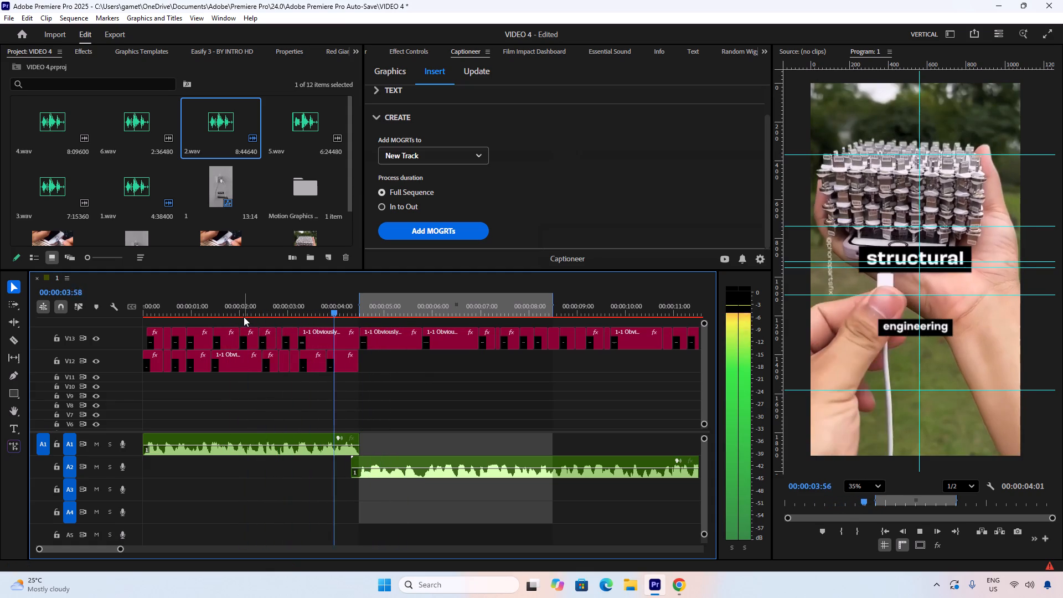
key(space)
drag(379, 307, 374, 307)
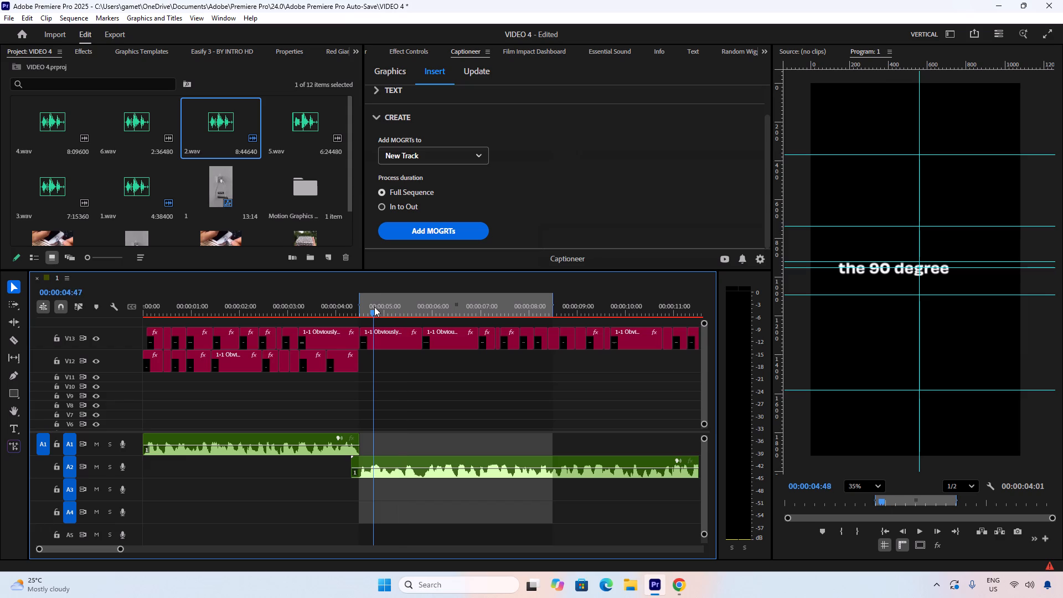
drag(374, 307, 372, 307)
key(space)
key(space)
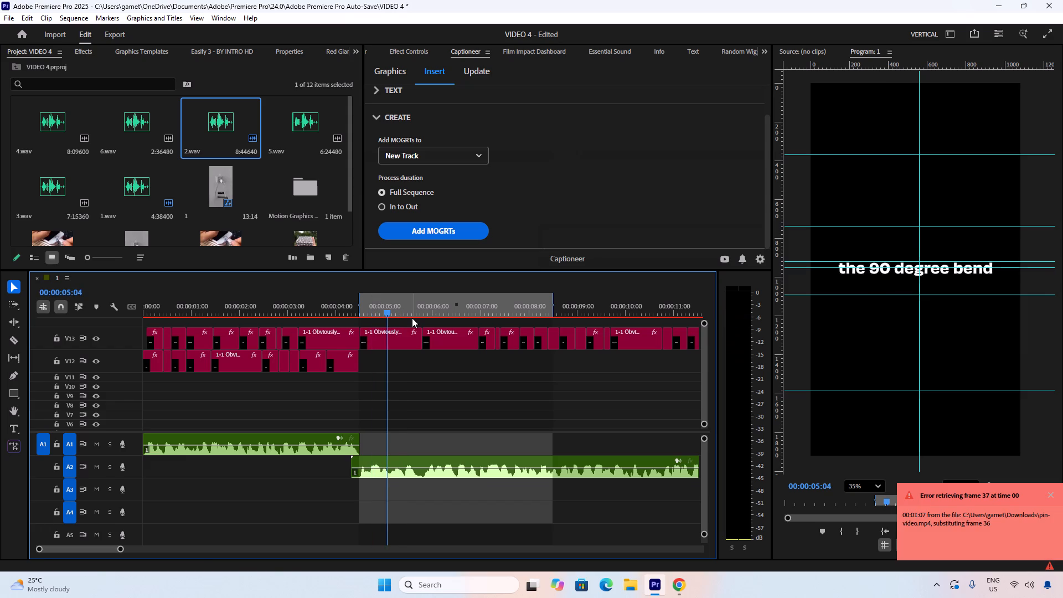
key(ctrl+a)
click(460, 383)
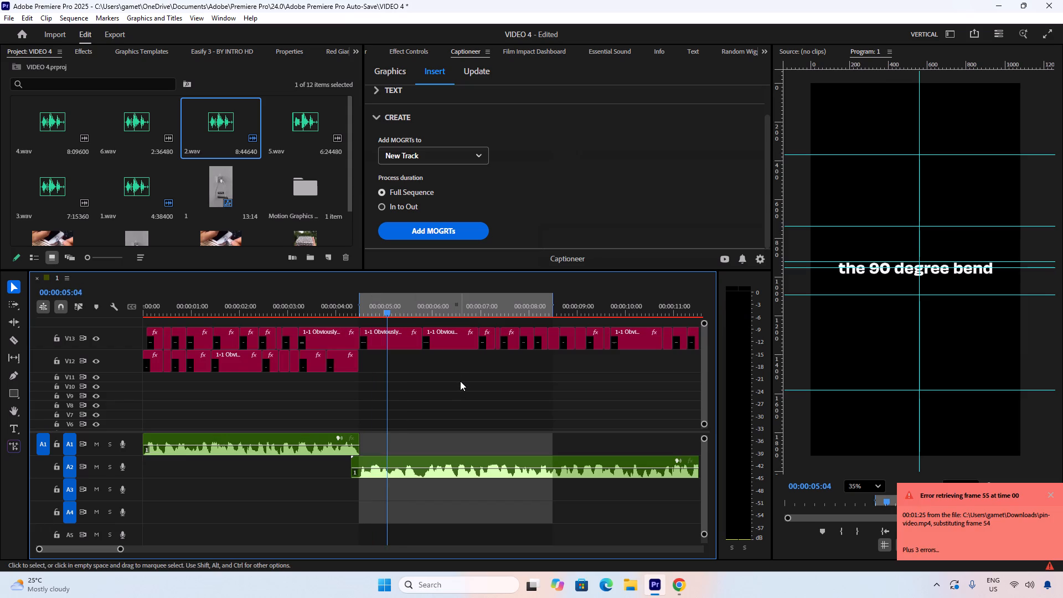
Undo the insertion of the full-sequence captions.
key(ctrl+z)
click(420, 380)
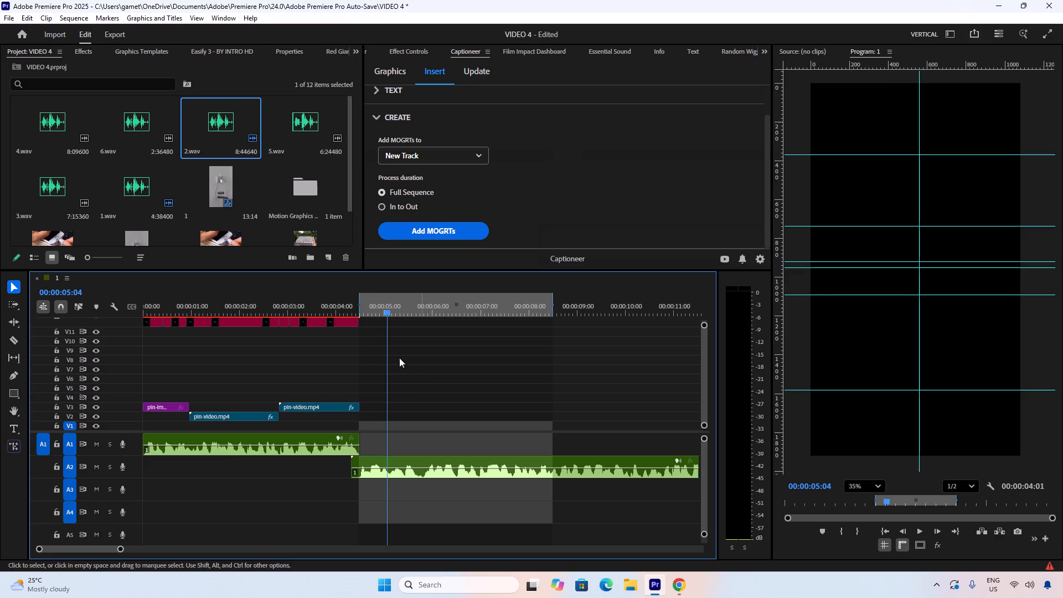
Set Captioneer's process duration to In to Out and add the MOGRTs to a new track.
drag(383, 310, 369, 310)
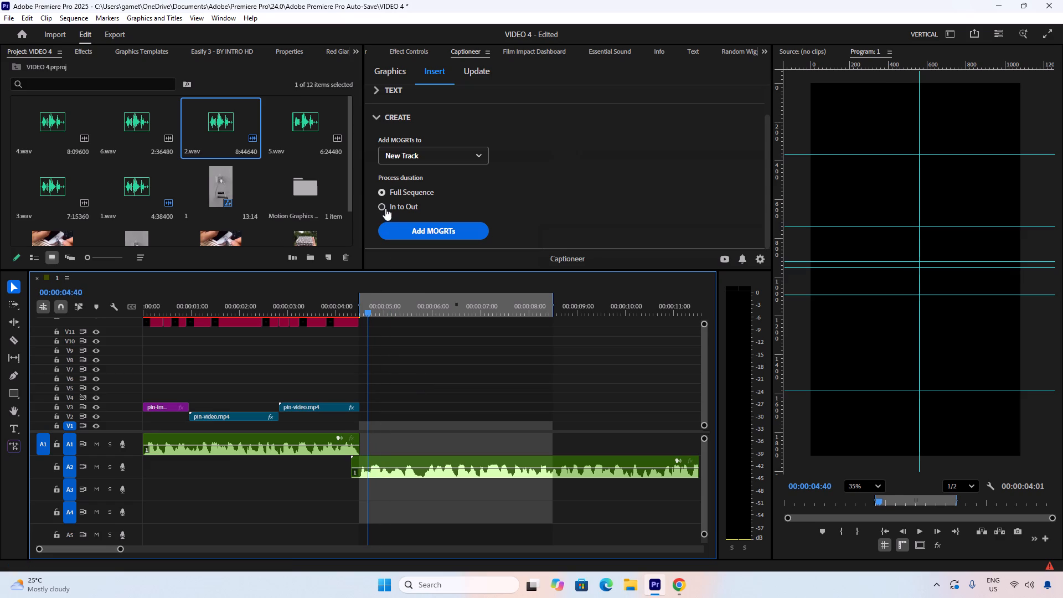
click(385, 208)
click(435, 231)
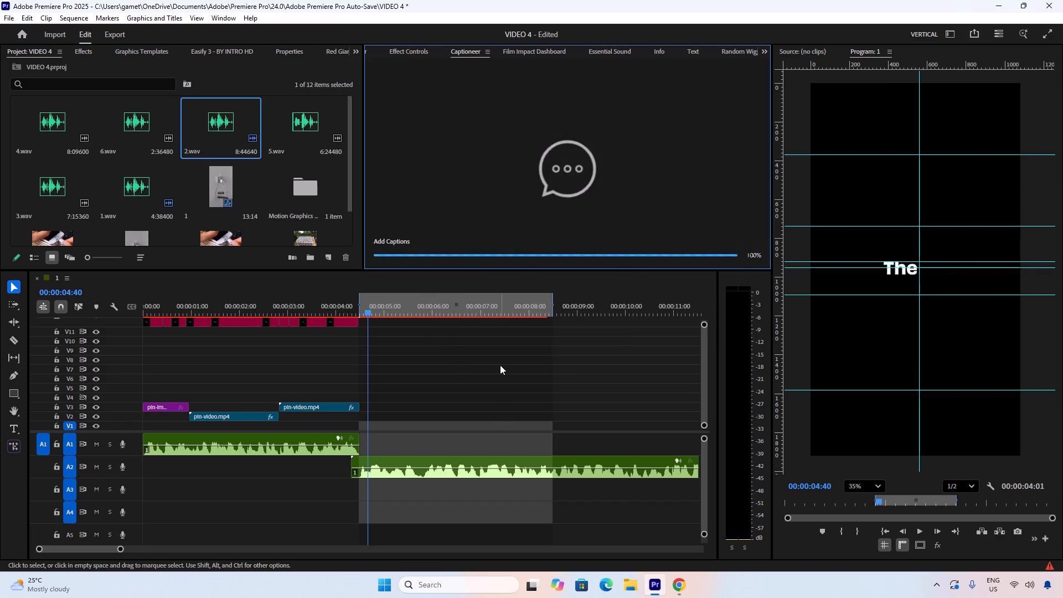
Examine the new captions on V13 by scrubbing and playing them against the second voiceover.
scroll(540, 379, up, 5)
scroll(540, 379, down, 5)
scroll(540, 378, up, 5)
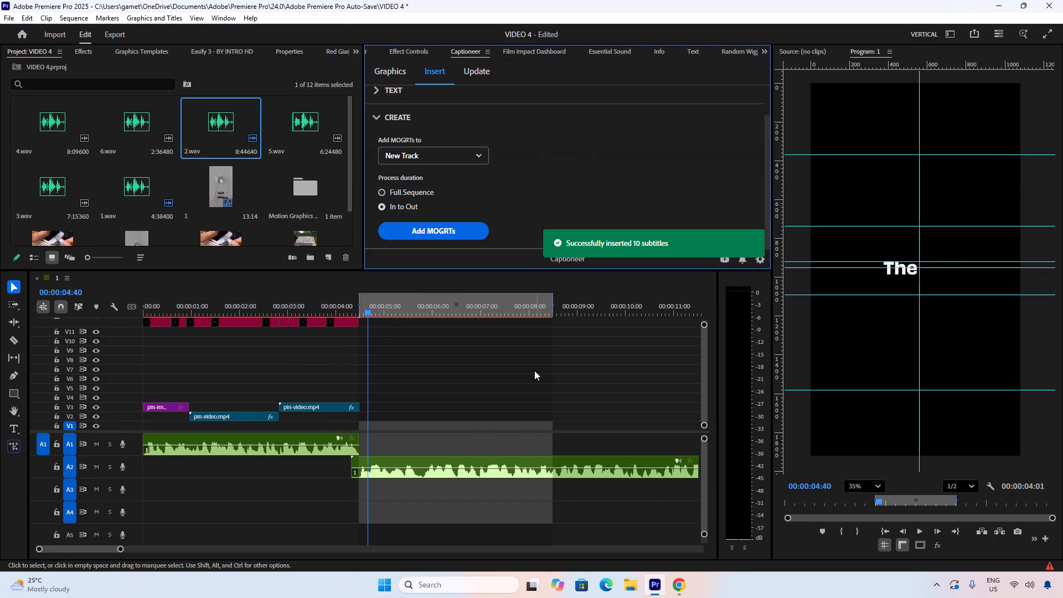
ctrl+scroll(530, 367, up, 6)
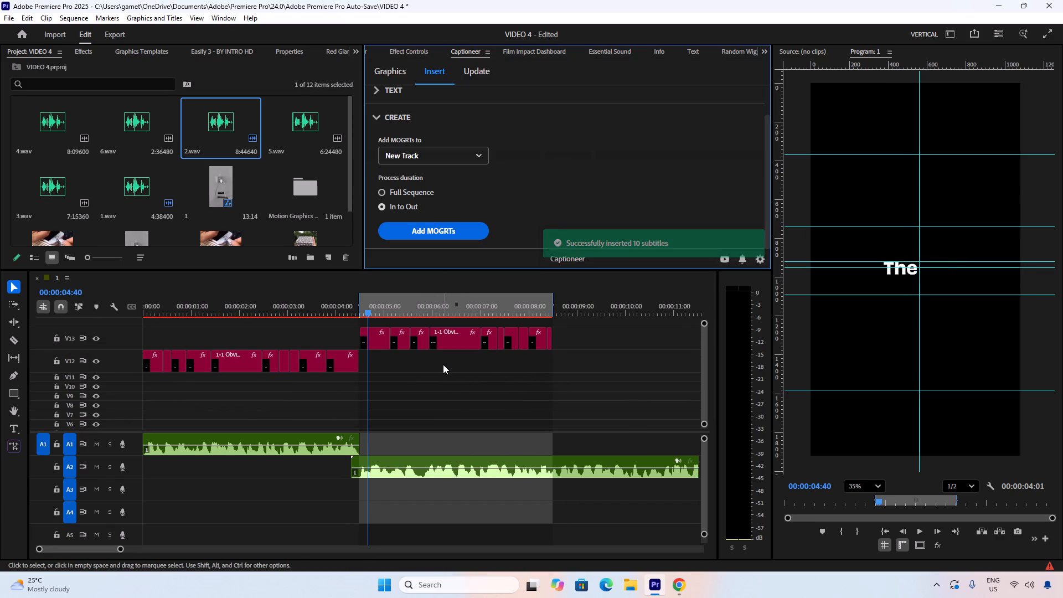
alt+scroll(441, 363, up, 5)
scroll(443, 368, up, 6)
drag(421, 305, 411, 306)
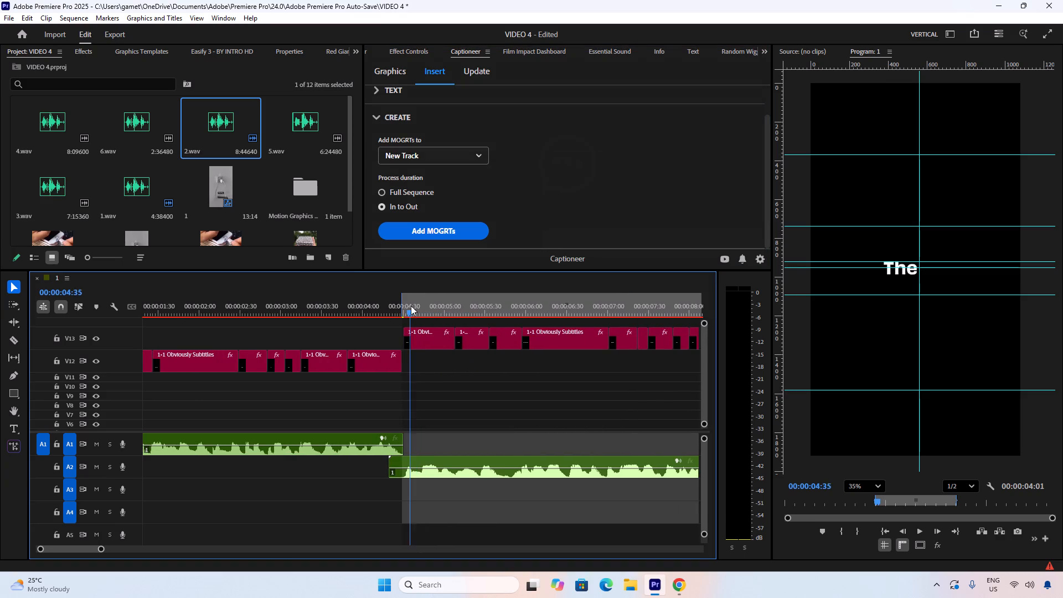
drag(411, 306, 398, 307)
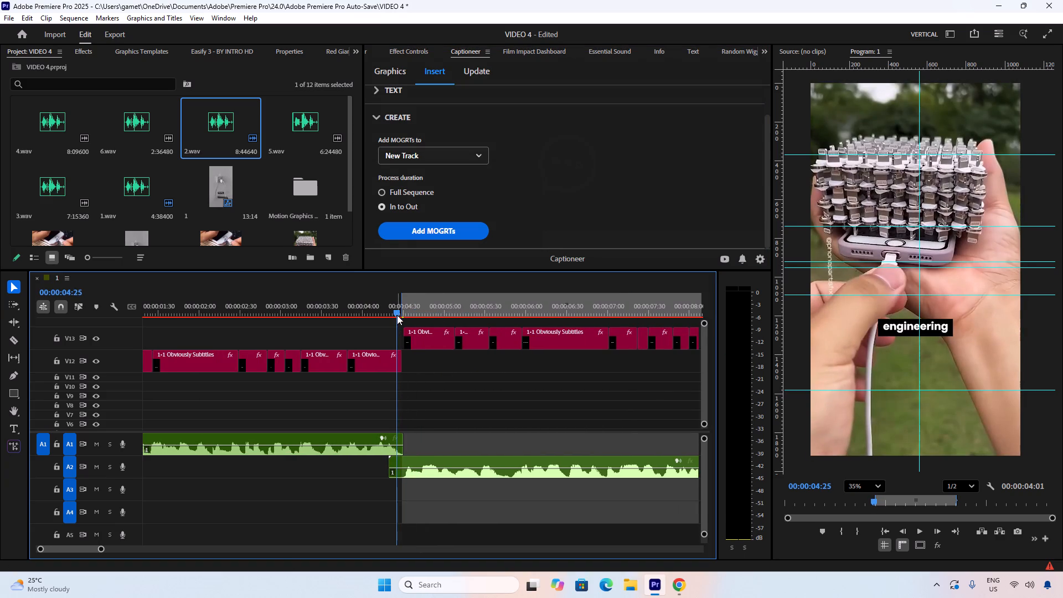
click(376, 303)
key(space)
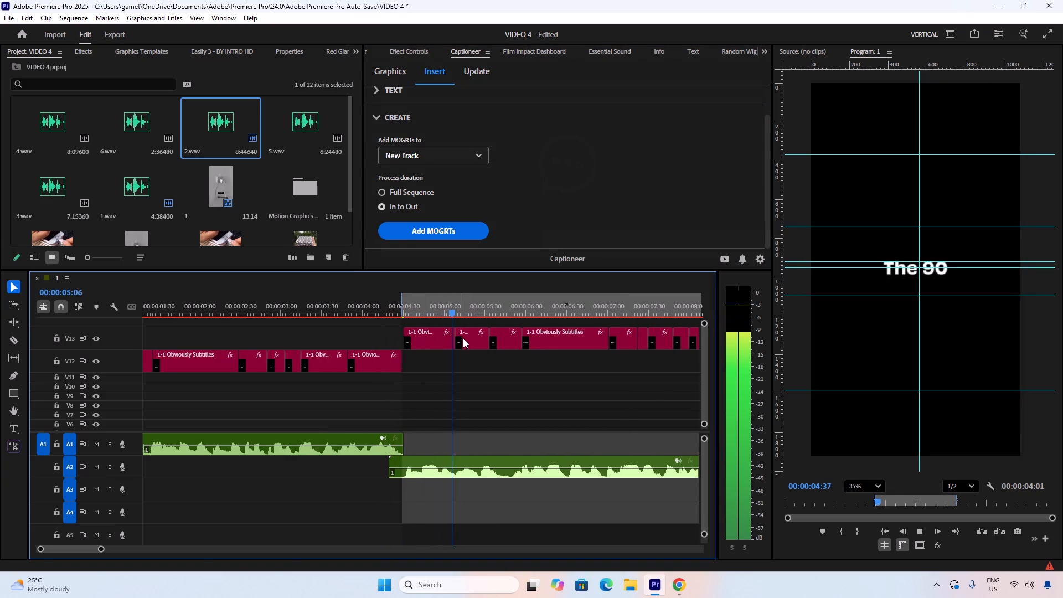
key(space)
click(375, 303)
key(space)
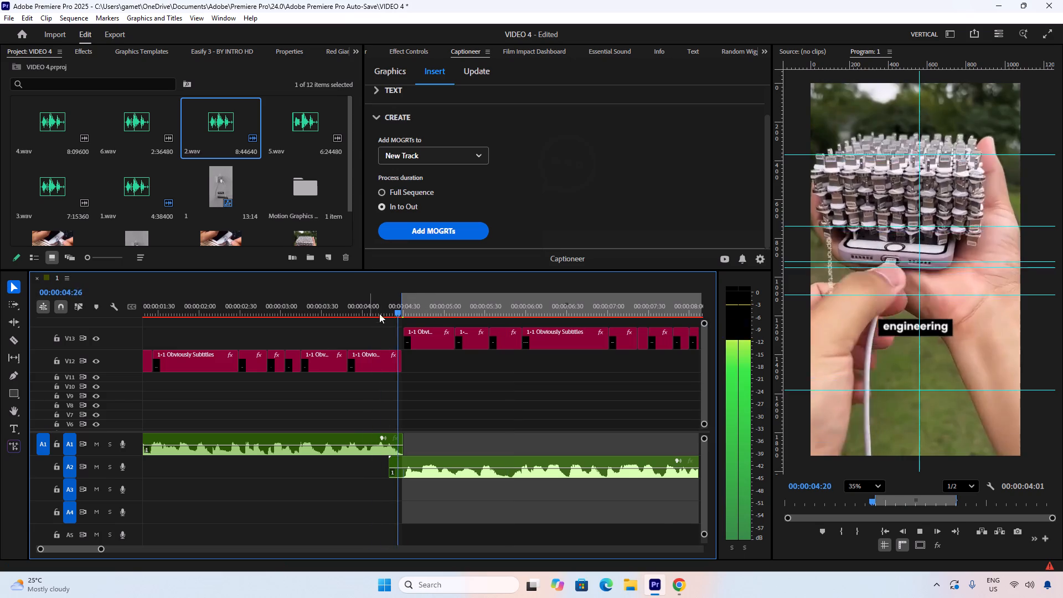
scroll(384, 319, down, 5)
key(space)
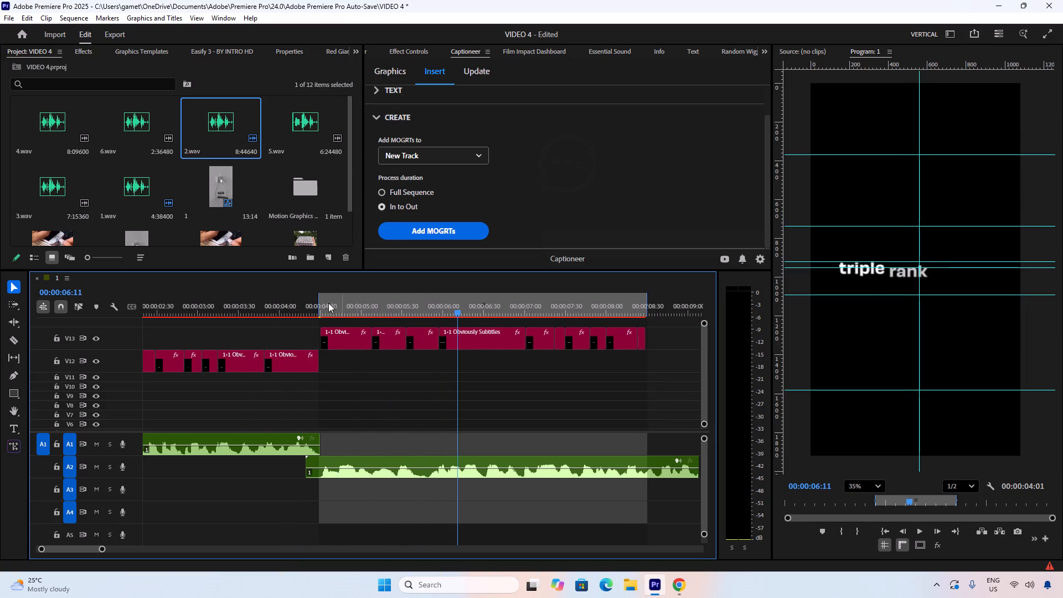
drag(331, 302, 316, 305)
key(space)
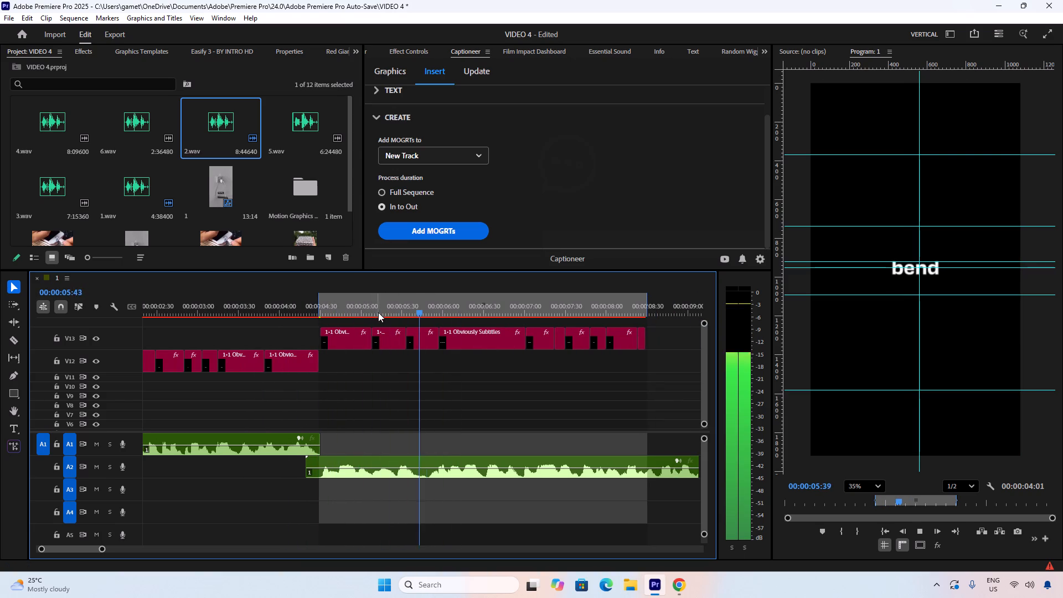
key(space)
drag(359, 310, 307, 310)
key(space)
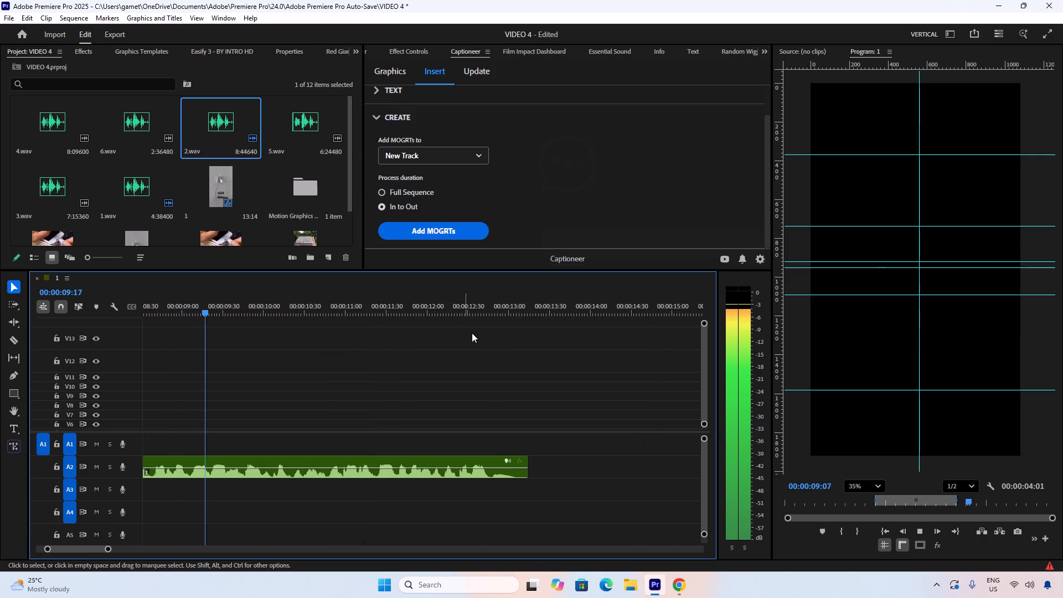
key(space)
Delete all the captions on V13.
scroll(360, 358, up, 12)
alt+scroll(365, 359, down, 12)
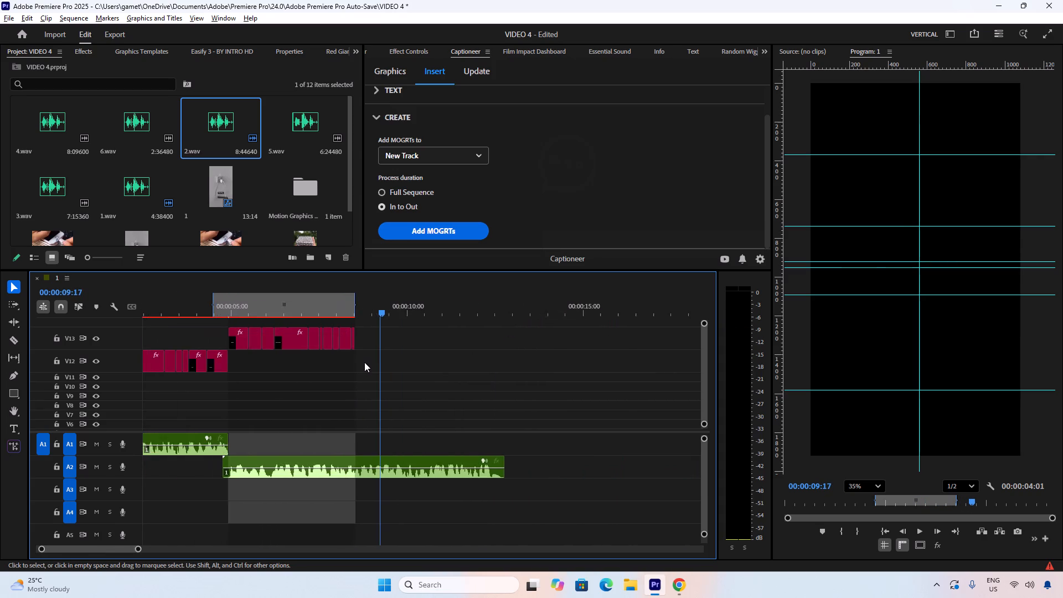
drag(379, 335, 216, 338)
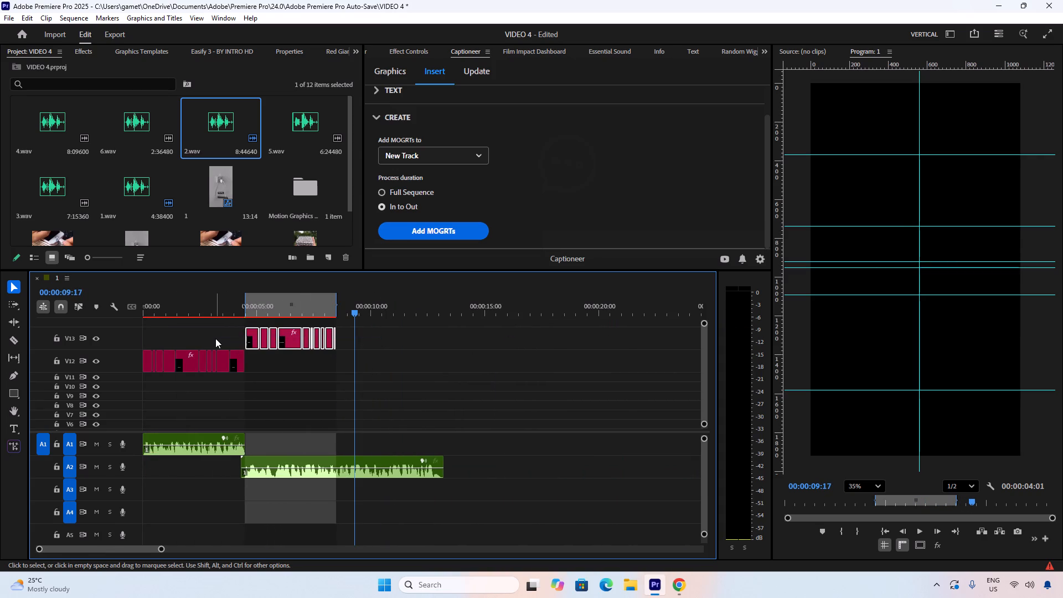
key(Delete)
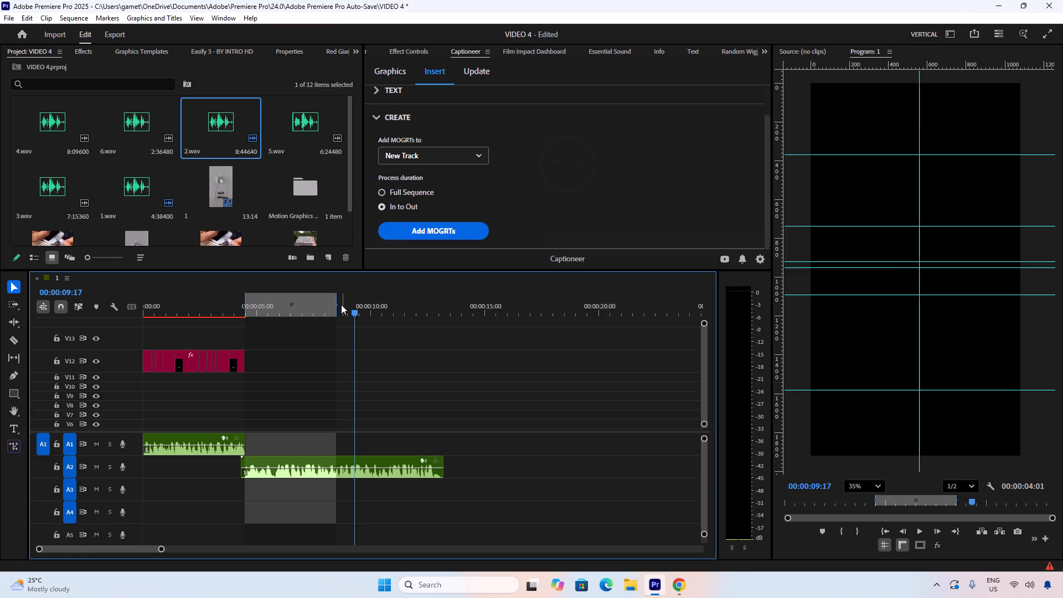
Extend the Out point to the end of the second voiceover, making the marked range 00:00:08:45 long.
drag(338, 305, 440, 310)
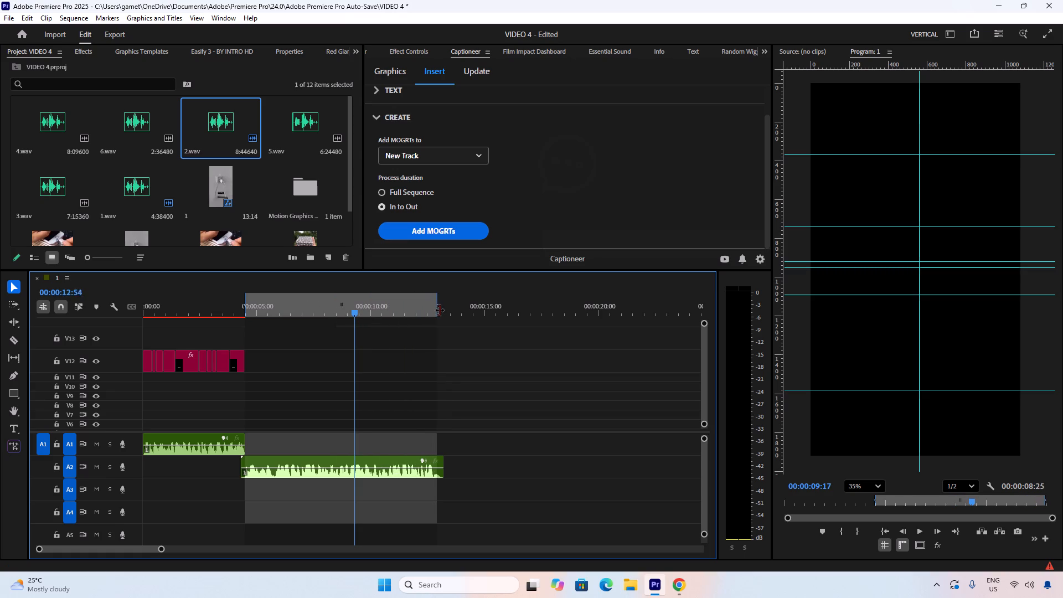
drag(440, 310, 443, 310)
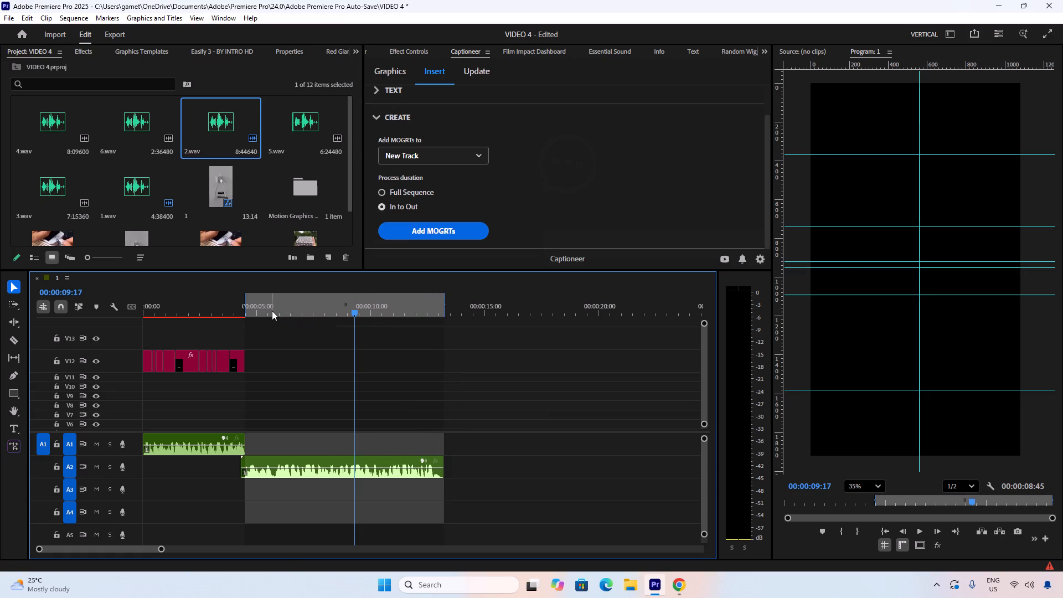
Add the caption MOGRTs to a new track for the extended In to Out range.
scroll(515, 202, down, 5)
scroll(527, 217, up, 4)
scroll(528, 218, down, 5)
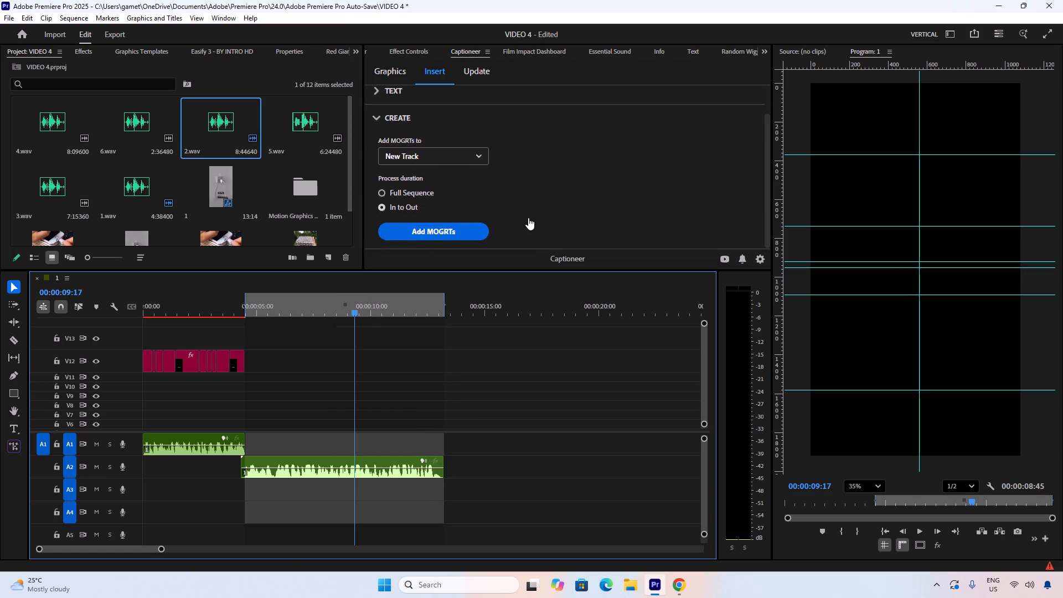
click(451, 228)
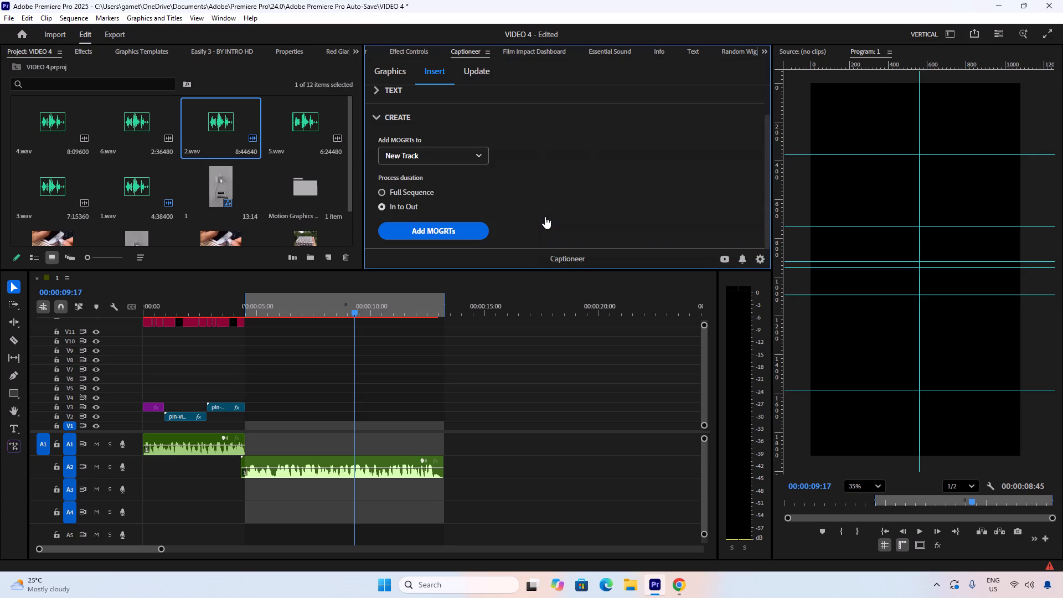
Examine the new captions on V14 by playing them from the end of the first voiceover.
scroll(360, 359, up, 6)
scroll(363, 361, down, 1)
scroll(364, 362, up, 1)
ctrl+scroll(364, 362, up, 2)
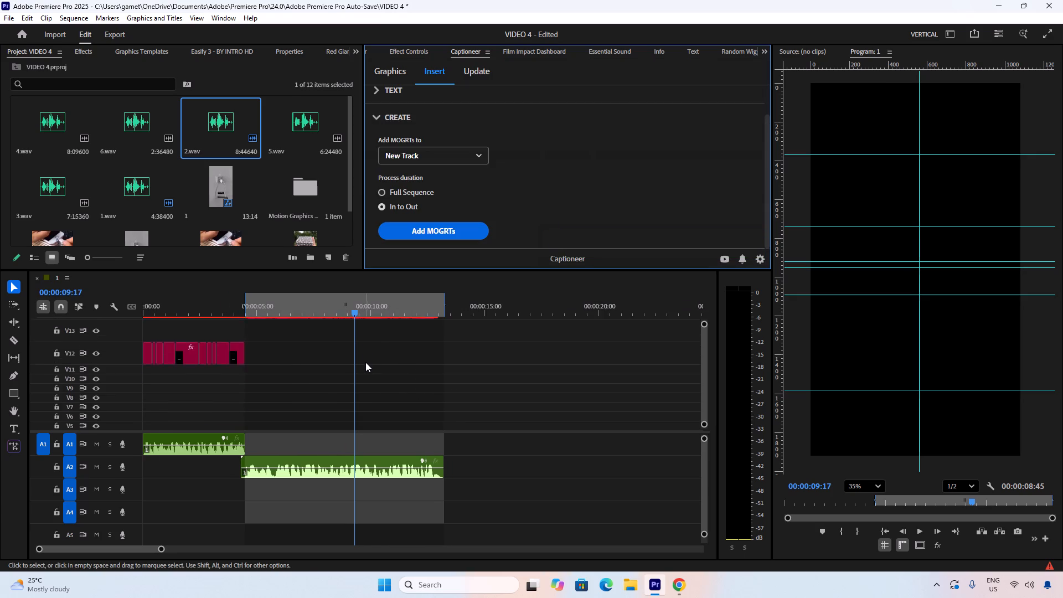
ctrl+scroll(365, 362, up, 14)
scroll(369, 382, up, 6)
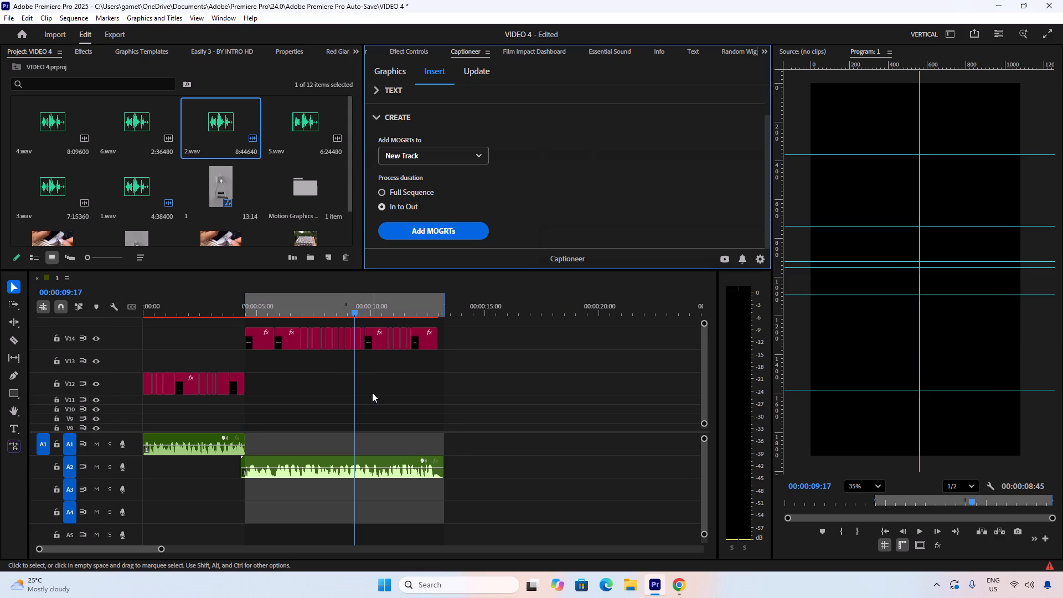
alt+scroll(365, 386, up, 18)
alt+scroll(363, 394, up, 13)
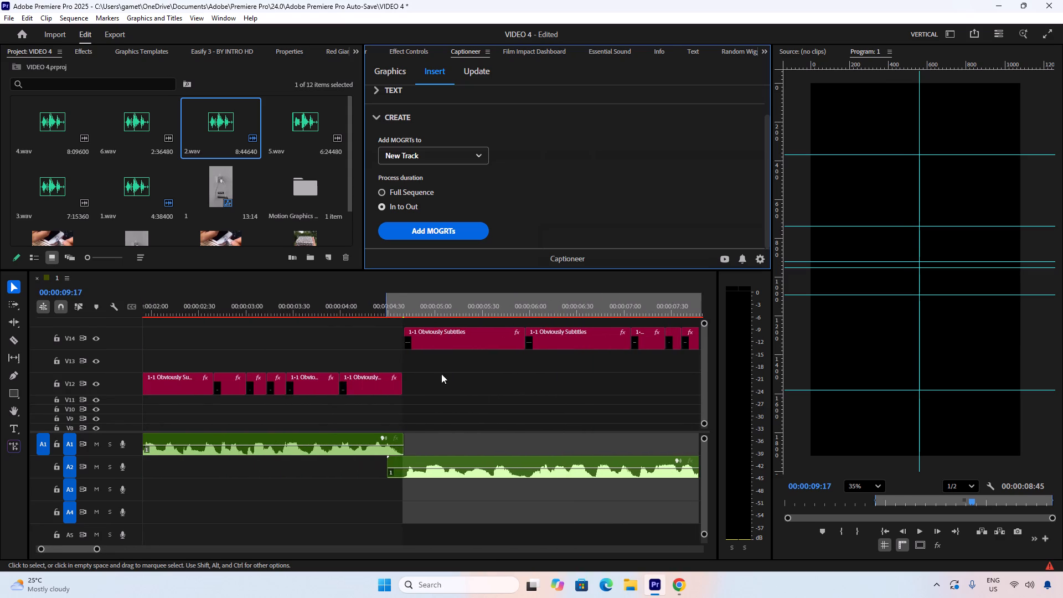
drag(415, 305, 395, 306)
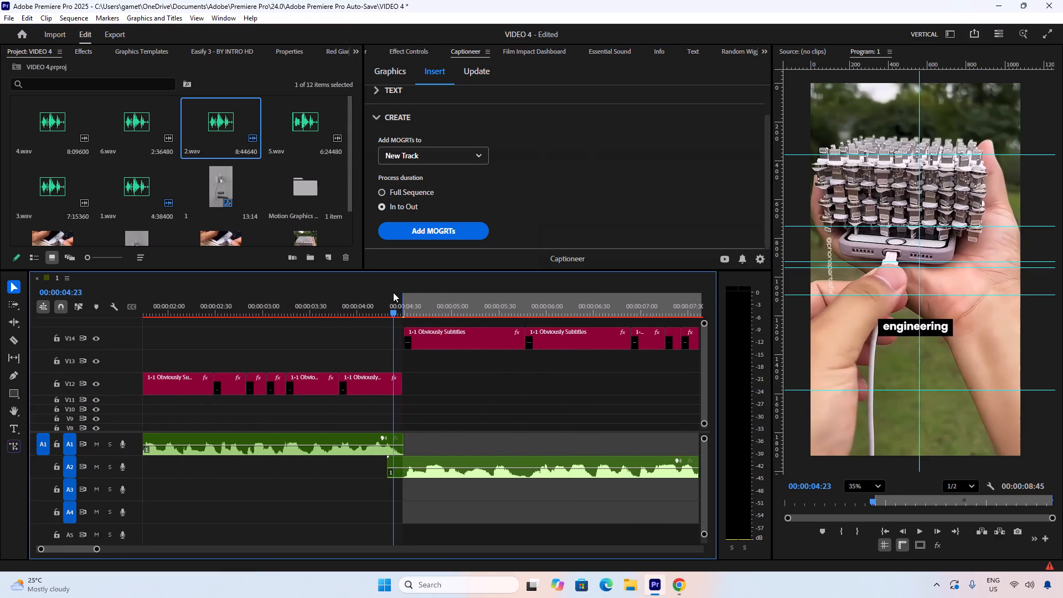
key(space)
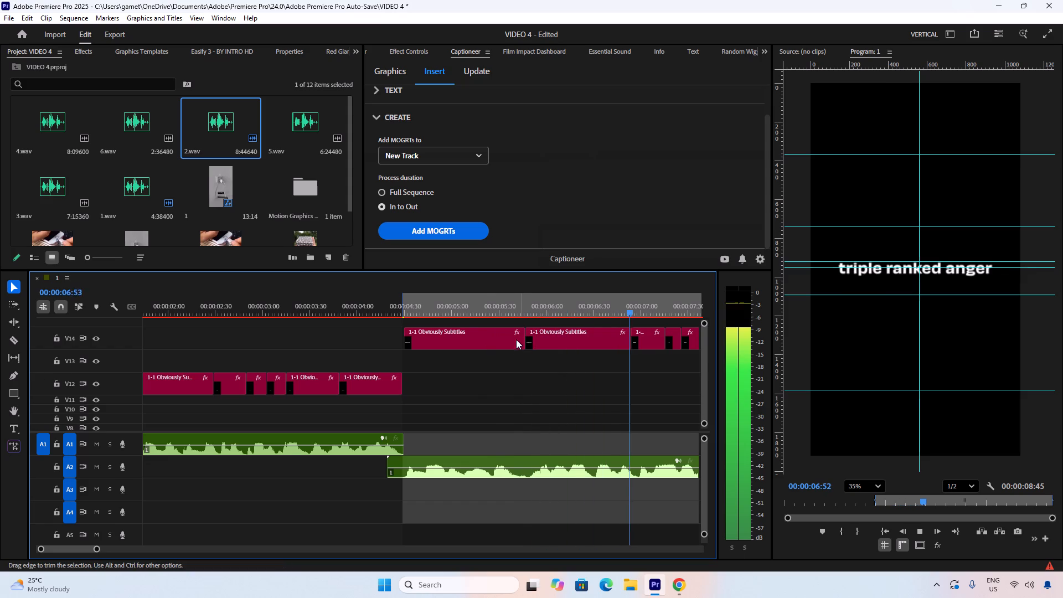
key(space)
Copy the attributes of the last caption on V12 and paste them onto all the captions on V14.
click(379, 313)
click(380, 383)
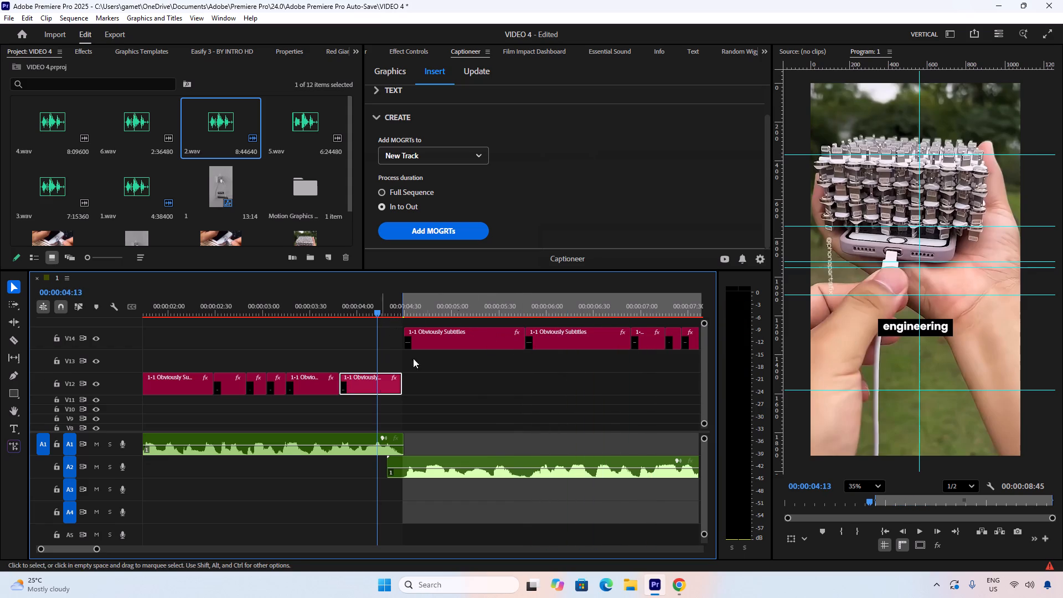
scroll(411, 117, up, 5)
click(479, 73)
click(400, 113)
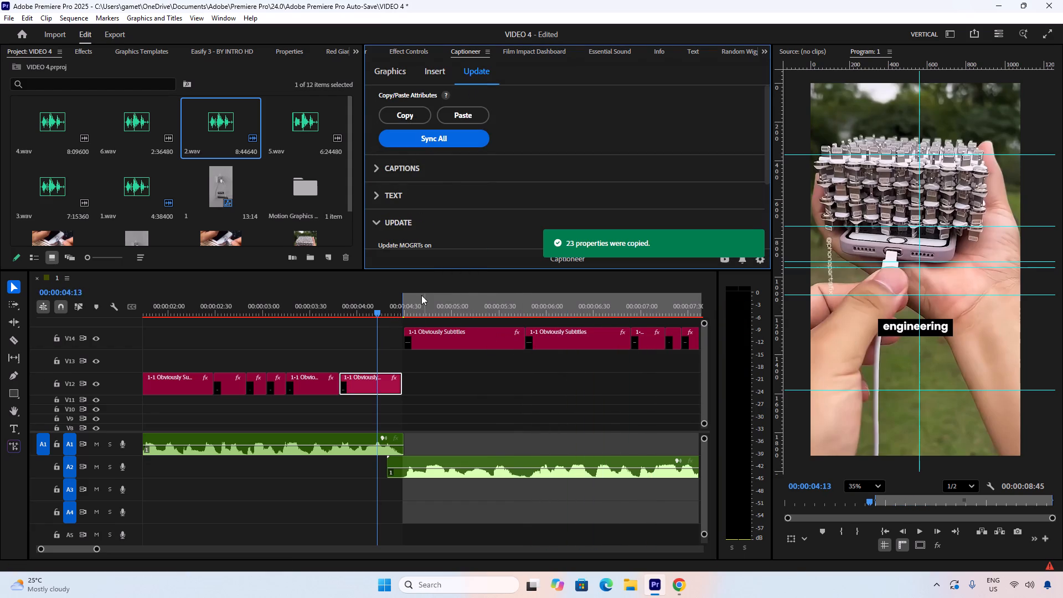
alt+scroll(422, 326, down, 11)
drag(556, 331, 230, 339)
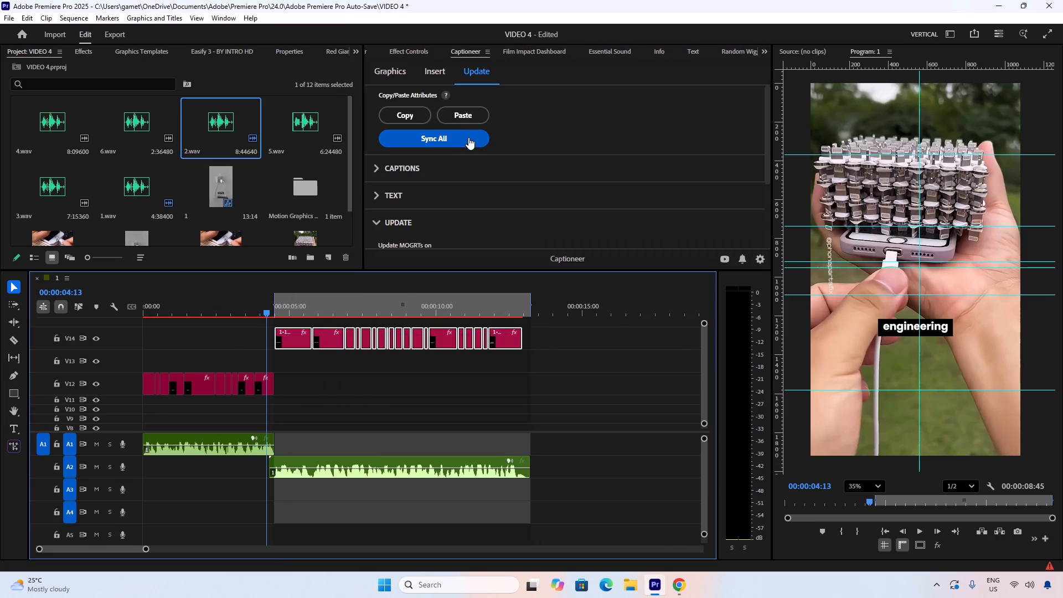
click(464, 117)
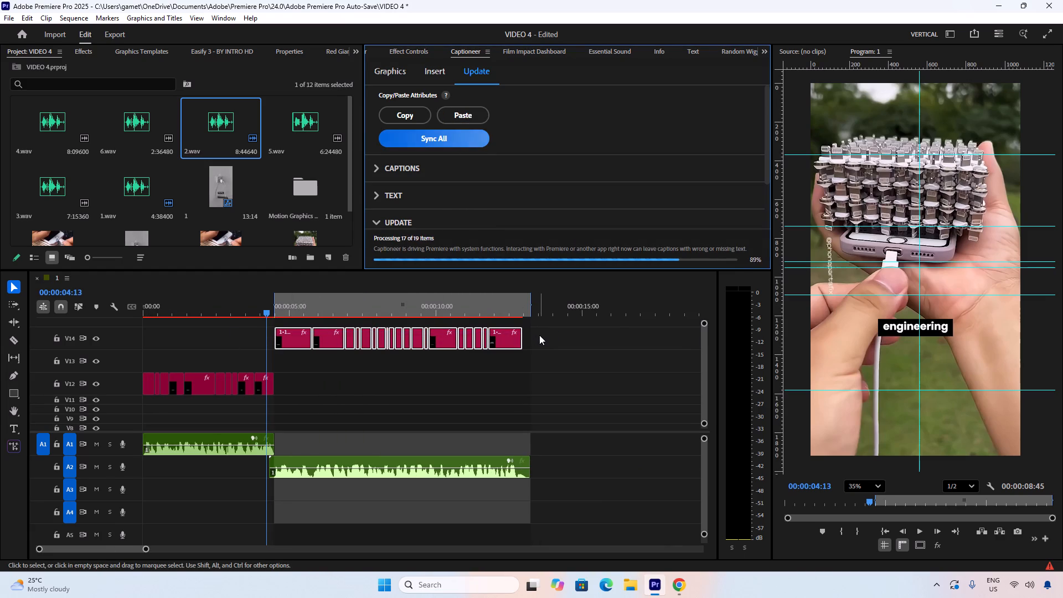
Play and scrub the restyled V14 captions with the second voiceover, comparing their look with the V12 captions.
click(302, 304)
drag(293, 304, 280, 307)
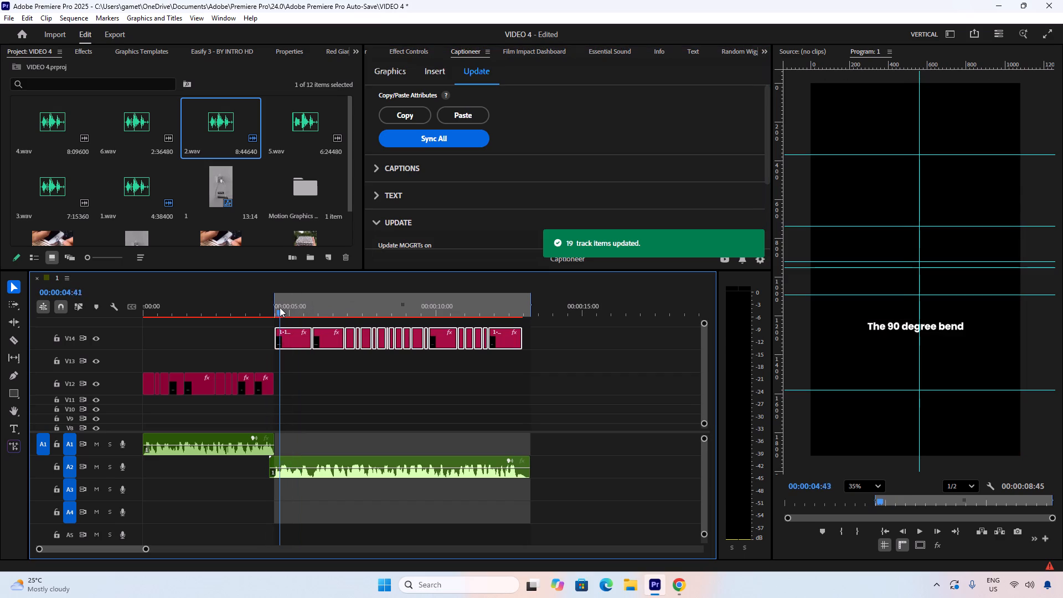
drag(280, 307, 279, 307)
key(space)
drag(313, 311, 215, 315)
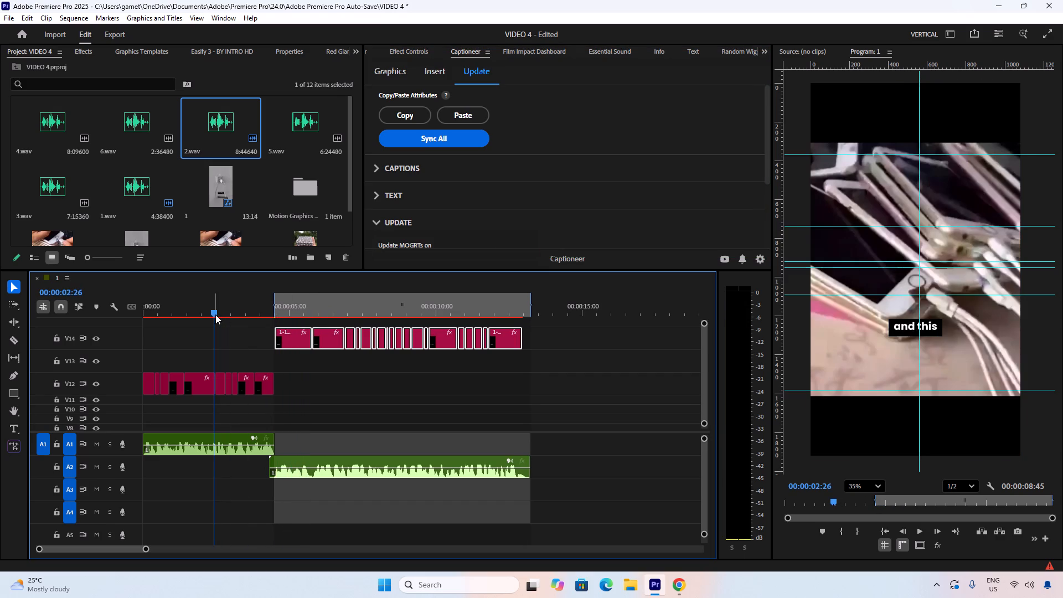
key(space)
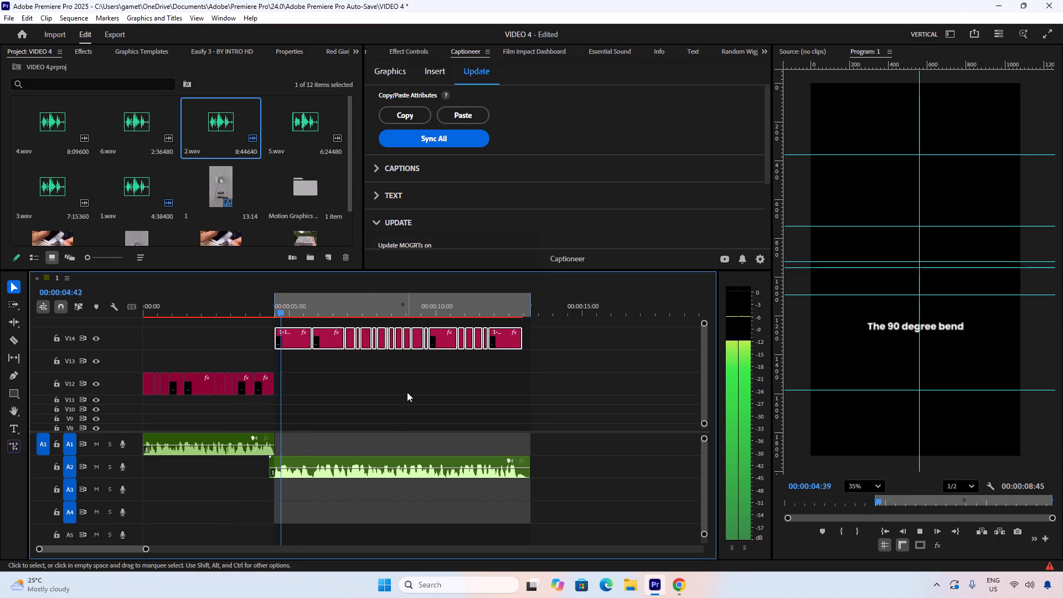
key(space)
key(space)
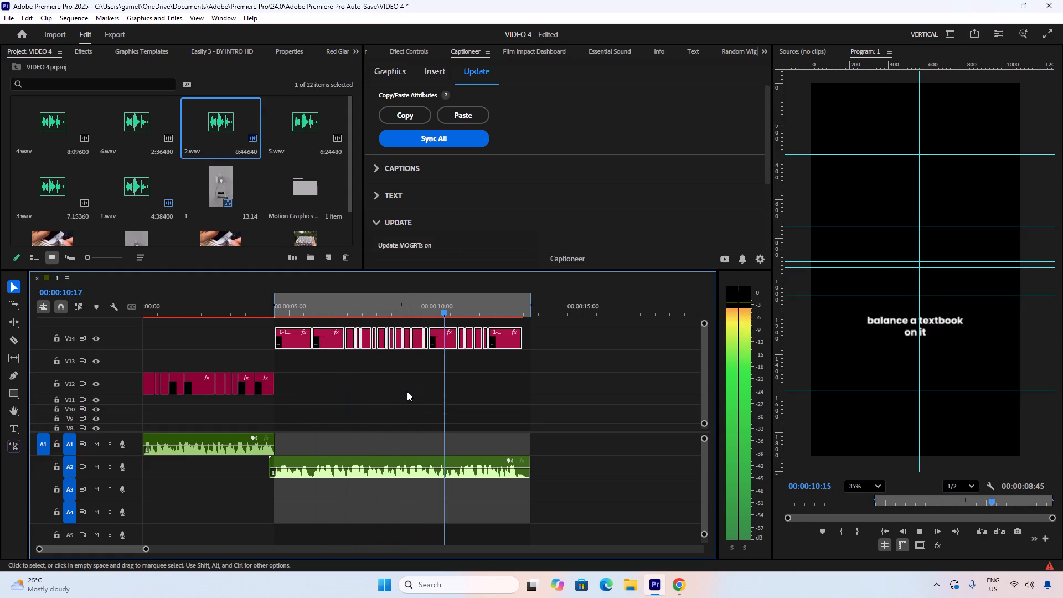
key(space)
drag(450, 302, 438, 306)
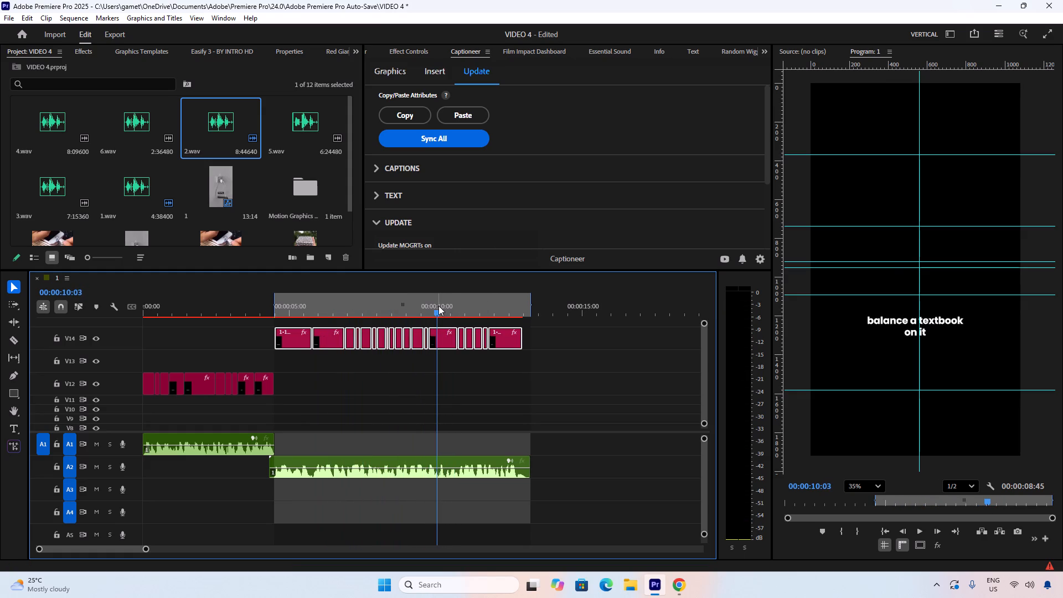
Replace the selected captions on V14 with the 1-1 Obviously Subtitles template.
scroll(422, 181, up, 1)
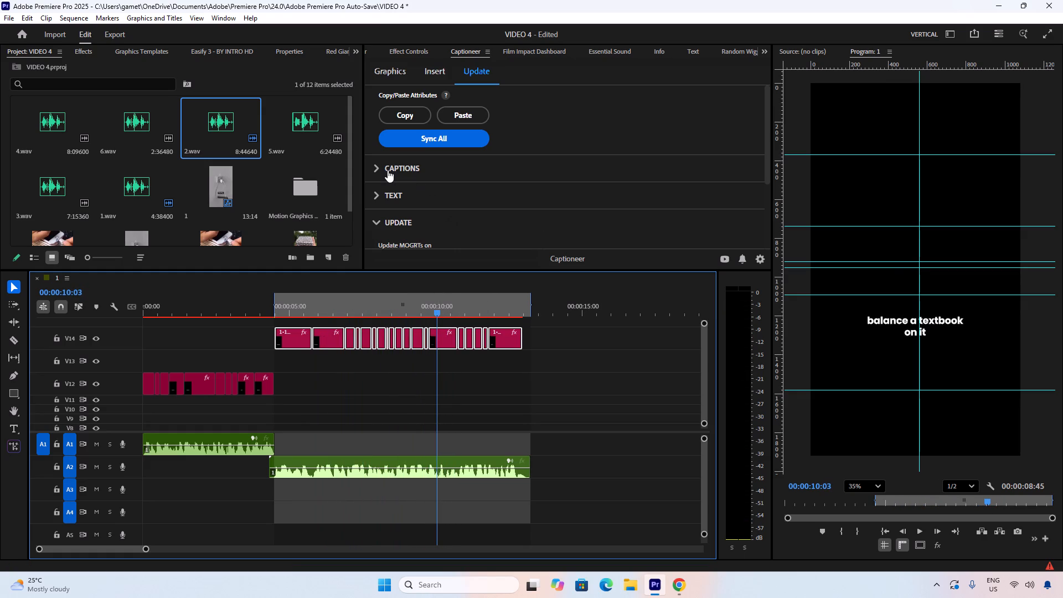
click(388, 170)
scroll(468, 192, down, 3)
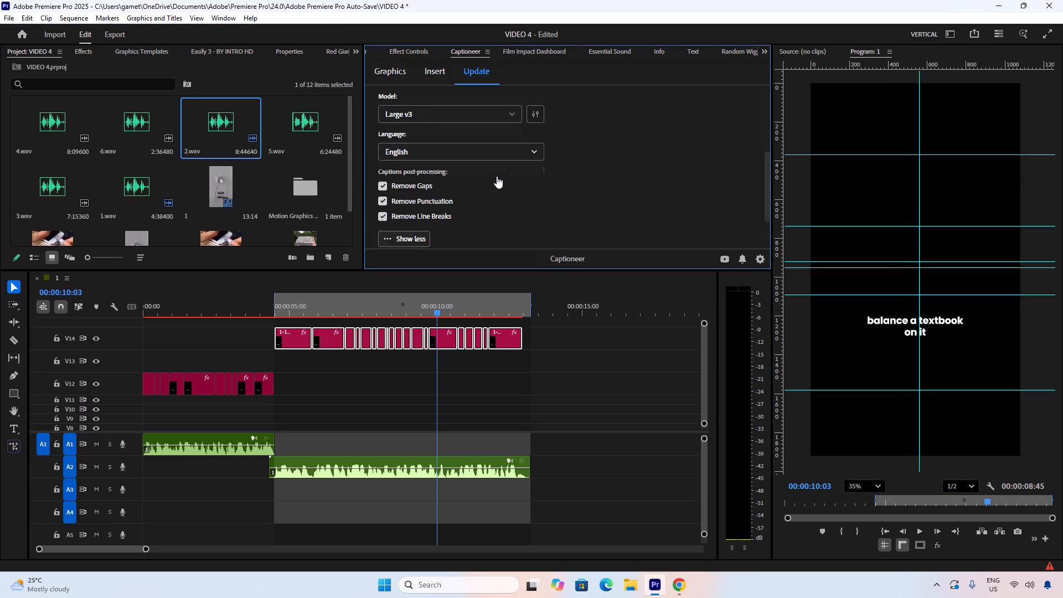
scroll(498, 177, up, 1)
scroll(616, 187, down, 4)
click(396, 207)
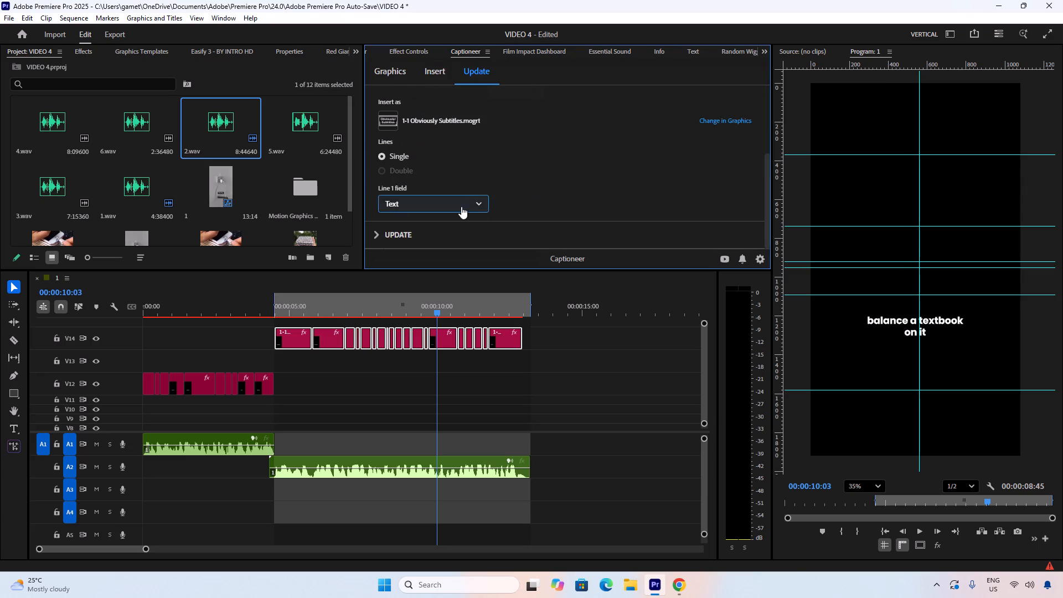
scroll(518, 200, down, 3)
scroll(539, 201, up, 1)
click(713, 175)
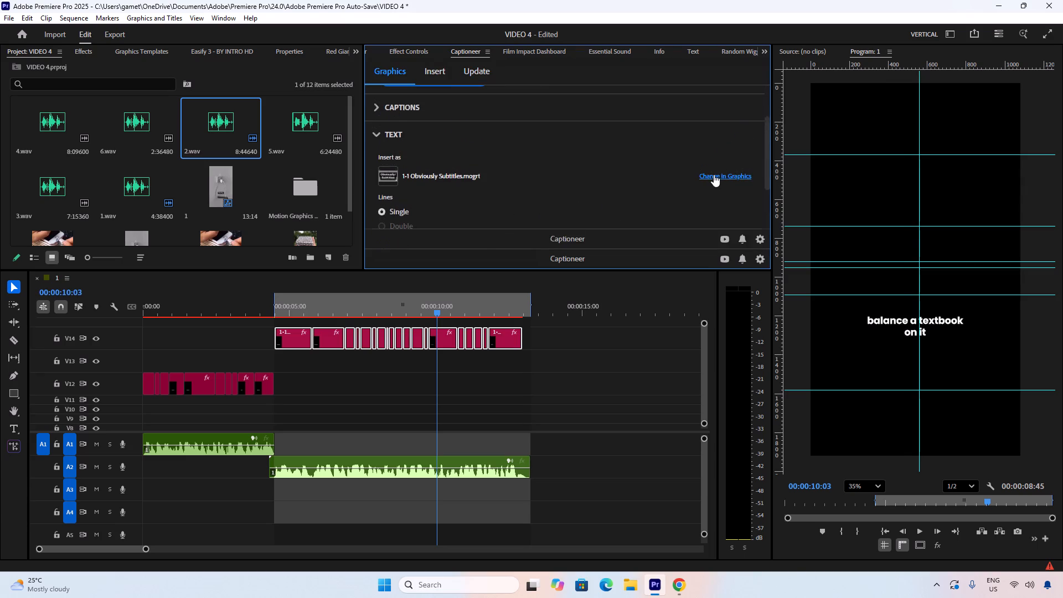
click(674, 191)
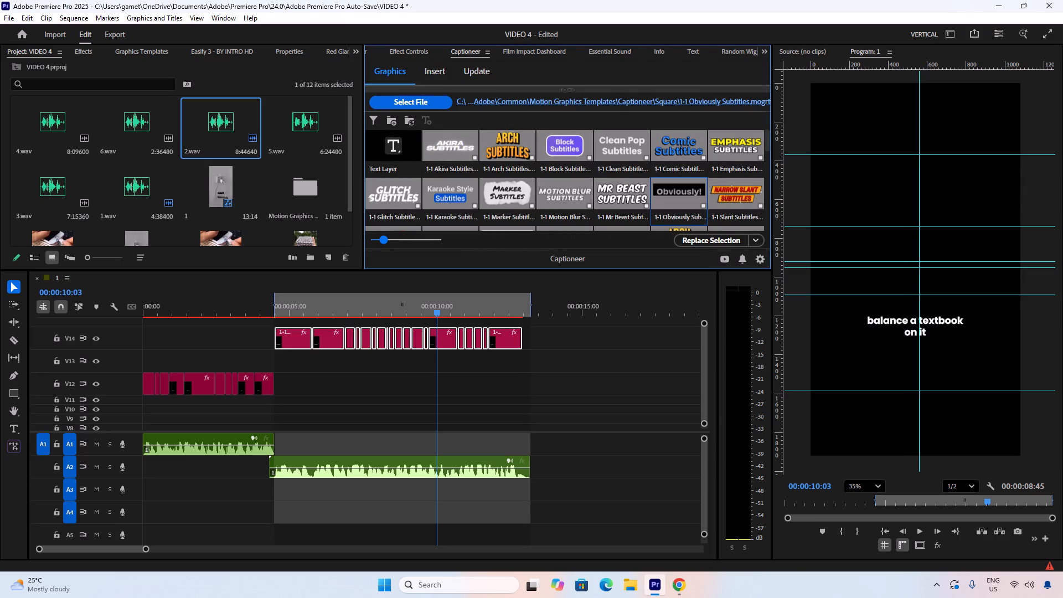
click(705, 241)
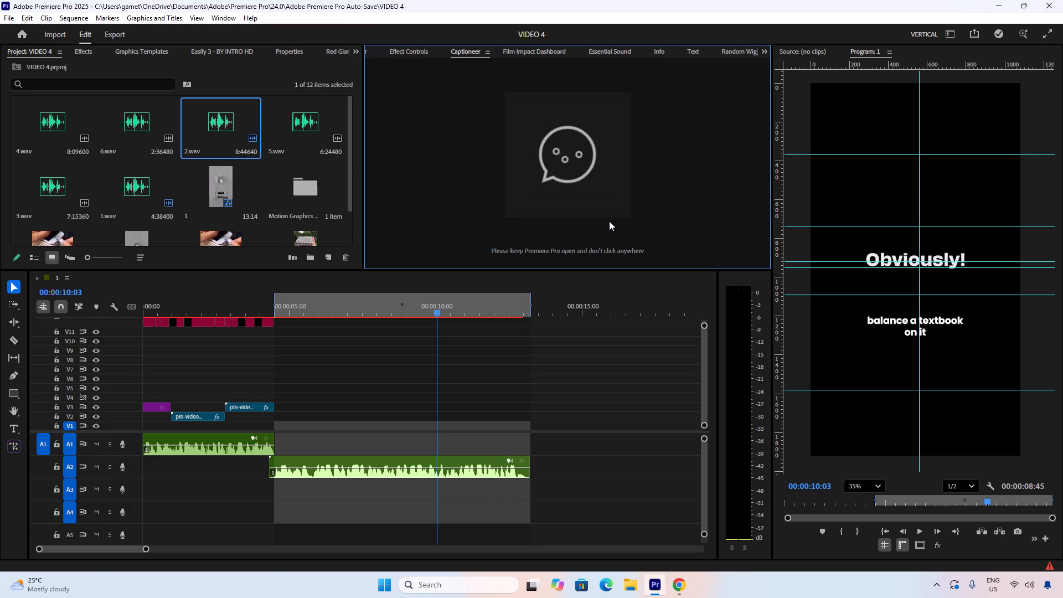
Play the replaced V14 captions from the end of the first voiceover to check their look.
scroll(466, 328, up, 1)
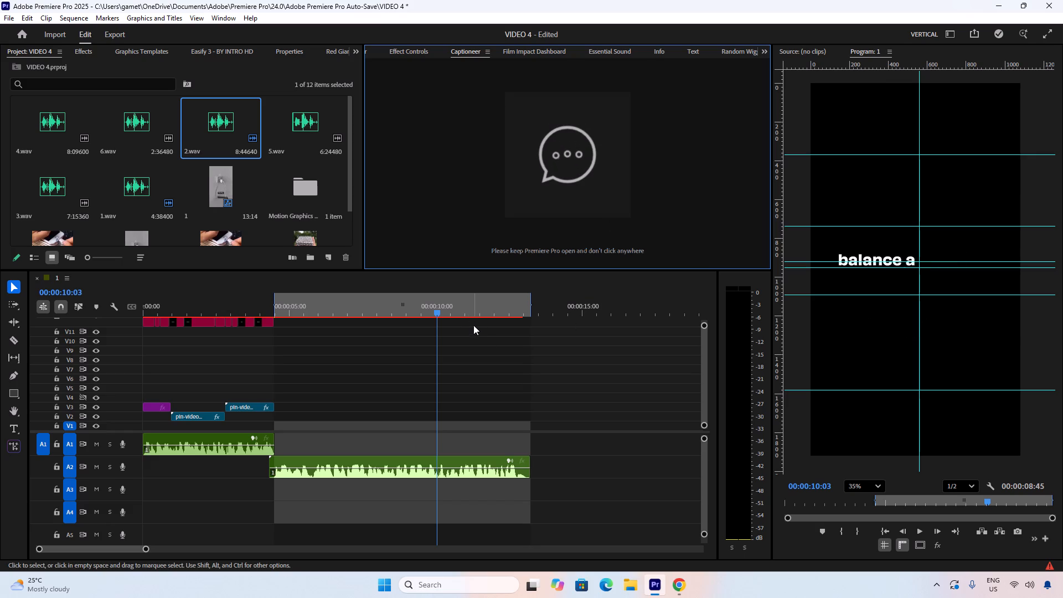
ctrl+scroll(466, 333, up, 9)
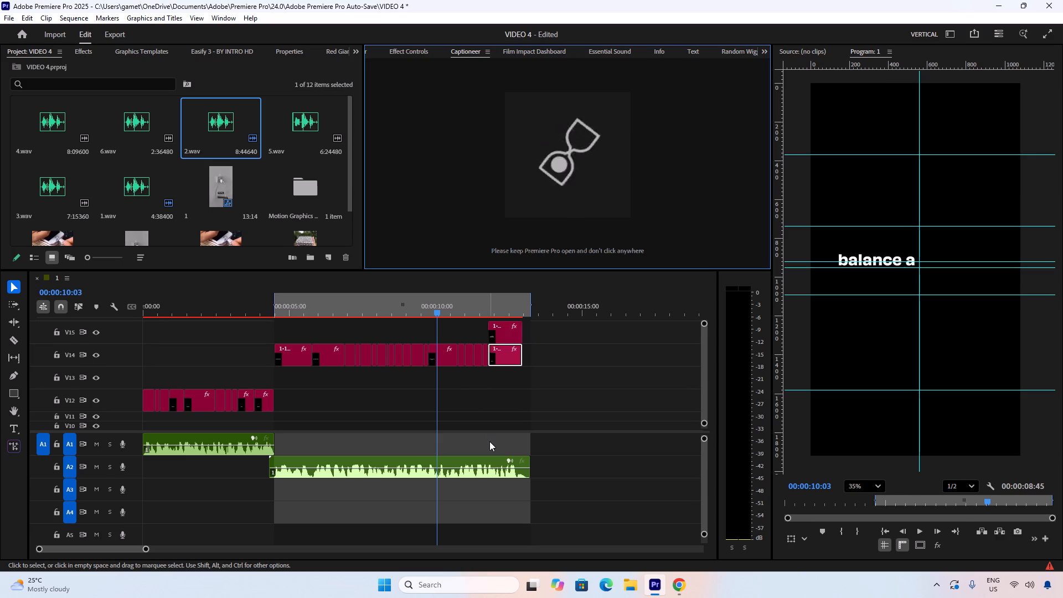
scroll(414, 404, up, 9)
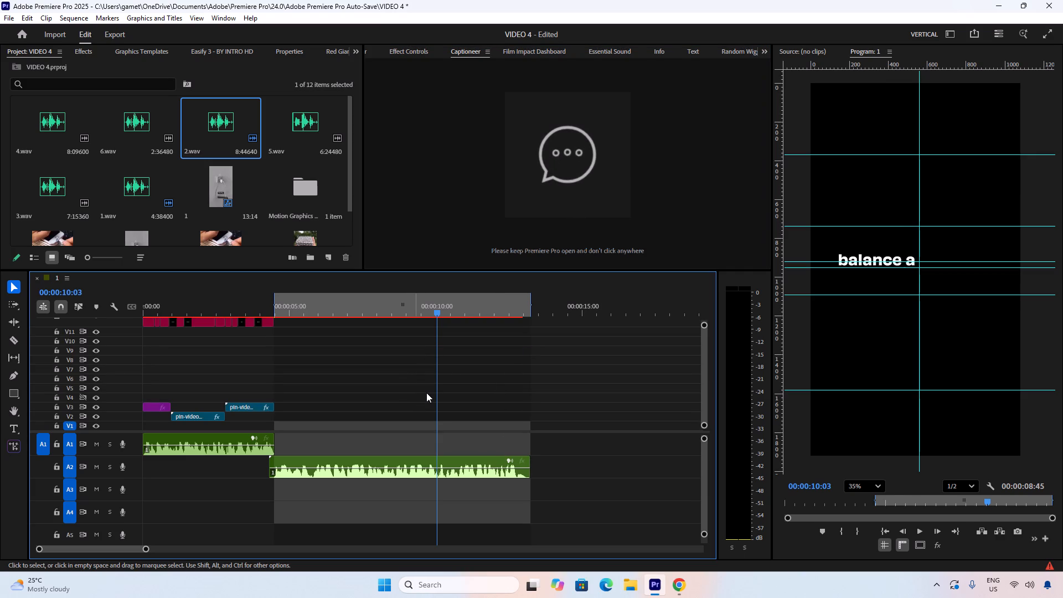
ctrl+scroll(427, 390, up, 12)
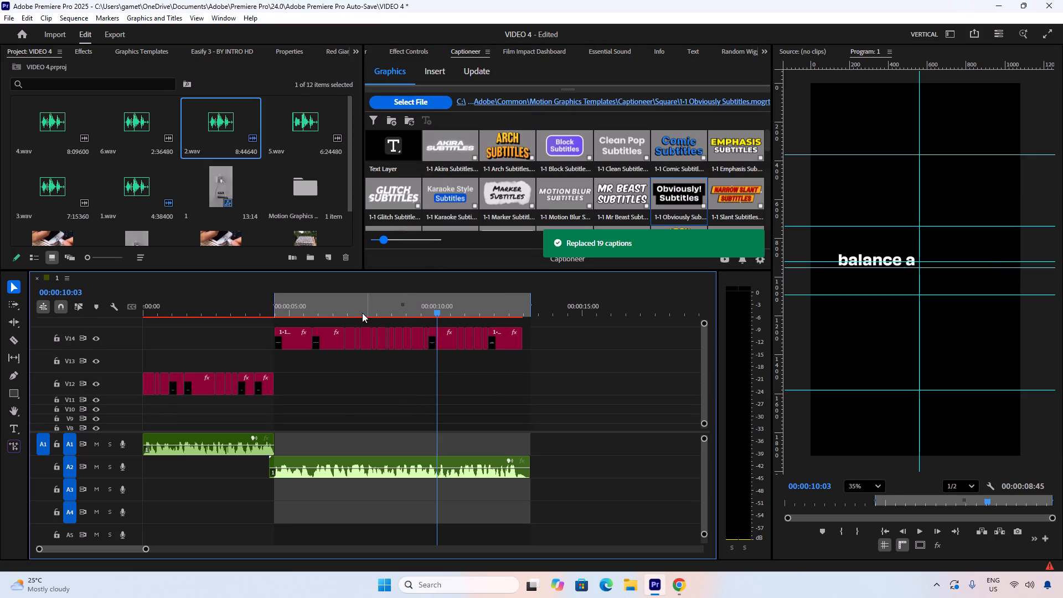
drag(344, 310, 270, 311)
key(space)
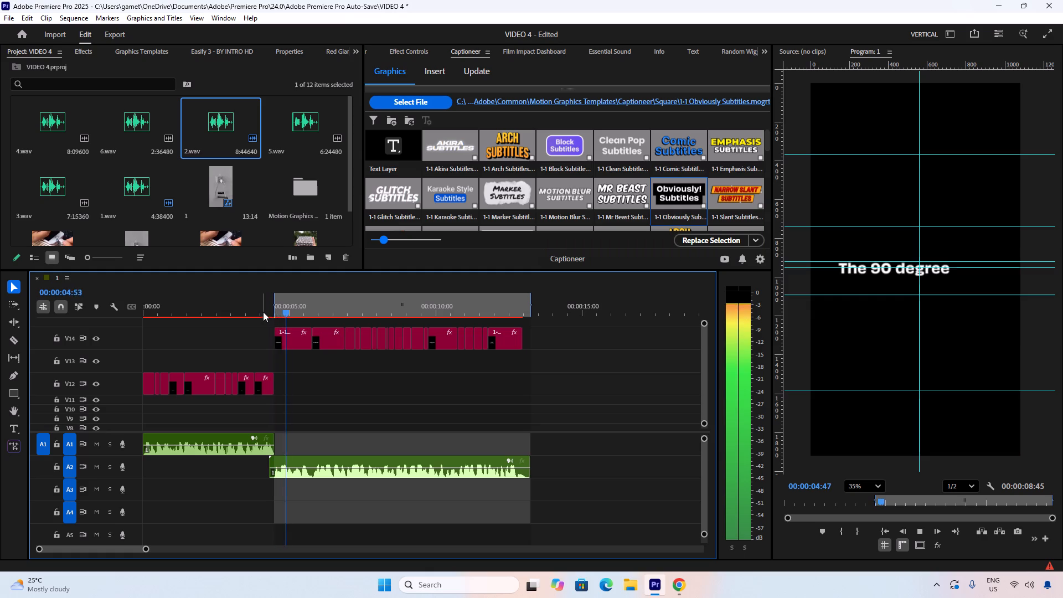
key(space)
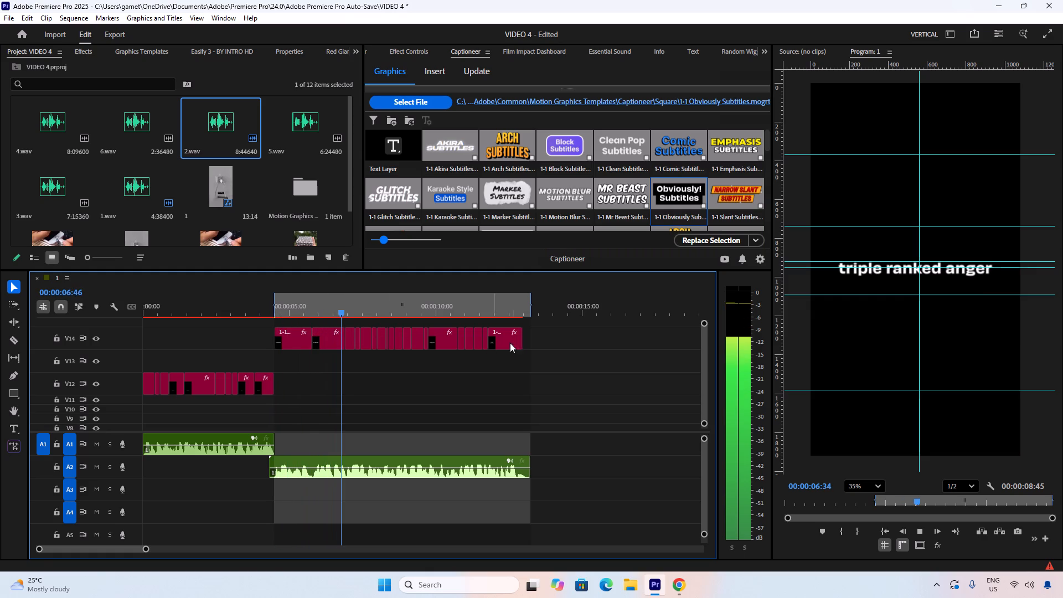
Select all V14 captions and look through the effects, graphics templates and clip properties for shared caption style settings.
drag(551, 334, 257, 333)
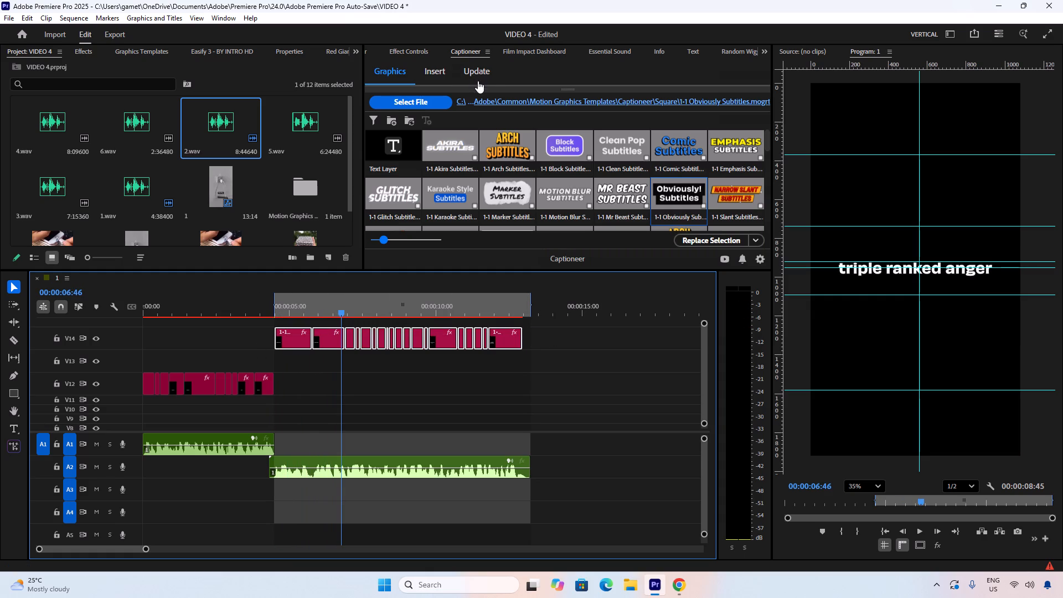
click(478, 81)
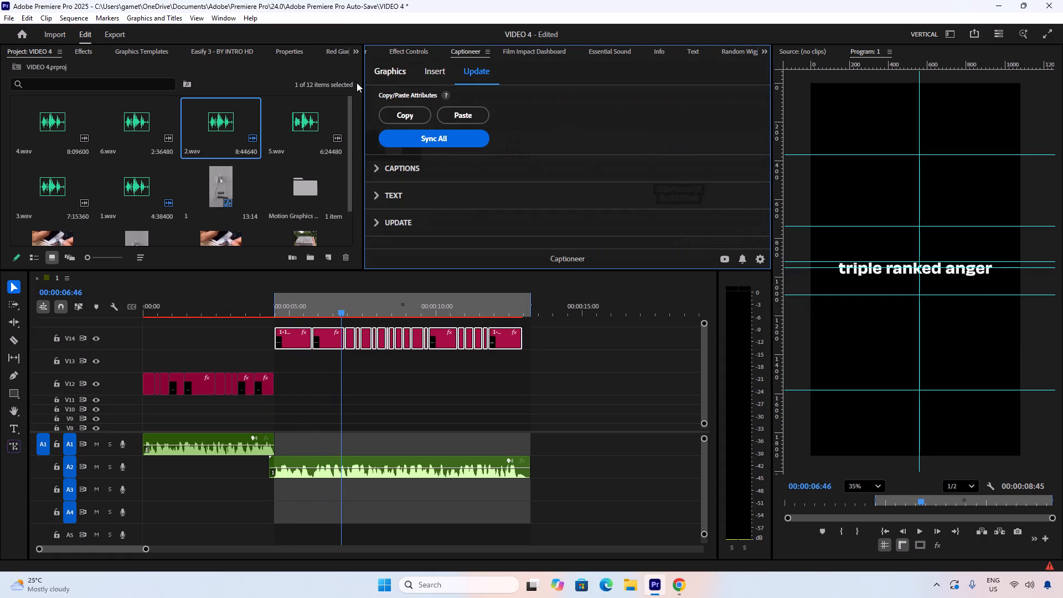
click(91, 53)
double_click(168, 44)
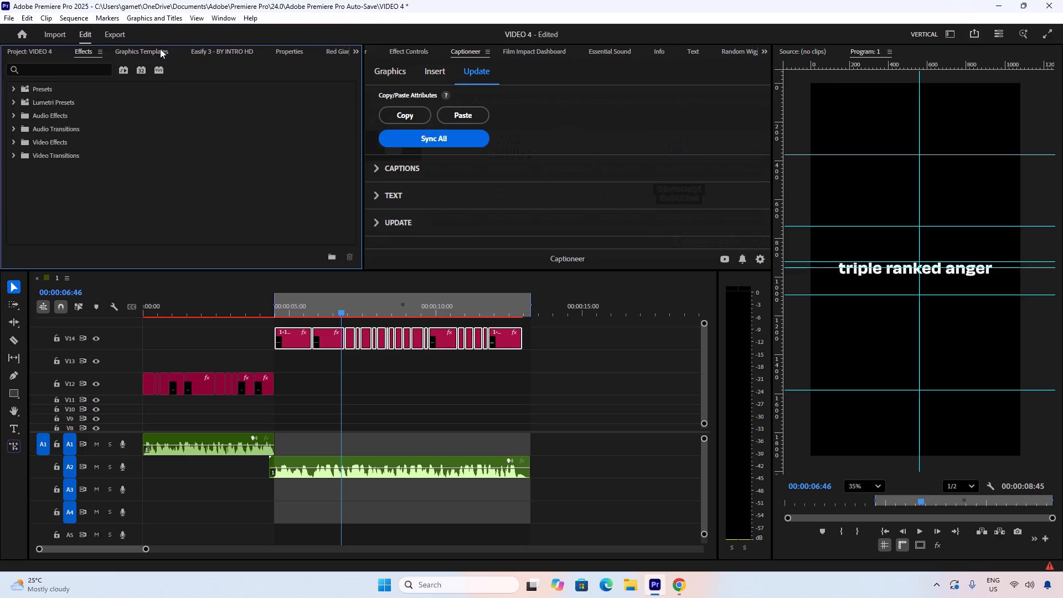
click(159, 49)
scroll(172, 136, down, 5)
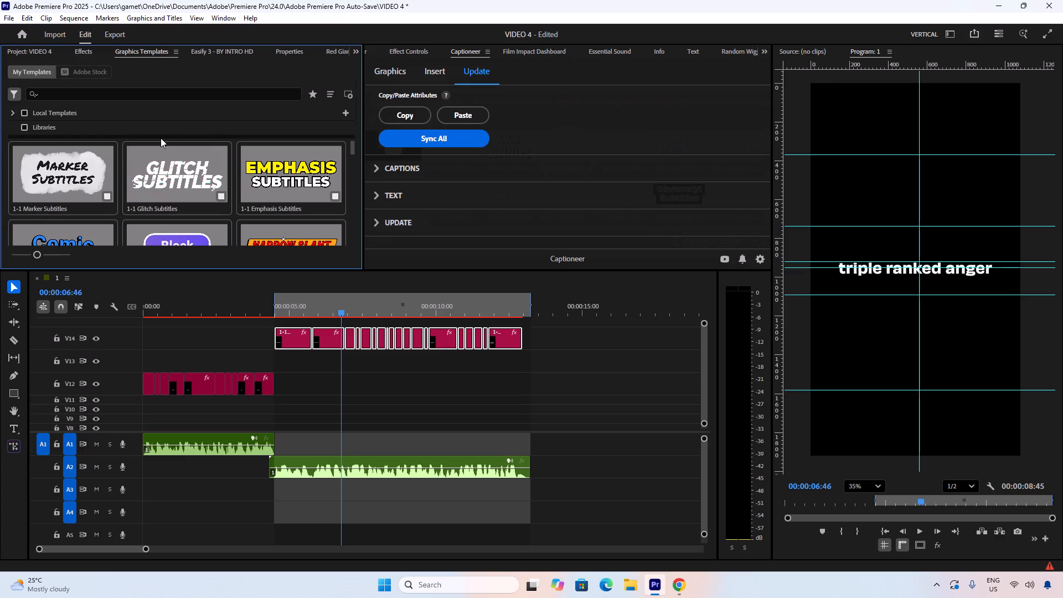
scroll(138, 142, down, 5)
scroll(191, 87, up, 5)
click(301, 58)
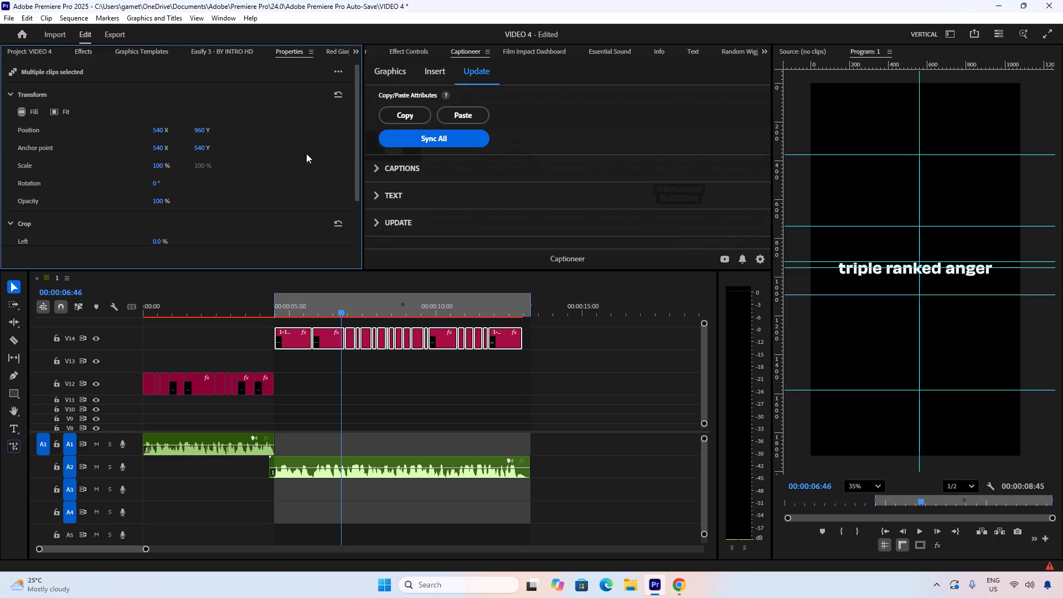
Turn off Animation for the "triple ranked anger" caption on V14.
click(334, 372)
click(335, 300)
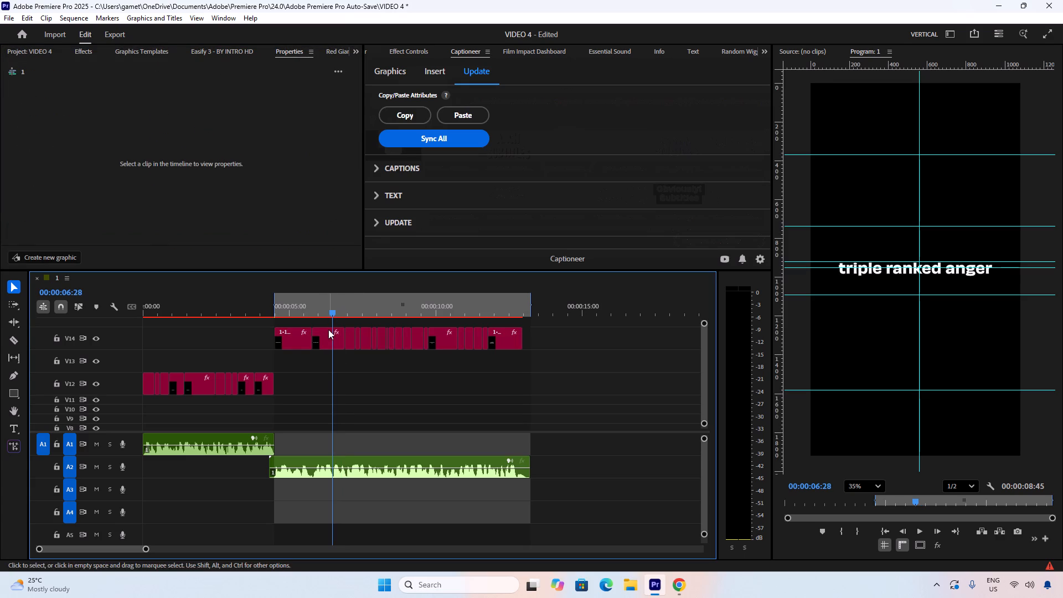
click(328, 333)
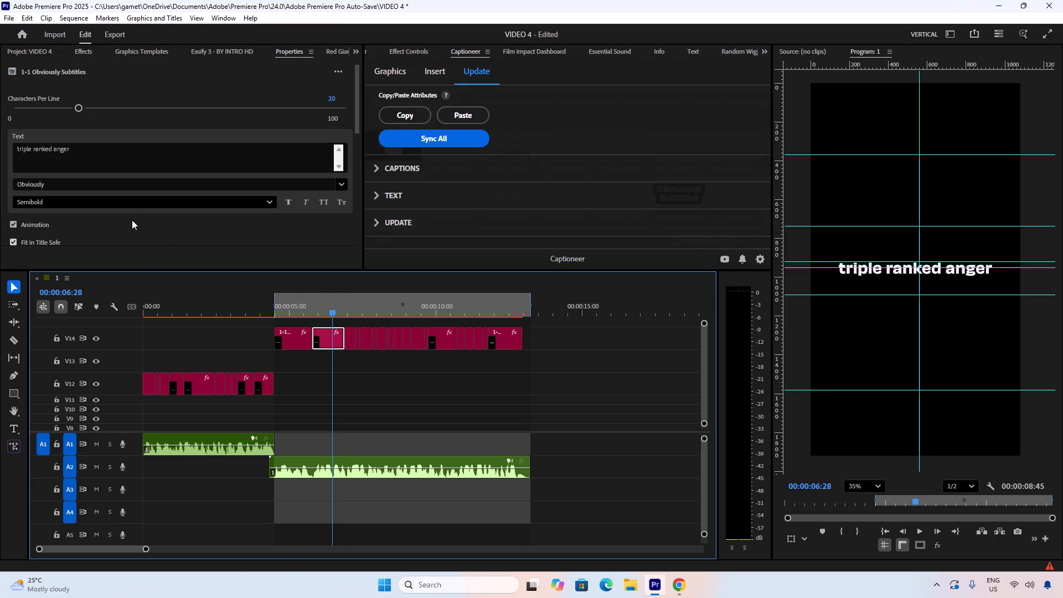
scroll(146, 230, down, 10)
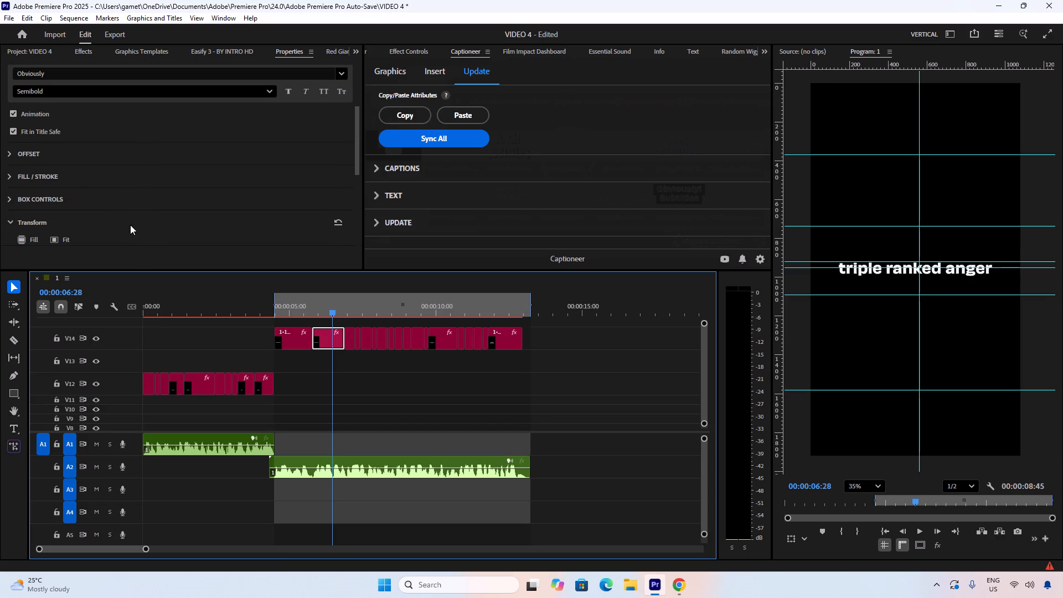
click(16, 117)
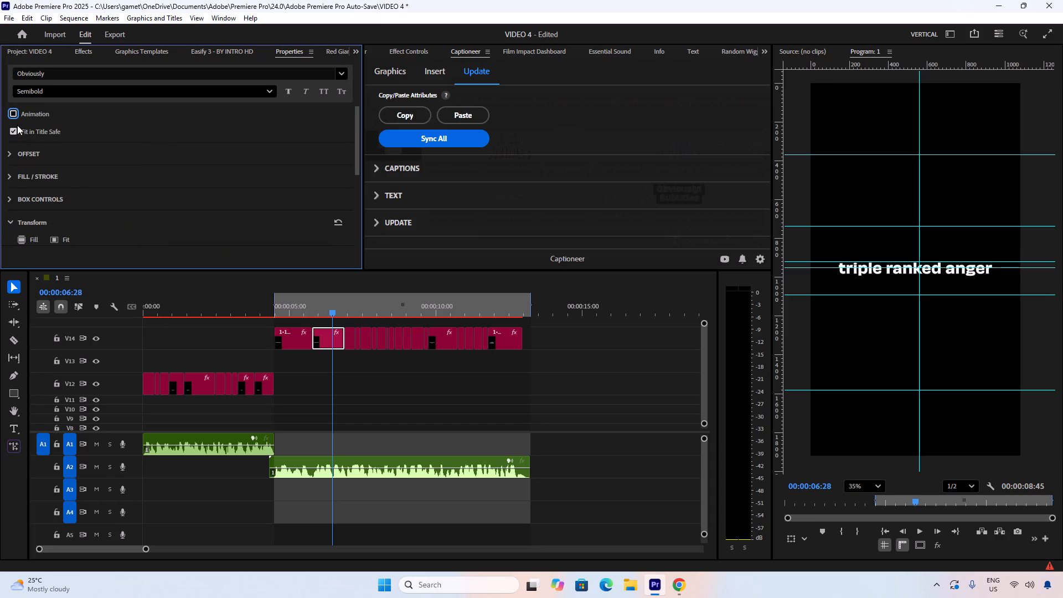
Examine the same caption's offset, fill and stroke, box and transform properties.
click(12, 155)
scroll(18, 159, down, 4)
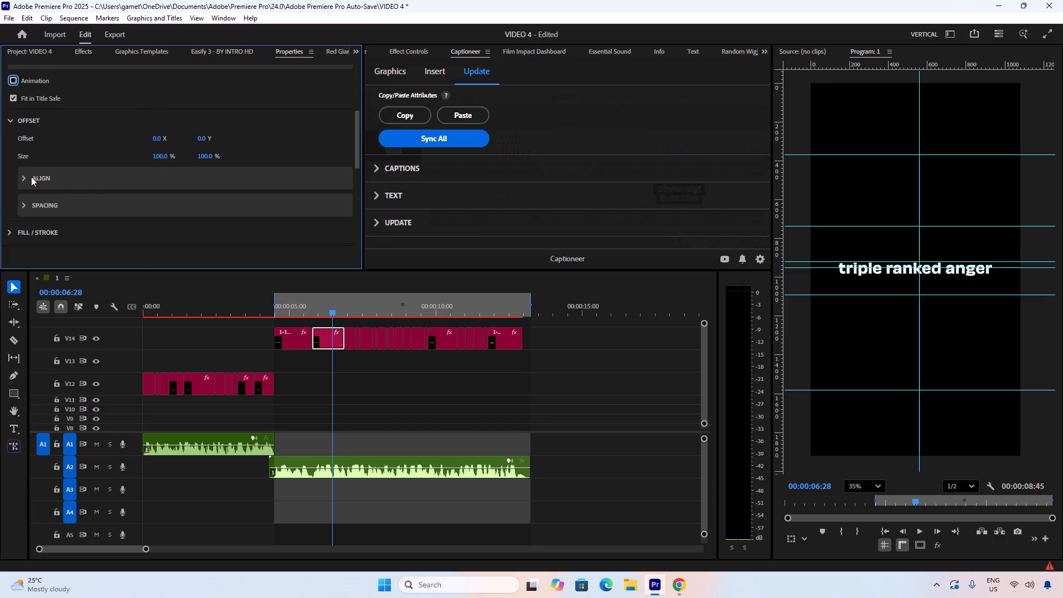
scroll(83, 183, down, 7)
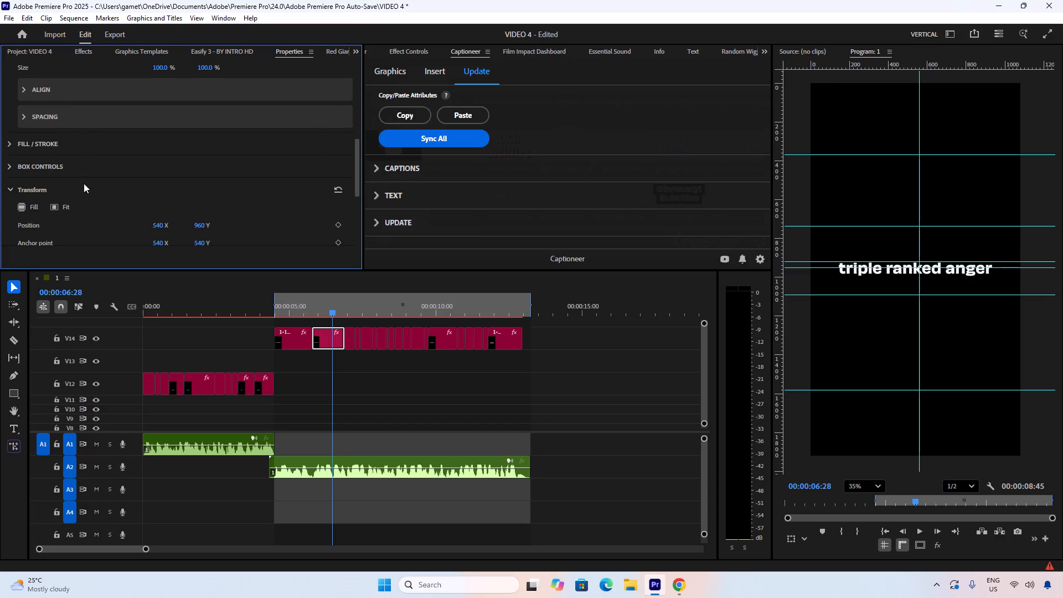
click(18, 143)
scroll(148, 158, down, 10)
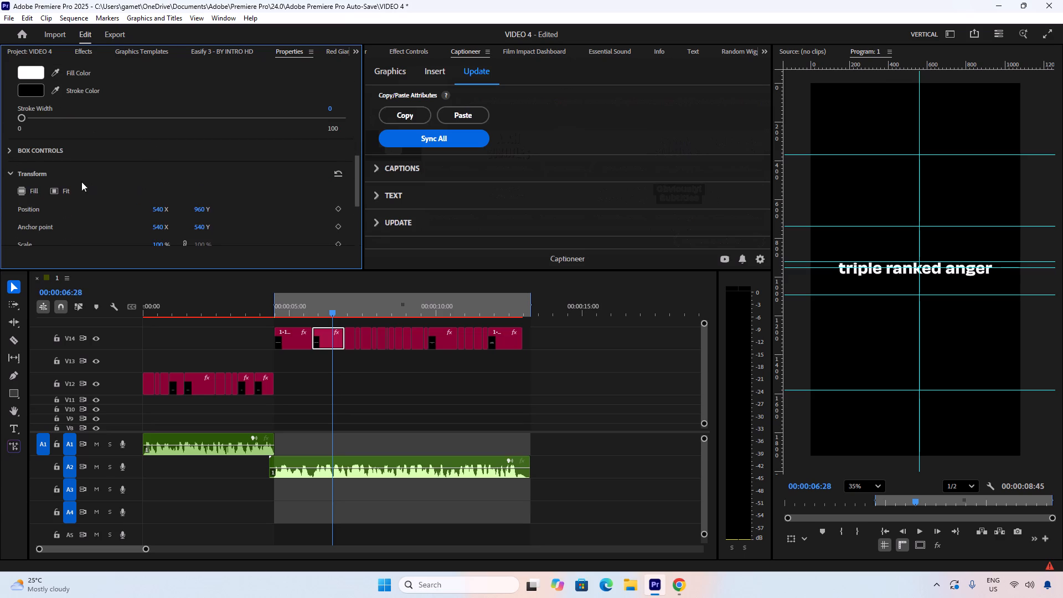
click(10, 131)
scroll(96, 131, down, 10)
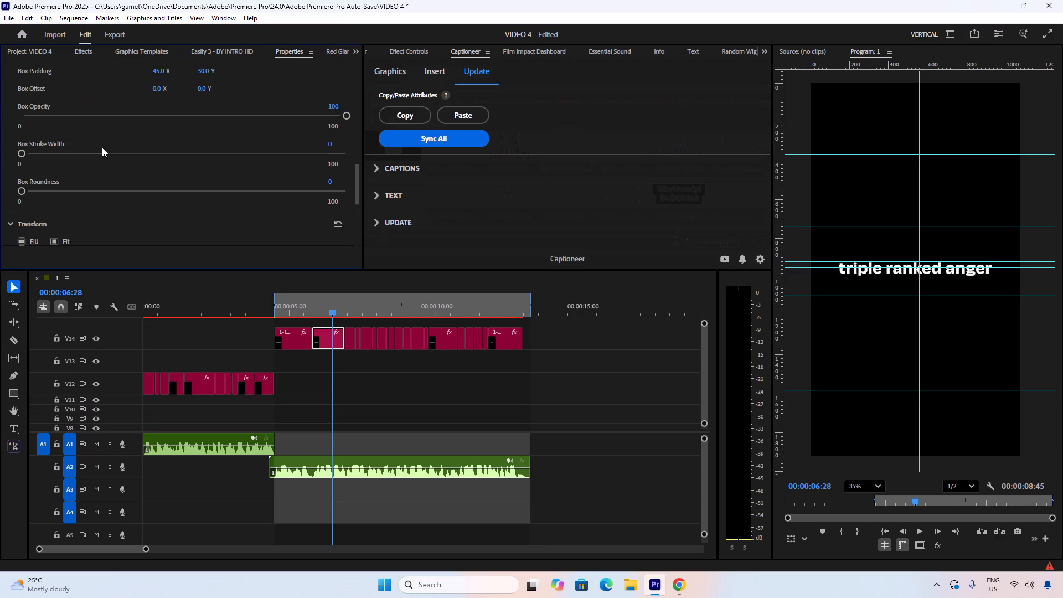
scroll(102, 148, down, 16)
scroll(228, 174, up, 5)
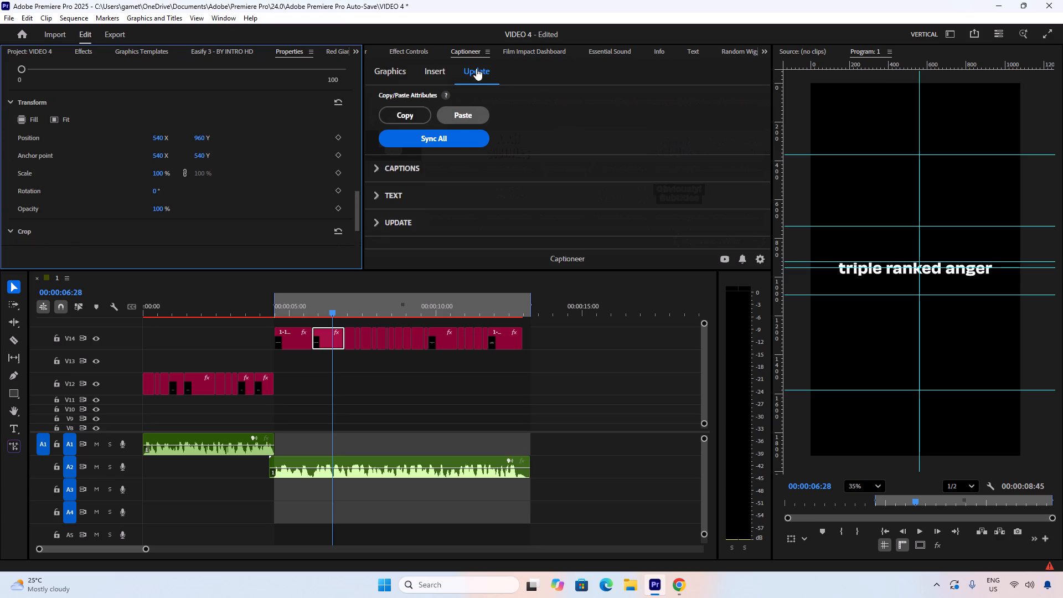
Examine Captioneer's Auto Captions settings, trying the Single-word captions option.
scroll(496, 129, down, 3)
click(371, 159)
scroll(507, 184, down, 5)
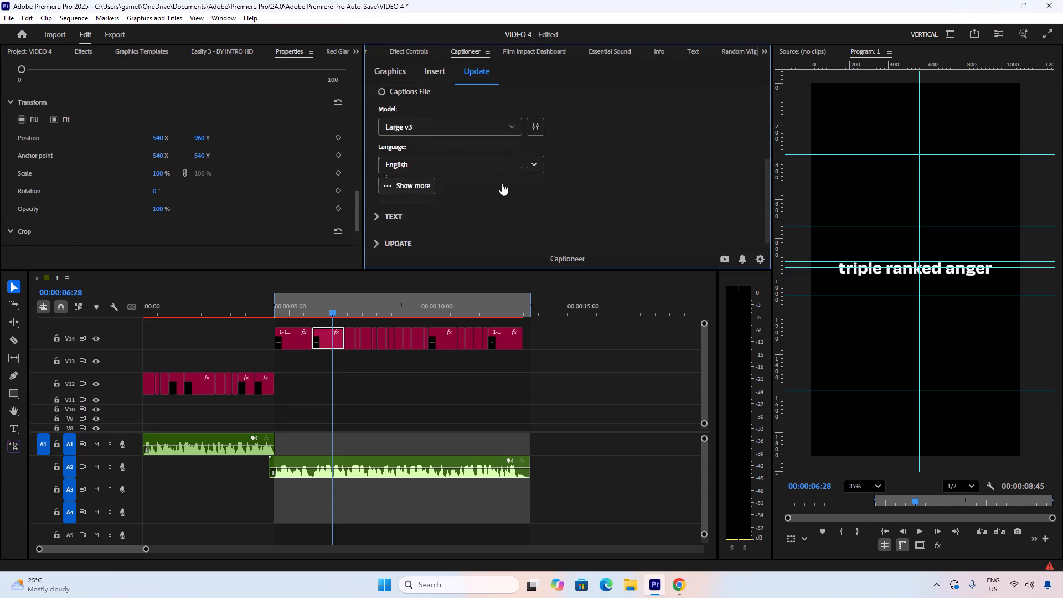
scroll(461, 172, up, 1)
click(530, 173)
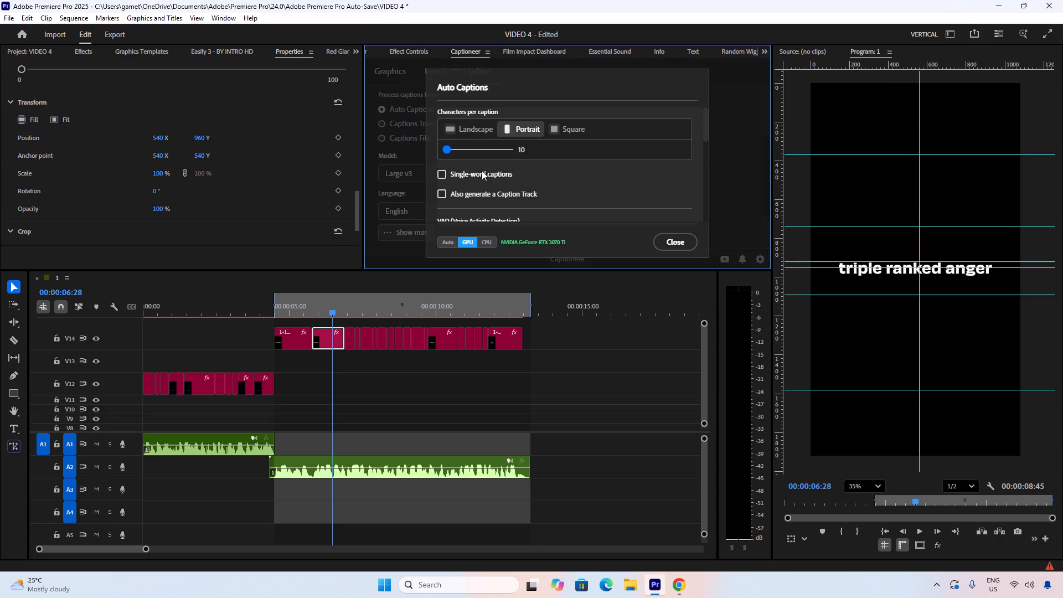
click(457, 175)
click(452, 174)
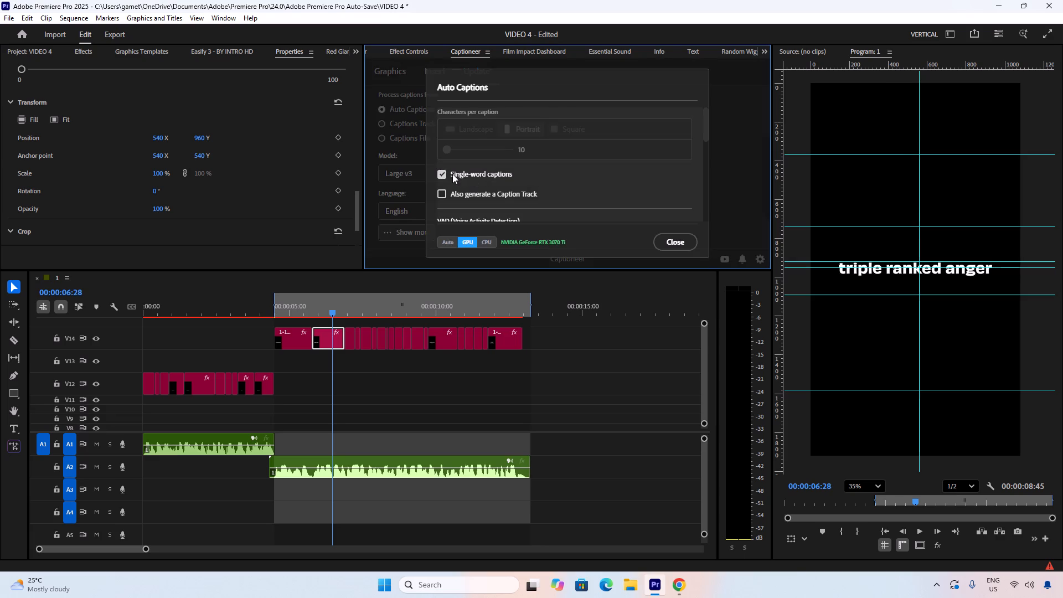
scroll(584, 177, down, 4)
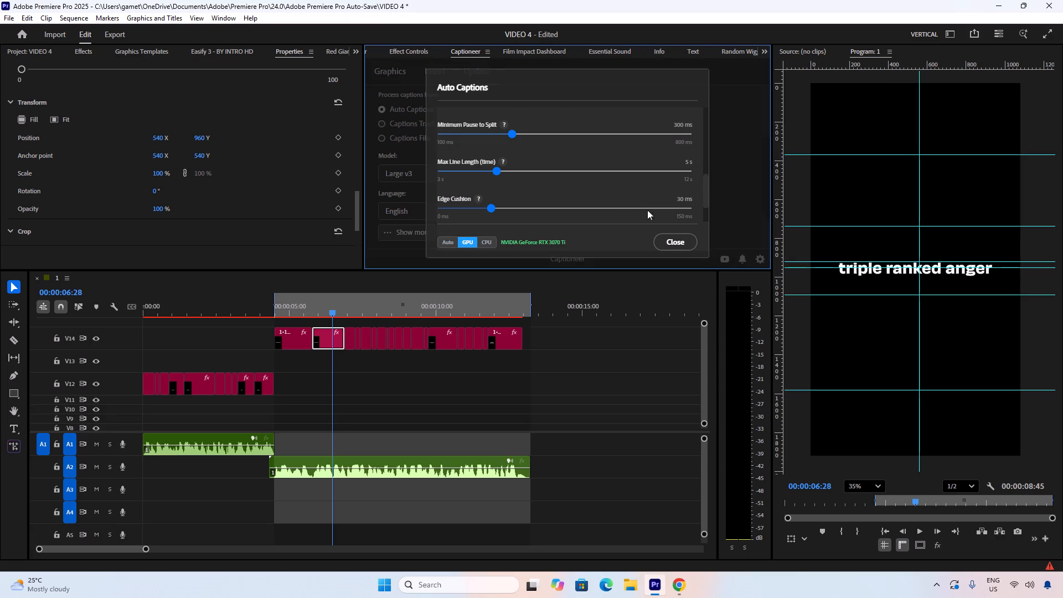
click(673, 235)
Examine Captioneer's text and MOGRT update settings, including the line field and target track choices.
scroll(497, 183, down, 2)
scroll(443, 188, down, 1)
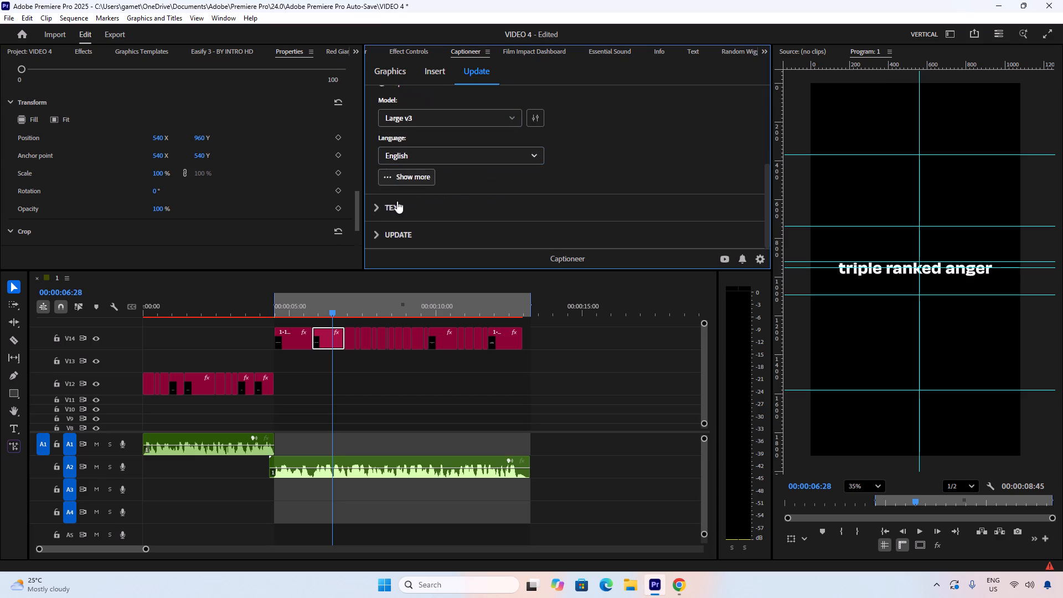
click(396, 202)
scroll(488, 209, down, 2)
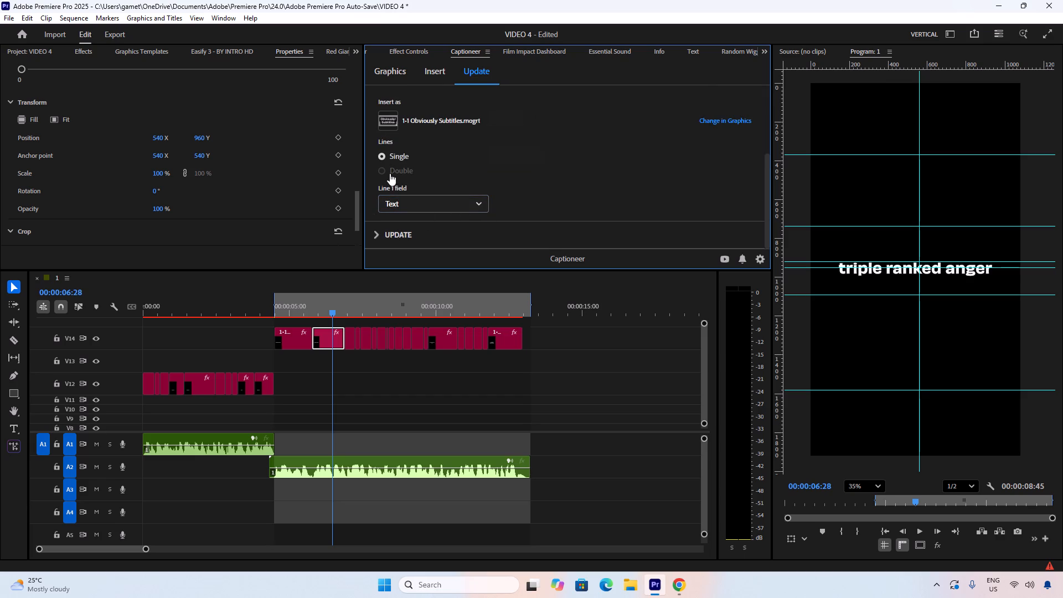
scroll(411, 177, down, 4)
click(391, 230)
scroll(539, 205, down, 2)
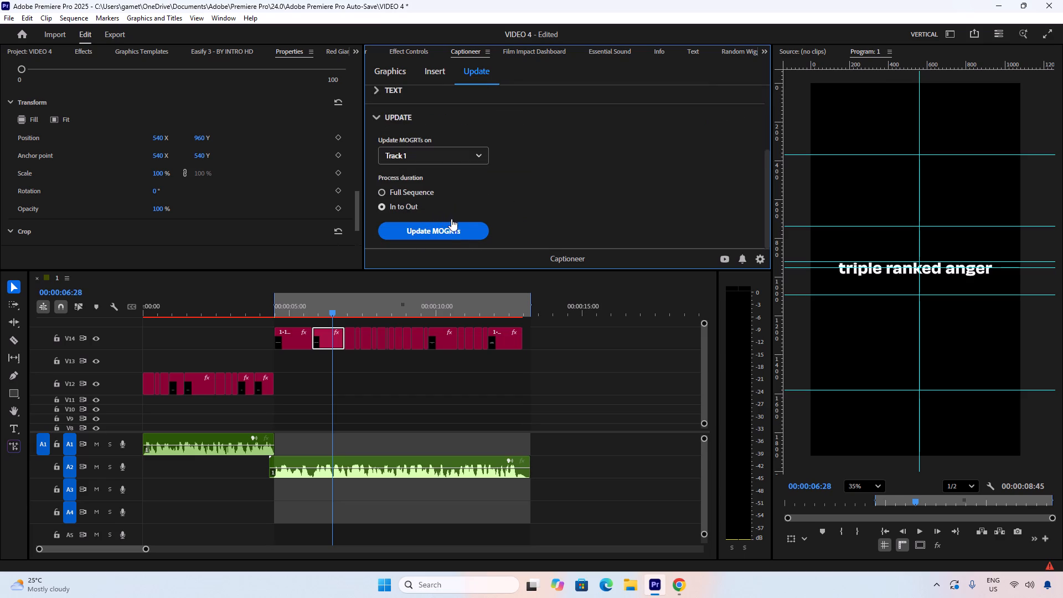
click(453, 154)
click(453, 154)
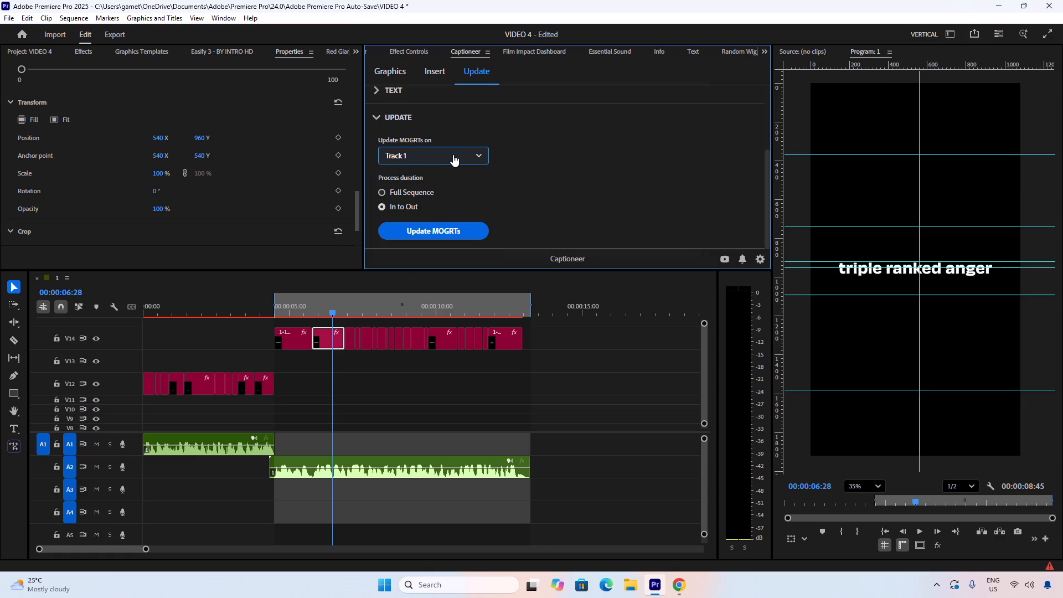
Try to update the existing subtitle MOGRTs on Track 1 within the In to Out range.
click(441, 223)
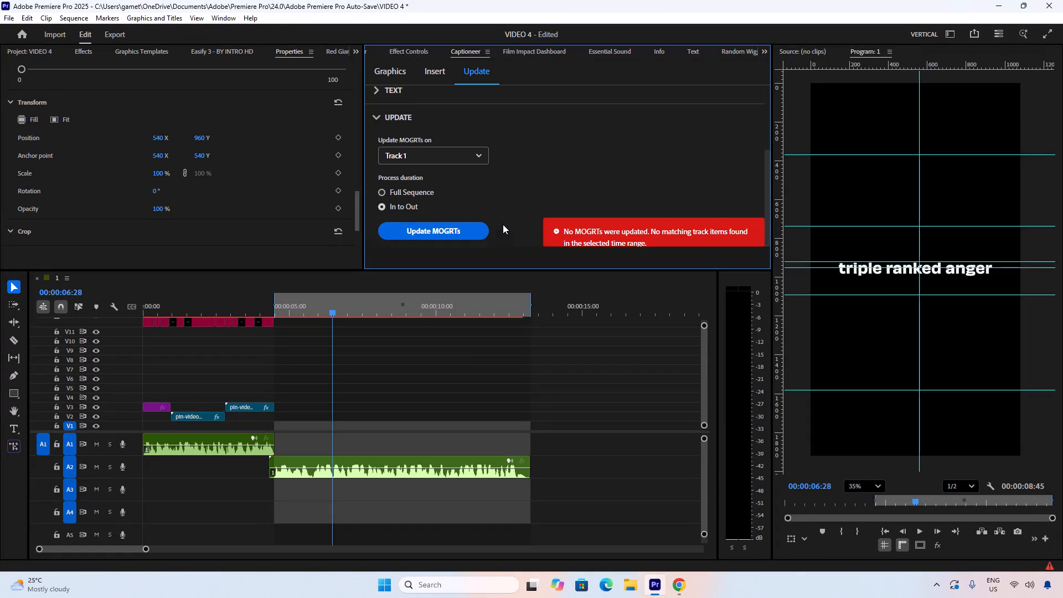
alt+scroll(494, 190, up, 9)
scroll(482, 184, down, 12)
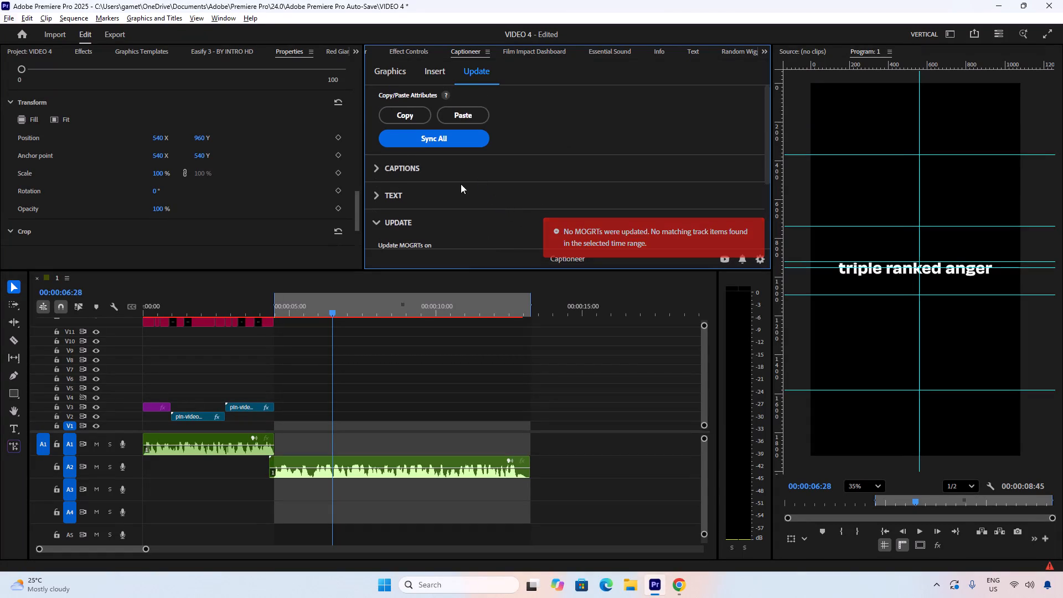
Generate a fresh set of Captioneer subtitles on a new track for the In to Out range.
click(433, 65)
click(399, 71)
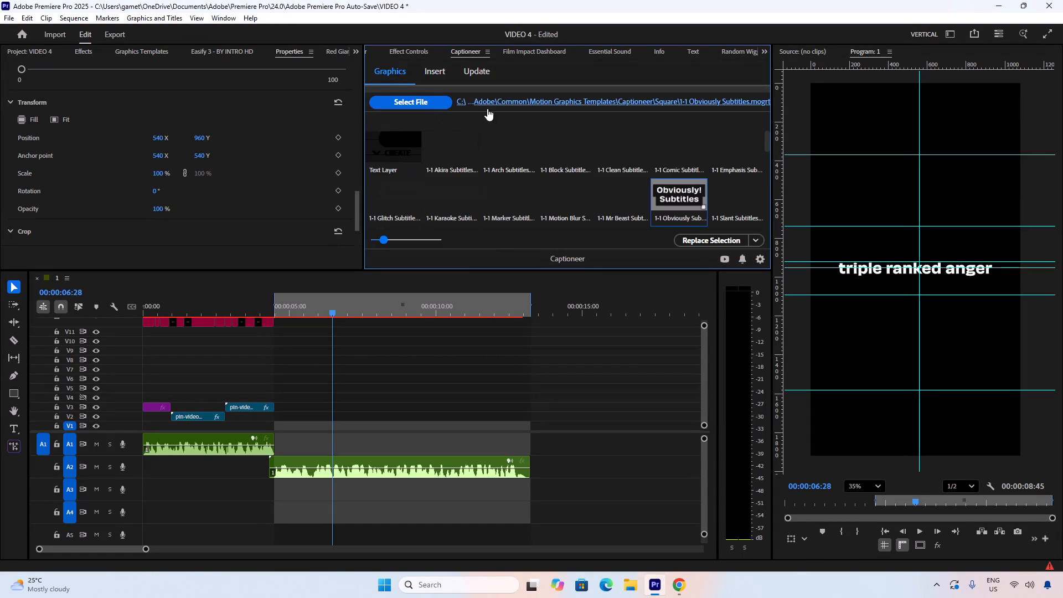
scroll(513, 124, down, 5)
scroll(517, 129, up, 2)
click(436, 83)
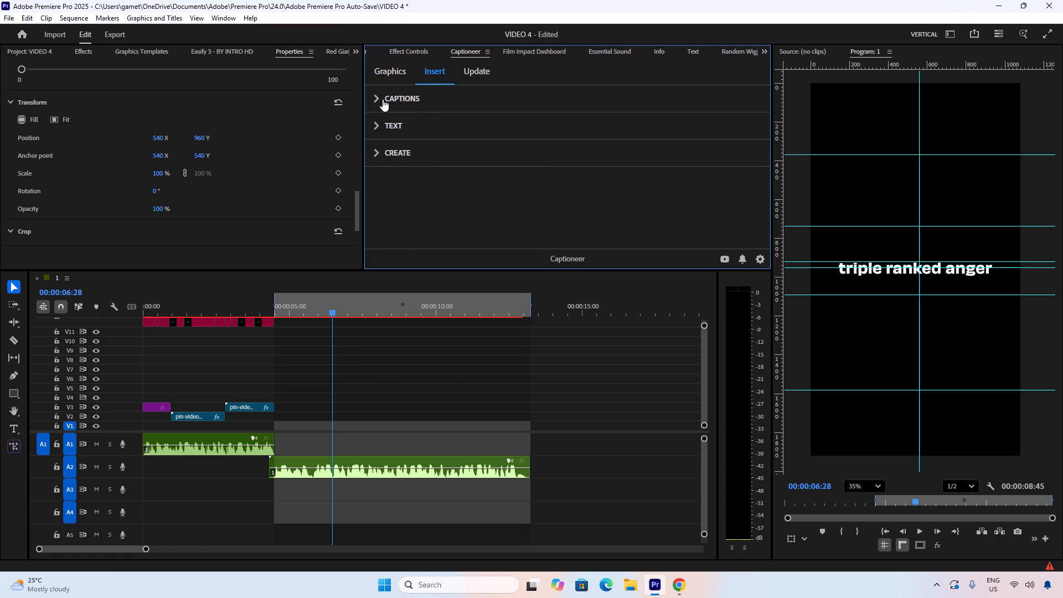
click(383, 99)
scroll(517, 126, down, 5)
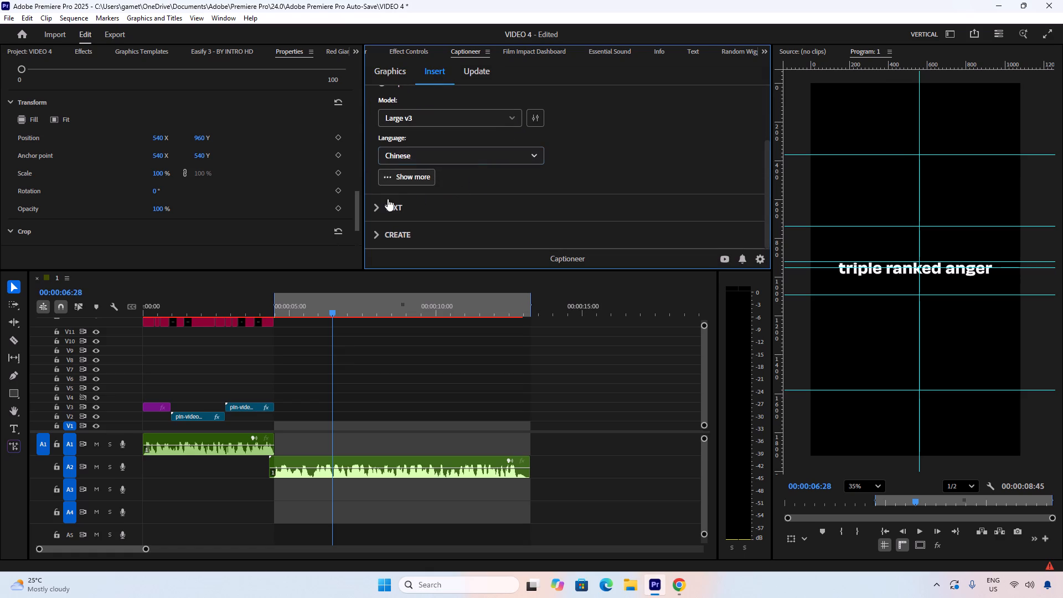
click(388, 199)
scroll(516, 194, down, 1)
click(408, 243)
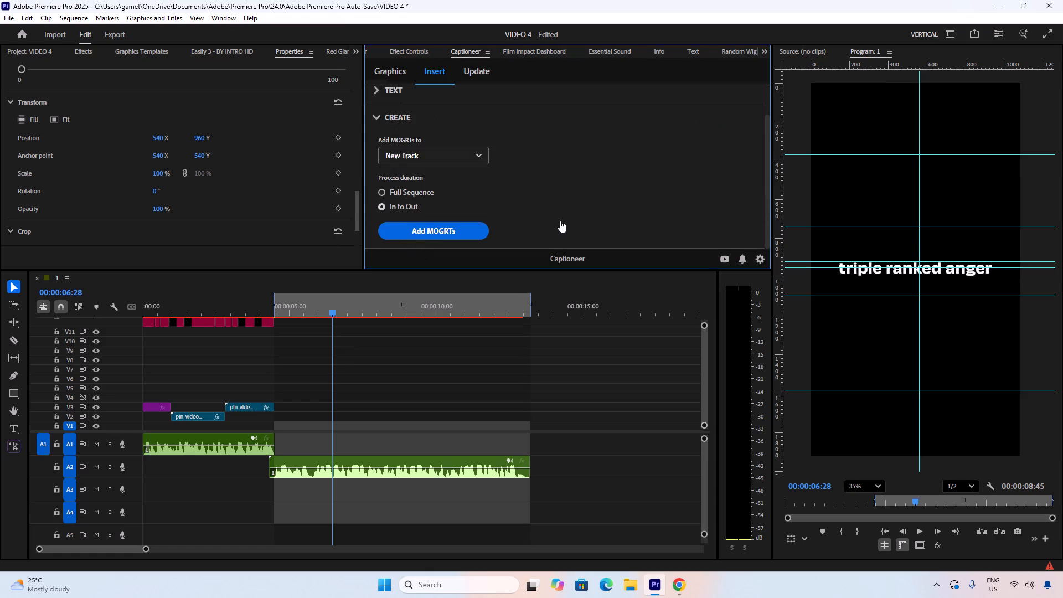
click(566, 195)
click(452, 226)
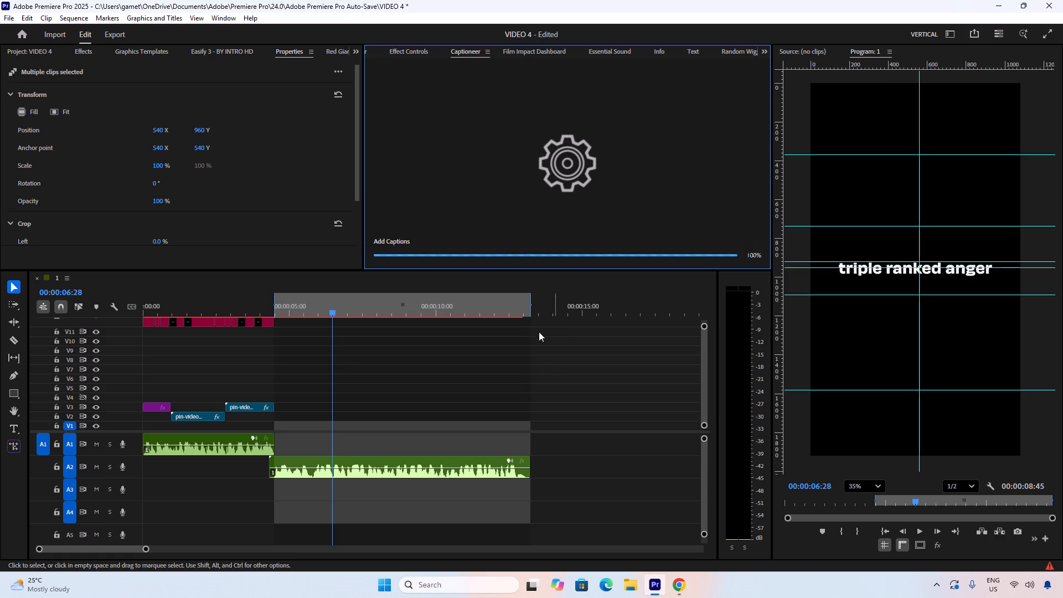
alt+scroll(402, 386, up, 5)
alt+scroll(402, 385, down, 2)
ctrl+scroll(402, 384, up, 5)
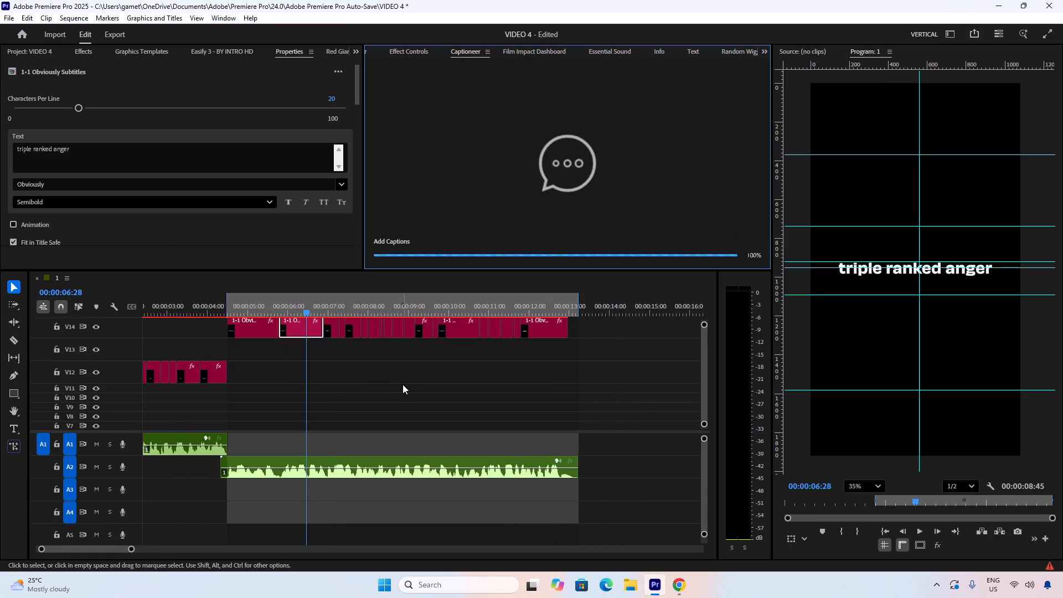
ctrl+scroll(403, 384, up, 8)
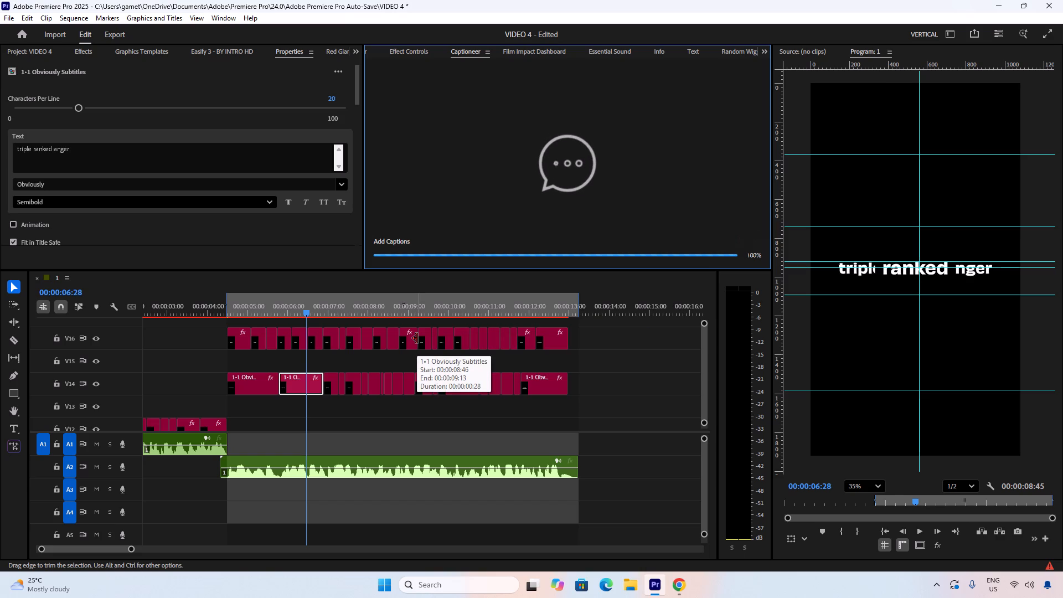
Delete all the old multi-word subtitle clips from track V14.
click(597, 370)
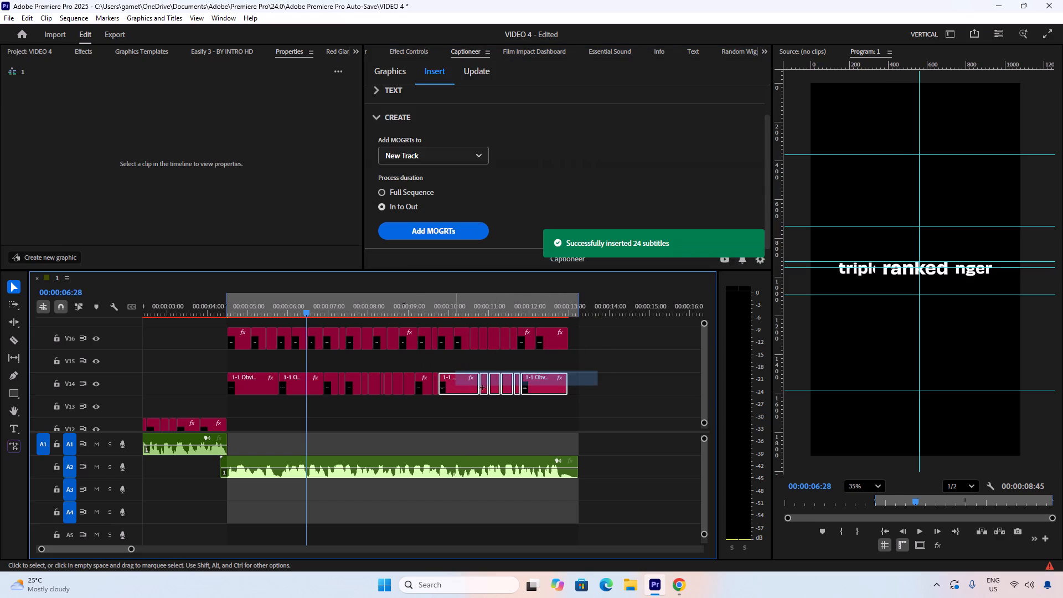
click(622, 383)
drag(622, 382, 404, 389)
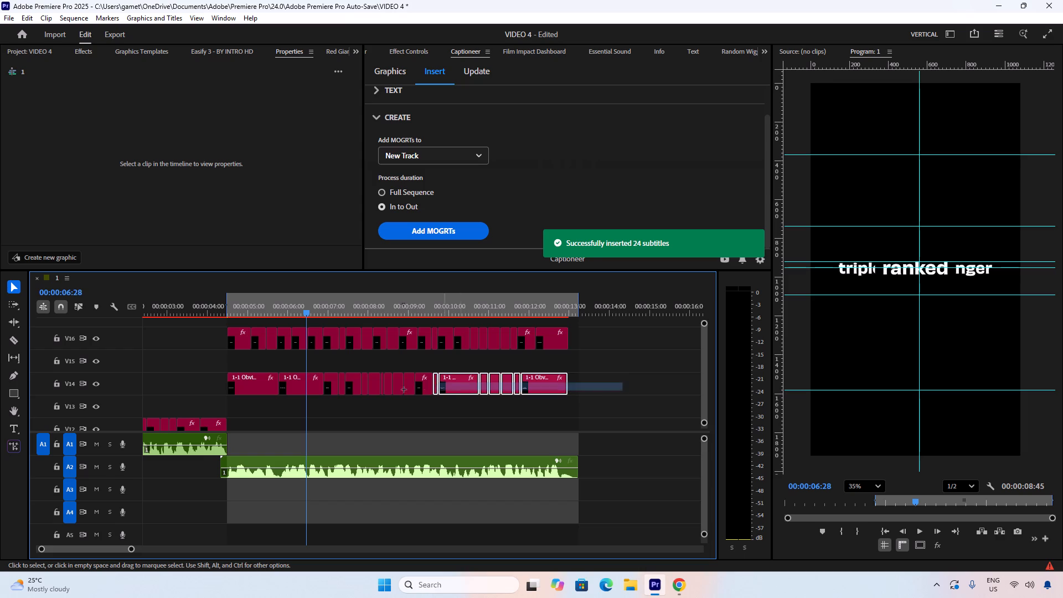
drag(404, 389, 221, 387)
key(Delete)
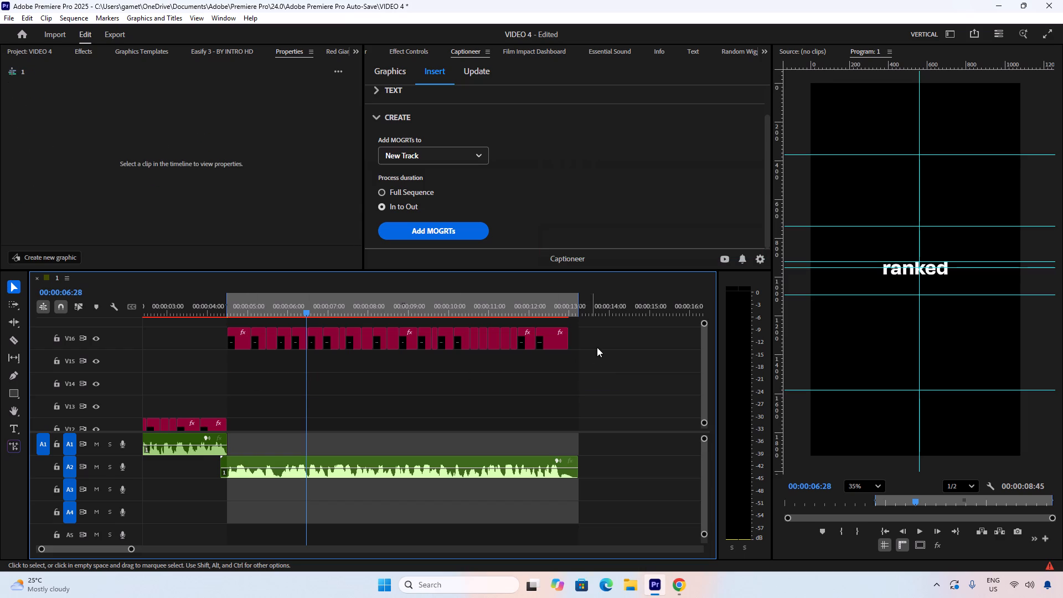
Move all the new subtitle clips from V16 down to V12, keeping their timing directly after the first section's captions.
drag(594, 332, 209, 348)
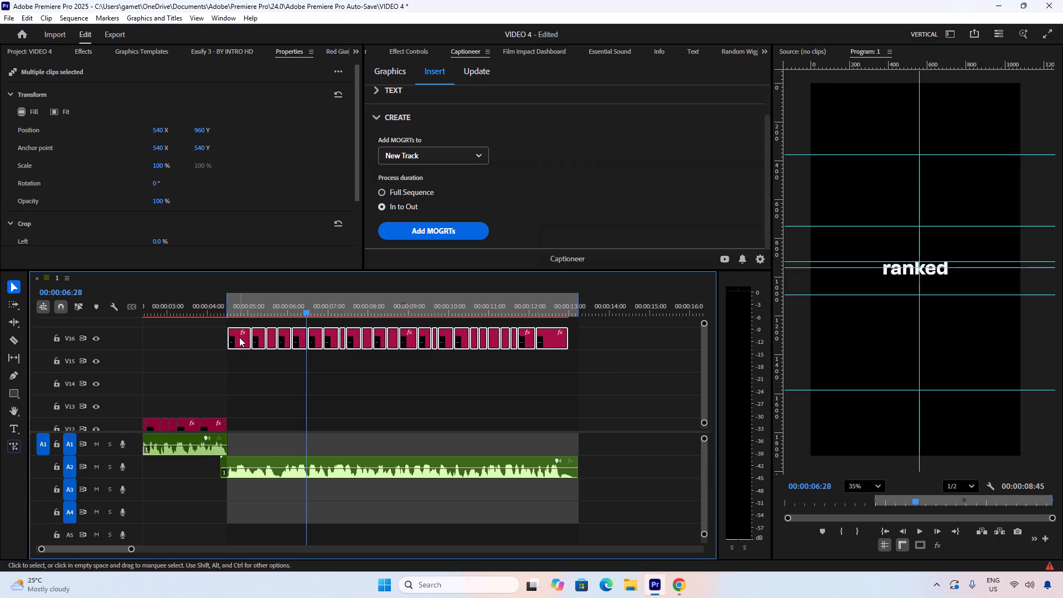
drag(239, 337, 240, 427)
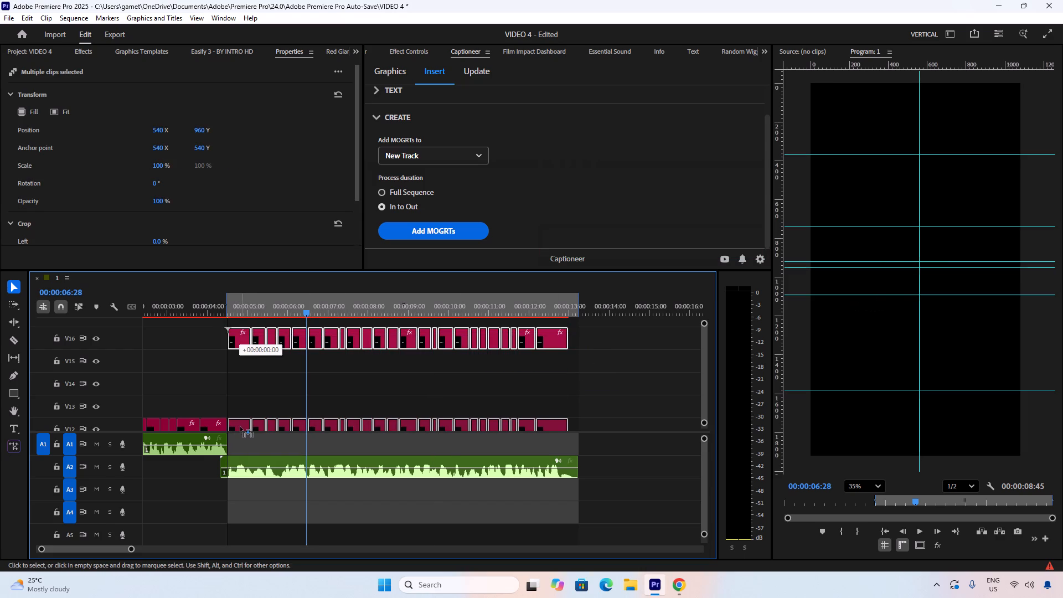
drag(240, 427, 238, 427)
click(244, 386)
scroll(321, 363, down, 2)
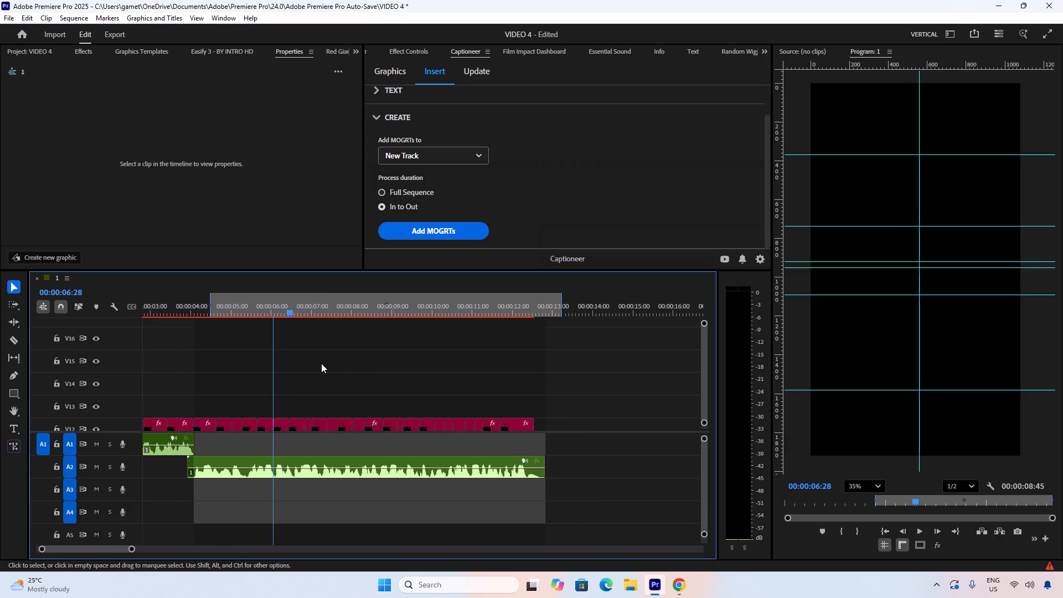
scroll(321, 363, down, 4)
scroll(328, 364, up, 12)
alt+scroll(300, 358, down, 3)
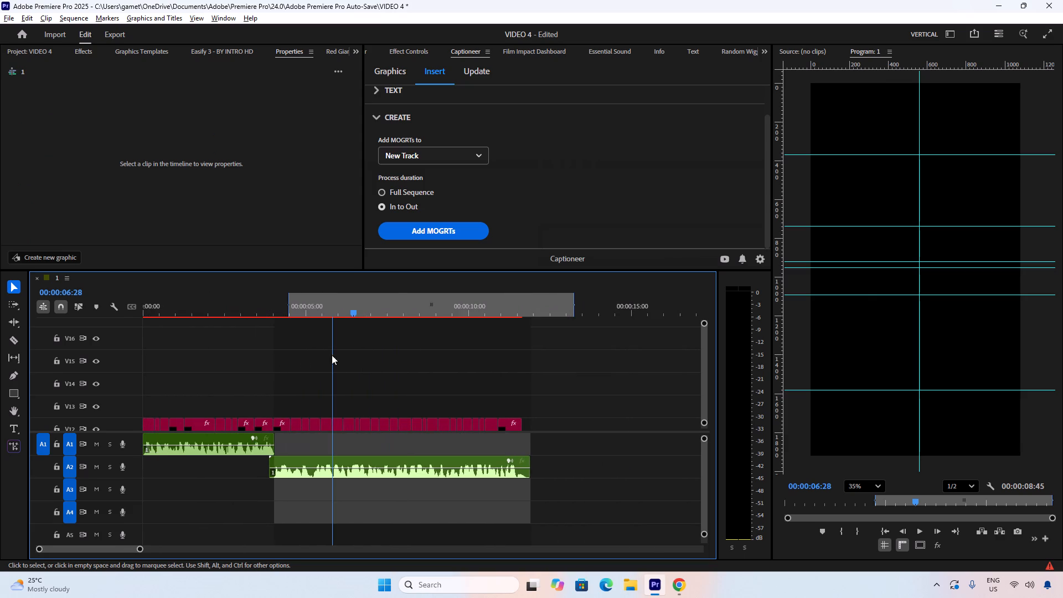
Copy the attributes of the first section's "engineering" caption on V12 and sync them to all the subtitles.
alt+scroll(332, 355, up, 4)
scroll(290, 366, up, 16)
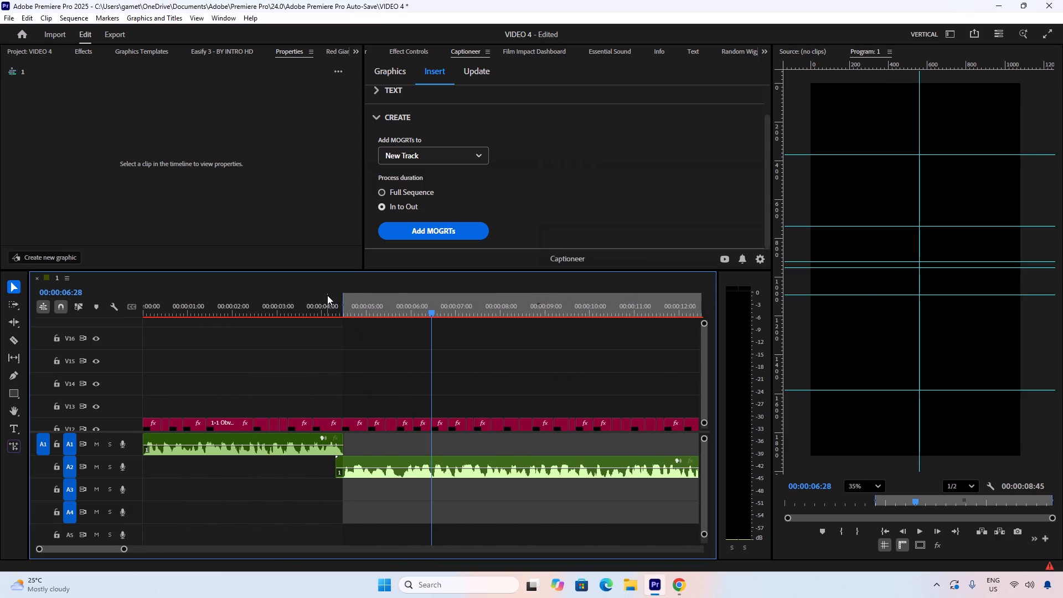
drag(327, 295, 343, 314)
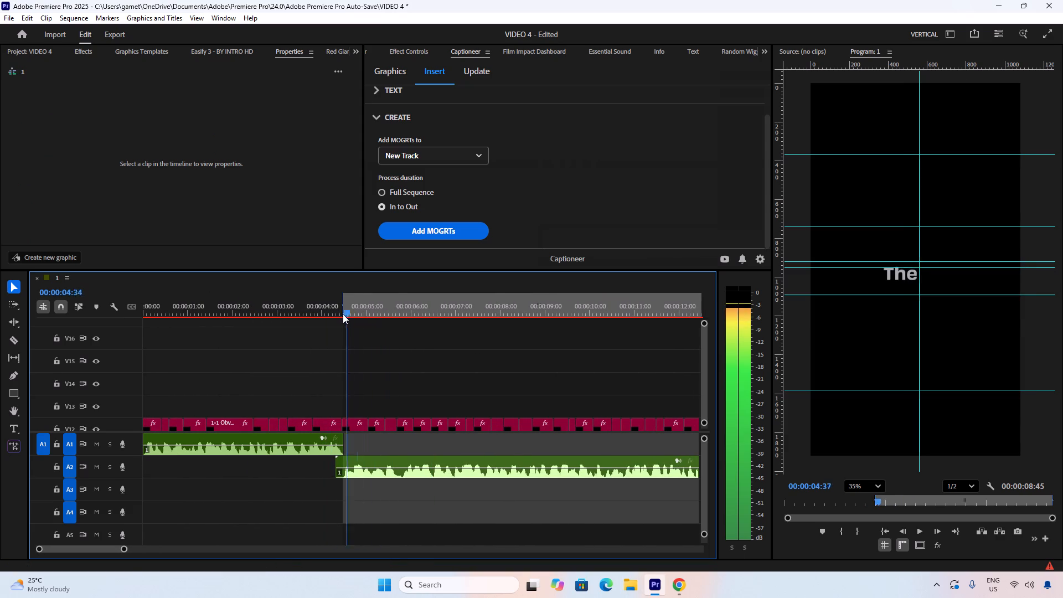
drag(343, 314, 331, 315)
click(325, 429)
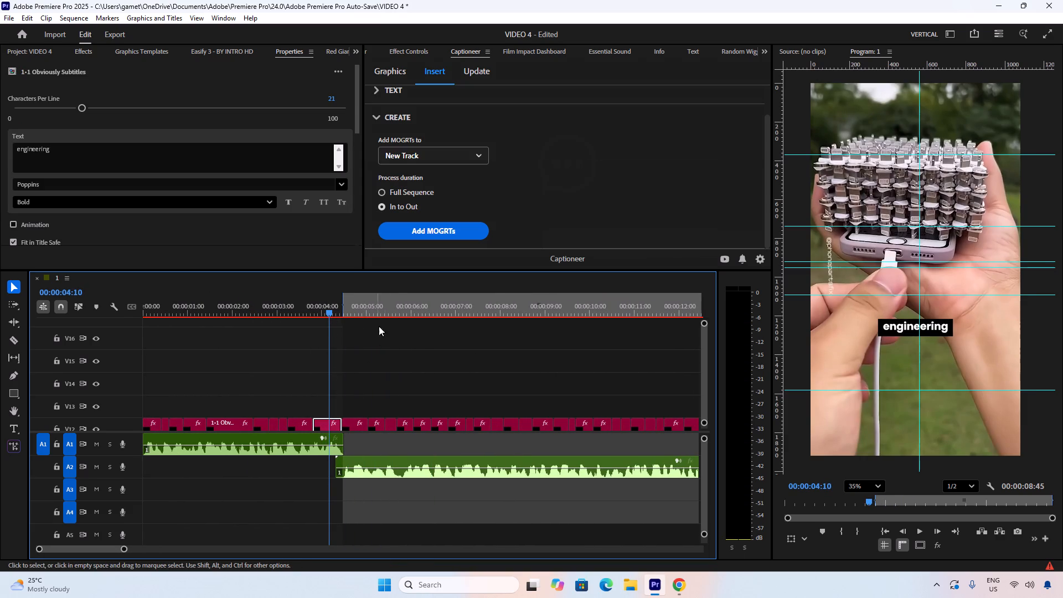
click(482, 64)
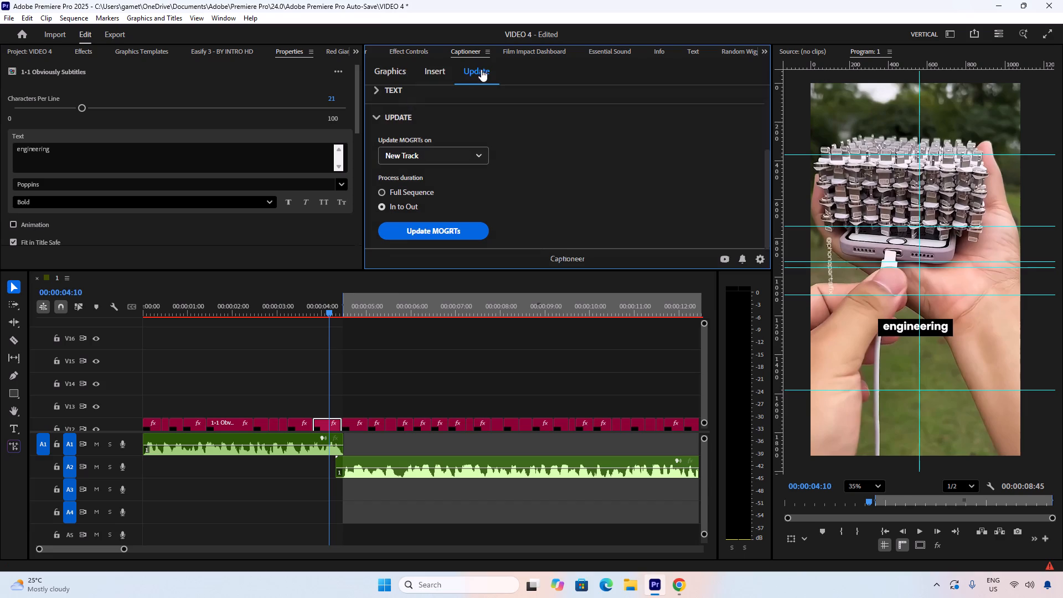
scroll(574, 152, up, 12)
click(404, 102)
click(404, 107)
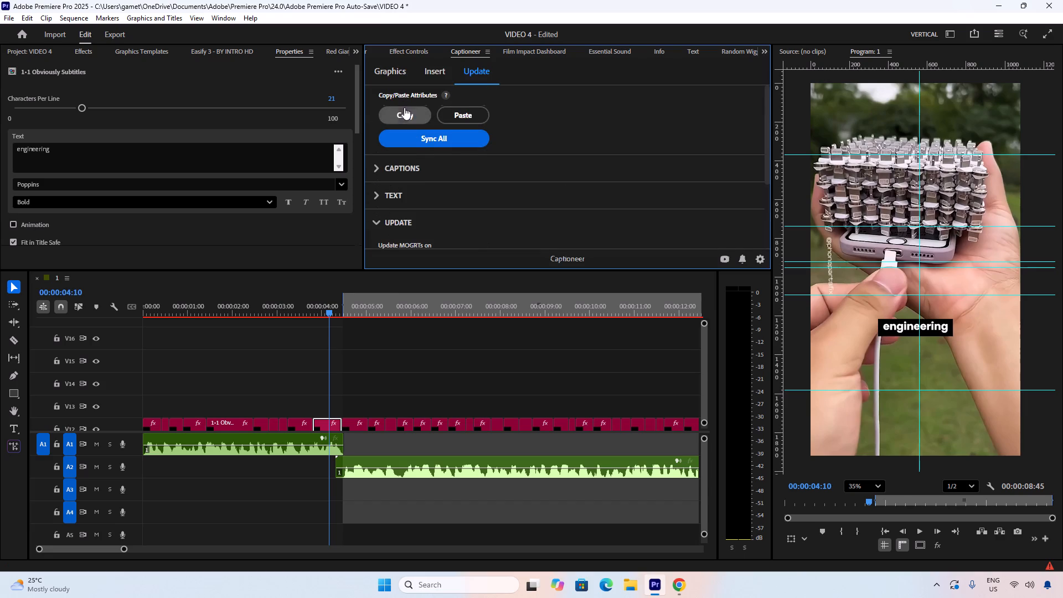
click(432, 140)
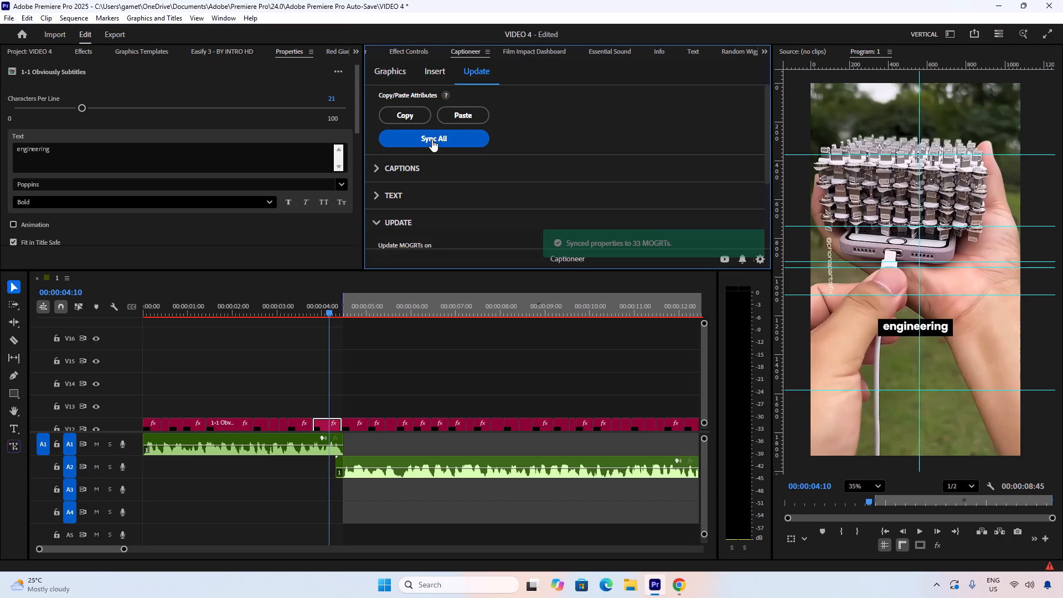
Play through the second section's subtitles to check their style and timing against the voiceover.
click(377, 364)
drag(300, 307, 288, 307)
key(space)
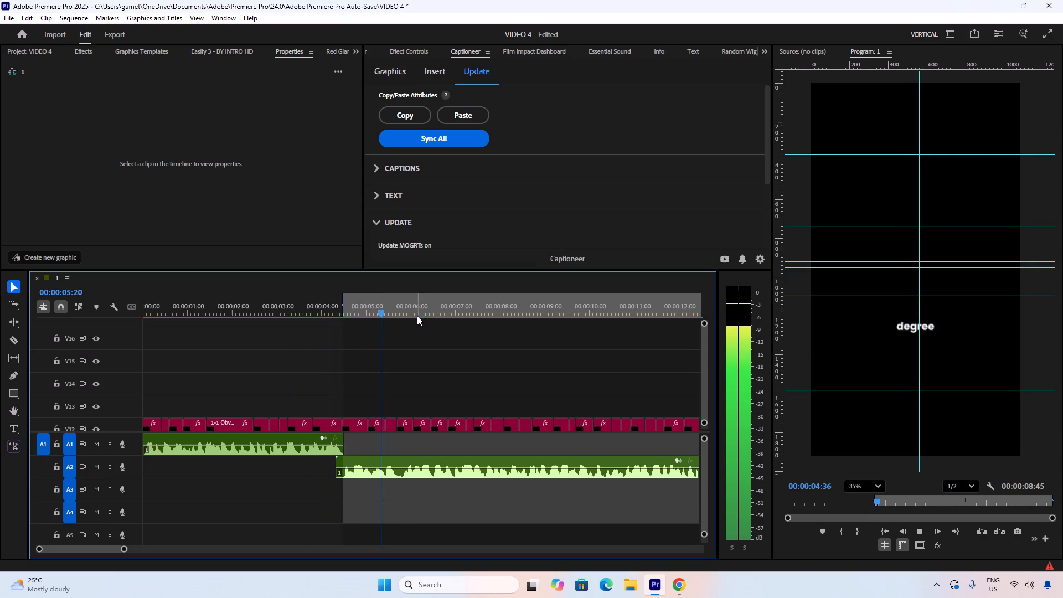
key(space)
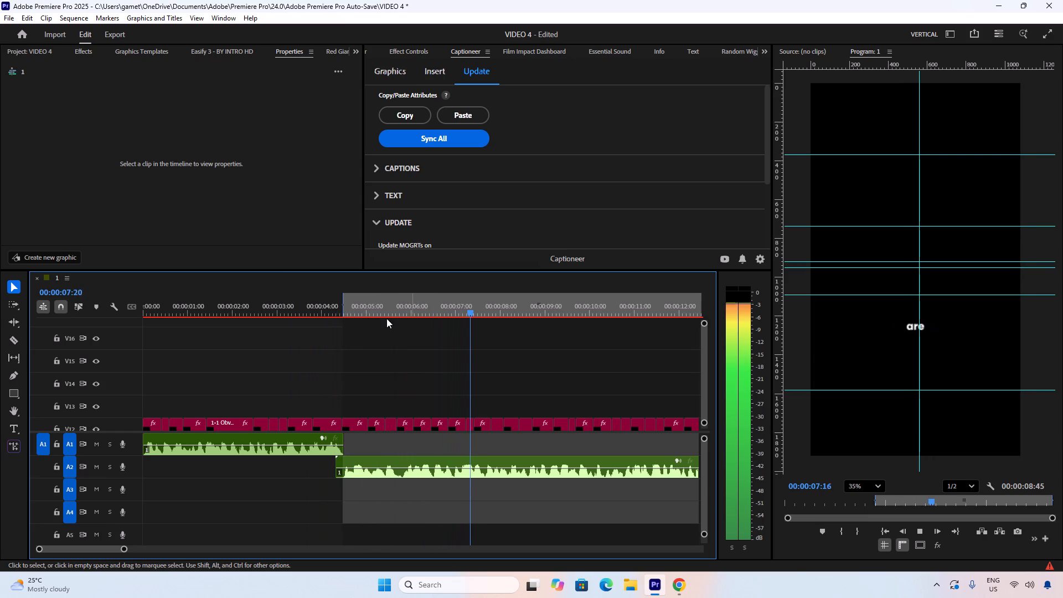
drag(400, 295, 391, 299)
key(space)
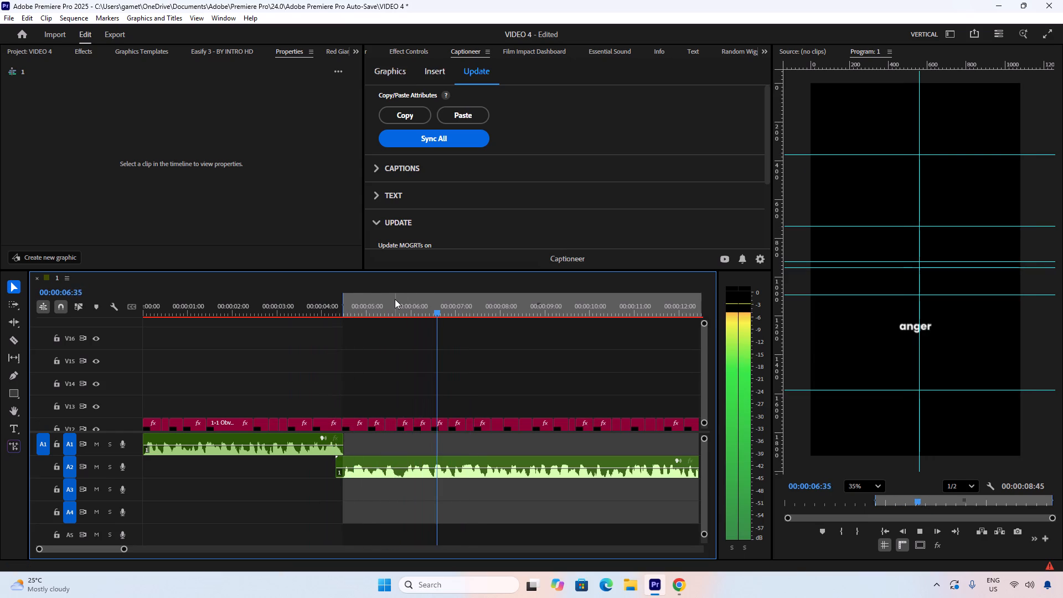
key(space)
drag(425, 298, 427, 305)
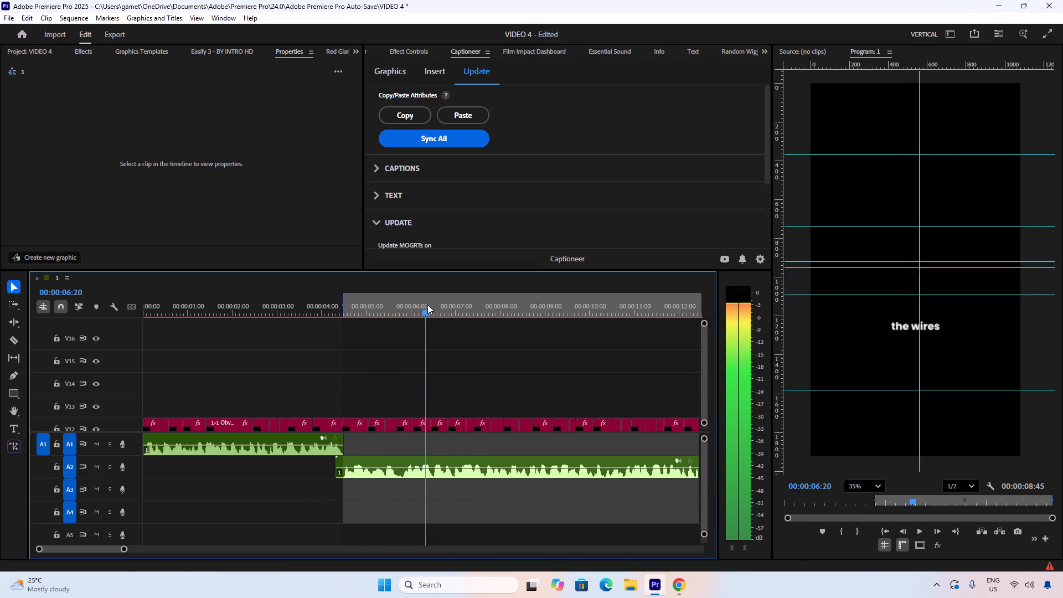
drag(427, 305, 331, 310)
key(space)
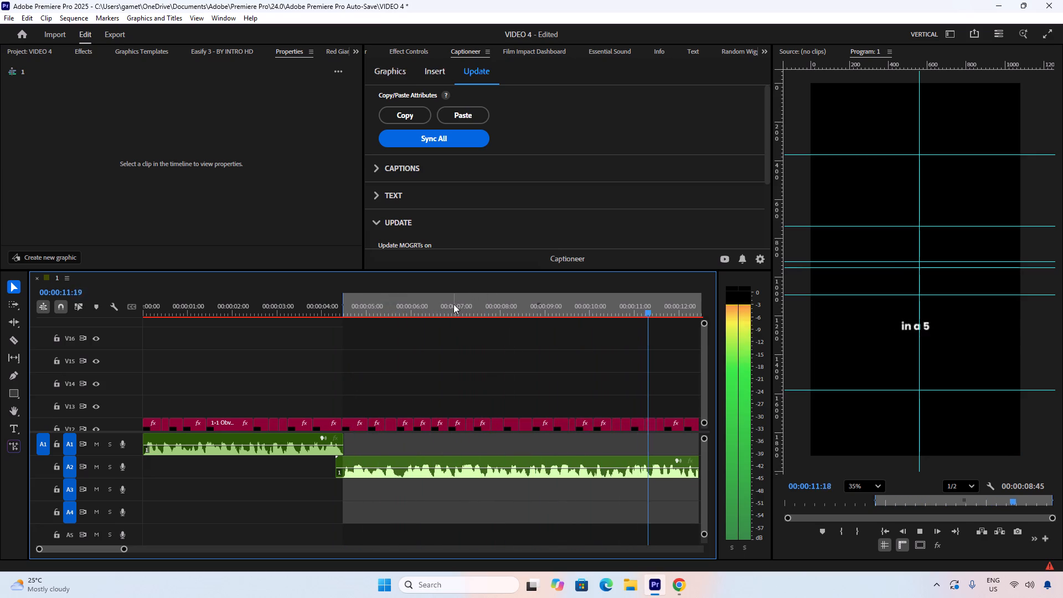
key(space)
Review the sequence from the start, comparing the first section's caption style with the second section's subtitles.
scroll(488, 331, up, 4)
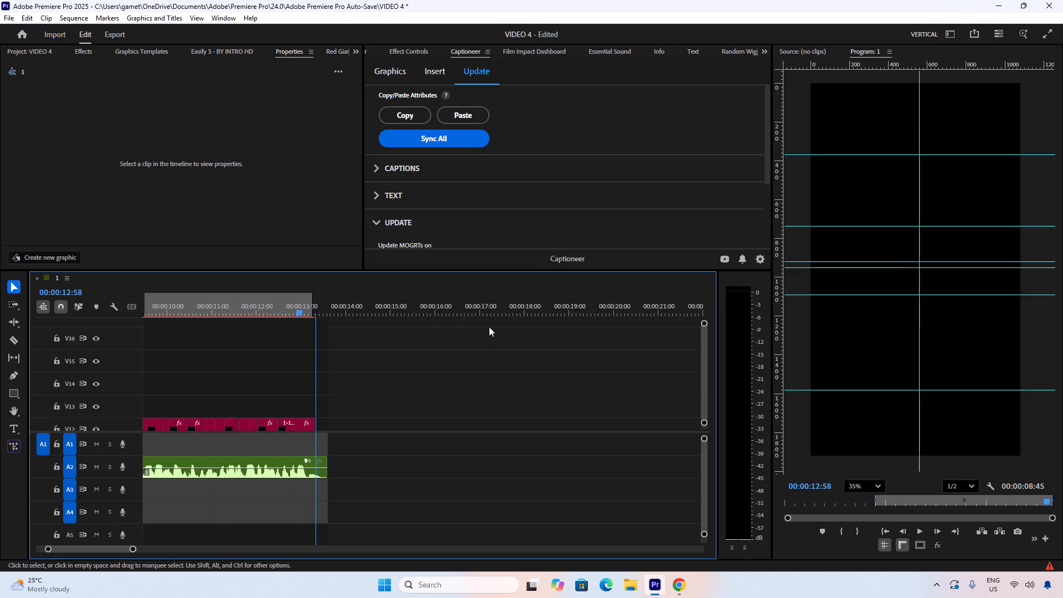
scroll(489, 327, up, 20)
scroll(489, 327, up, 11)
drag(307, 295, 269, 302)
drag(264, 303, 128, 315)
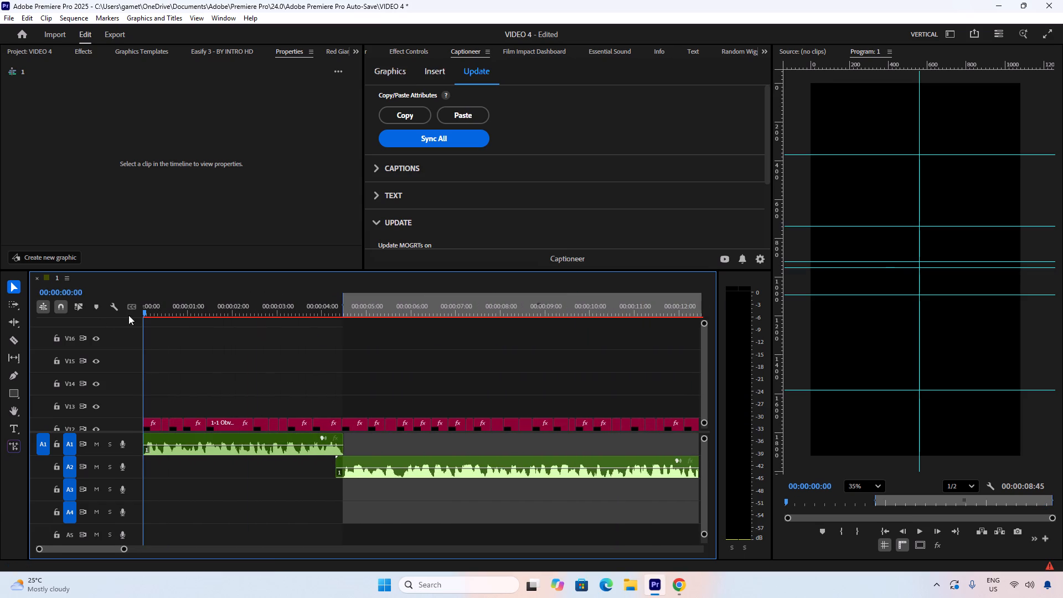
drag(128, 315, 99, 318)
key(space)
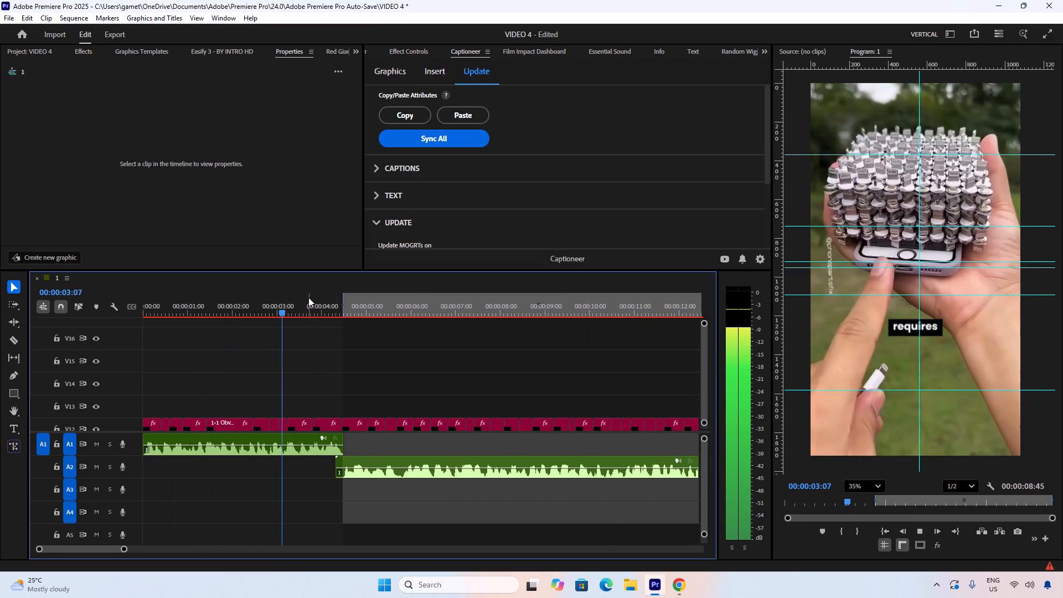
key(space)
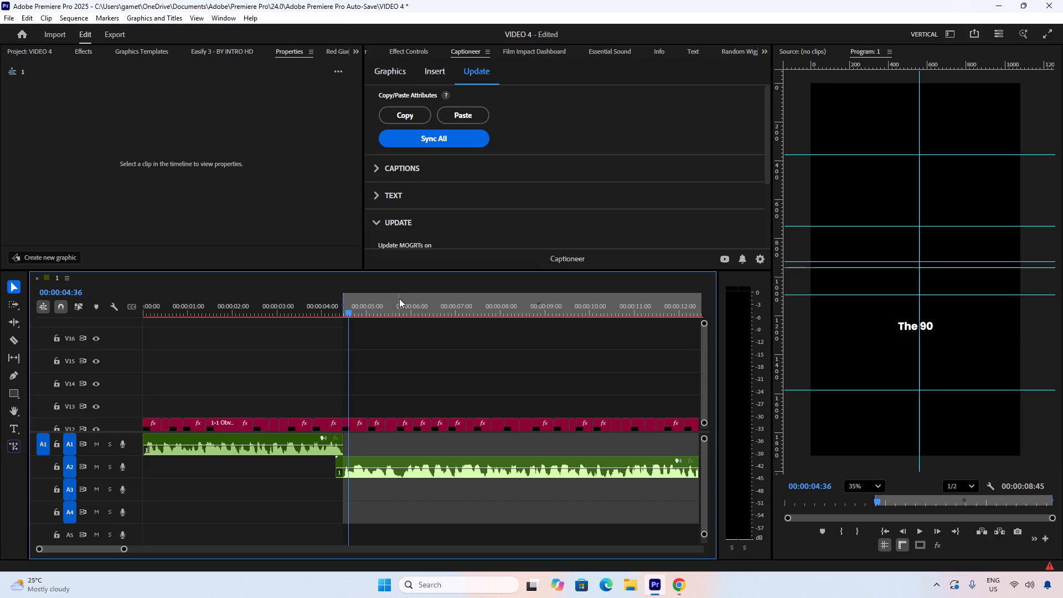
key(space)
key(space)
drag(380, 298, 366, 300)
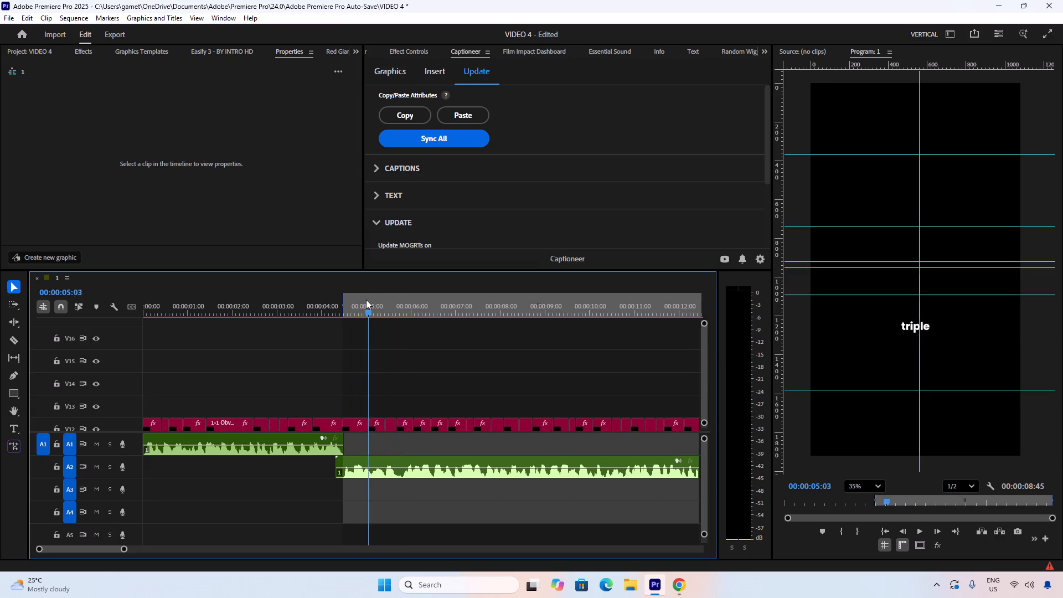
drag(366, 300, 383, 312)
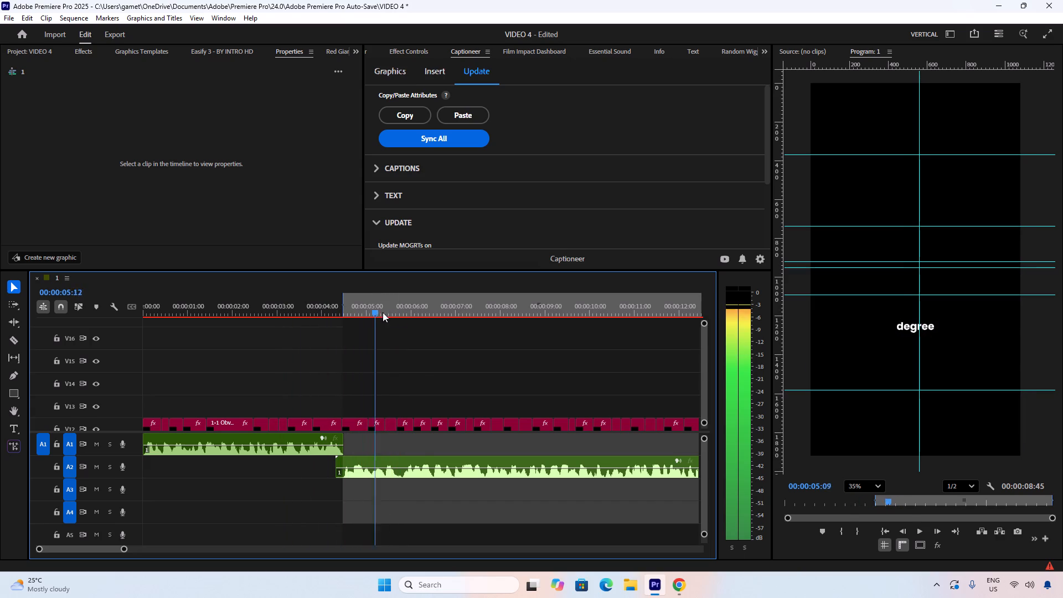
drag(383, 312, 660, 336)
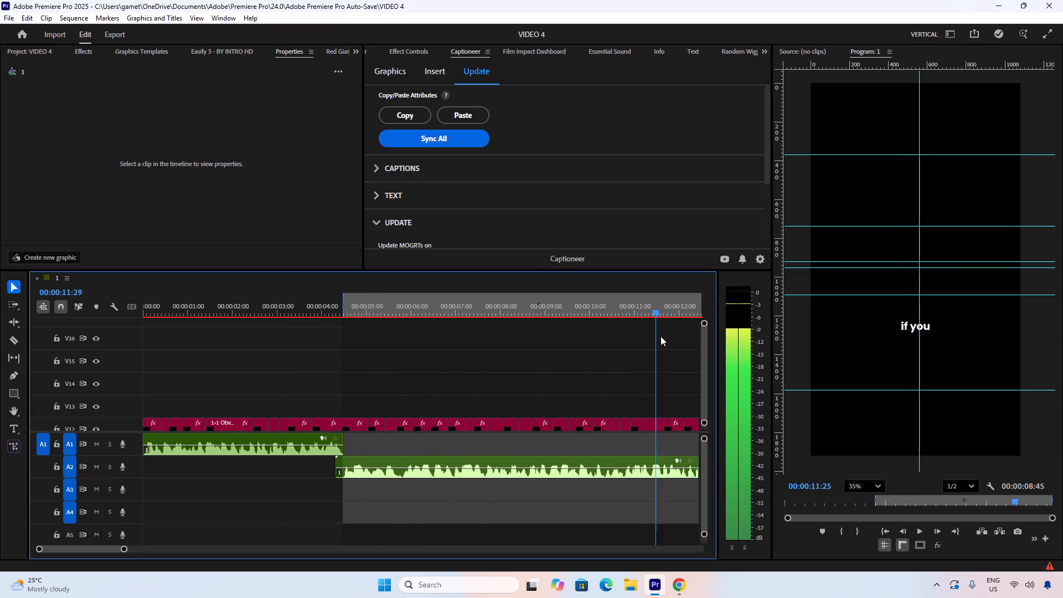
Extend the last subtitle clip on V12 to the end of the second voiceover.
drag(660, 336, 541, 336)
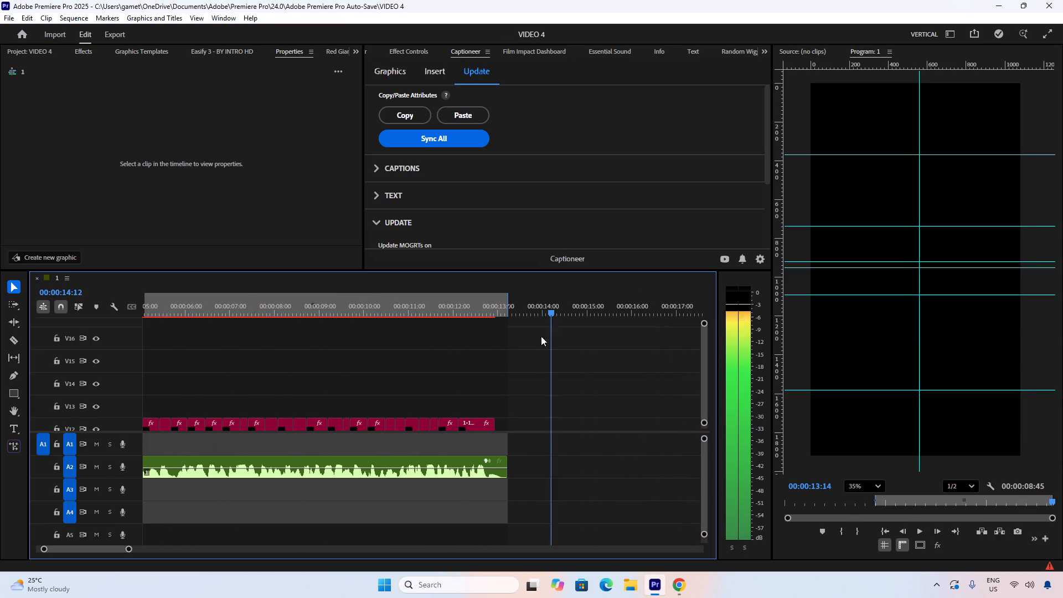
drag(541, 336, 425, 342)
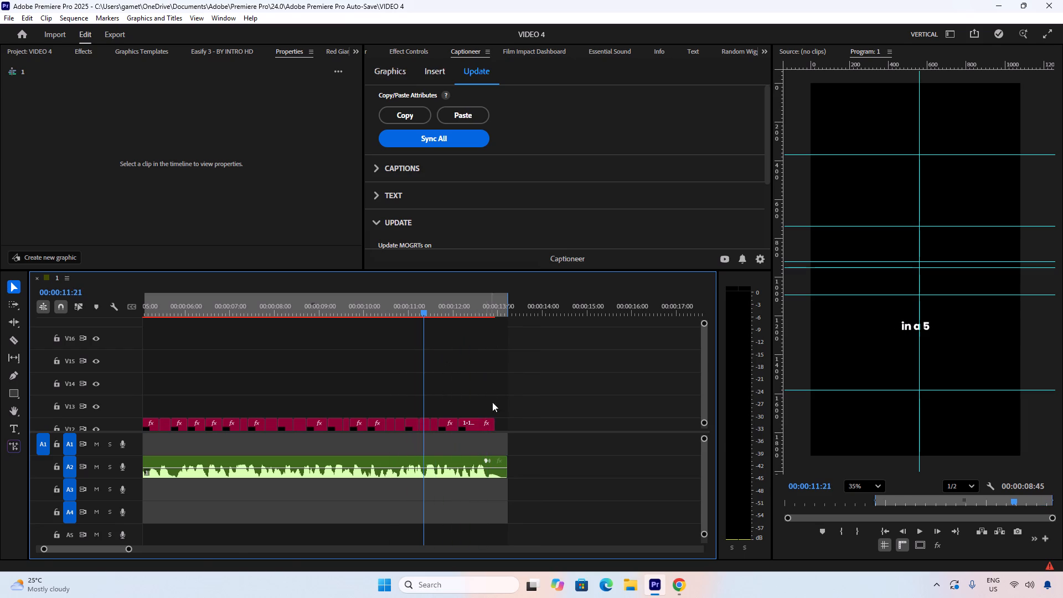
drag(498, 425, 507, 424)
click(476, 388)
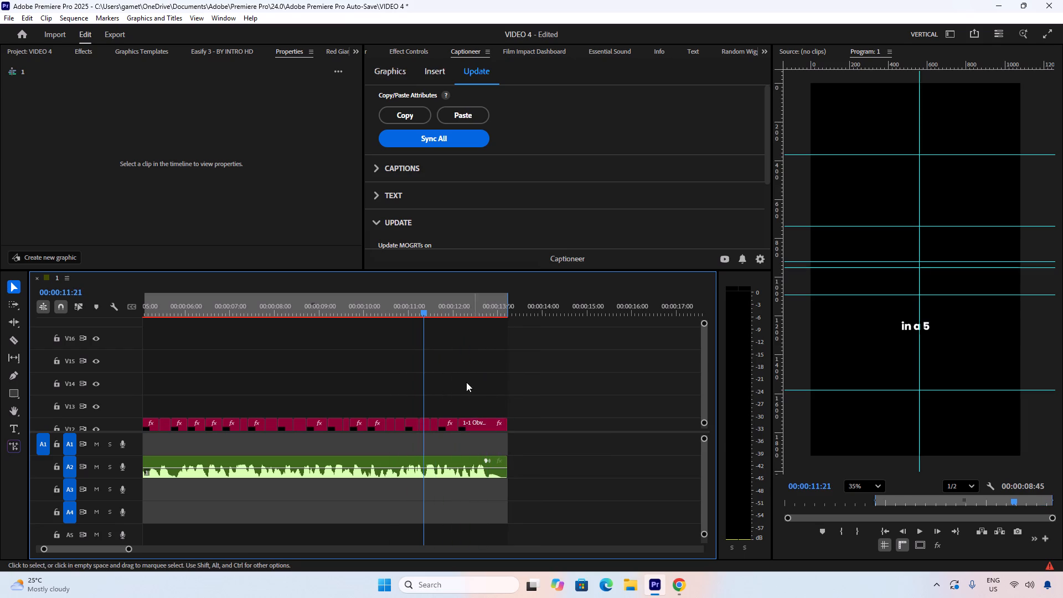
Play the opening of the second voiceover section to hear what footage it needs.
scroll(499, 370, up, 18)
drag(365, 307, 349, 308)
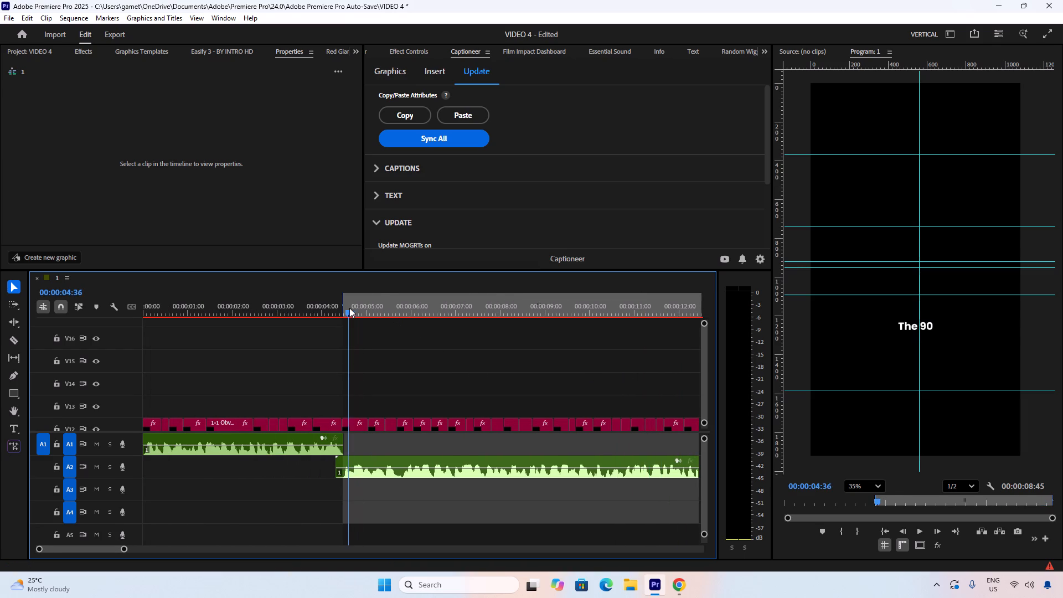
drag(349, 308, 342, 310)
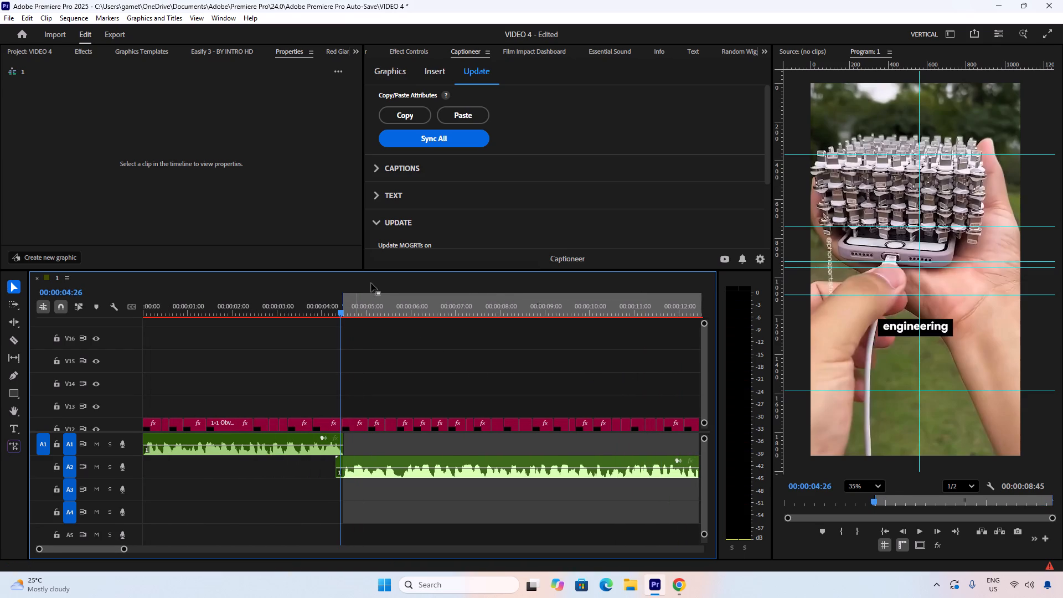
key(space)
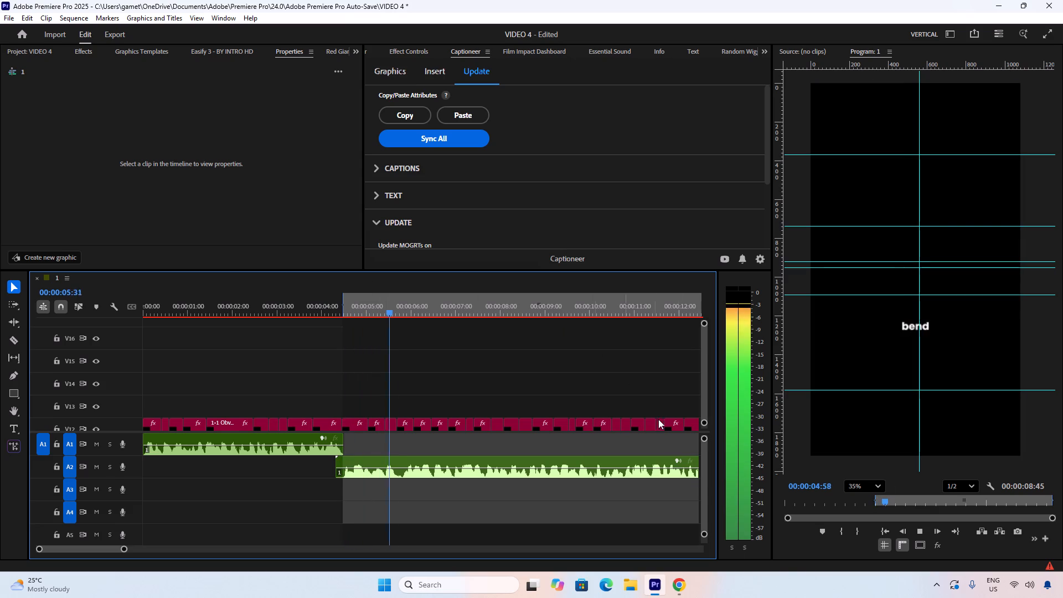
key(space)
Switch to Chrome, search Pinterest for "90 DEGREE DEND CHARGING" and browse the results for suitable footage.
click(669, 592)
click(276, 94)
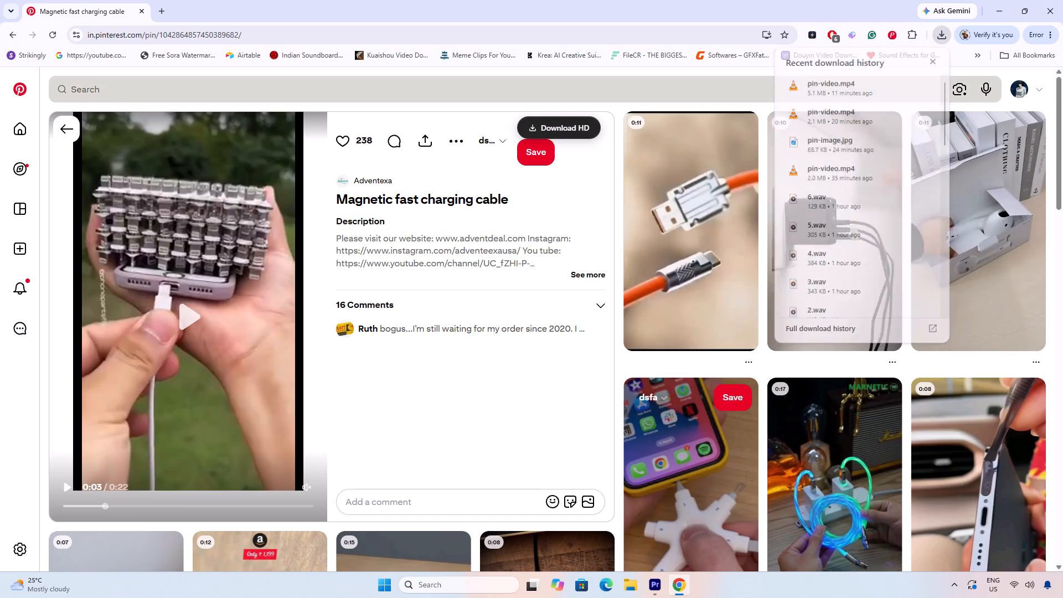
text(90)
key(space)
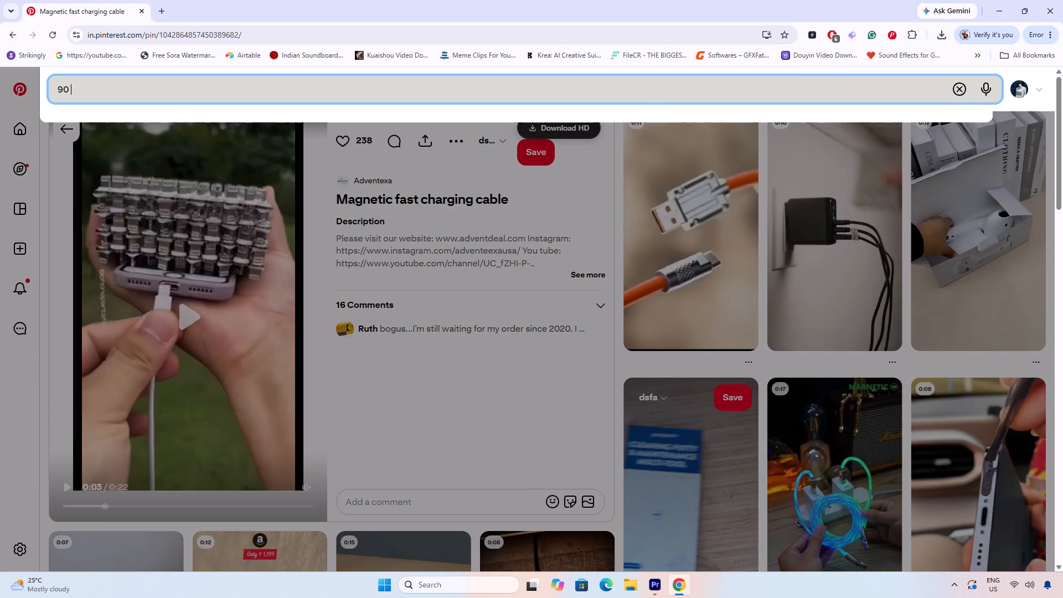
text(DEGR)
text(EE A)
key(BackSpace)
text(DEND CHARGING)
key(Return)
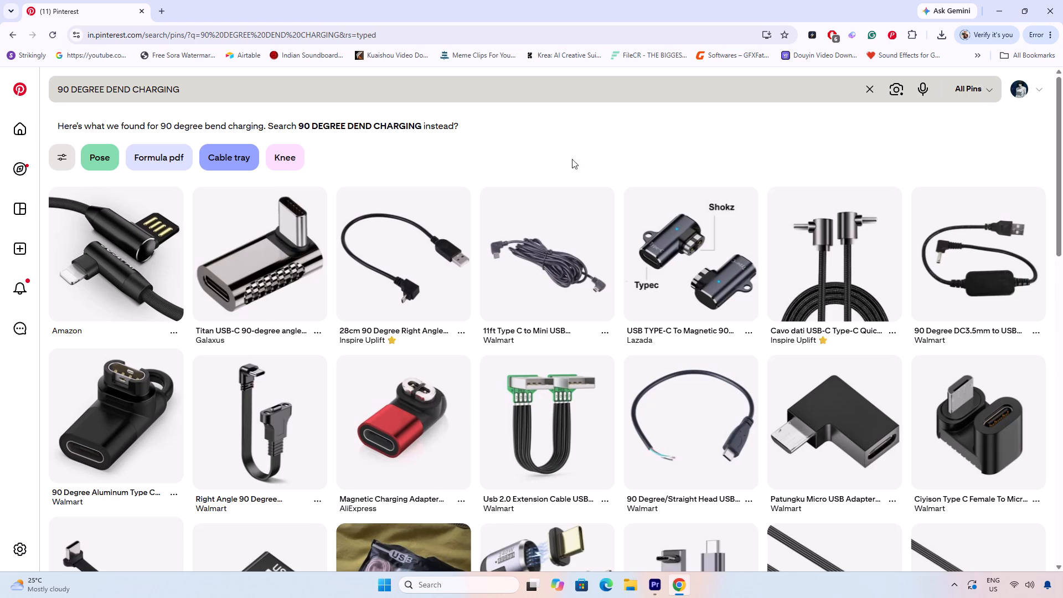
scroll(421, 358, down, 4)
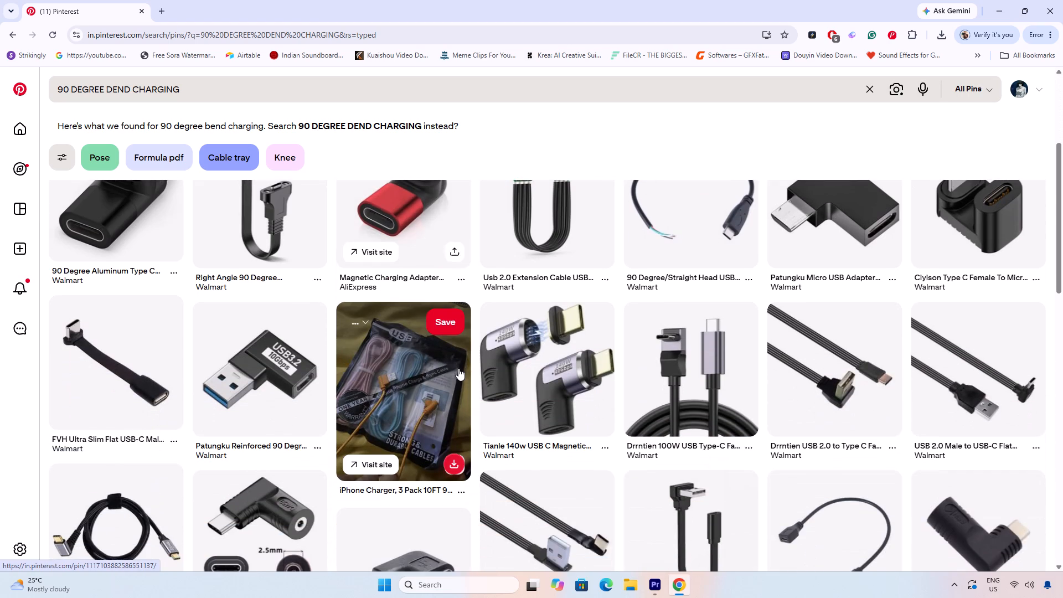
scroll(497, 434, down, 6)
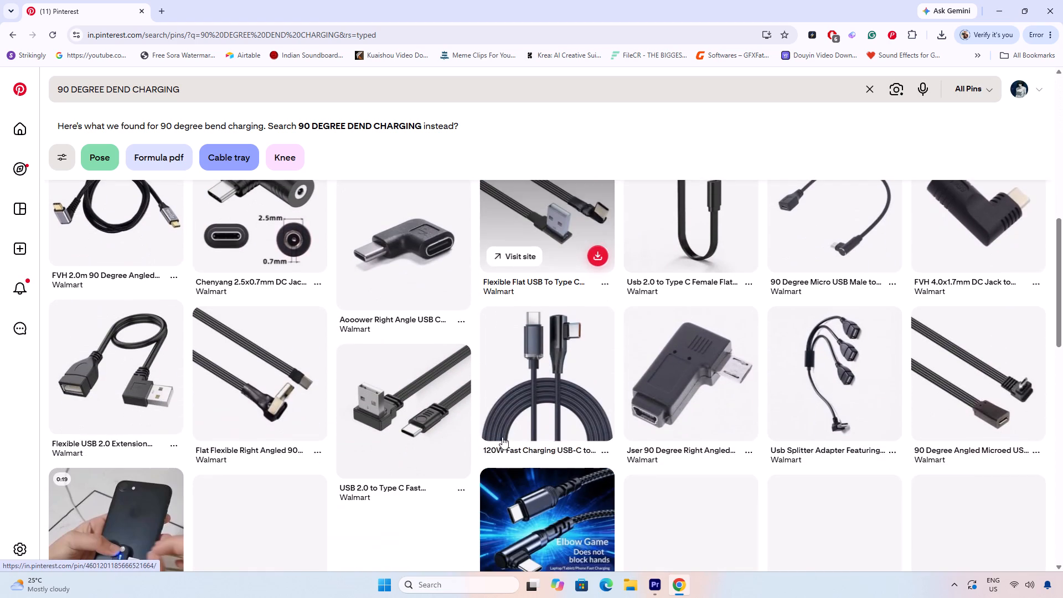
scroll(552, 442, down, 6)
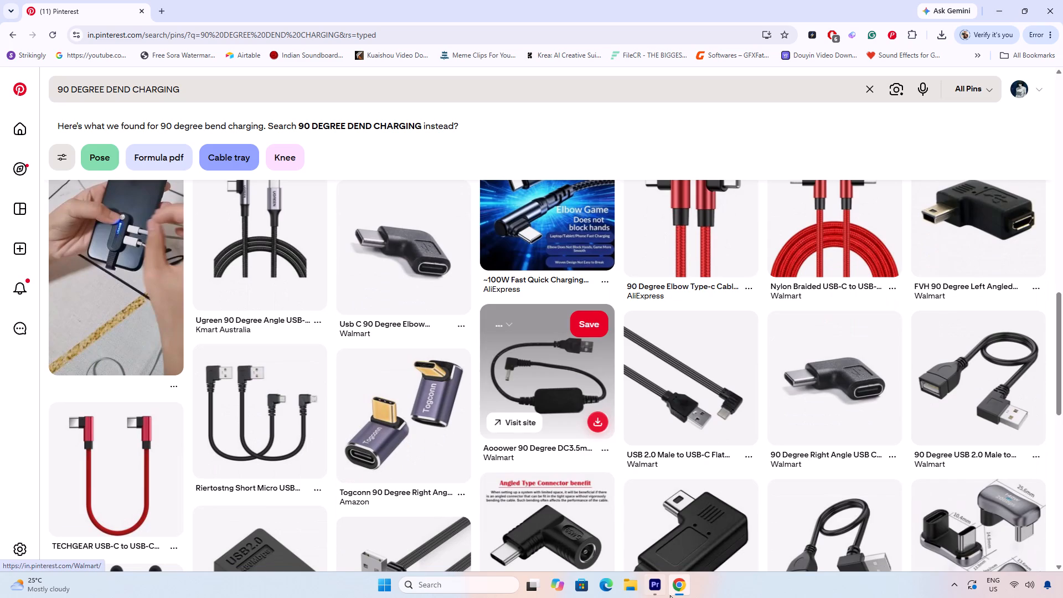
Switch to Premiere Pro and play the second section from the end of the "engineering" caption to review its narration.
click(663, 588)
drag(359, 305, 342, 302)
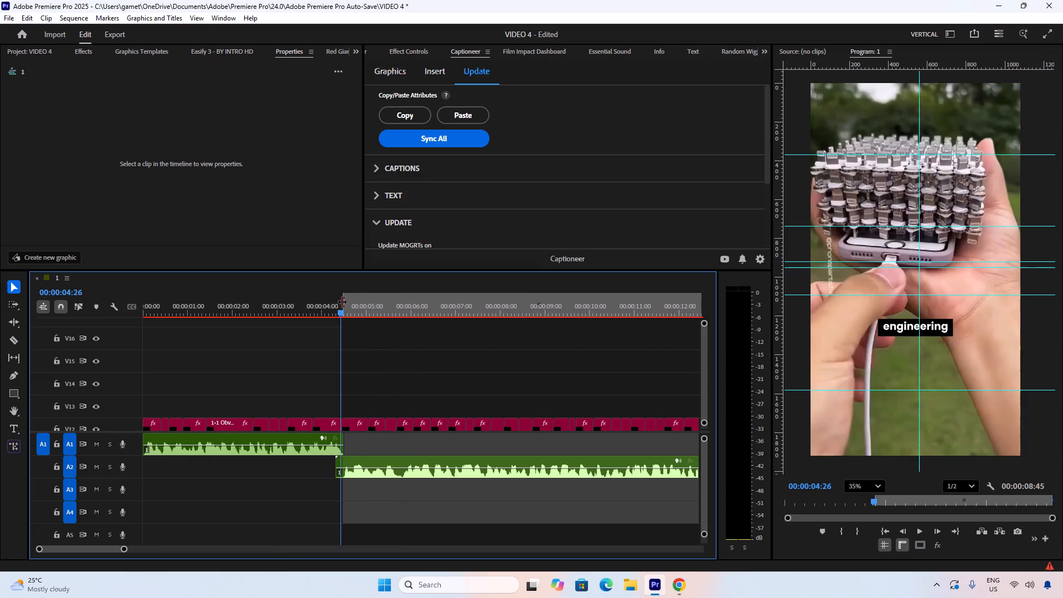
key(space)
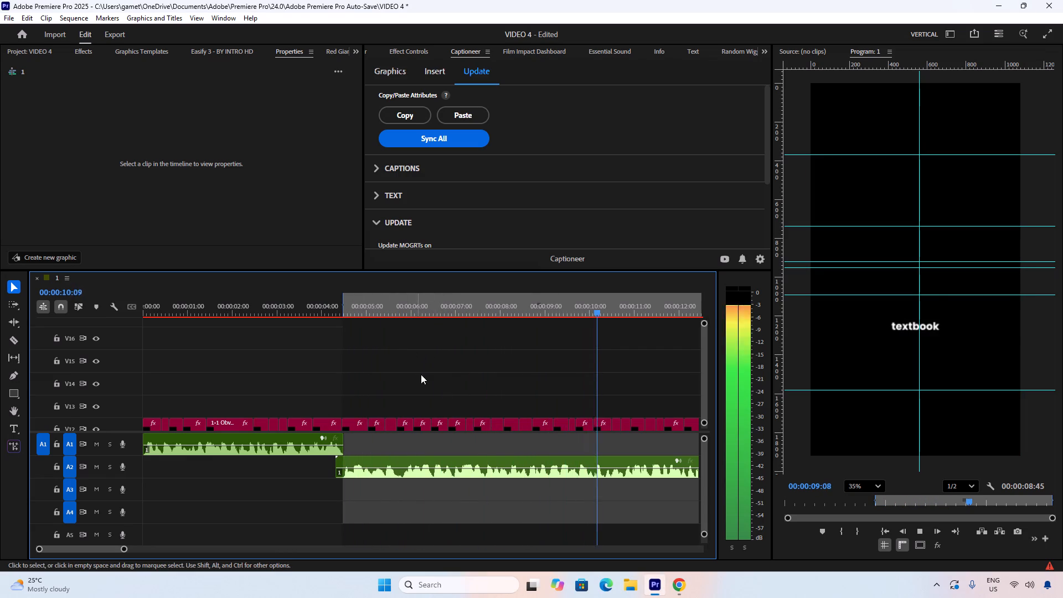
key(space)
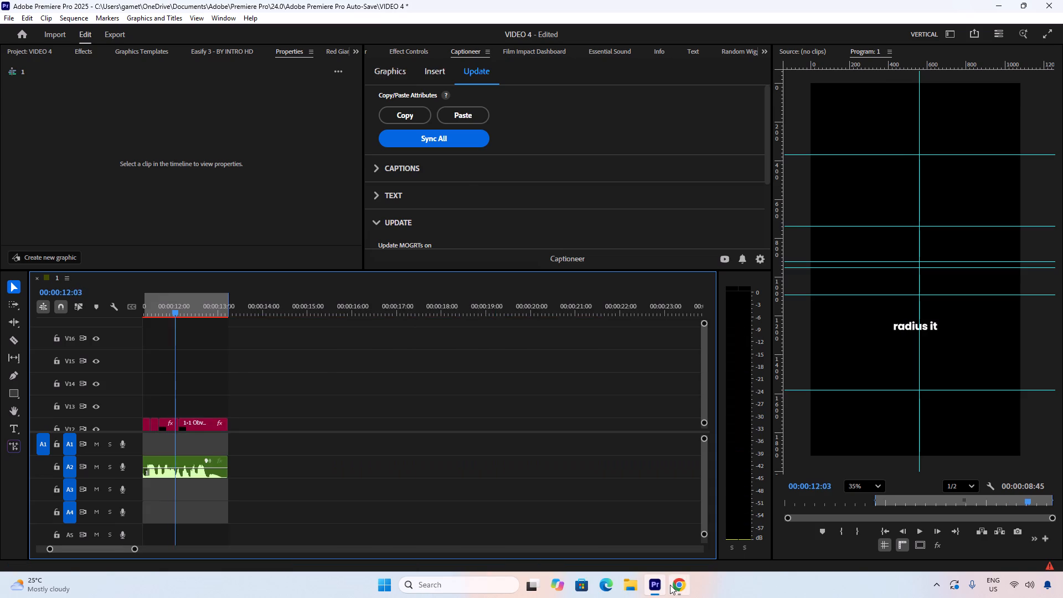
Return to Pinterest in Chrome and look through more of the 90-degree charging results.
click(670, 585)
scroll(434, 378, down, 9)
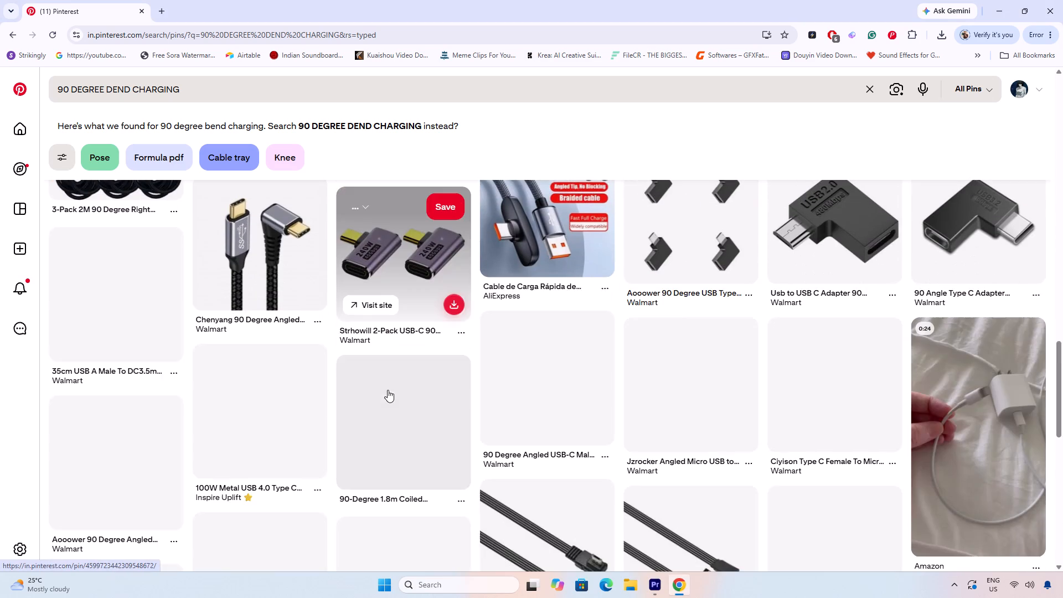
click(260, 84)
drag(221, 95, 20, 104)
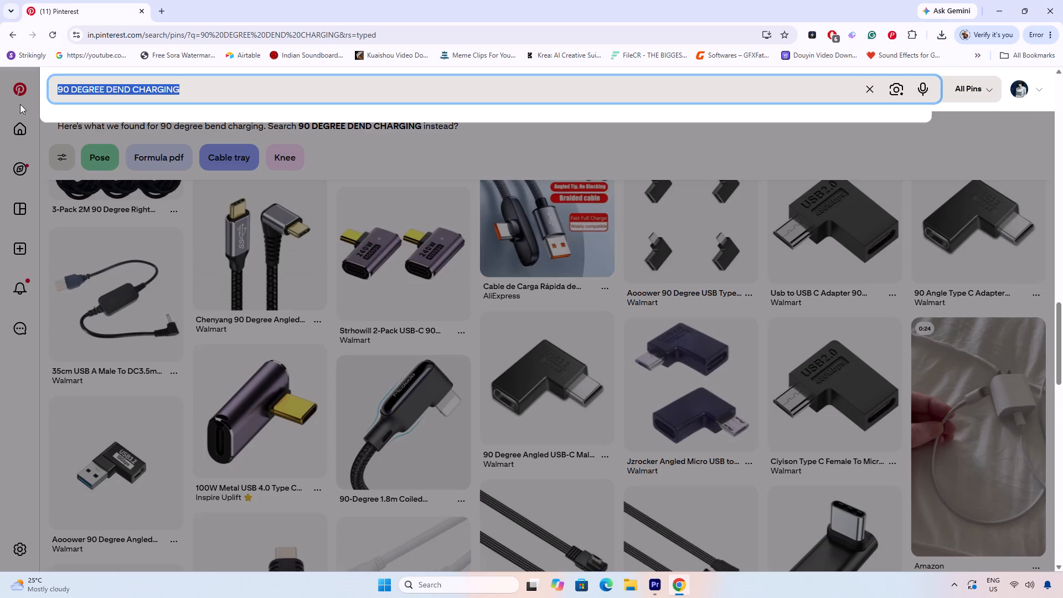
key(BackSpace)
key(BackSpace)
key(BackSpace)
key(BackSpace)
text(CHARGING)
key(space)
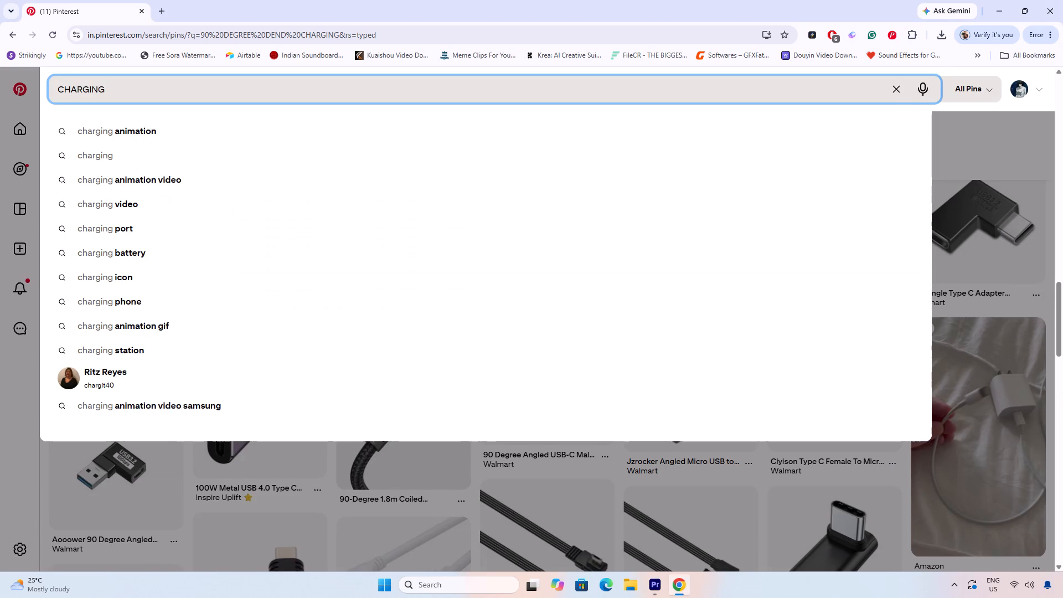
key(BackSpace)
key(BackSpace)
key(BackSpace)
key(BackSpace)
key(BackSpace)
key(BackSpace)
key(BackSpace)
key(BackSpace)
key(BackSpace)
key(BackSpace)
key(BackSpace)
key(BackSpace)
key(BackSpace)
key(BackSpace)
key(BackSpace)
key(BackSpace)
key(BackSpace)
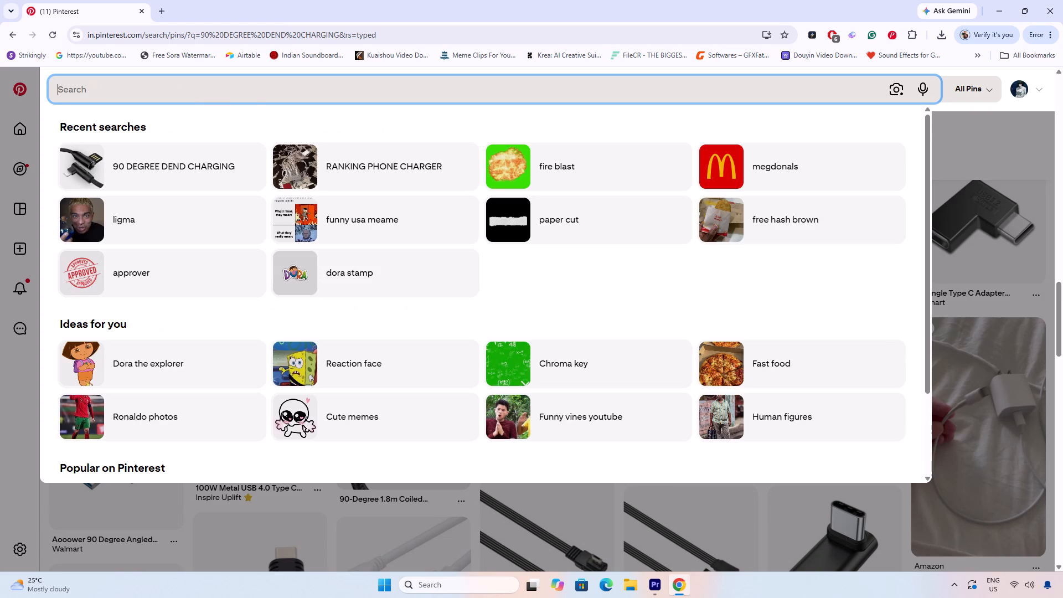
Rerun the recent search "RANKING PHONE CHARGER" and open the pin of the phone with its cable wrapped around it.
click(354, 166)
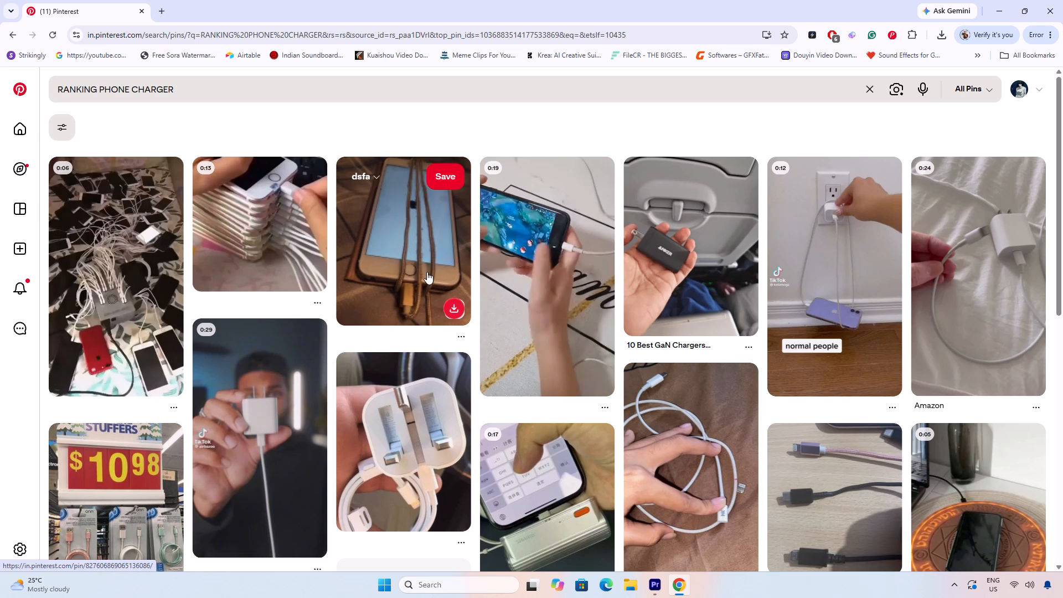
click(427, 272)
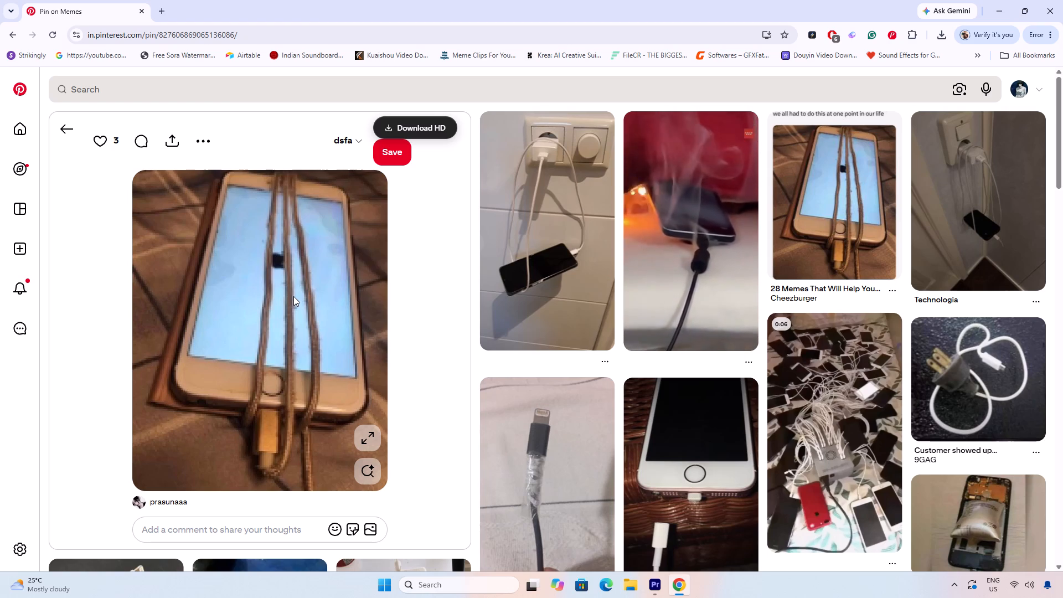
Browse the pins related to the cable-wrapped phone for footage of bent, damaged or awkwardly positioned charging cables.
scroll(293, 270, down, 6)
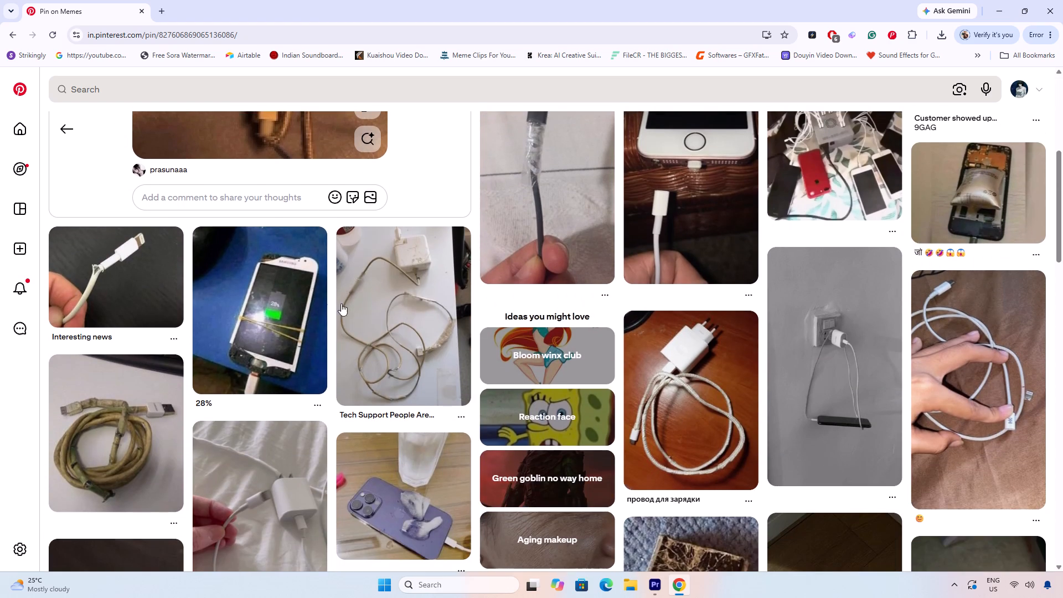
scroll(216, 311, down, 3)
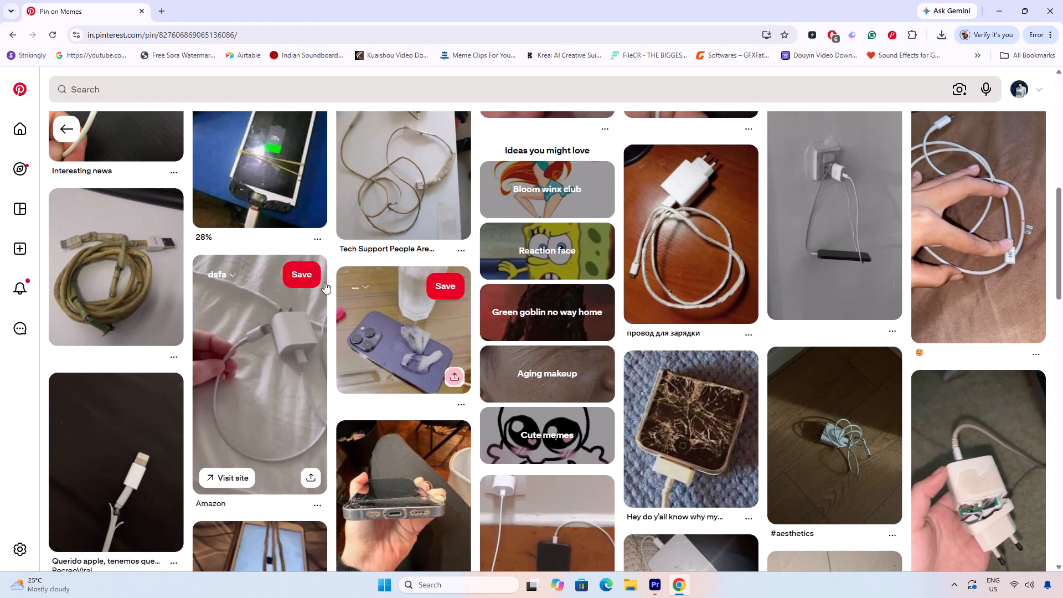
scroll(324, 282, down, 1)
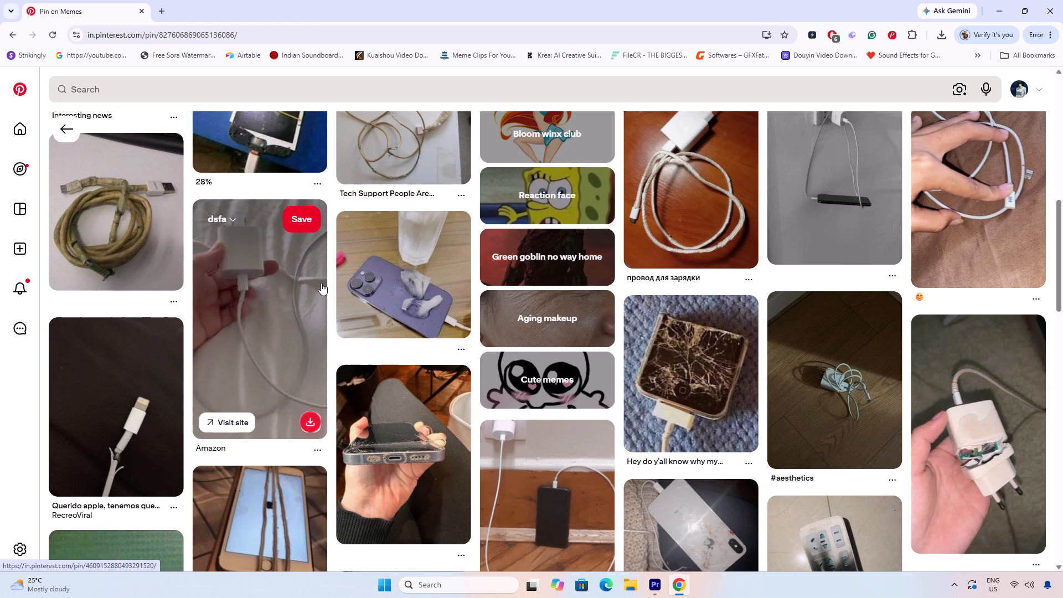
scroll(321, 283, down, 2)
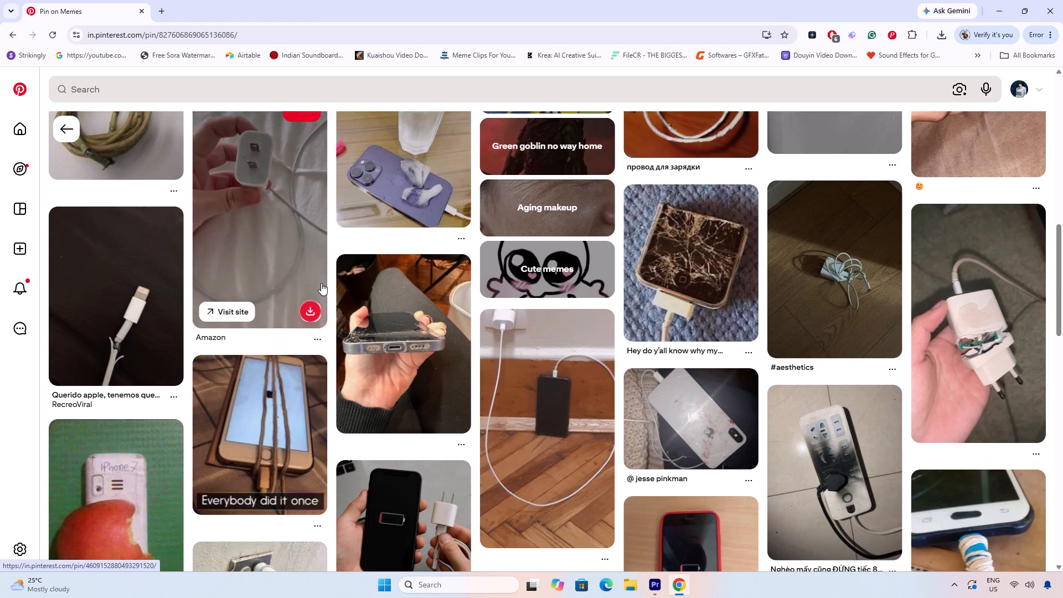
scroll(321, 283, down, 3)
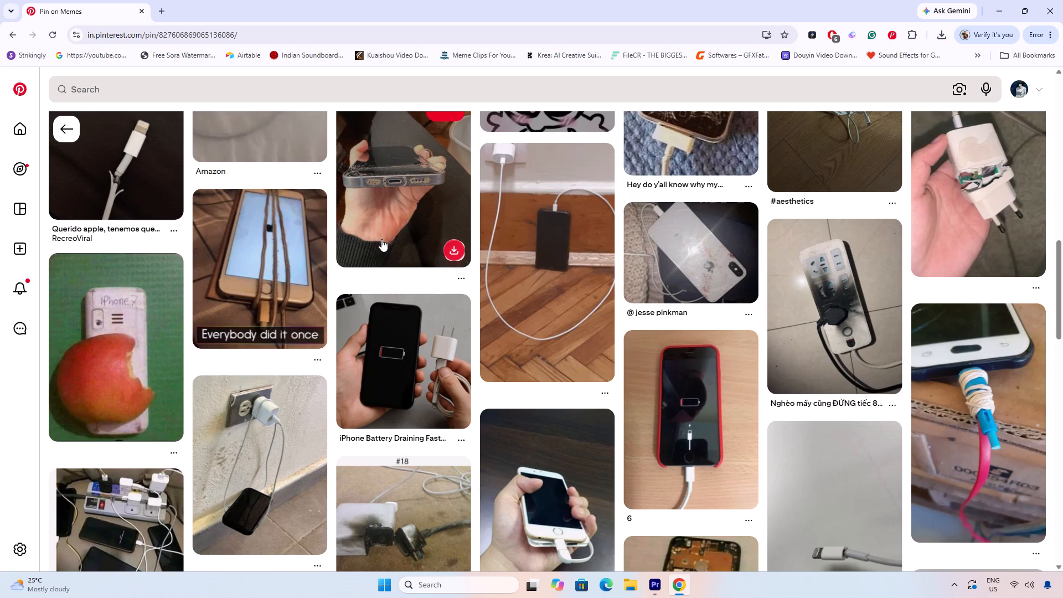
scroll(381, 250, down, 1)
scroll(440, 273, down, 5)
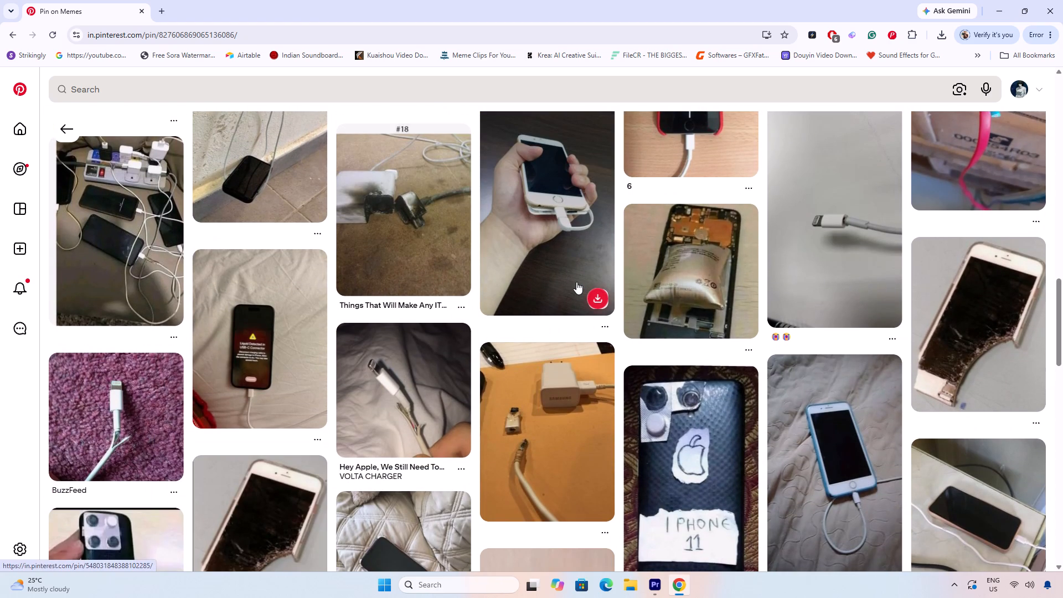
scroll(573, 281, down, 1)
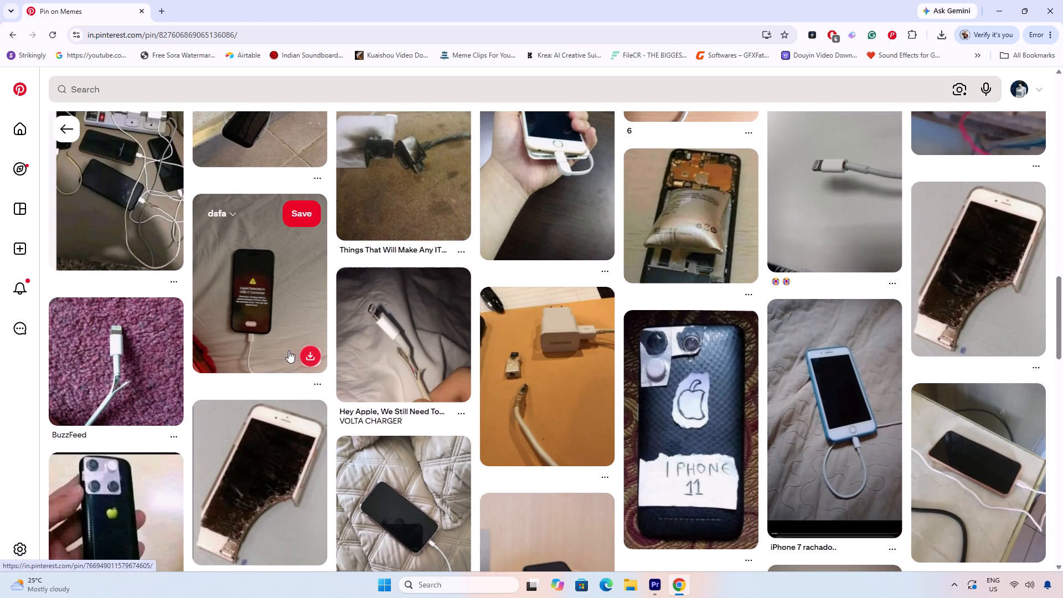
scroll(287, 352, down, 7)
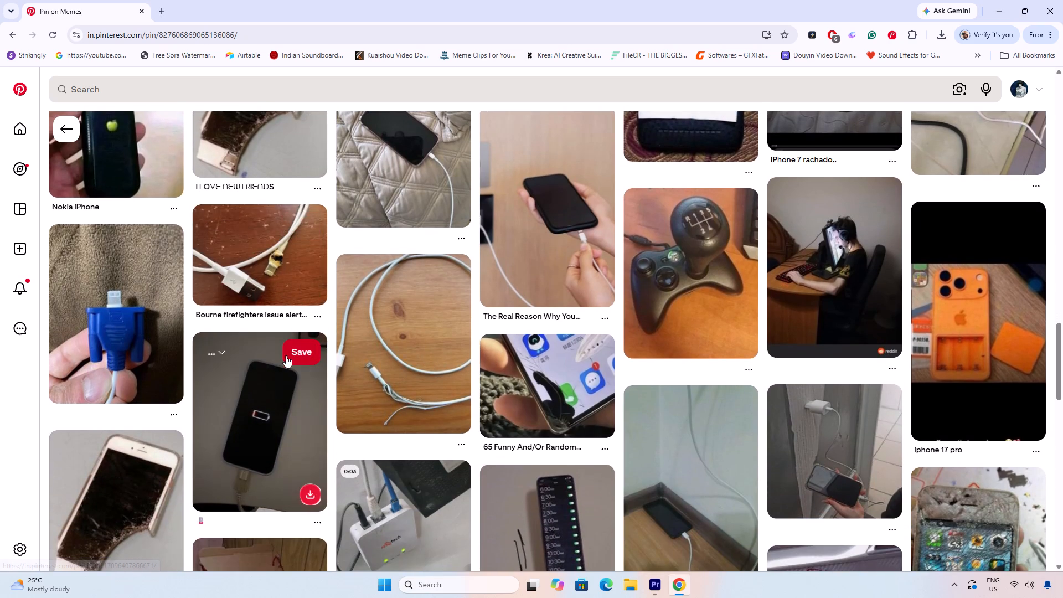
scroll(287, 358, down, 6)
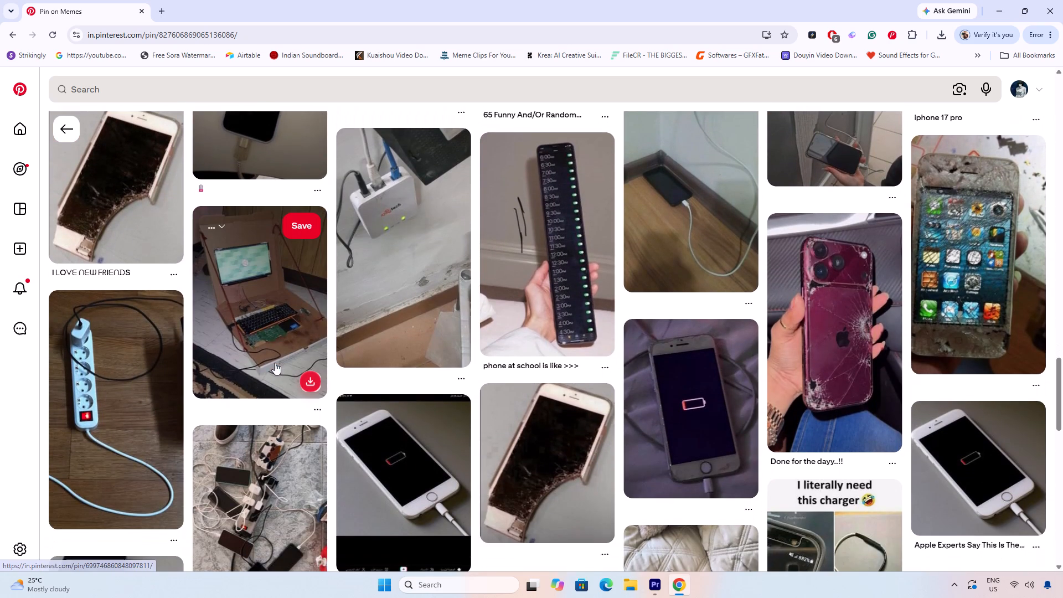
scroll(275, 370, down, 5)
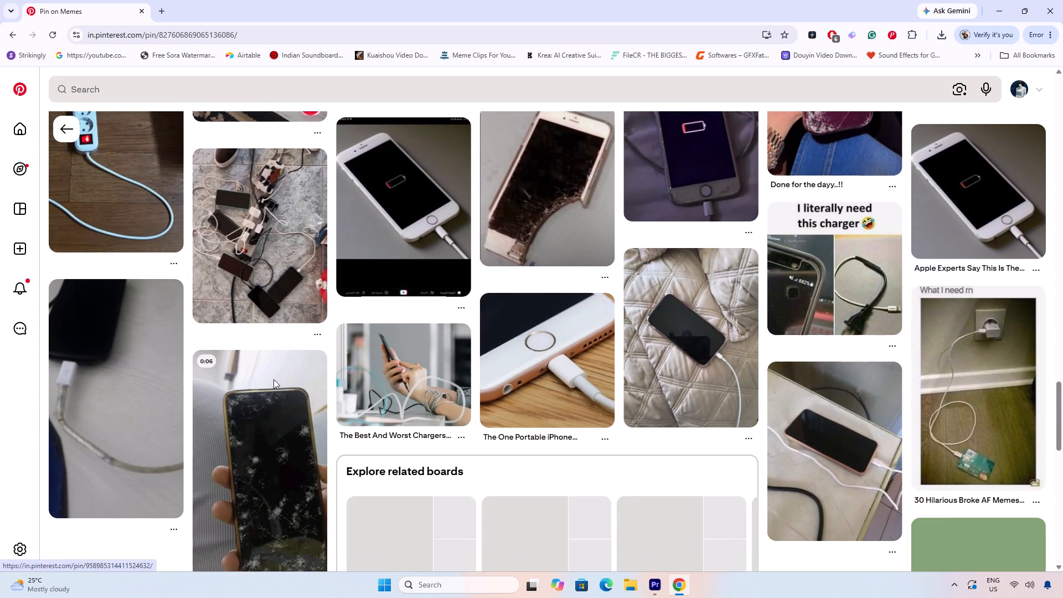
scroll(273, 361, down, 5)
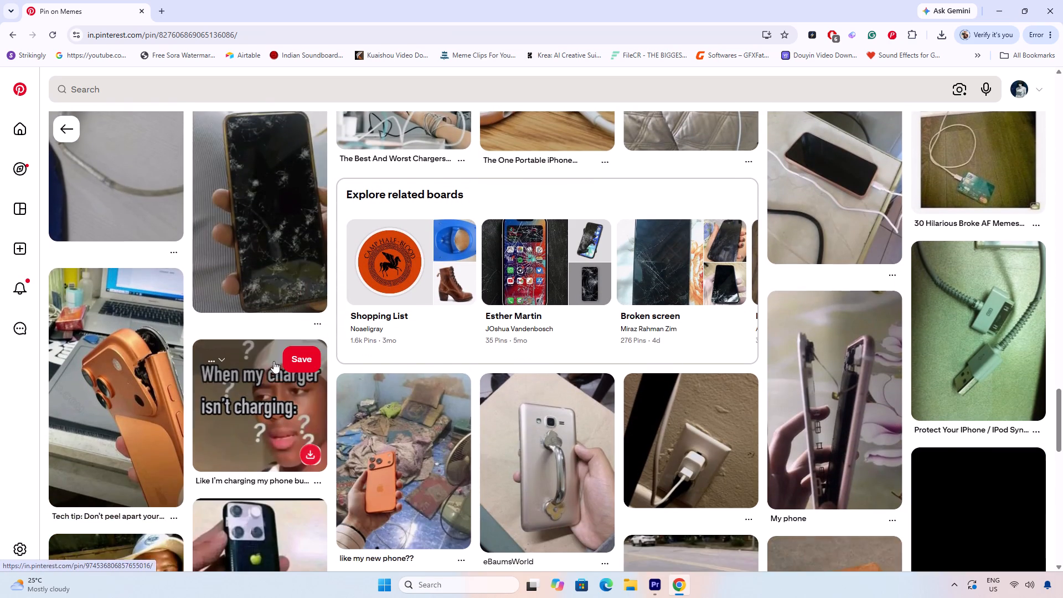
scroll(274, 361, down, 8)
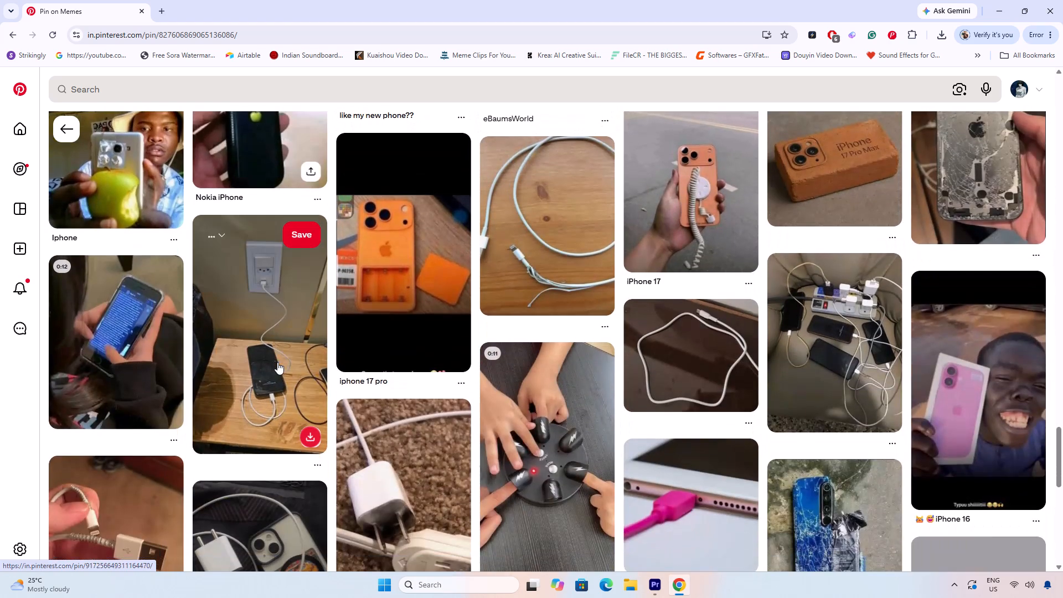
scroll(281, 370, down, 5)
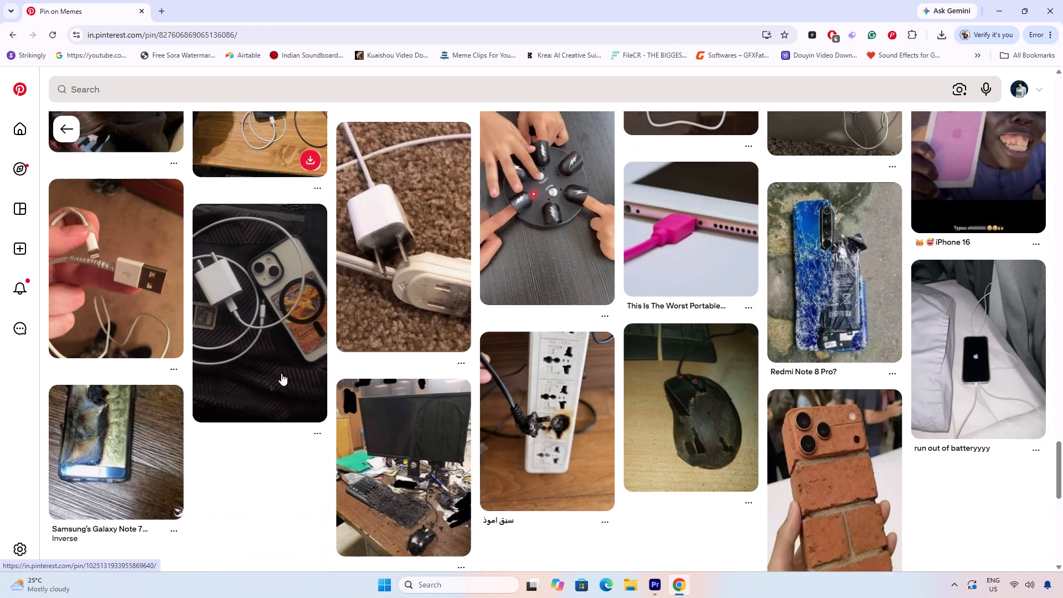
scroll(282, 372, down, 5)
scroll(282, 373, up, 4)
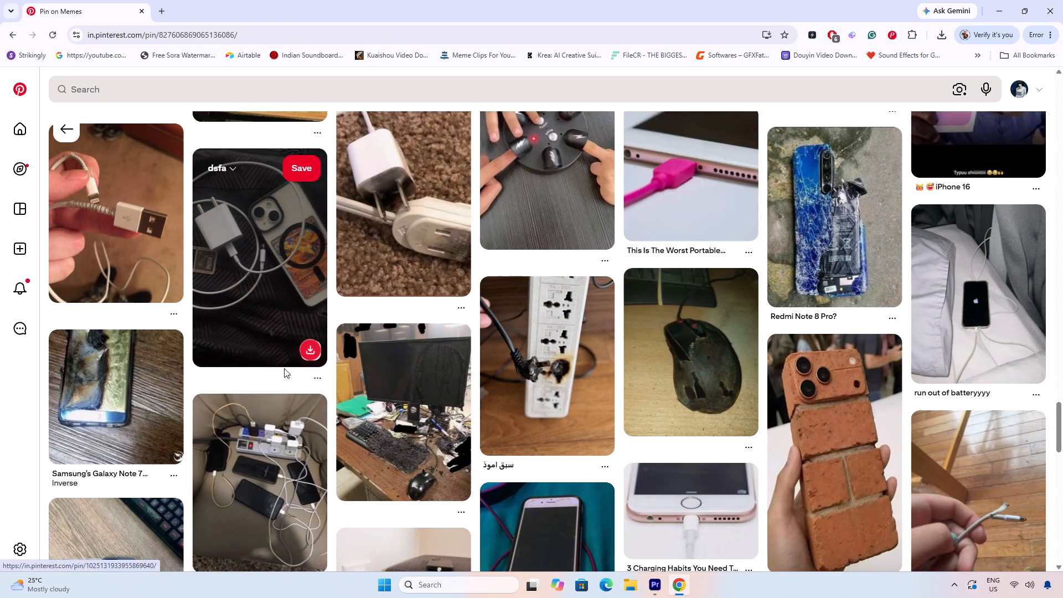
scroll(283, 369, down, 4)
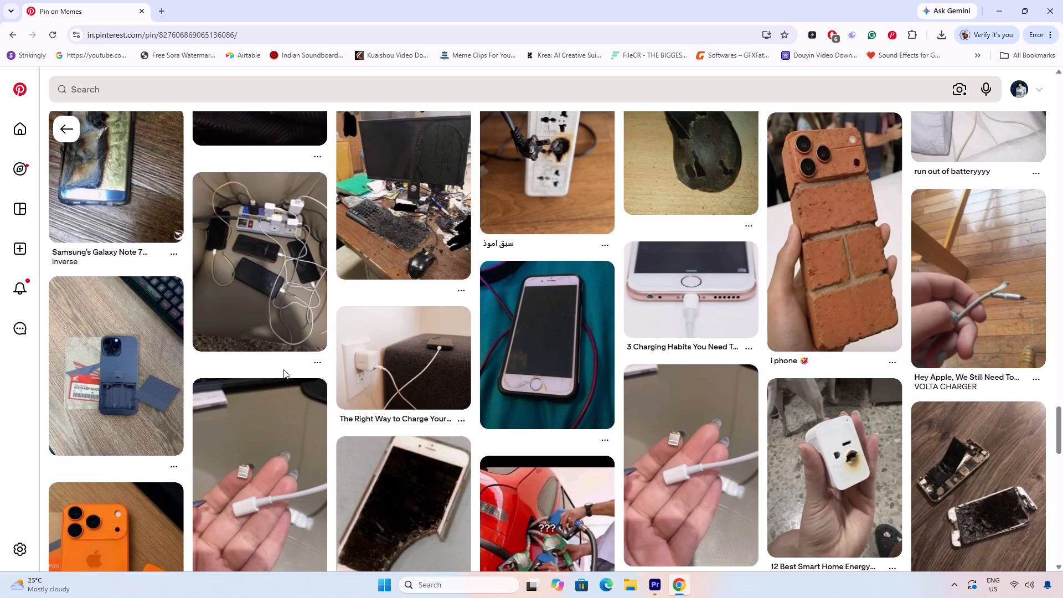
scroll(287, 373, down, 3)
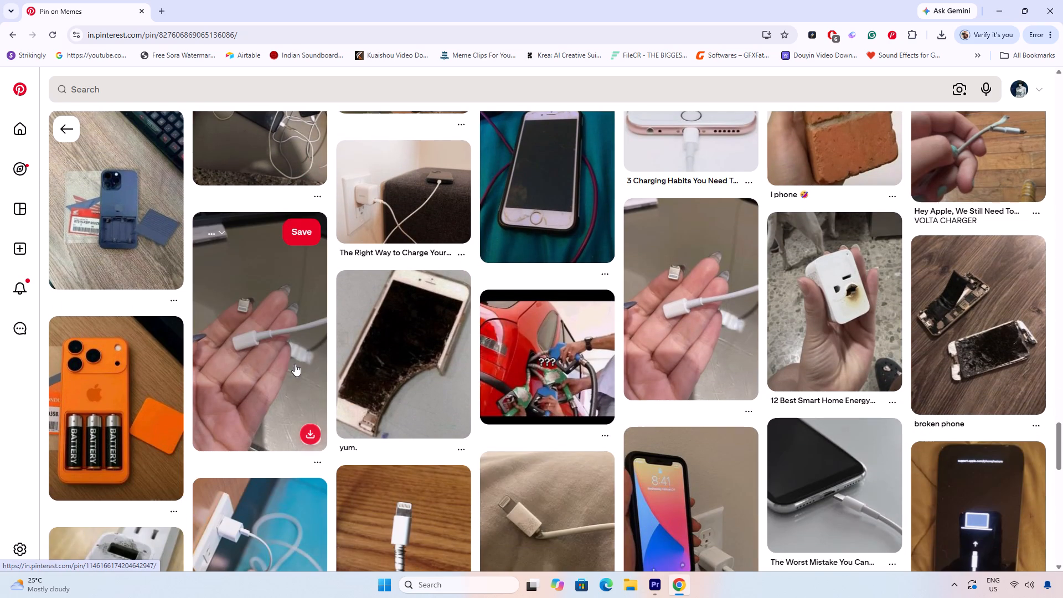
scroll(294, 360, down, 7)
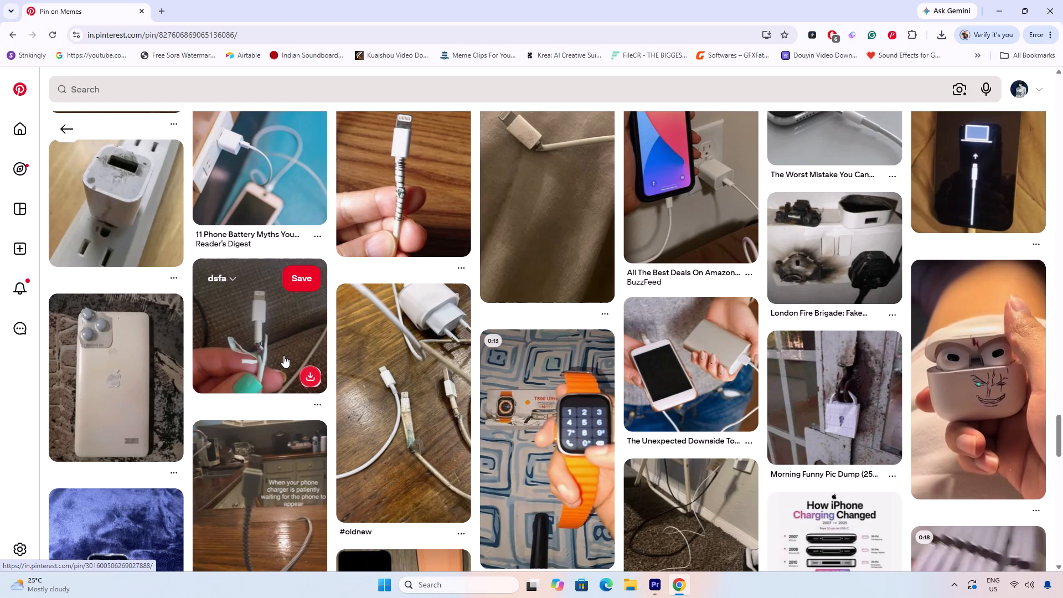
scroll(283, 355, down, 2)
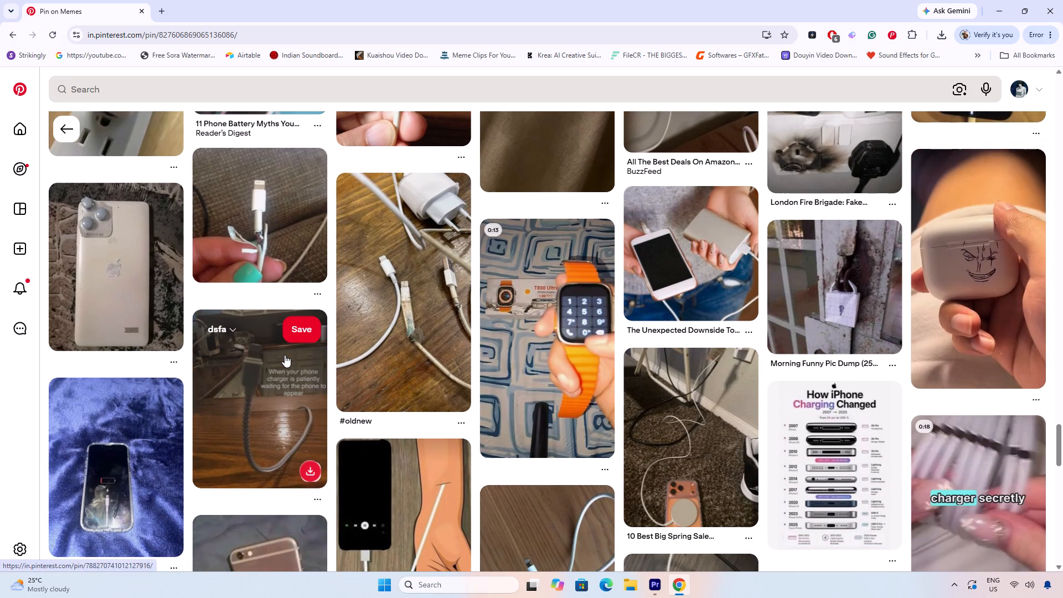
scroll(285, 354, down, 3)
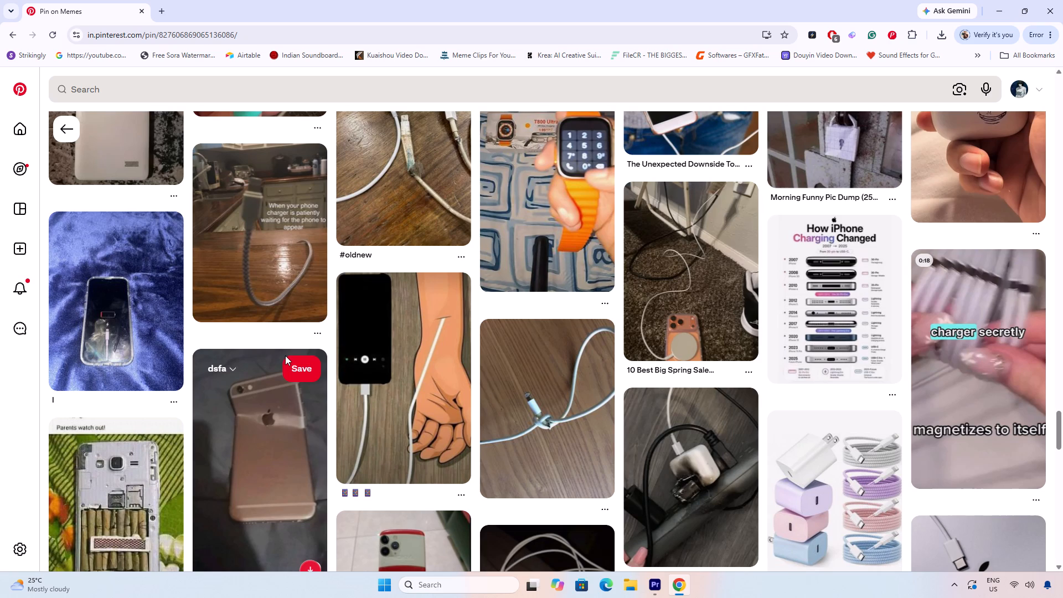
scroll(285, 355, down, 8)
scroll(285, 355, up, 2)
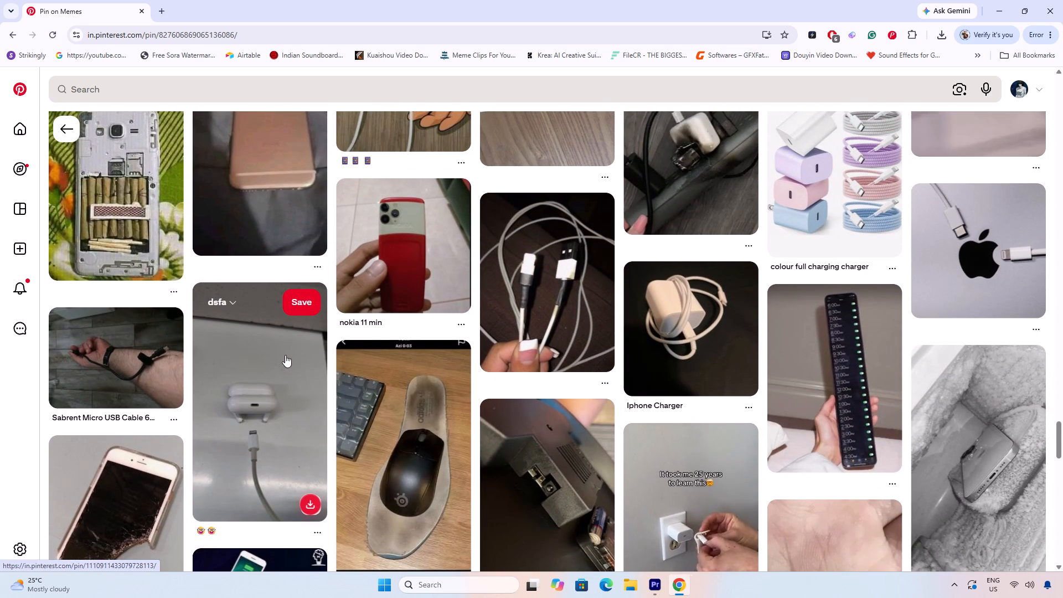
scroll(285, 355, down, 3)
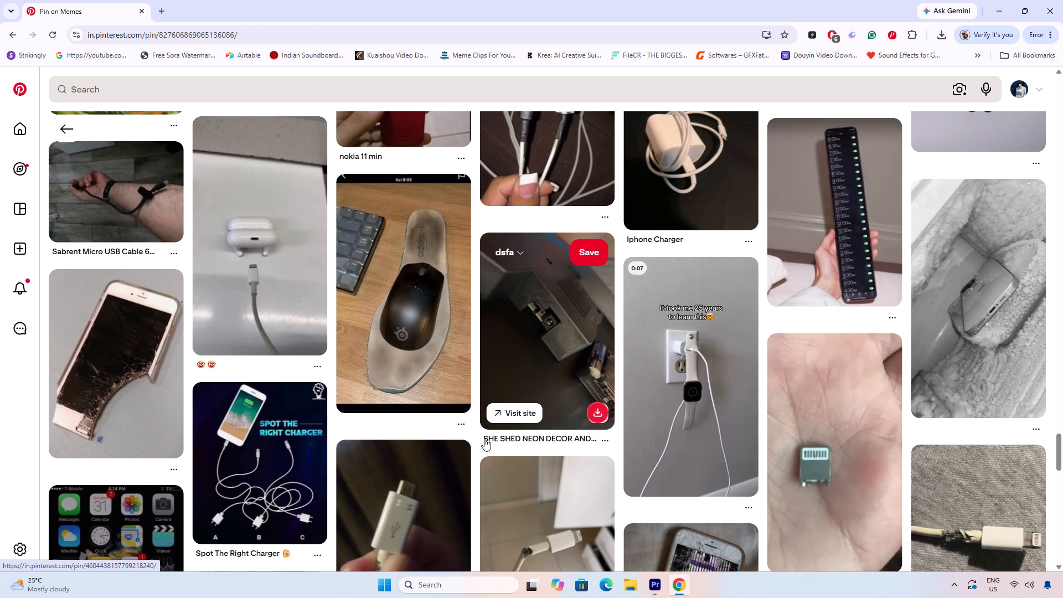
scroll(484, 439, down, 4)
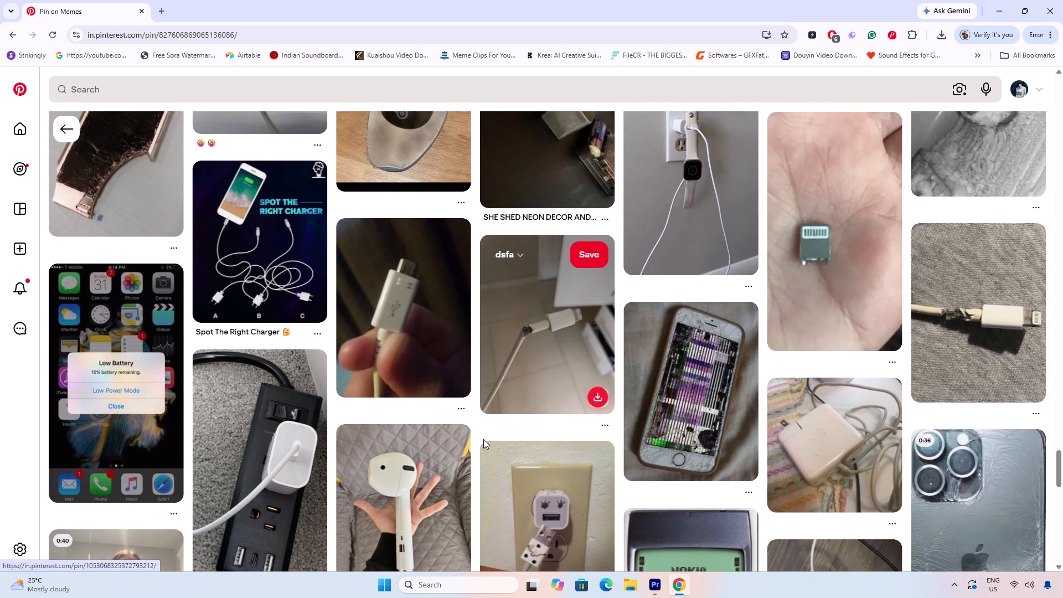
scroll(483, 439, down, 3)
Look back through the pins related to the cable-wrapped phone for a charging picture that suits the 90-degree bend narration.
scroll(483, 439, up, 17)
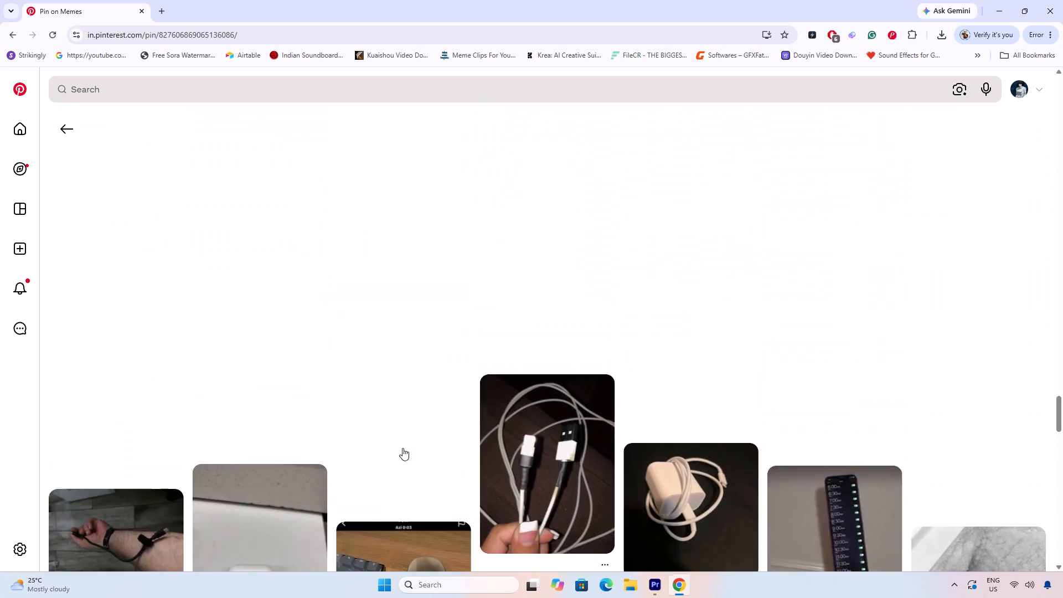
scroll(403, 448, up, 18)
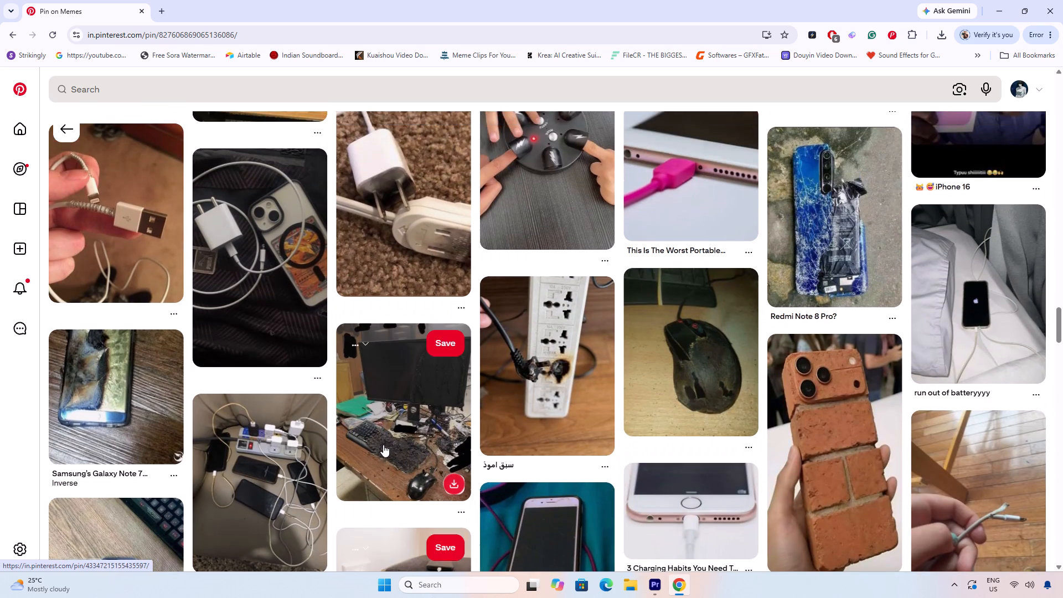
scroll(429, 448, up, 6)
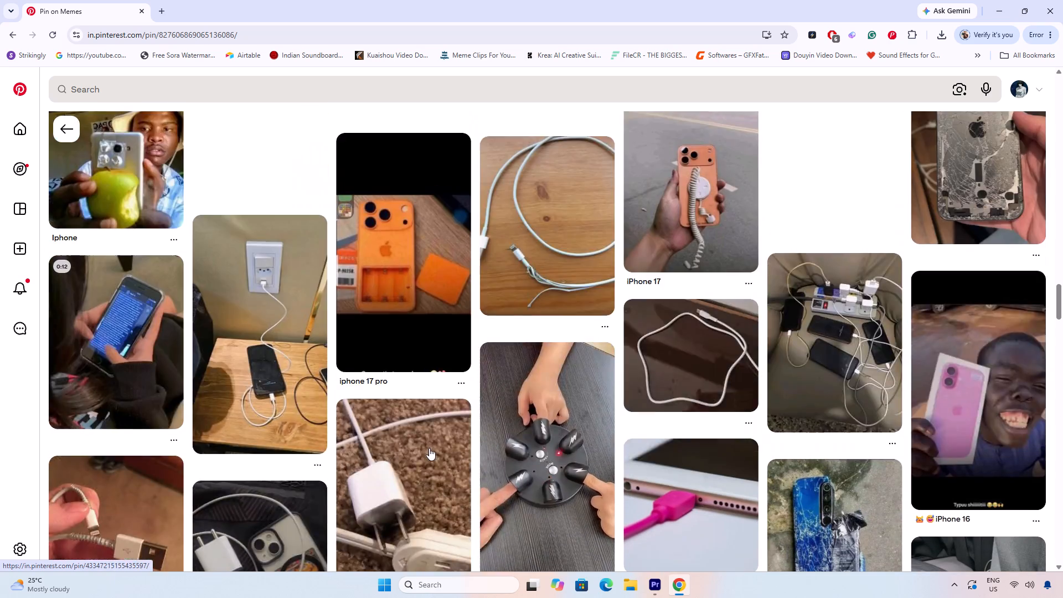
scroll(429, 448, up, 15)
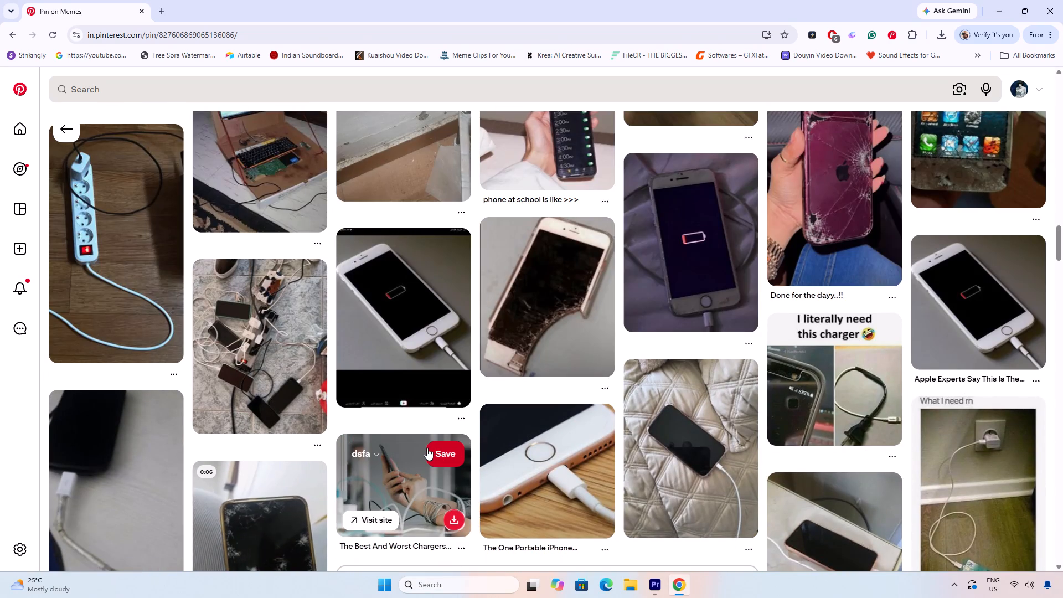
scroll(440, 451, up, 5)
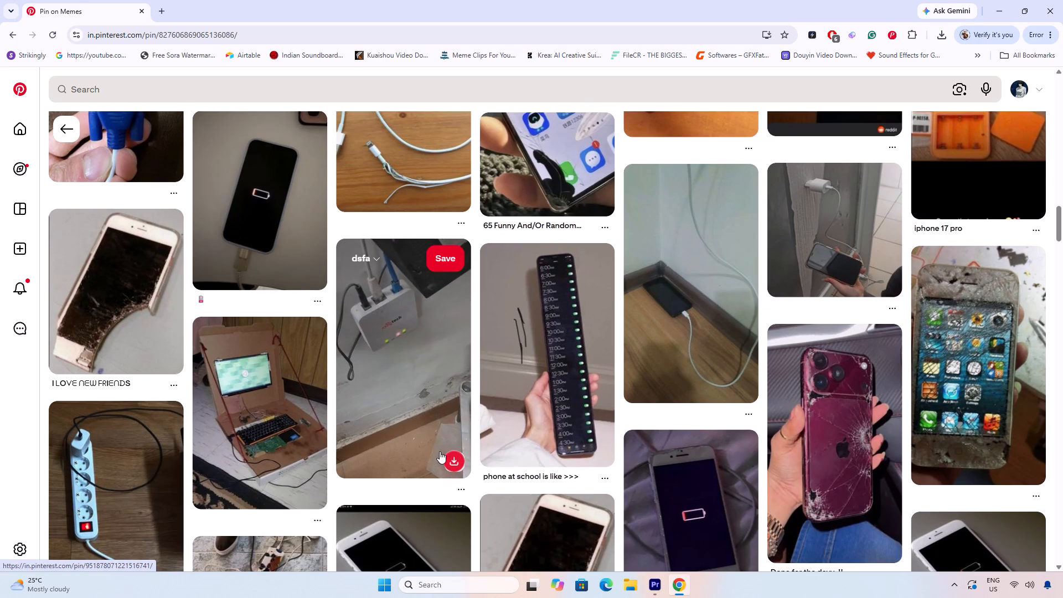
scroll(440, 451, up, 5)
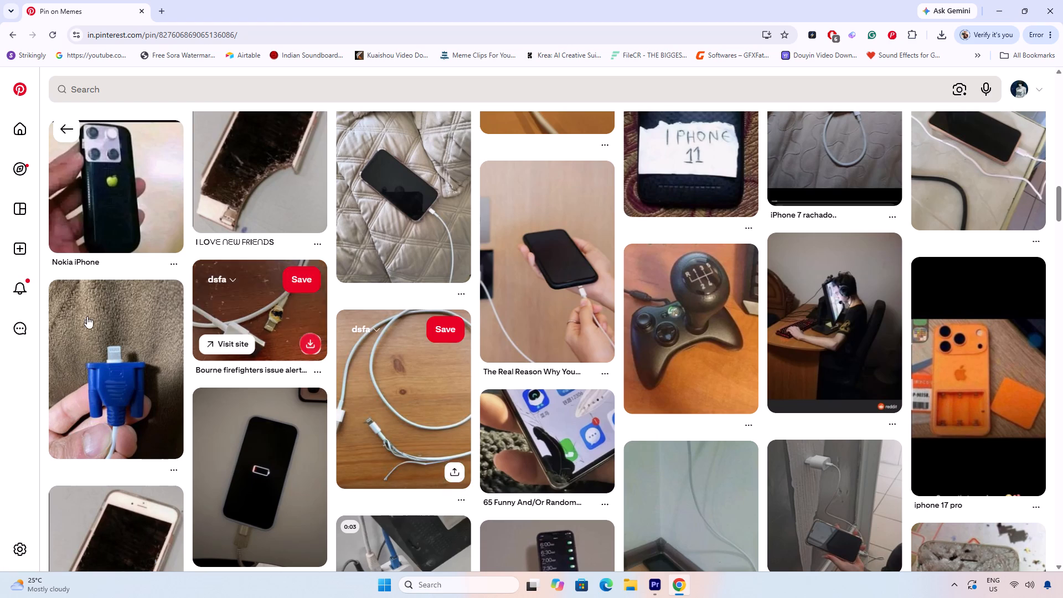
scroll(258, 318, up, 7)
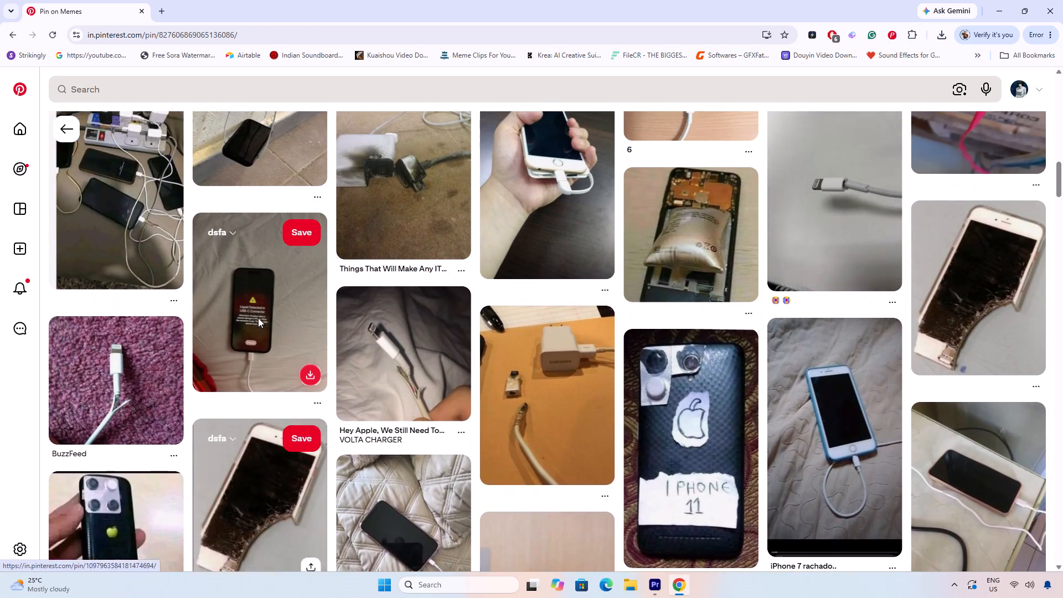
scroll(258, 318, up, 1)
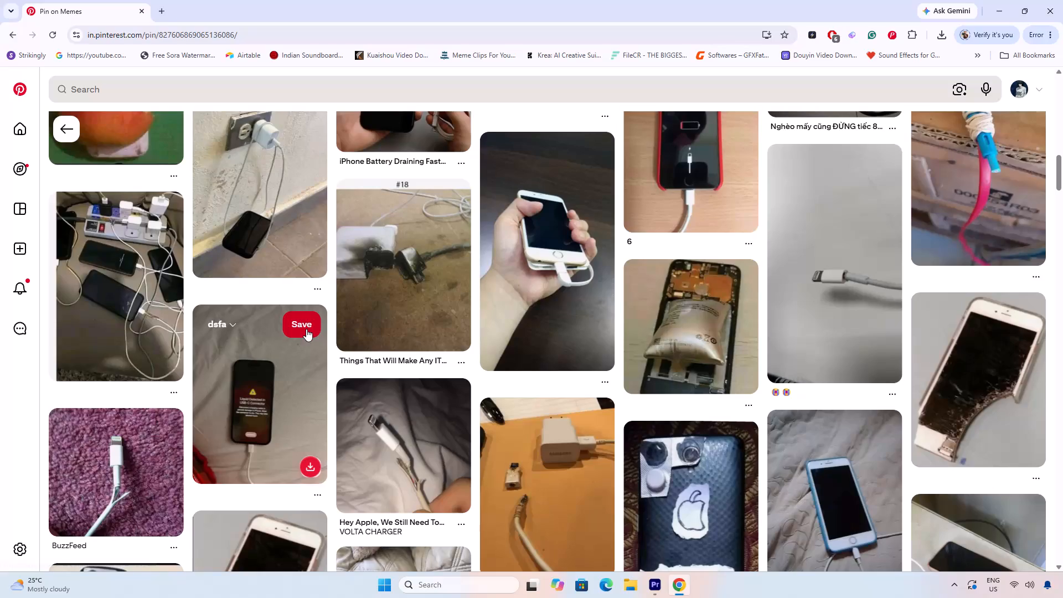
scroll(564, 300, up, 5)
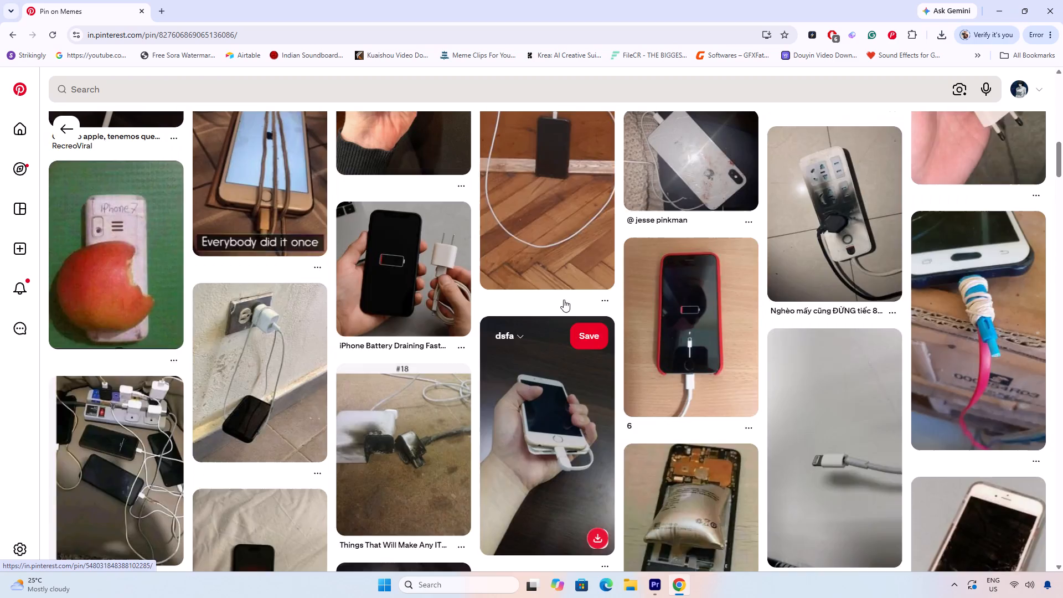
scroll(564, 300, up, 7)
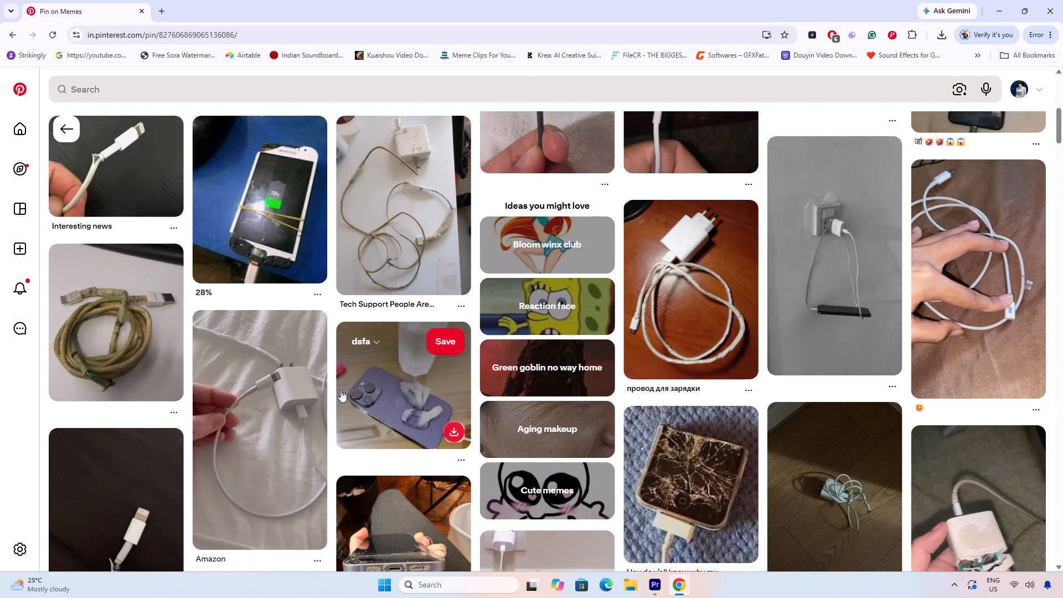
scroll(215, 375, up, 1)
scroll(142, 328, up, 5)
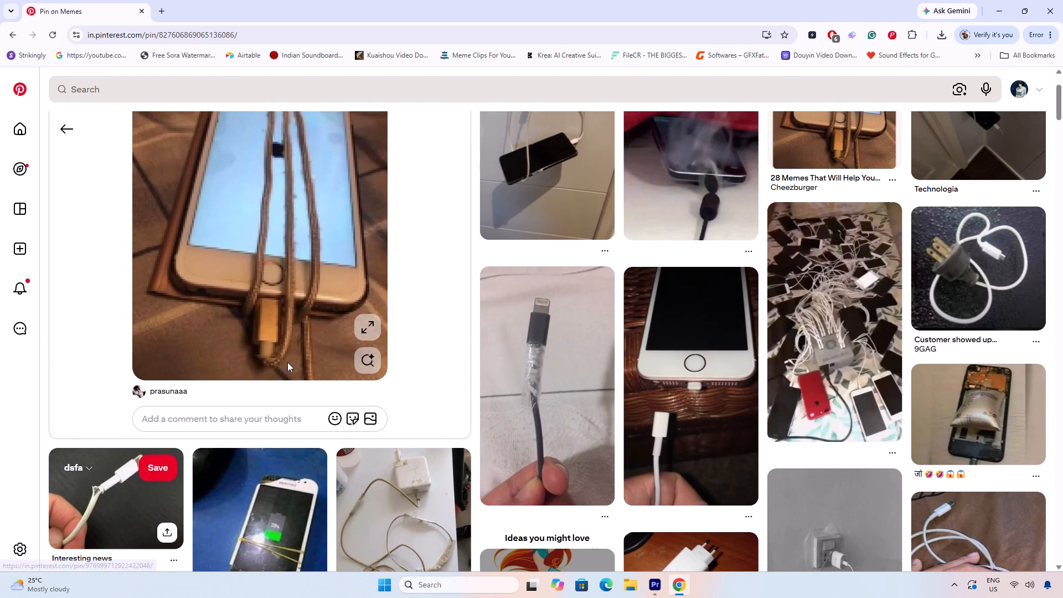
scroll(486, 353, up, 2)
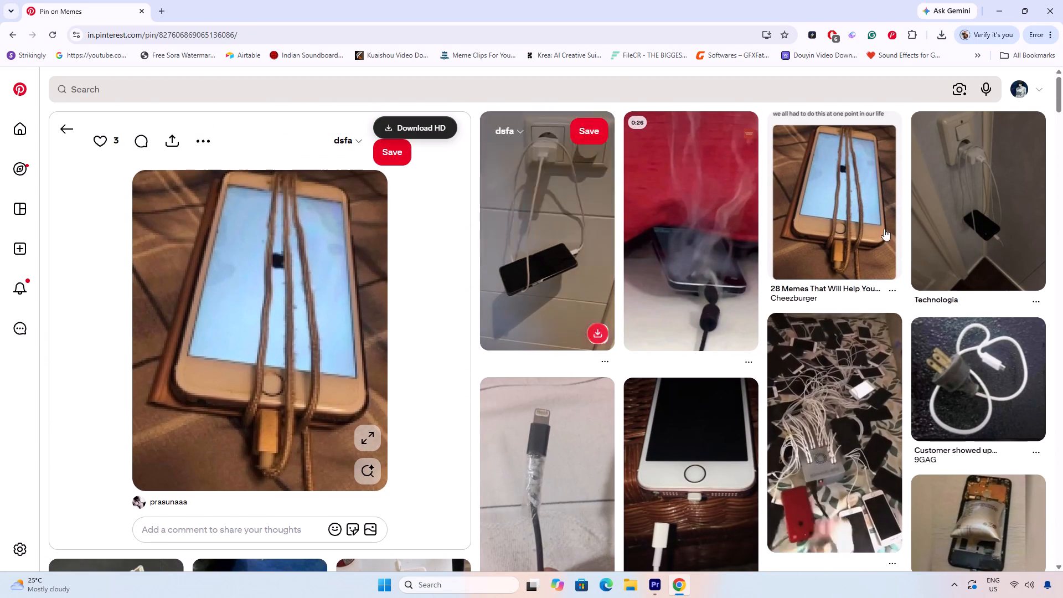
Open the Cheezburger "28 Memes" pin of the cable-wrapped phone and download its image in HD.
click(836, 210)
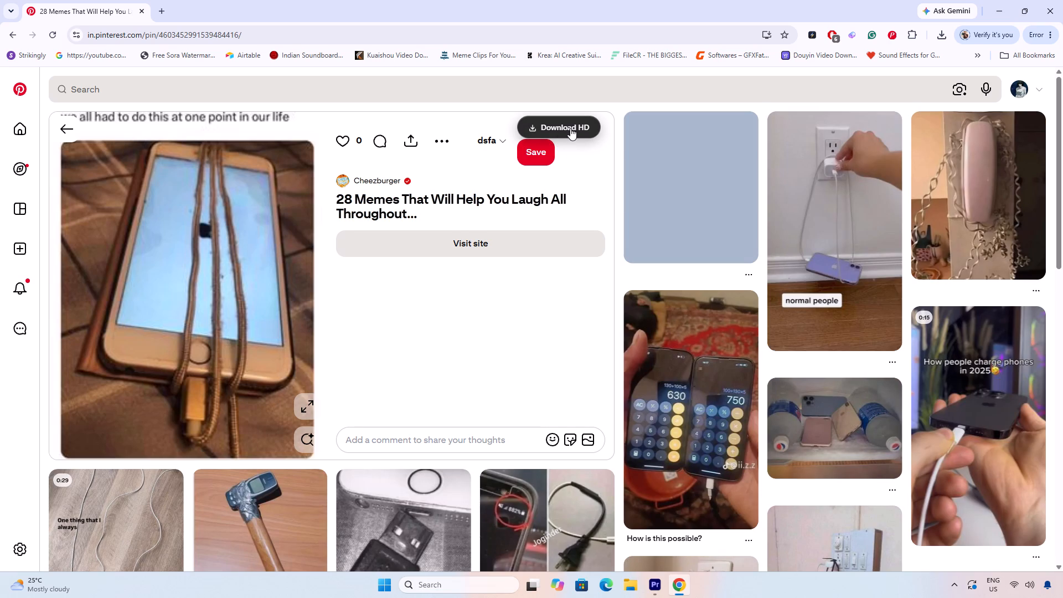
click(570, 128)
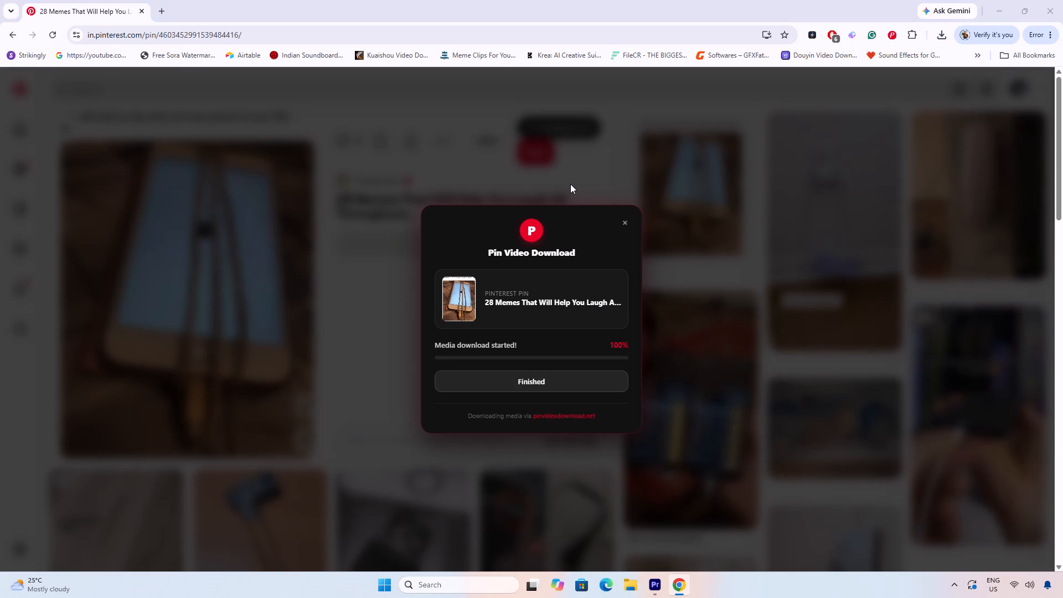
click(438, 395)
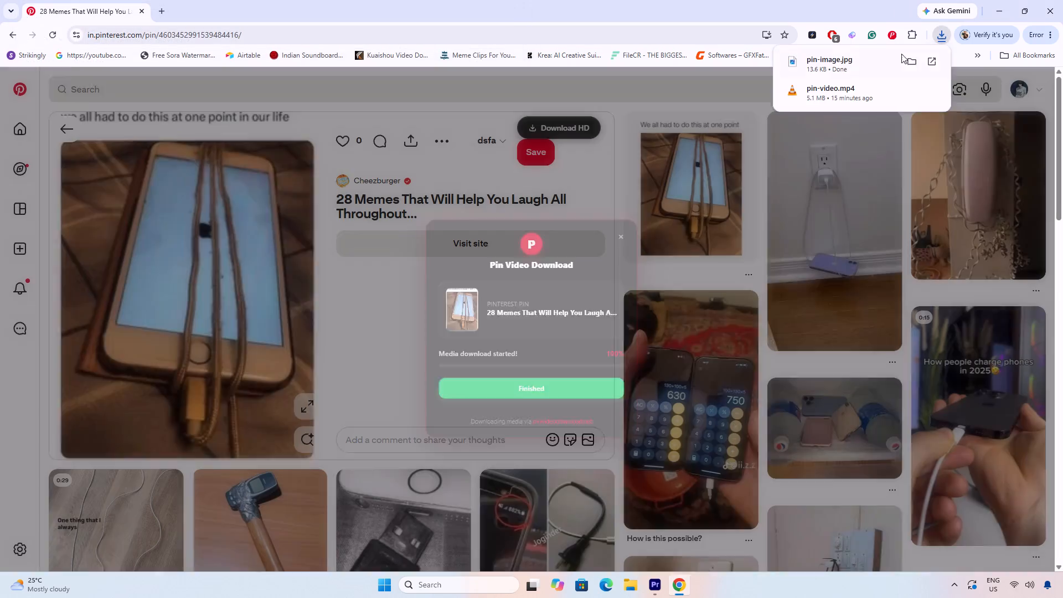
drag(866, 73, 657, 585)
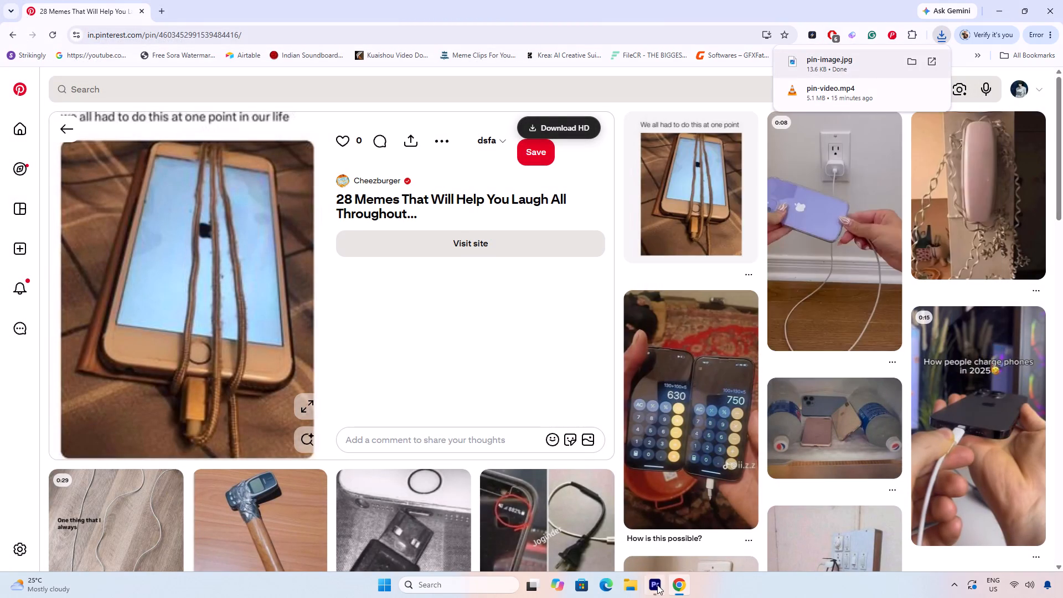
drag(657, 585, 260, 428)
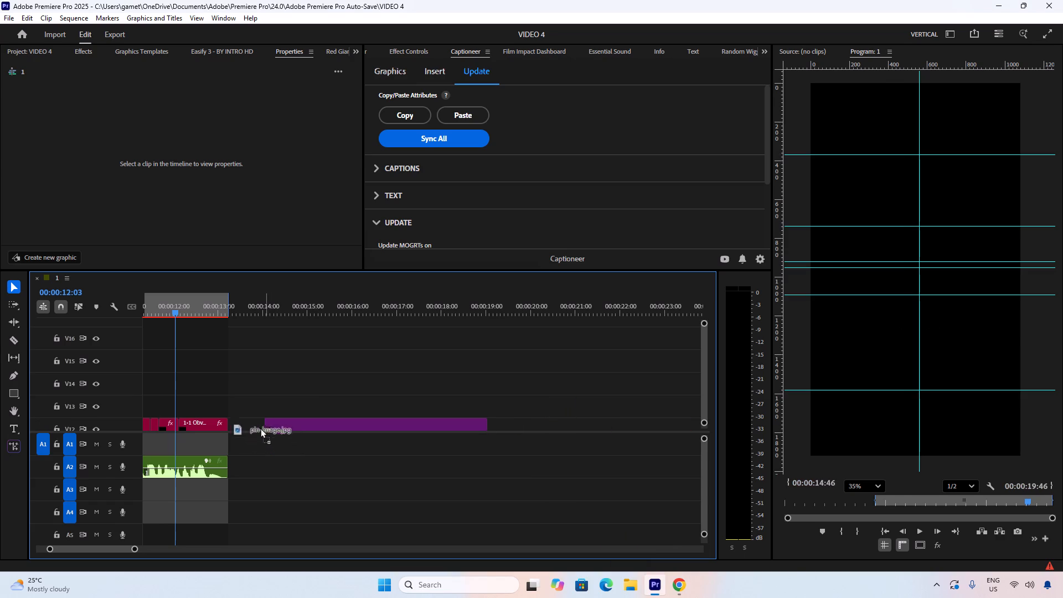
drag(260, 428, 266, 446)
Bring the downloaded pin-image.jpg from Chrome into the Premiere Pro timeline on V1, starting where the second voiceover section begins.
scroll(389, 417, up, 6)
scroll(477, 417, up, 5)
scroll(523, 420, up, 13)
alt+scroll(524, 419, down, 3)
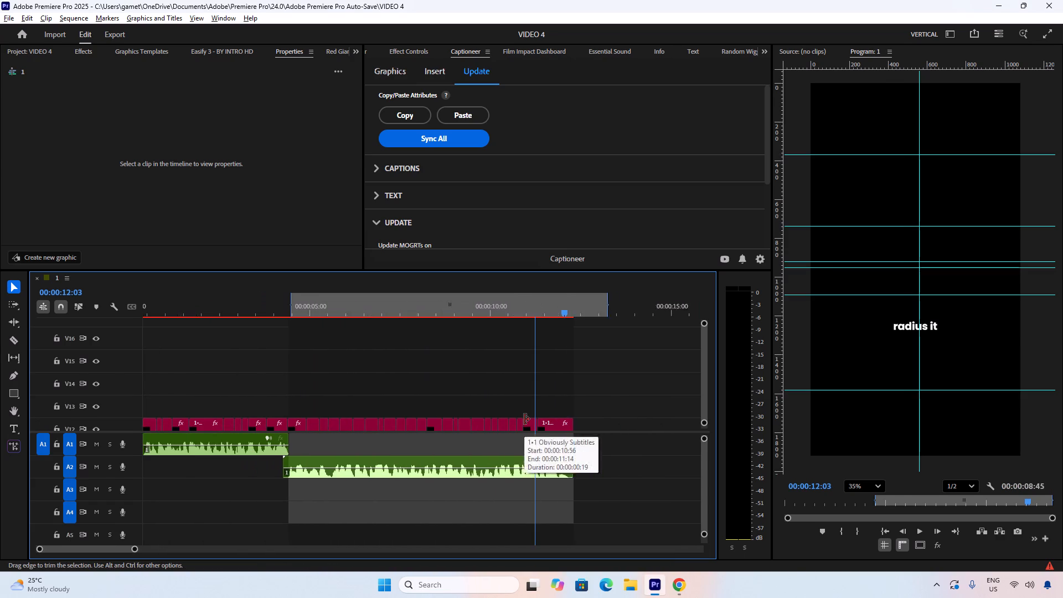
ctrl+scroll(527, 371, down, 20)
ctrl+scroll(530, 381, up, 3)
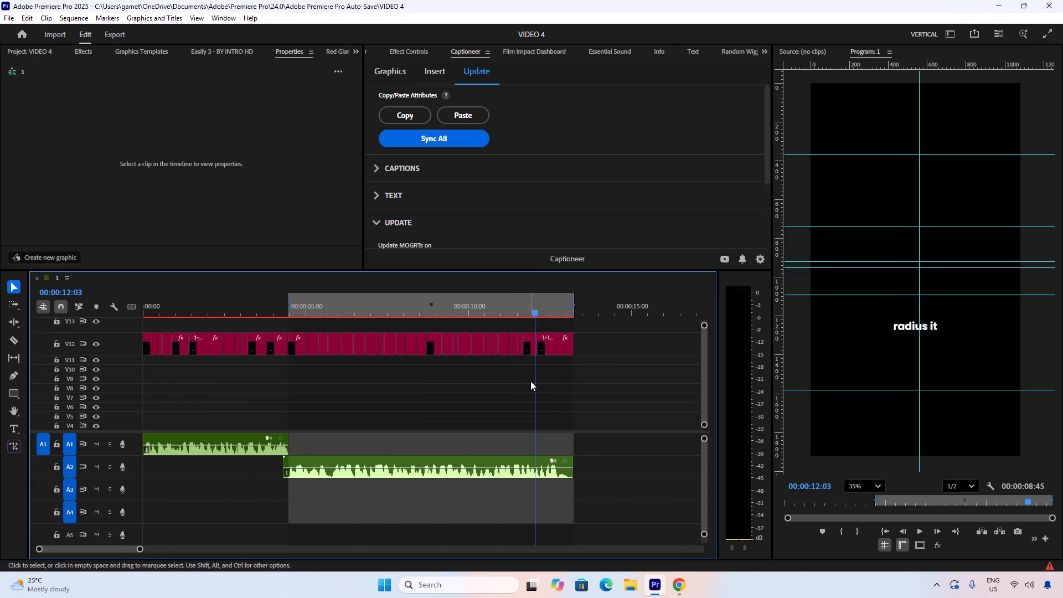
ctrl+scroll(530, 381, down, 1)
ctrl+scroll(531, 381, up, 1)
ctrl+scroll(531, 382, down, 3)
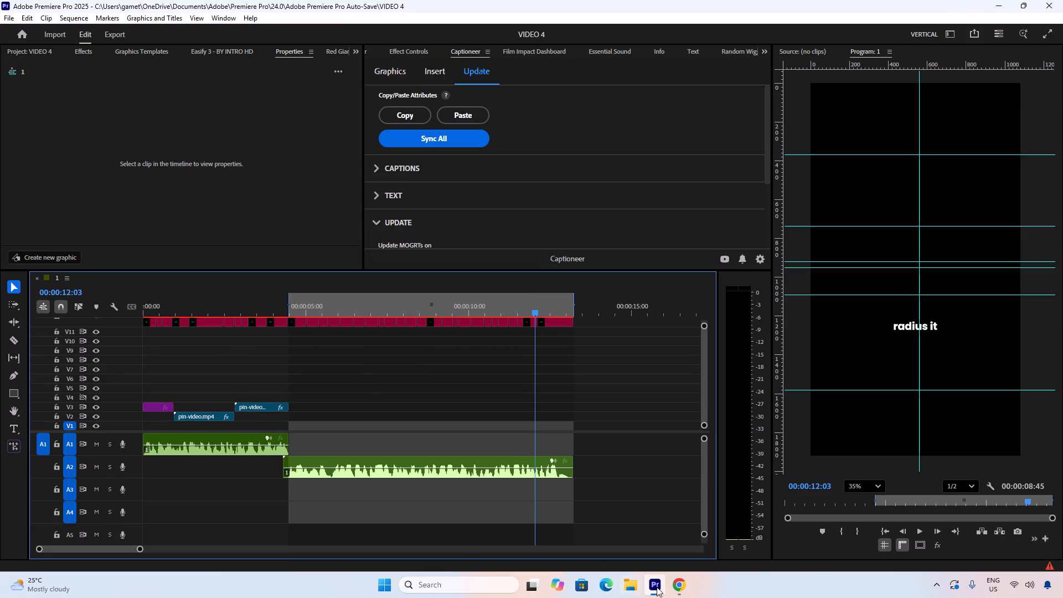
click(678, 585)
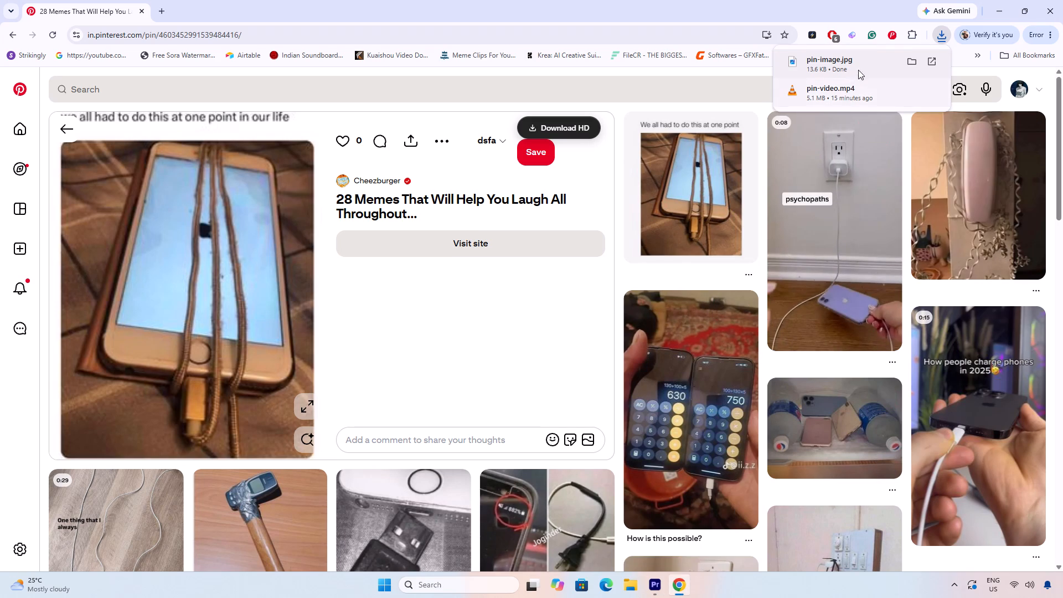
drag(869, 61, 652, 592)
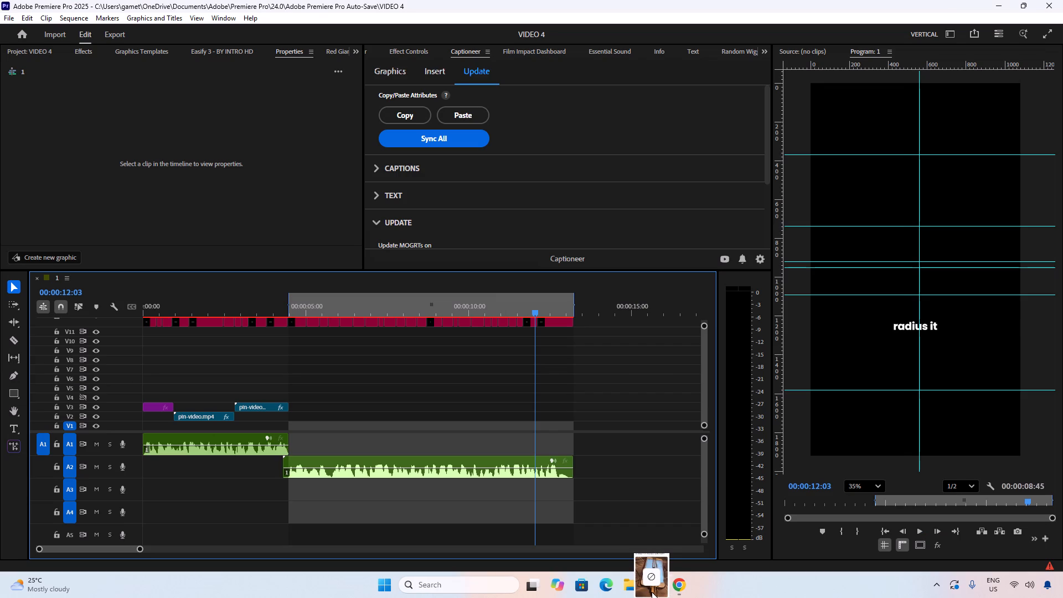
drag(652, 592, 289, 425)
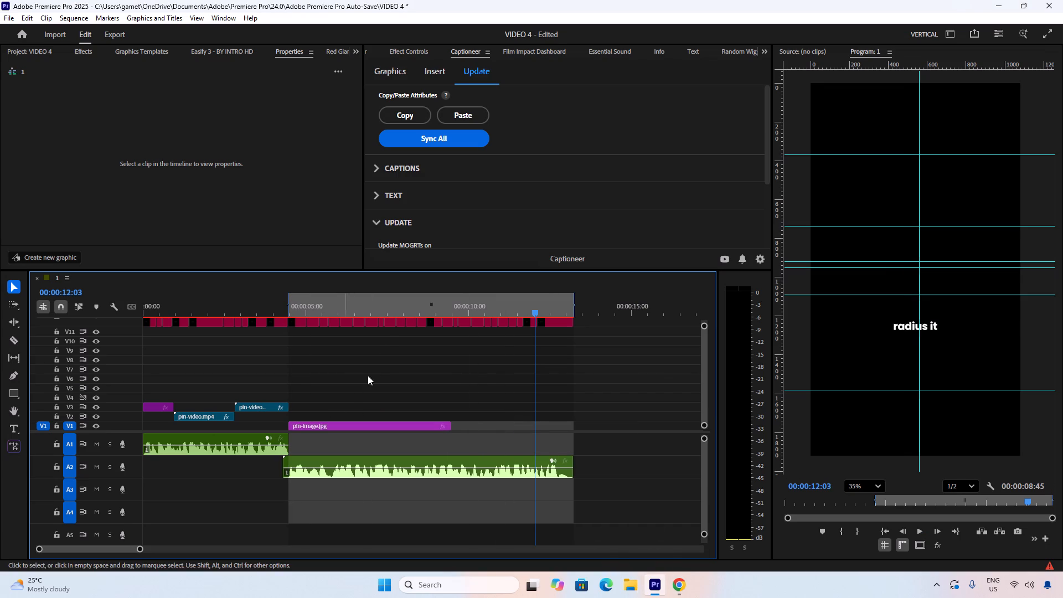
Preview the new image's start, then move pin-image.jpg up to V3 directly after the last pin-video.mp4 clip.
drag(379, 308, 282, 311)
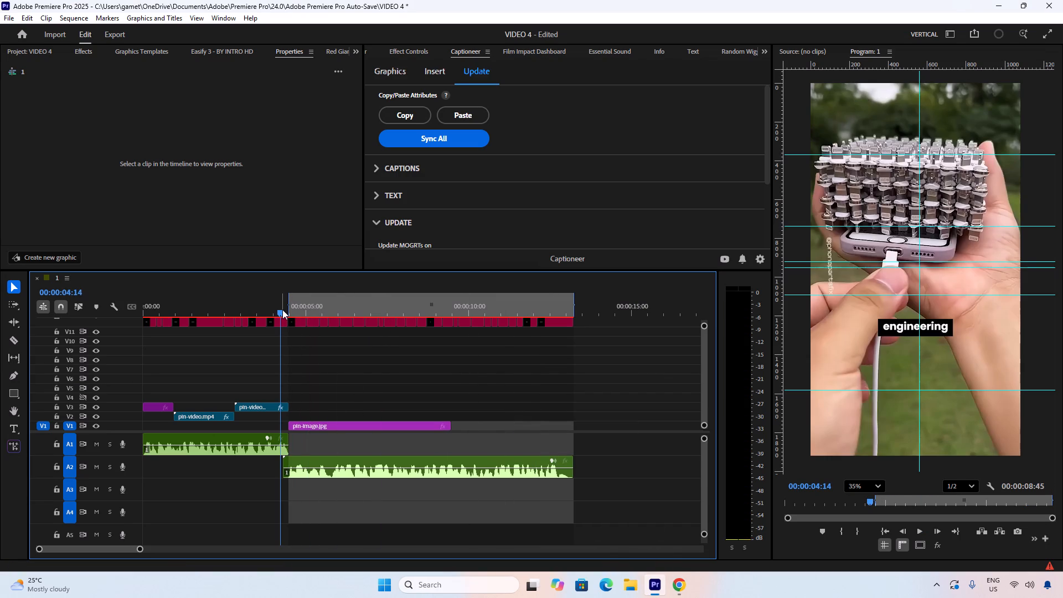
key(space)
scroll(282, 310, up, 2)
key(space)
alt+scroll(328, 318, up, 9)
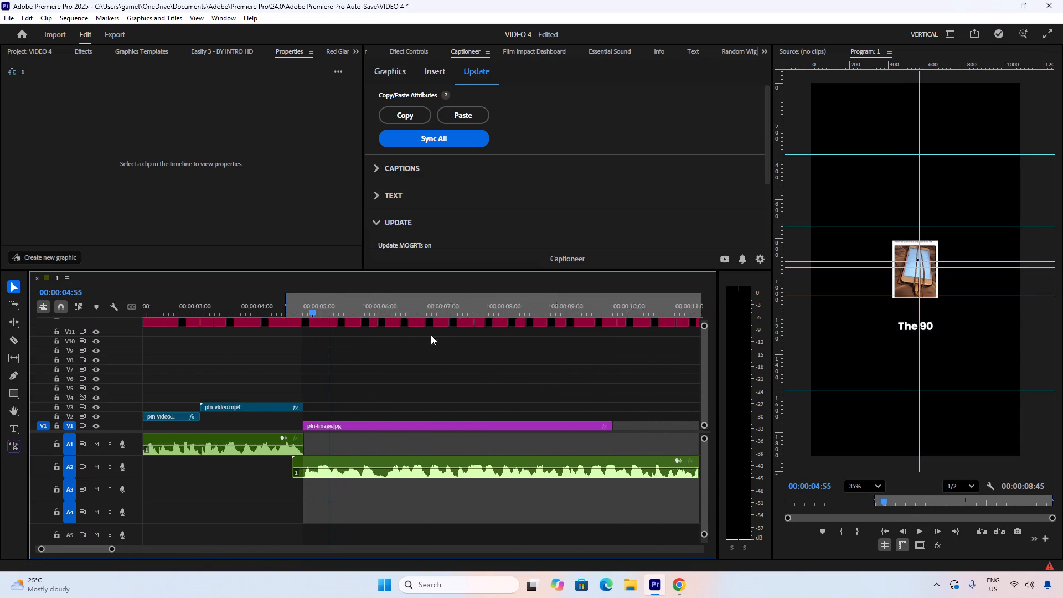
alt+scroll(431, 335, up, 8)
alt+scroll(460, 392, up, 5)
drag(413, 305, 398, 308)
drag(420, 426, 423, 425)
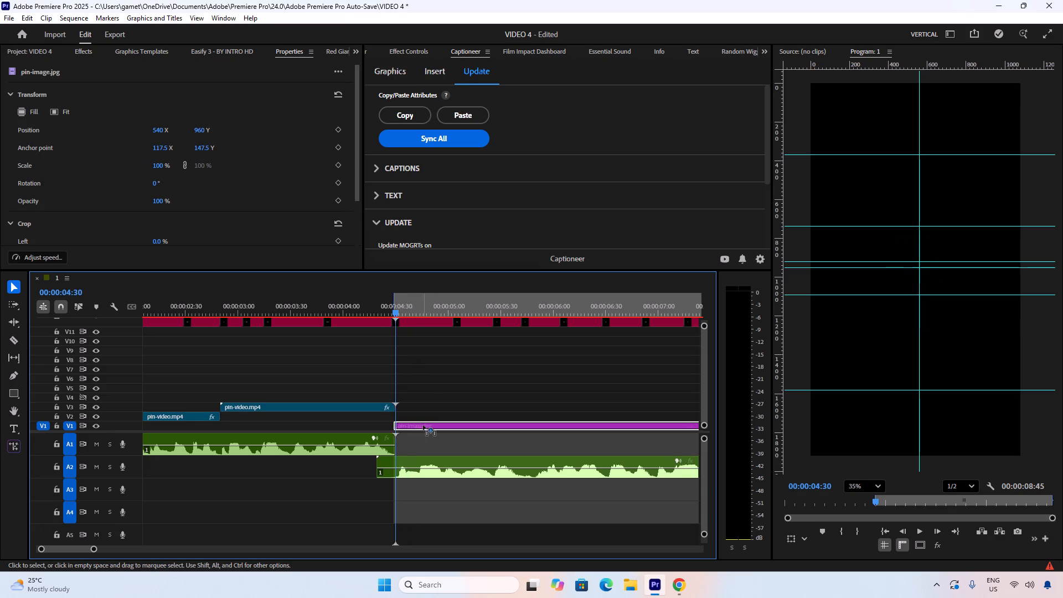
drag(423, 425, 421, 408)
click(426, 393)
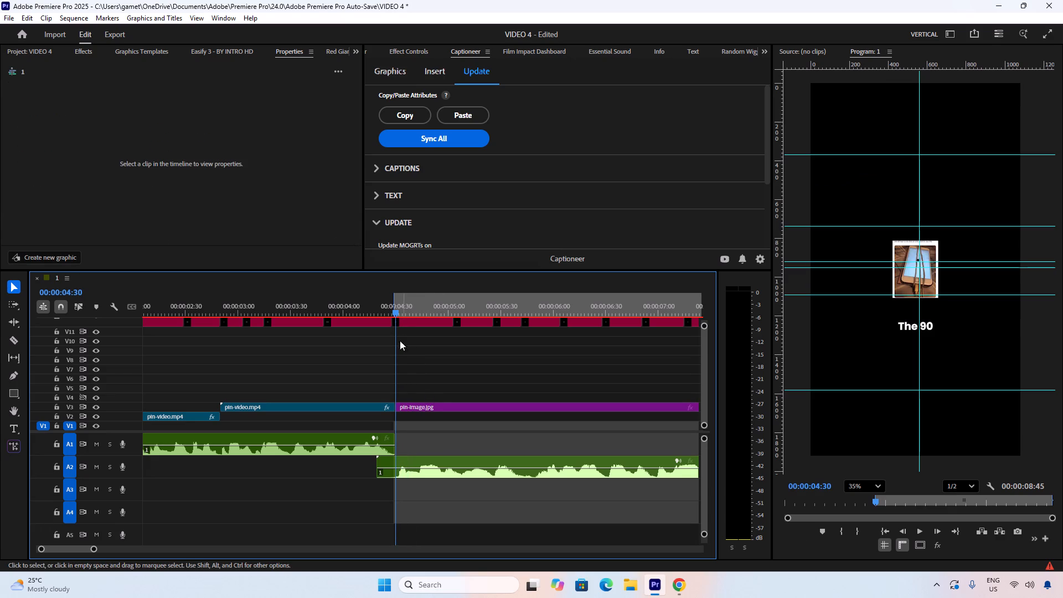
Play into the second section and set the scale of pin-image.jpg to 446 so it nearly spans the frame width.
drag(399, 311, 373, 310)
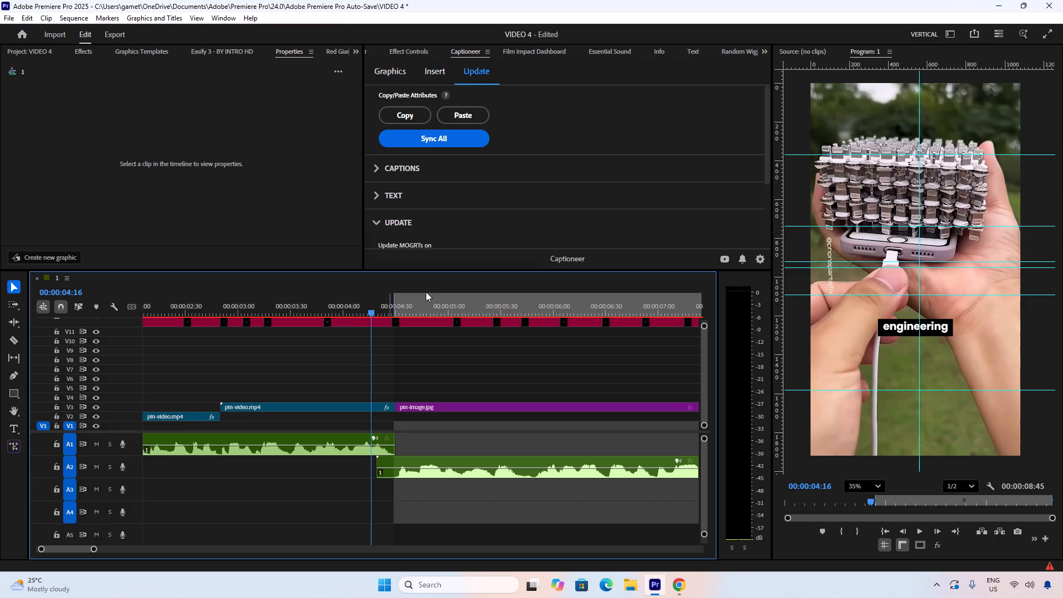
key(space)
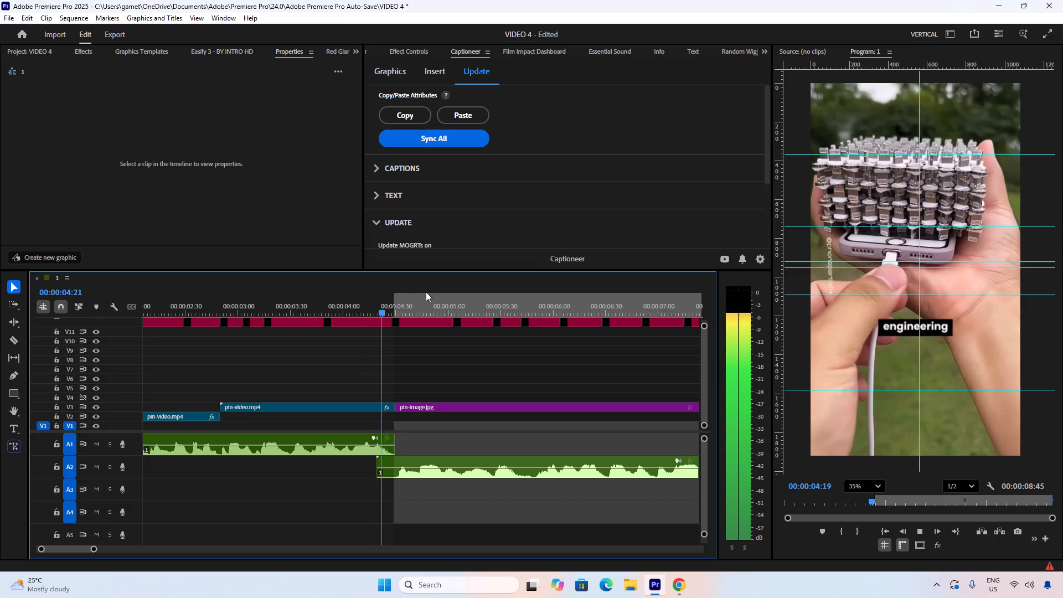
scroll(429, 369, down, 3)
key(space)
click(419, 412)
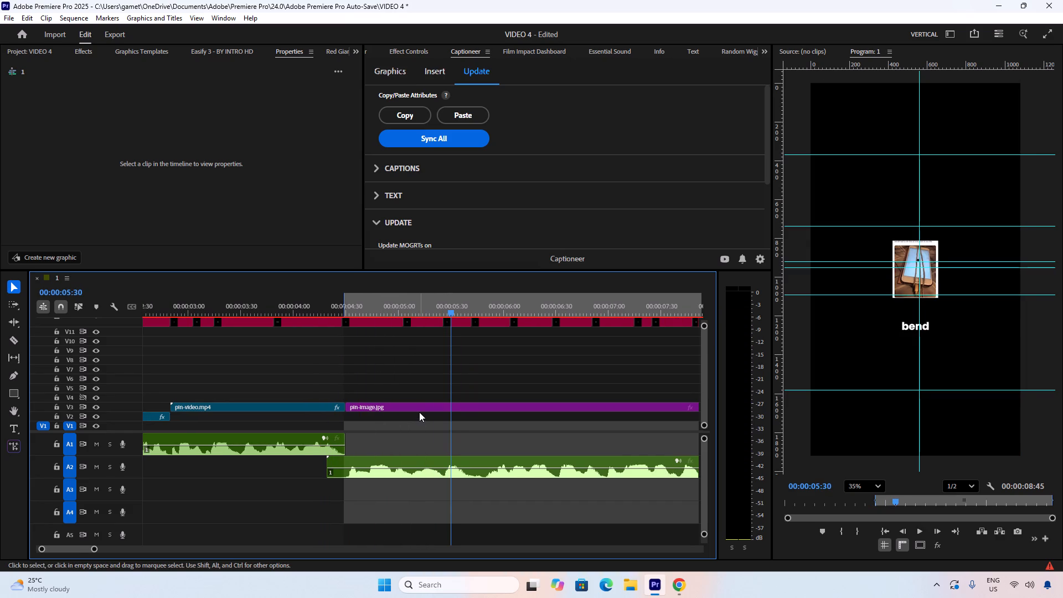
click(425, 401)
click(424, 410)
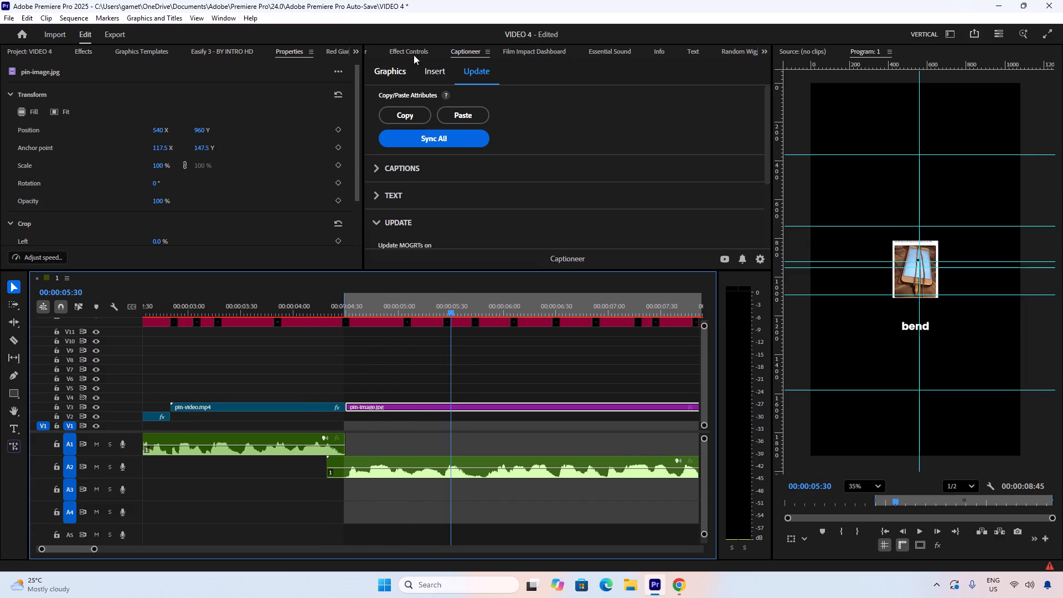
click(414, 53)
click(491, 115)
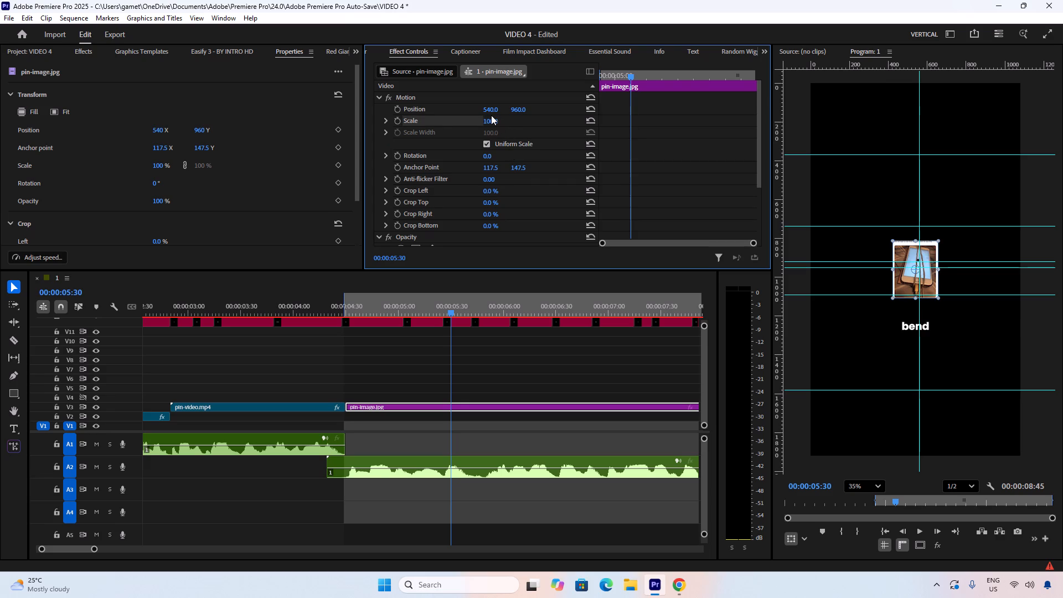
drag(490, 120, 642, 145)
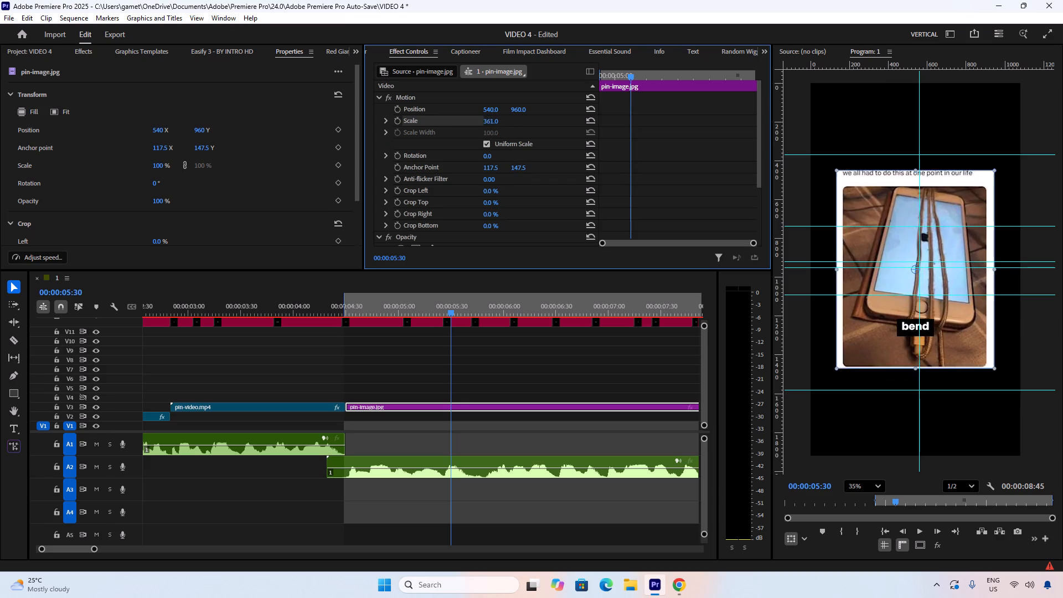
drag(642, 145, 685, 167)
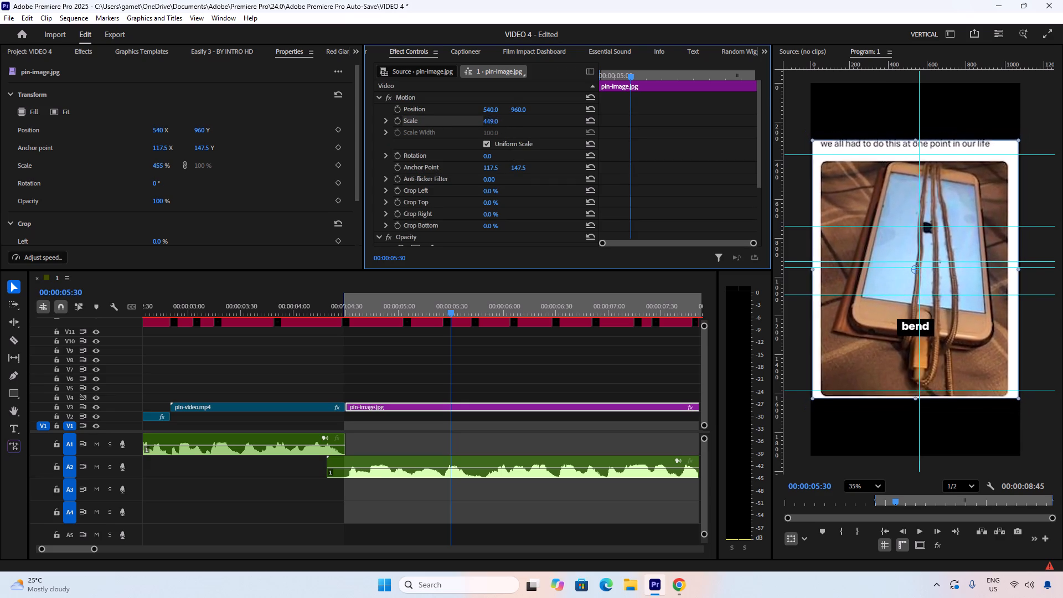
drag(685, 167, 684, 167)
click(471, 355)
Play up to the "triple" caption, split pin-image.jpg at 00:00:05:48 and delete the part after the cut.
drag(386, 312, 357, 311)
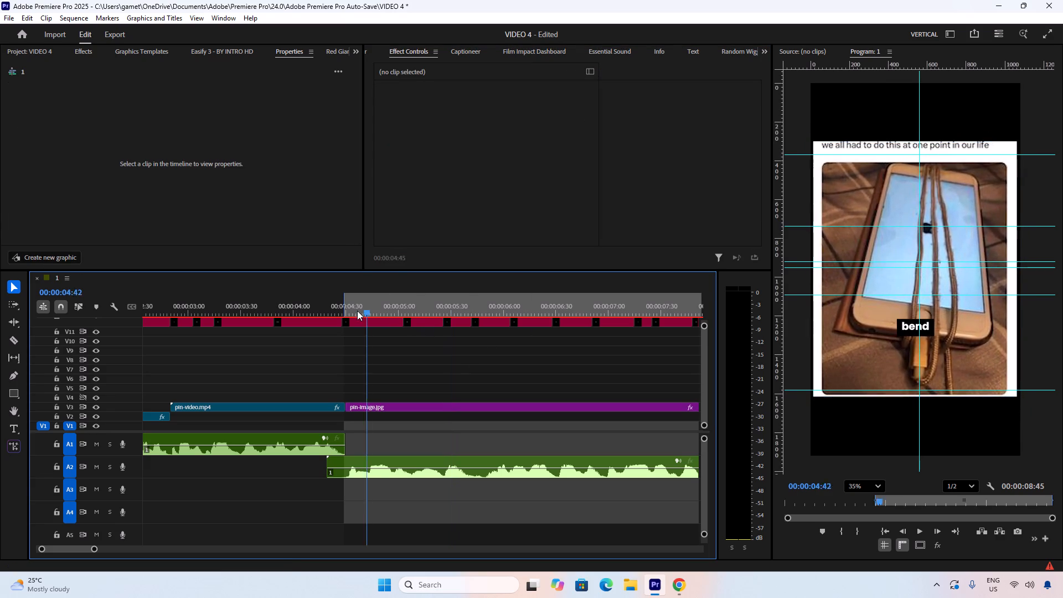
drag(357, 311, 339, 311)
key(space)
key(space)
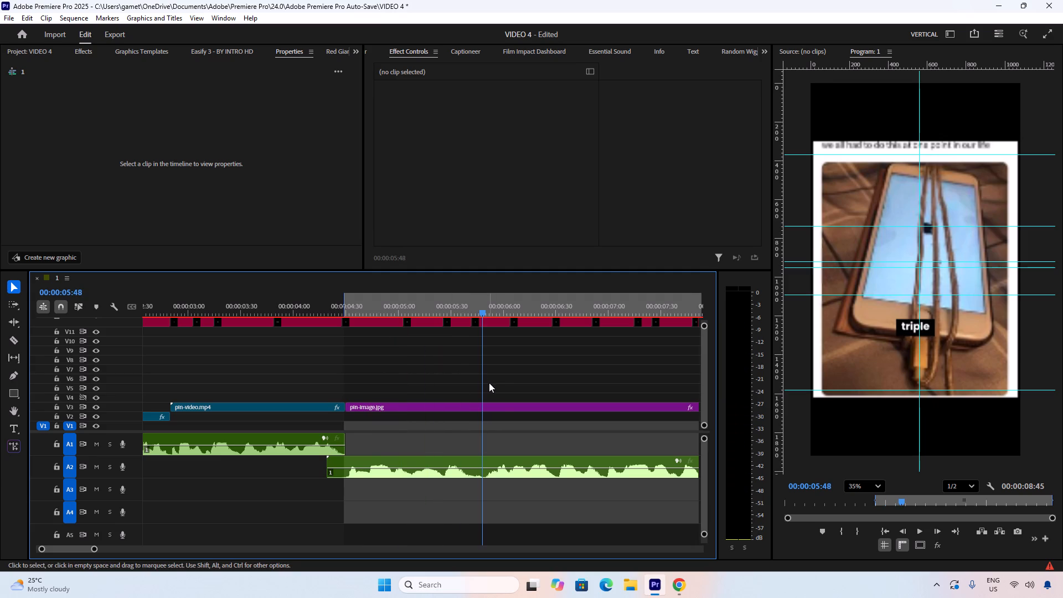
click(496, 413)
click(491, 406)
key(e)
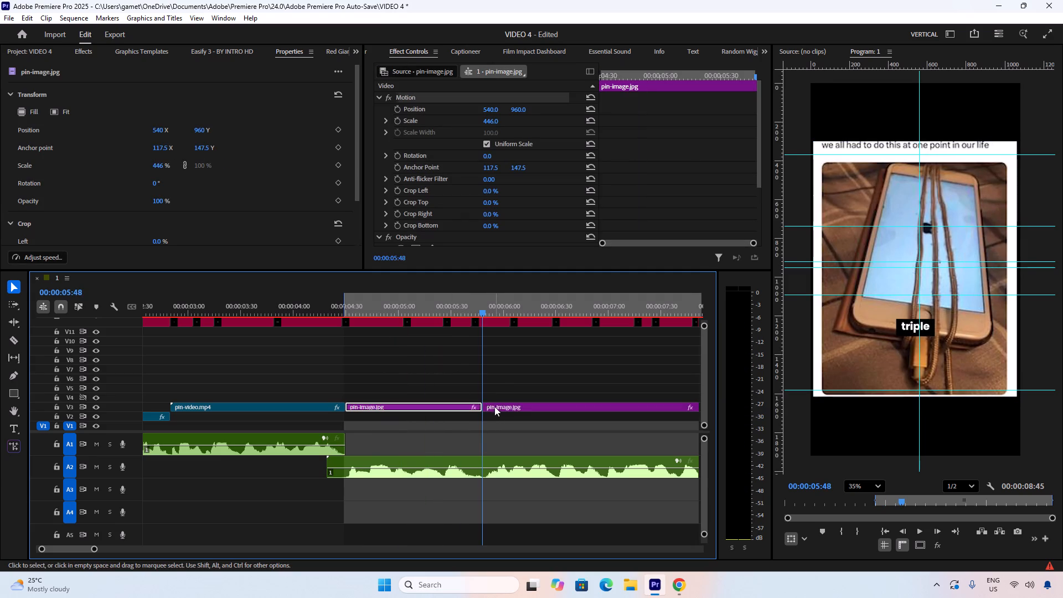
click(494, 406)
key(Delete)
click(512, 393)
Replay the transition from the "engineering" clip into the trimmed cable-wrapped phone image.
drag(420, 304, 345, 304)
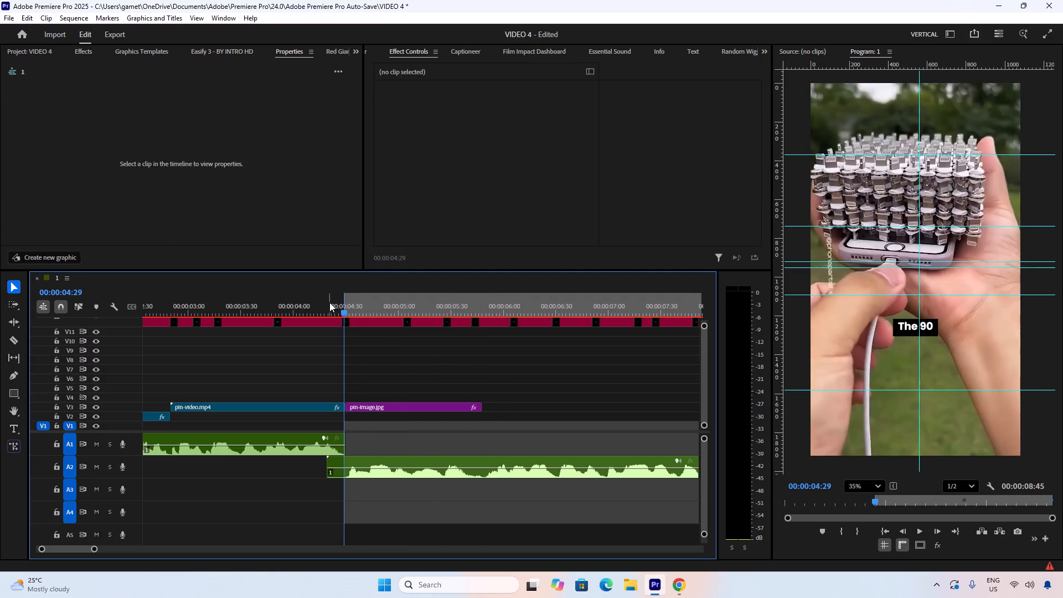
key(space)
key(space)
drag(370, 308, 317, 307)
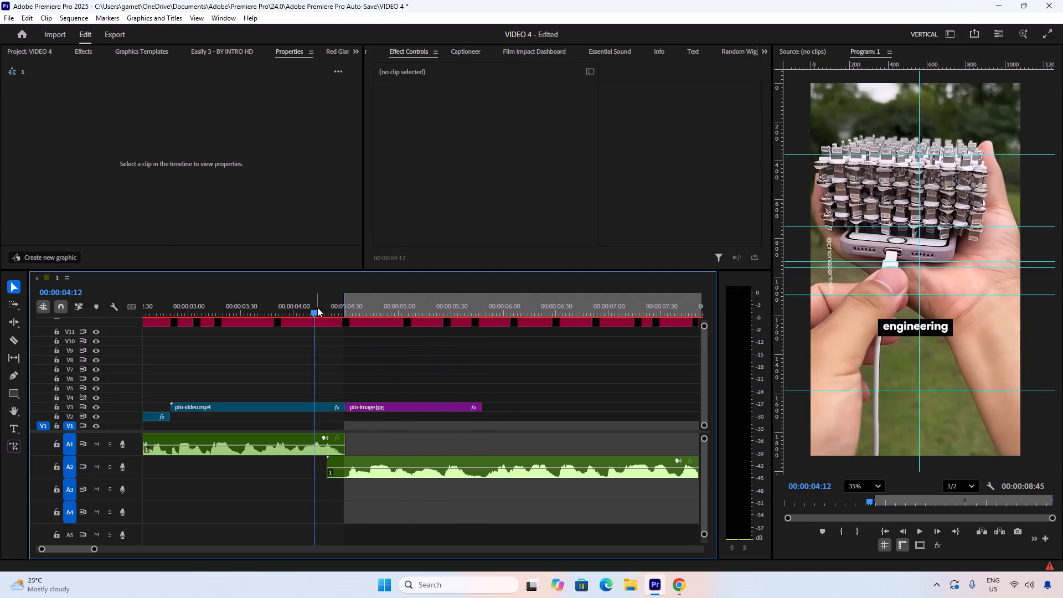
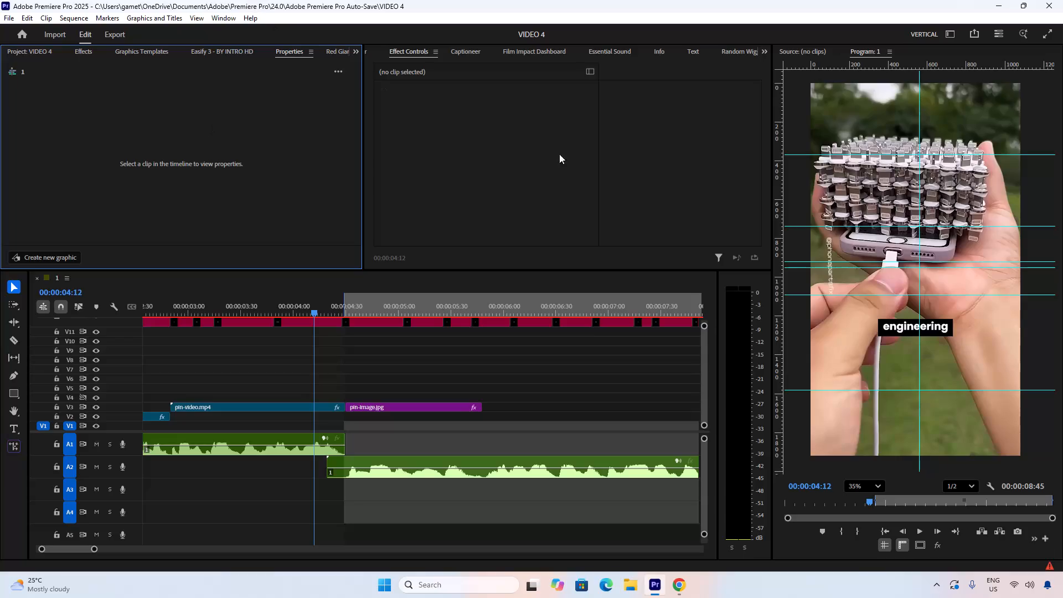
Replay the sequence from about 00:00:03:52 through pin-image.jpg and on to the "you fold" caption in the second voiceover section.
scroll(499, 376, down, 1)
scroll(498, 374, up, 6)
scroll(489, 371, down, 7)
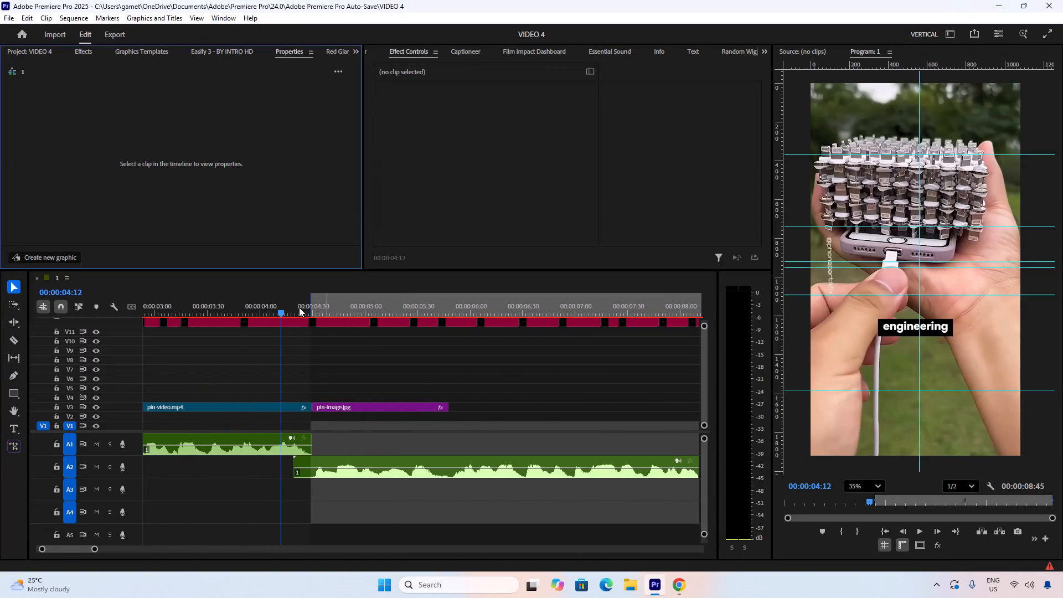
drag(286, 309, 239, 310)
key(space)
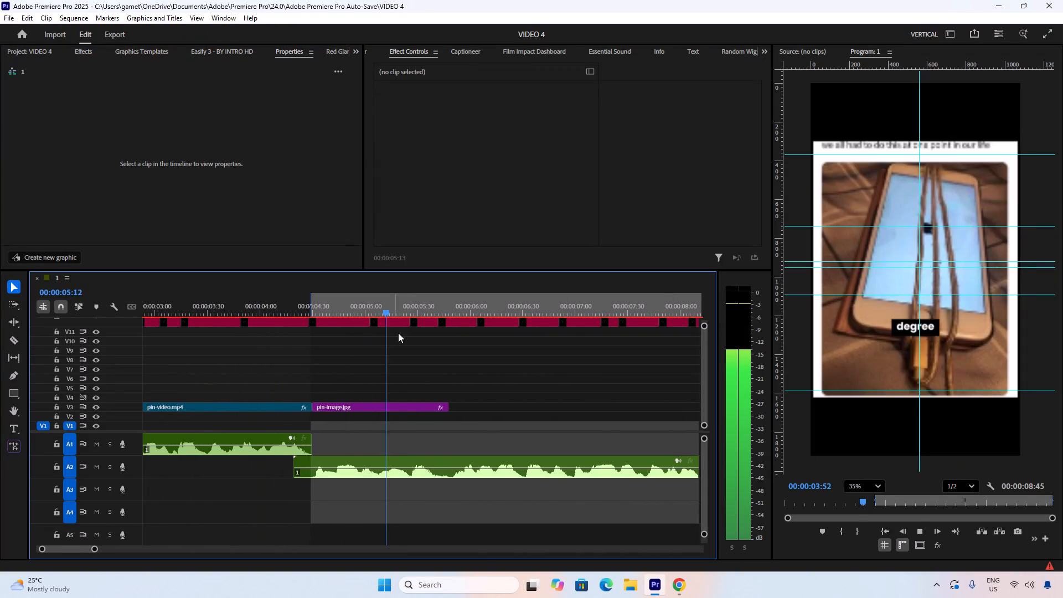
scroll(451, 352, down, 4)
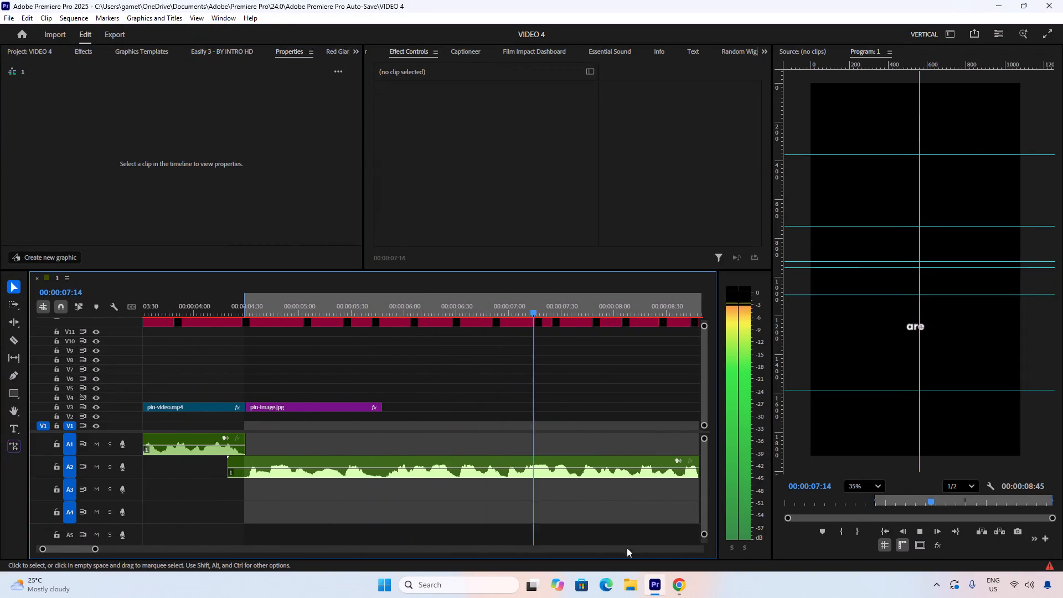
key(space)
click(685, 584)
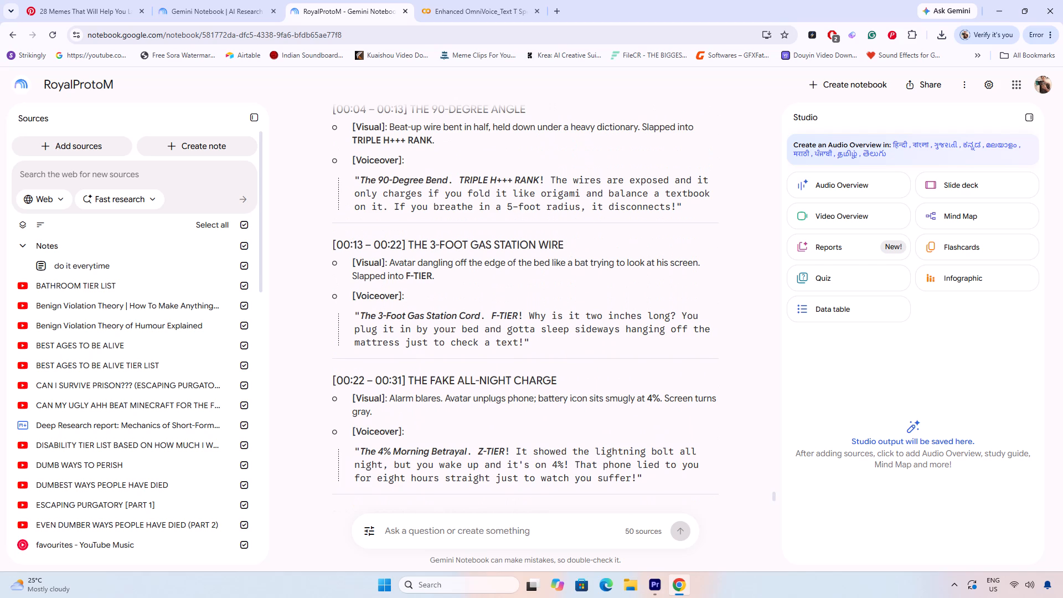
click(360, 177)
drag(360, 177, 664, 210)
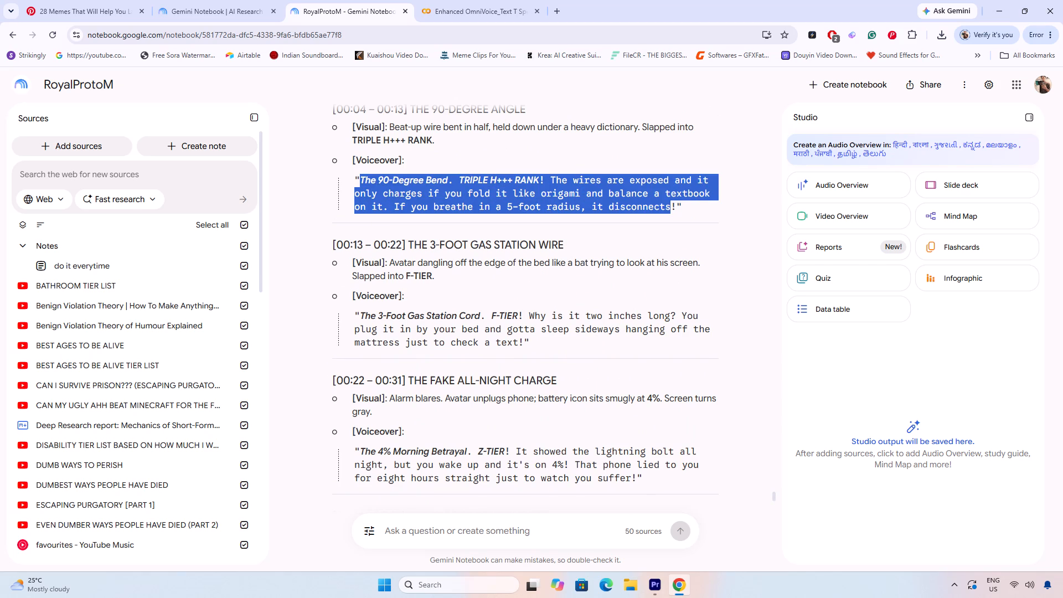
drag(664, 210, 672, 210)
right_click(639, 205)
click(667, 221)
Run all cells of the Enhanced OmniVoice notebook in Colab.
click(480, 0)
click(128, 115)
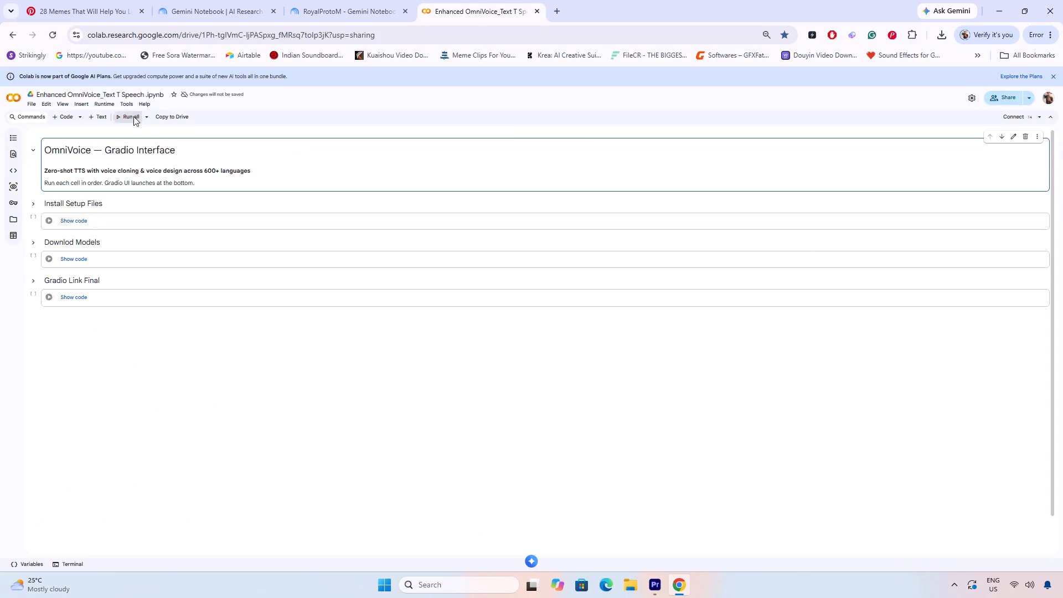
click(620, 355)
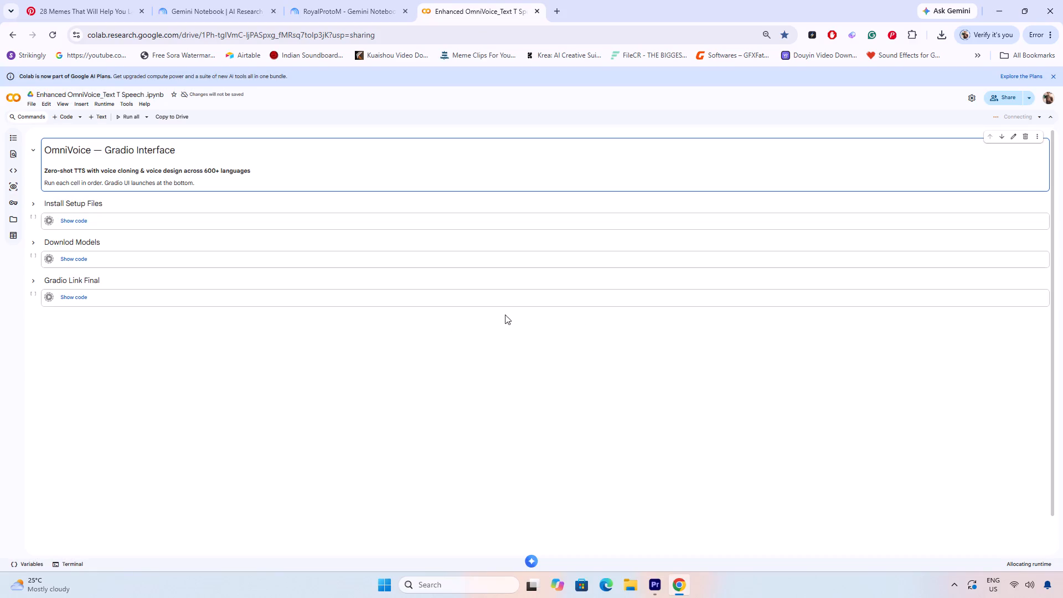
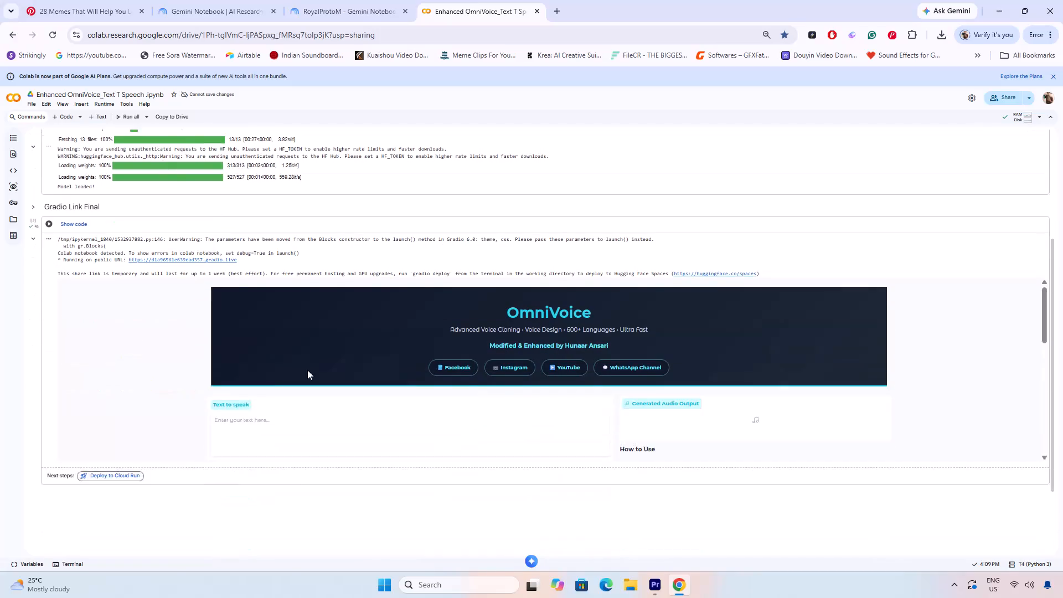
Open the OmniVoice interface through the public Gradio link in the Gradio Link Final cell's output.
scroll(448, 365, up, 5)
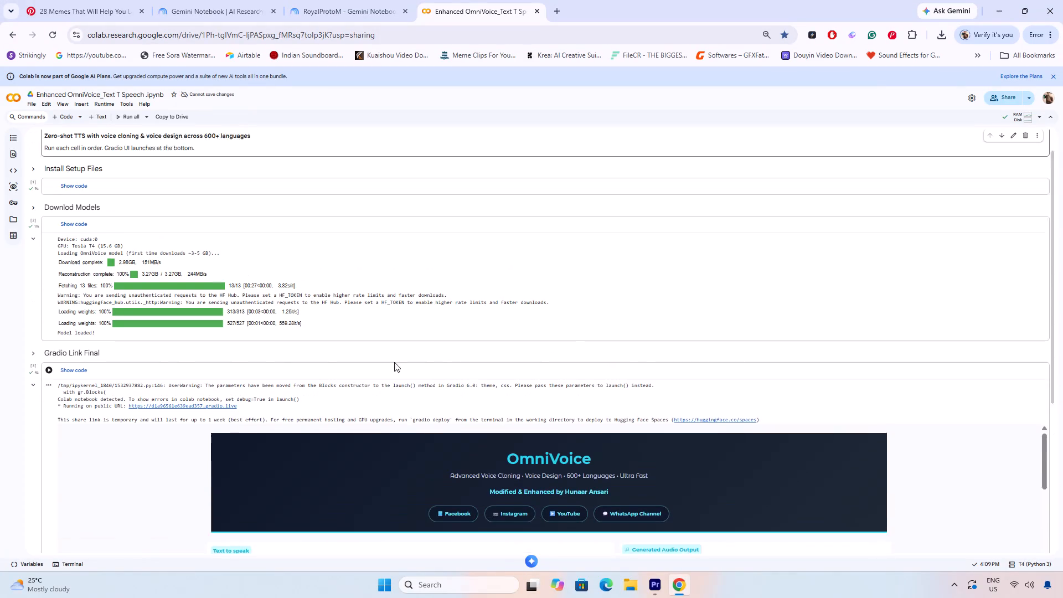
click(210, 439)
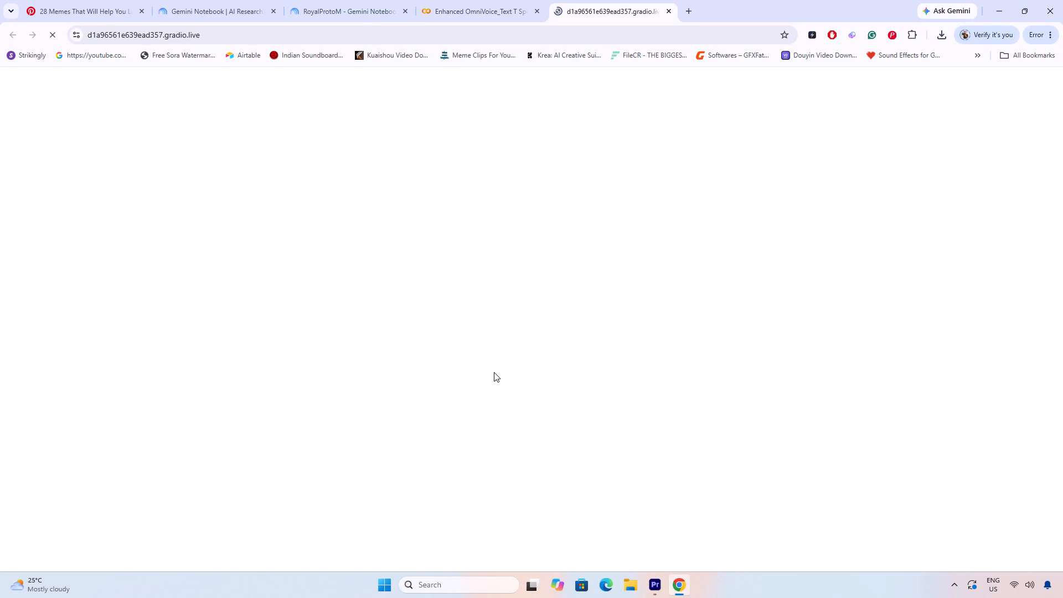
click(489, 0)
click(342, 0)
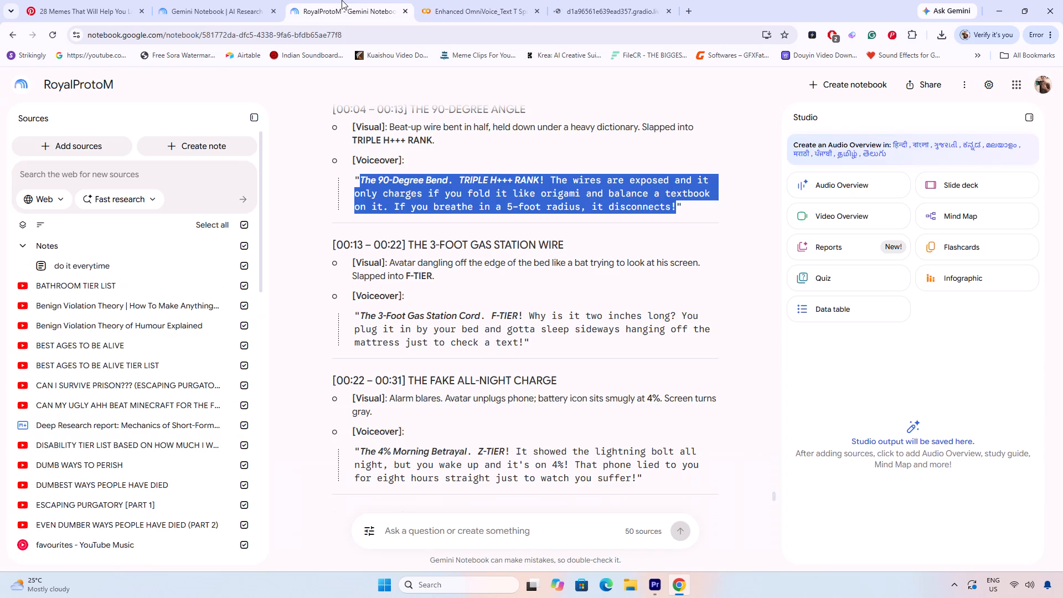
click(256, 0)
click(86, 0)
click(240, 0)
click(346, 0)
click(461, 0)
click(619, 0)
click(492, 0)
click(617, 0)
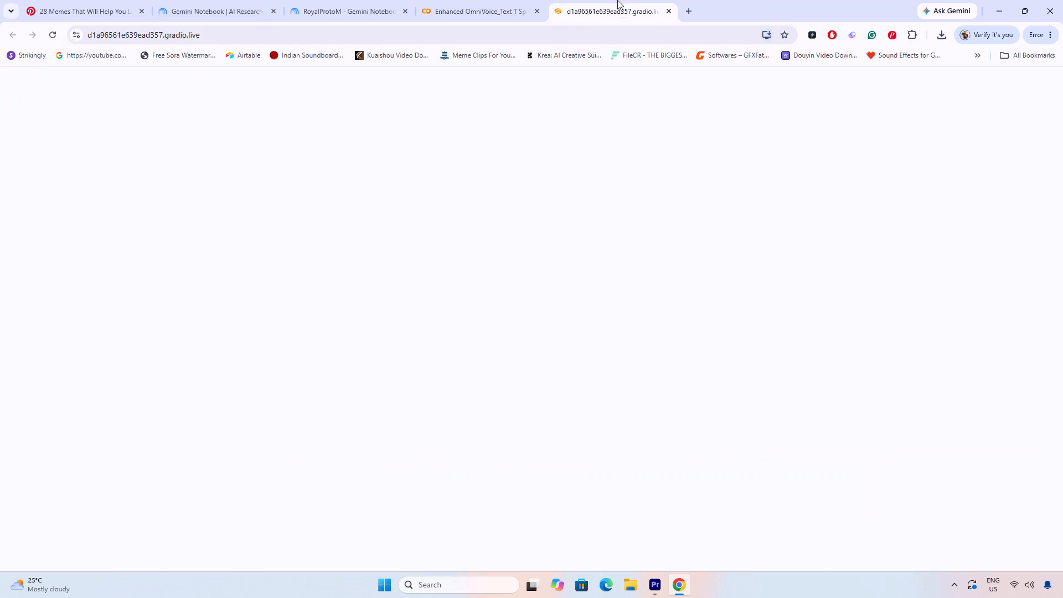
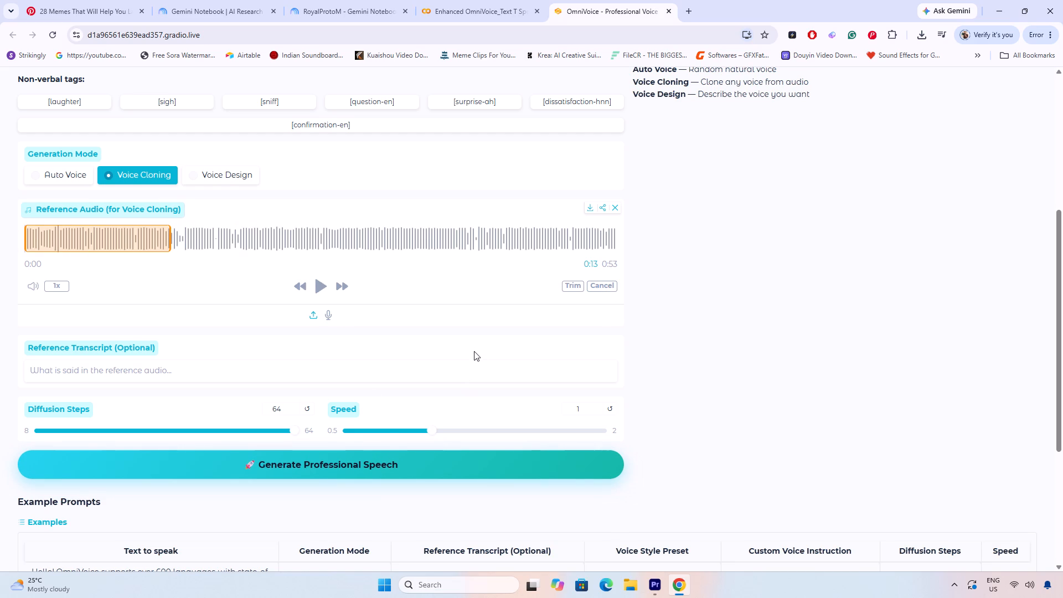
scroll(570, 347, up, 5)
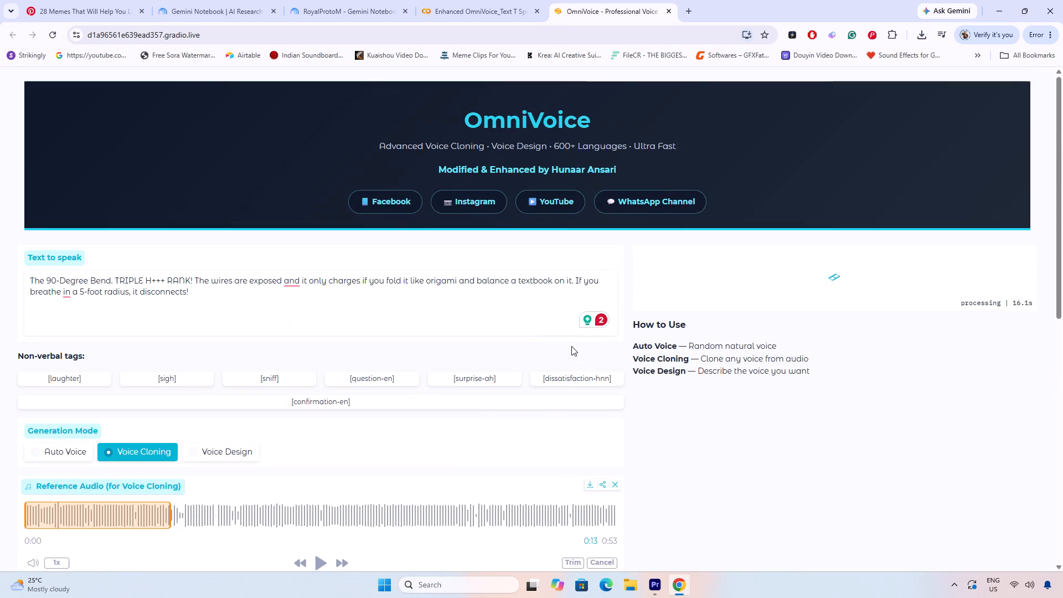
scroll(633, 360, down, 1)
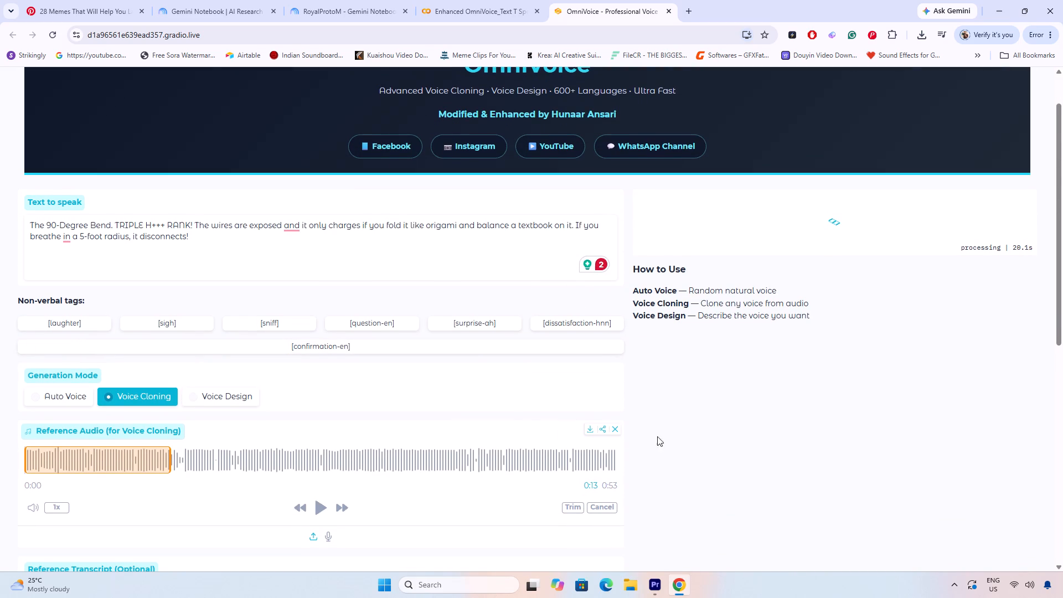
scroll(706, 436, down, 6)
scroll(618, 416, up, 5)
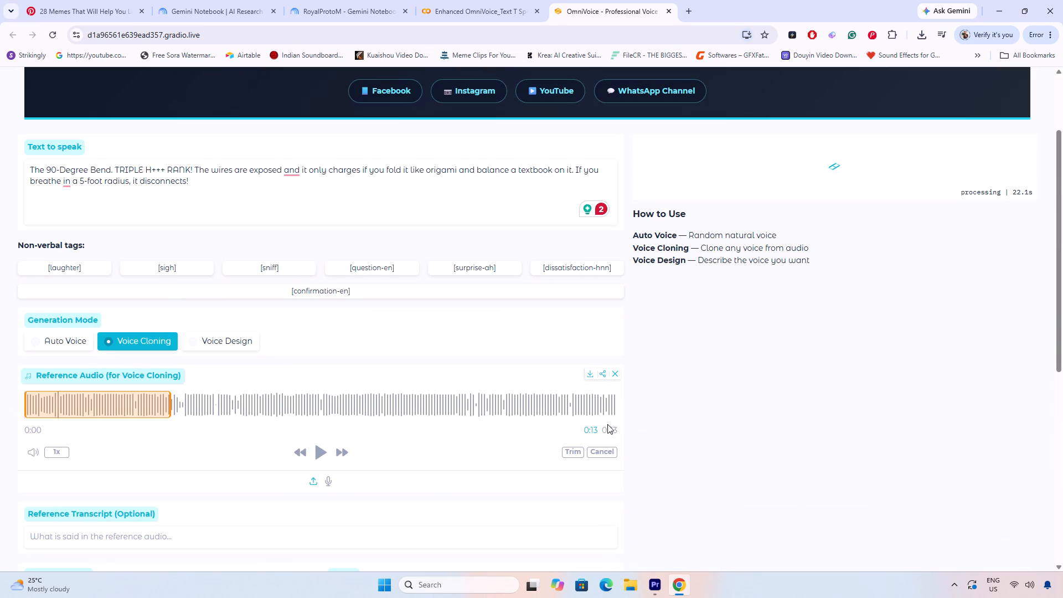
scroll(747, 432, up, 1)
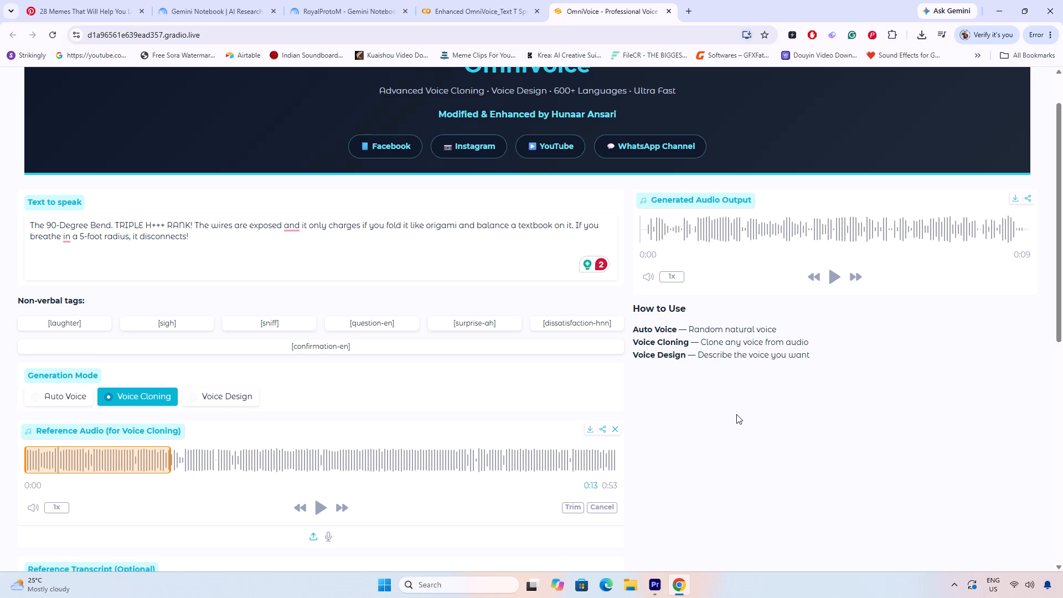
click(834, 280)
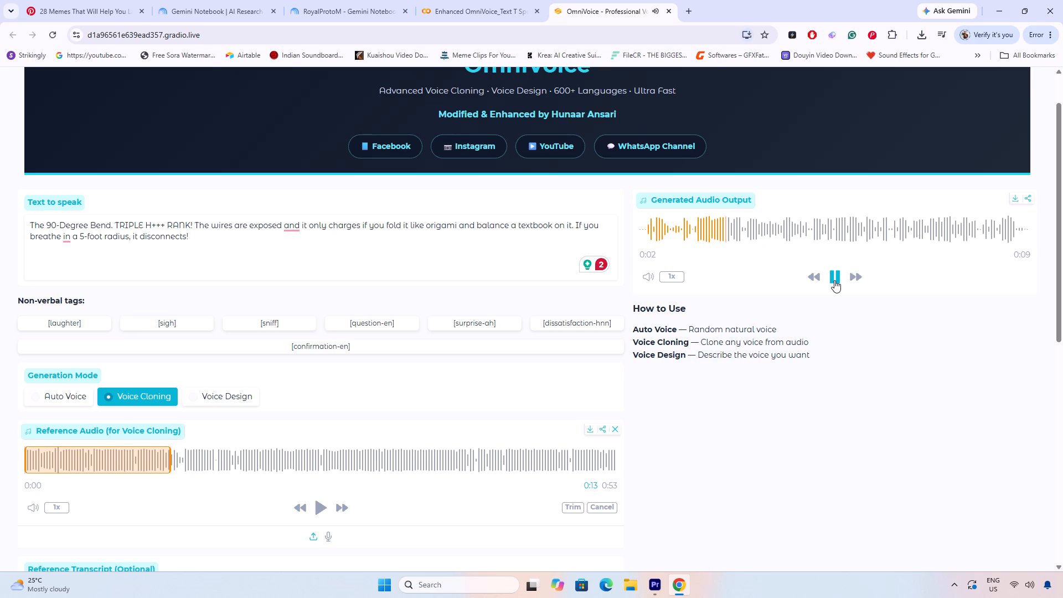
click(834, 280)
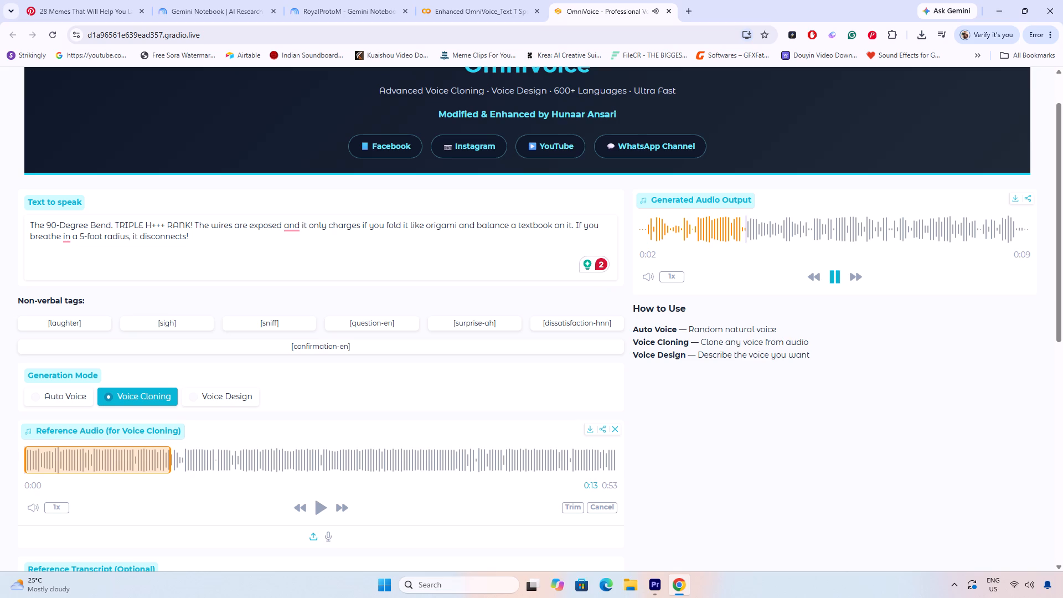
In the script text, delete "H+++" after "TRIPLE" and add "DENGER" after "RANK".
click(162, 224)
click(164, 223)
key(BackSpace)
key(BackSpace)
key(BackSpace)
key(BackSpace)
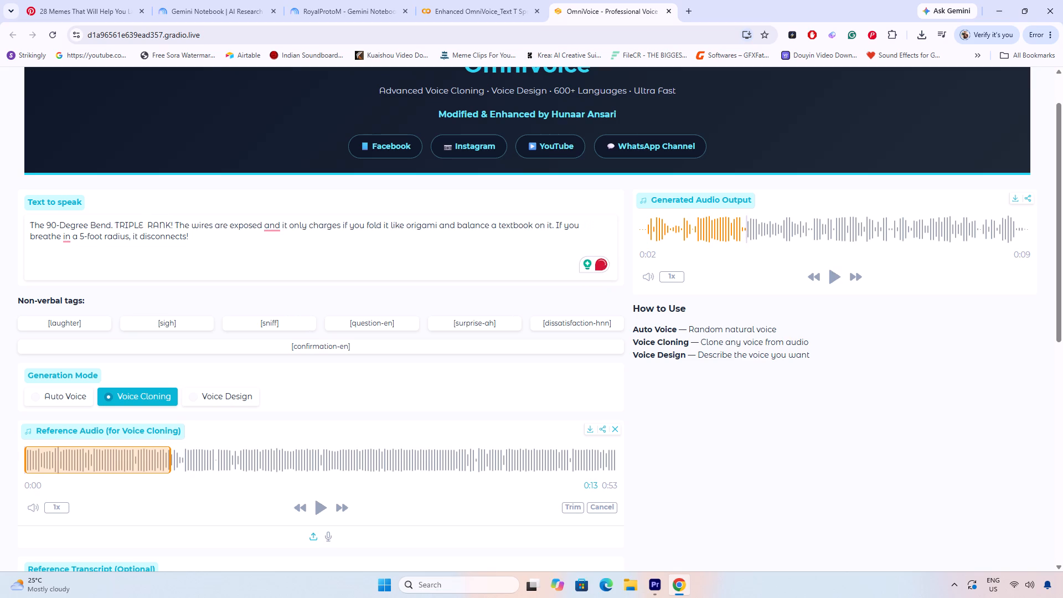
key(BackSpace)
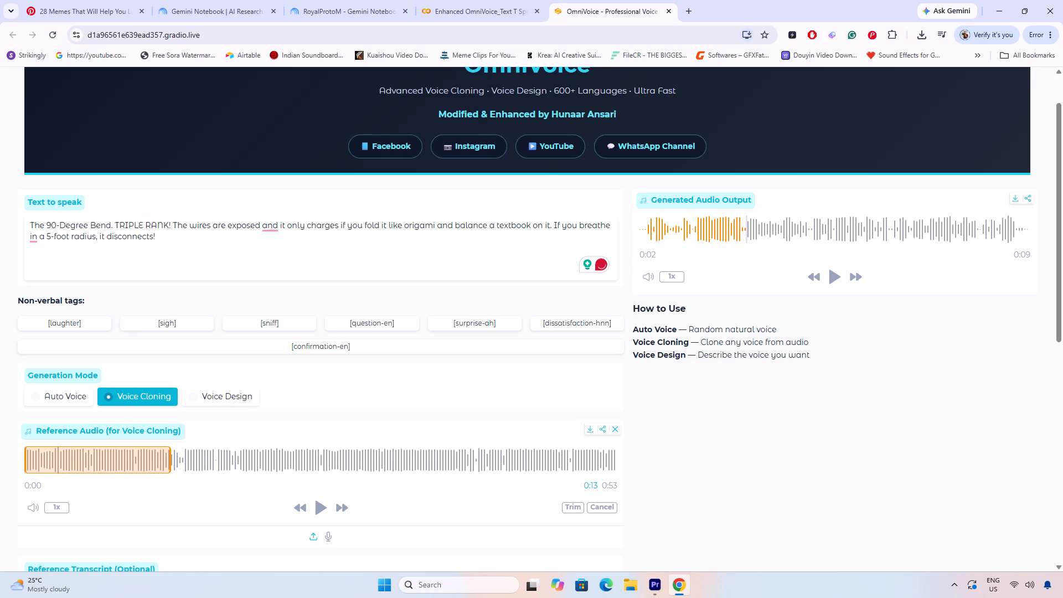
click(169, 228)
key(space)
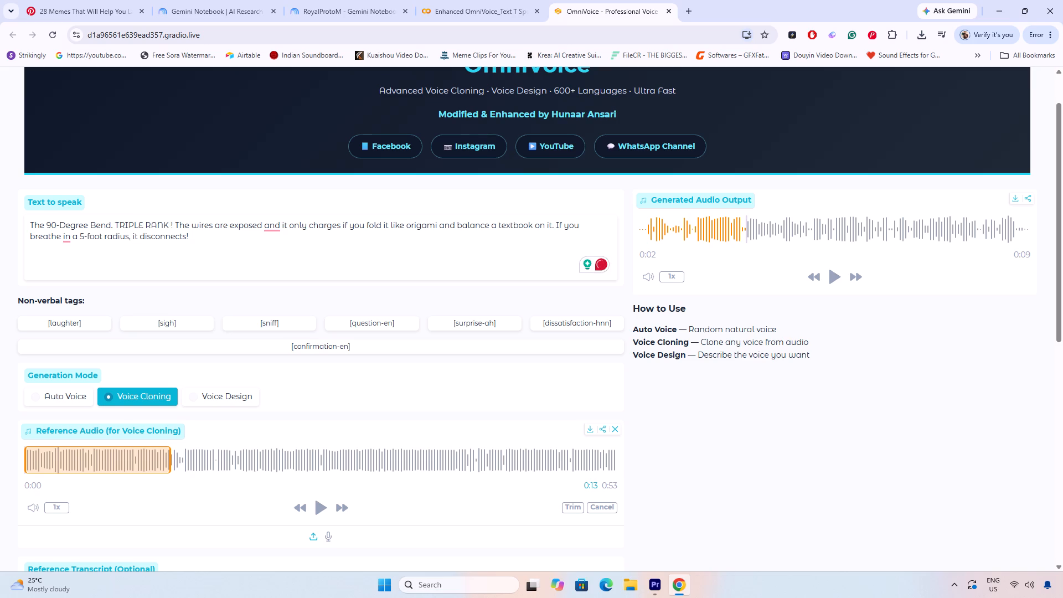
text(DENGER)
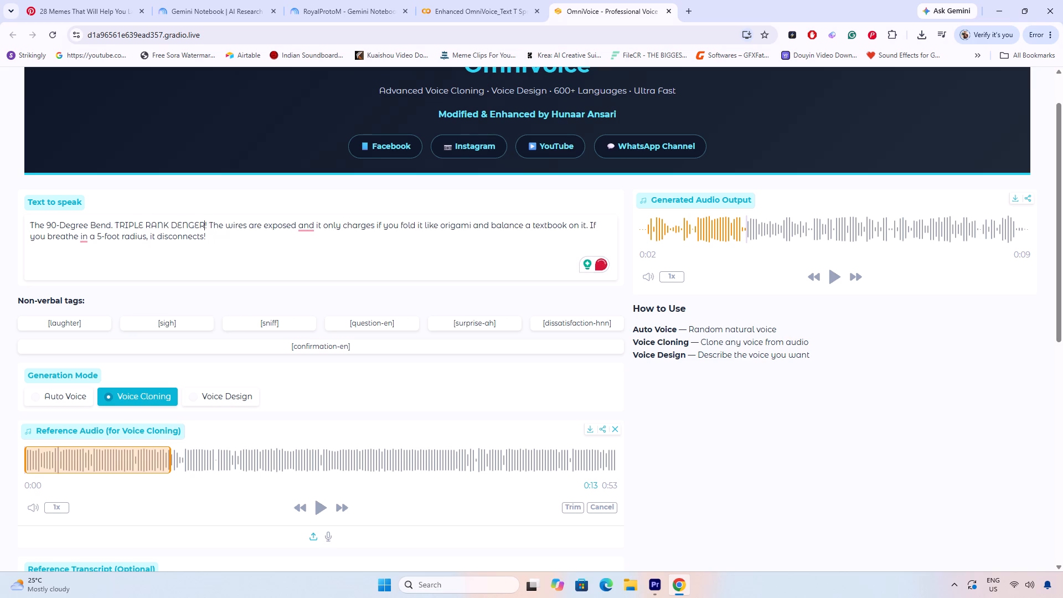
Regenerate the cloned voiceover from the edited script line.
scroll(326, 453, down, 2)
click(328, 398)
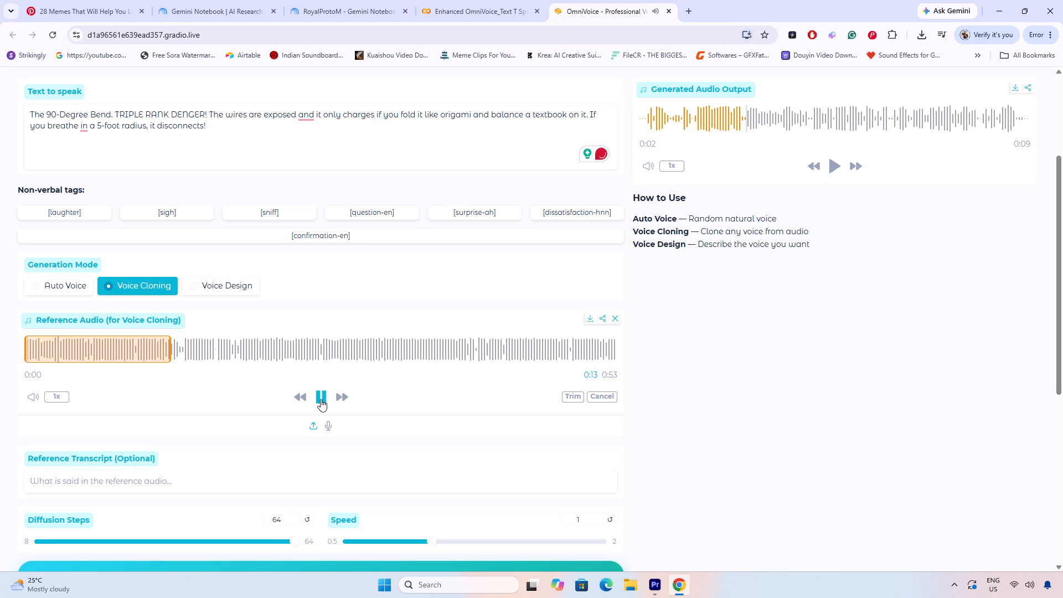
click(321, 399)
scroll(368, 387, down, 4)
click(424, 351)
scroll(803, 384, up, 4)
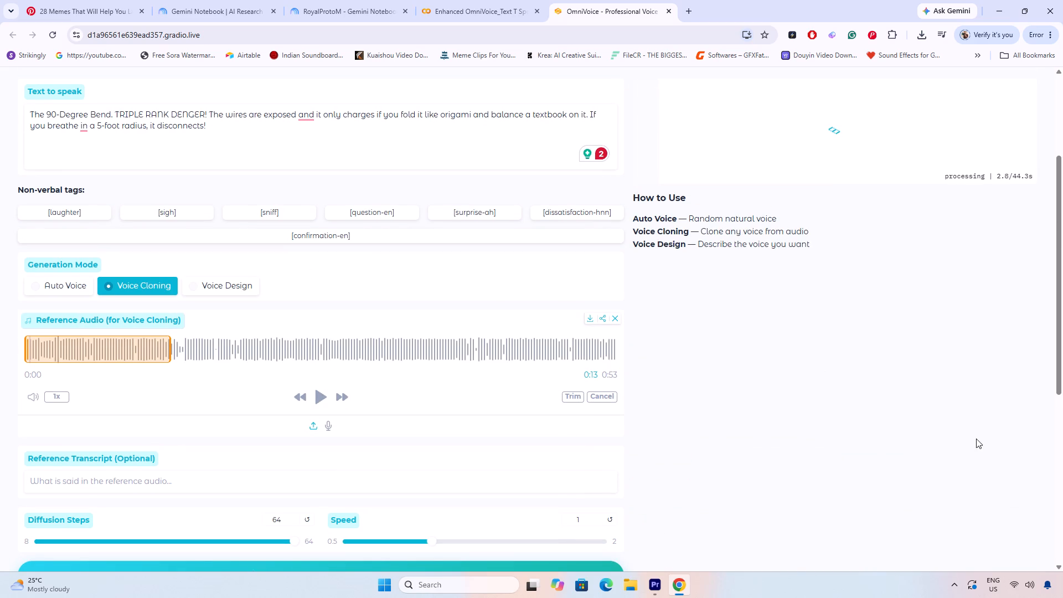
Set the system sound volume to 60.
click(1027, 581)
click(972, 518)
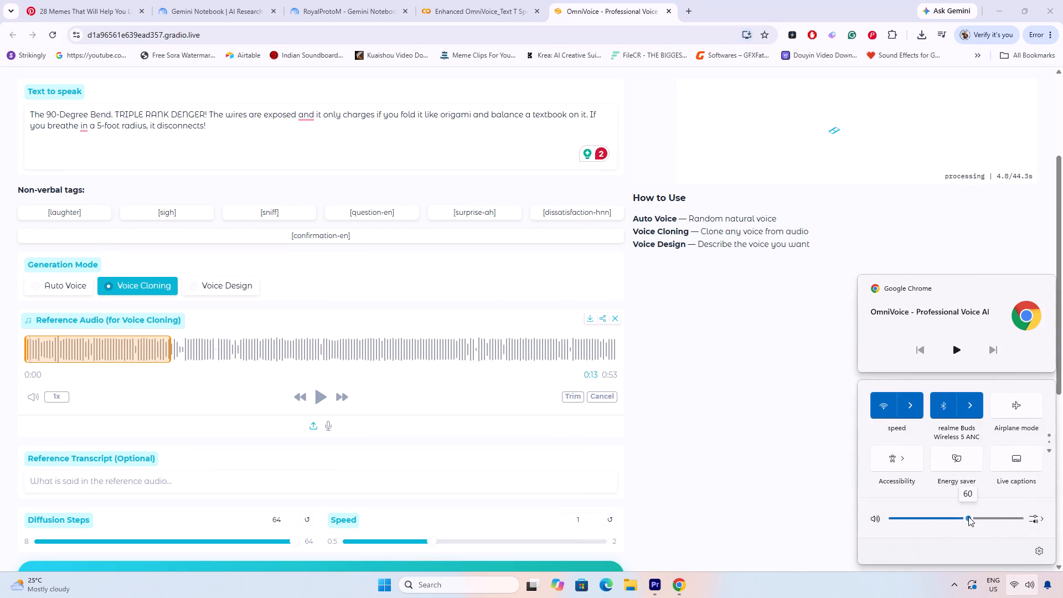
click(802, 493)
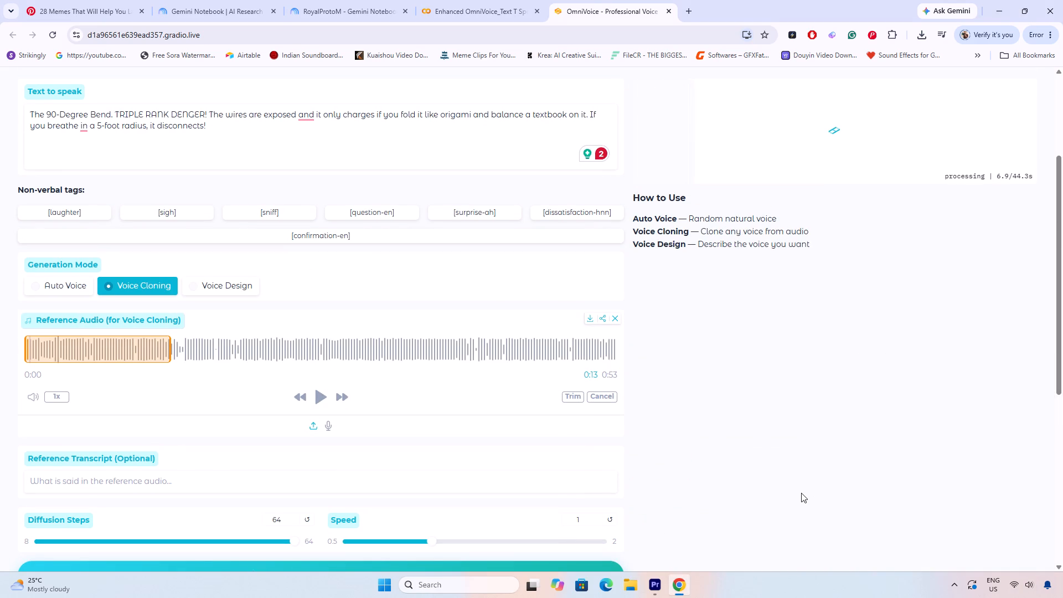
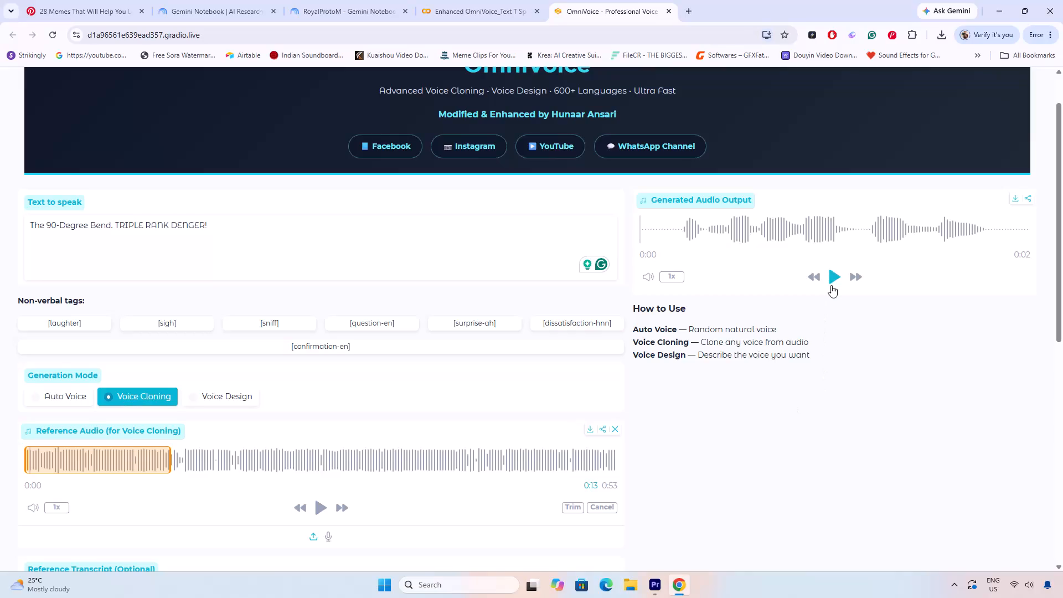
Play back the newly generated audio output and replay it to judge the delivery.
click(831, 285)
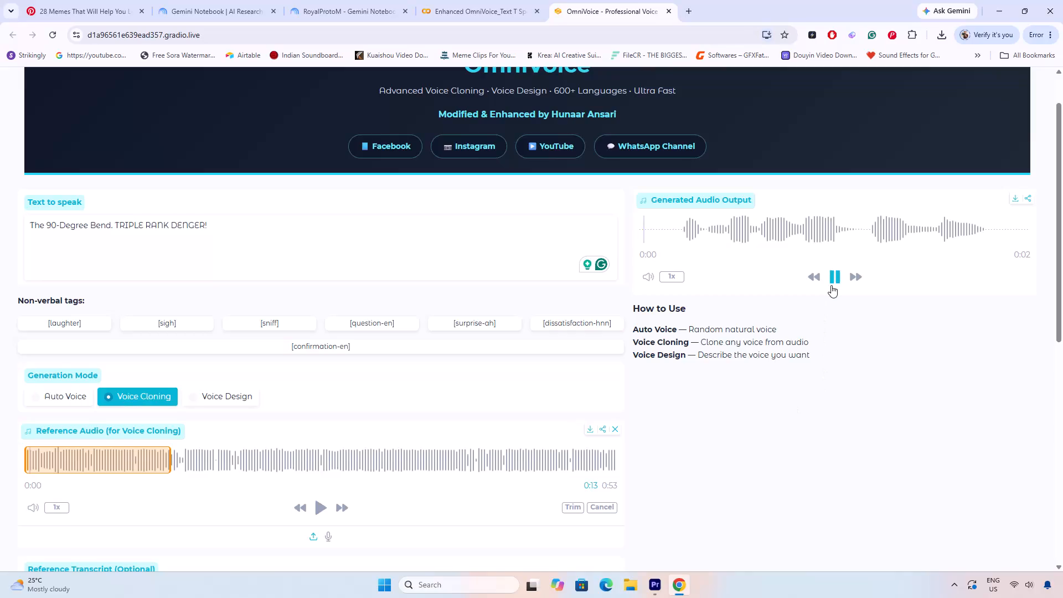
click(831, 285)
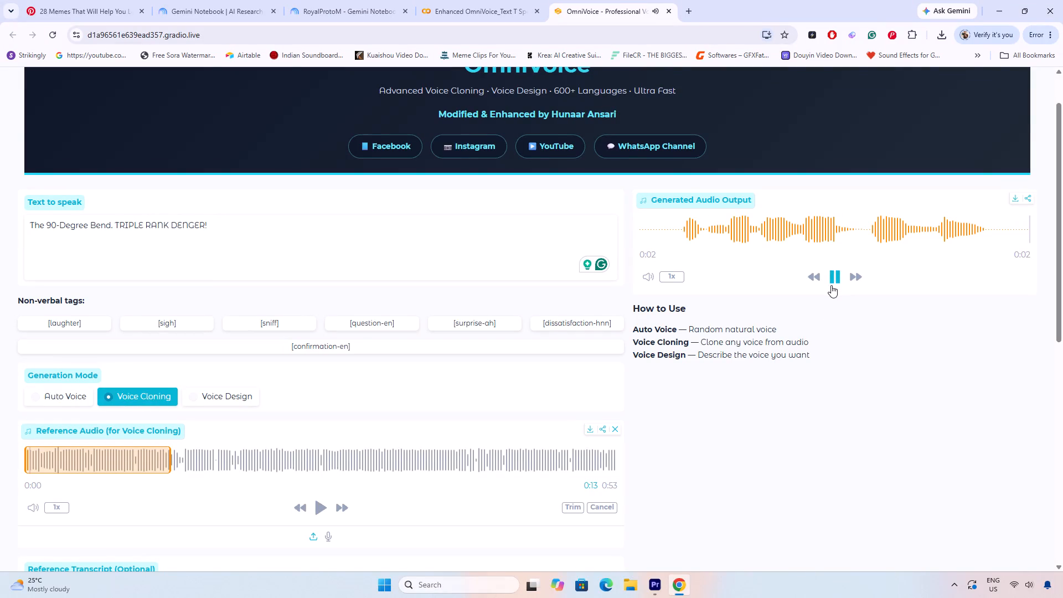
click(833, 282)
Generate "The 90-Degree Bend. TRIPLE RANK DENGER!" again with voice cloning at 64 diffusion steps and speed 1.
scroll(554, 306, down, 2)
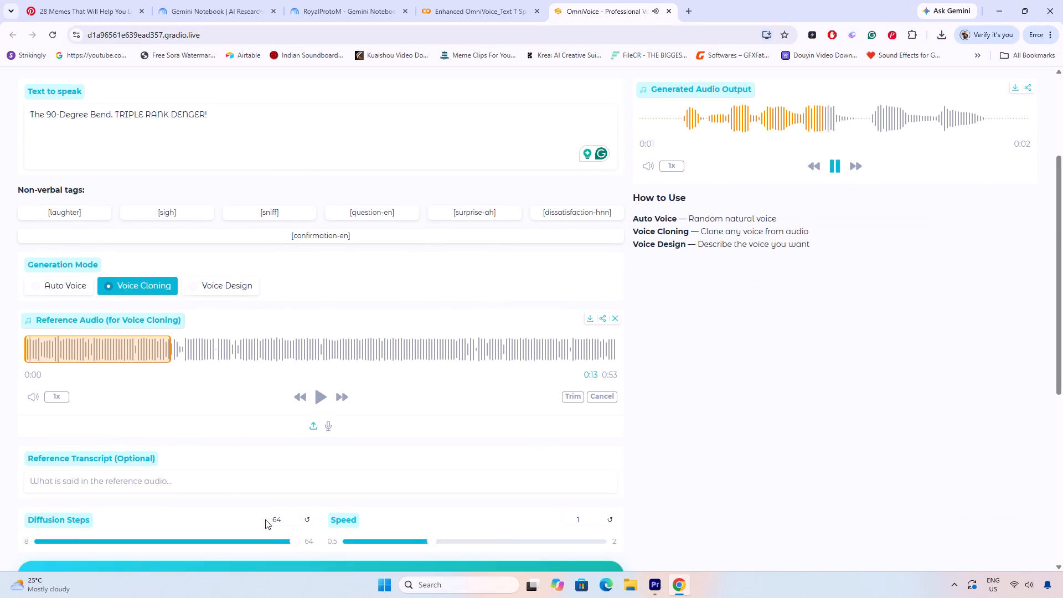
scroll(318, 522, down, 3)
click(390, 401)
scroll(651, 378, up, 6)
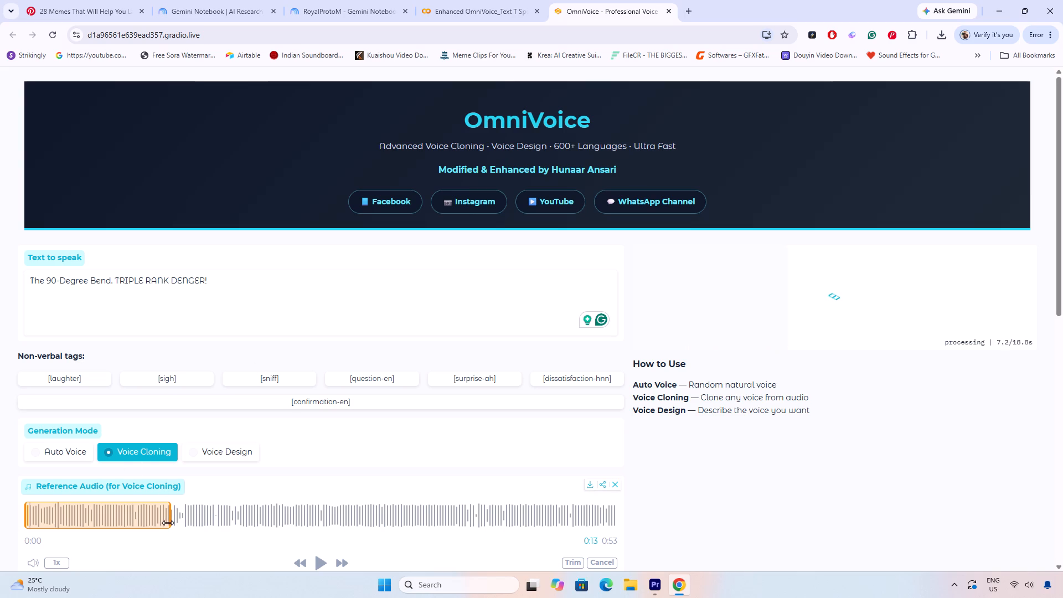
Shorten the selected range of the reference audio so that it ends at about 10 seconds.
drag(169, 522, 133, 524)
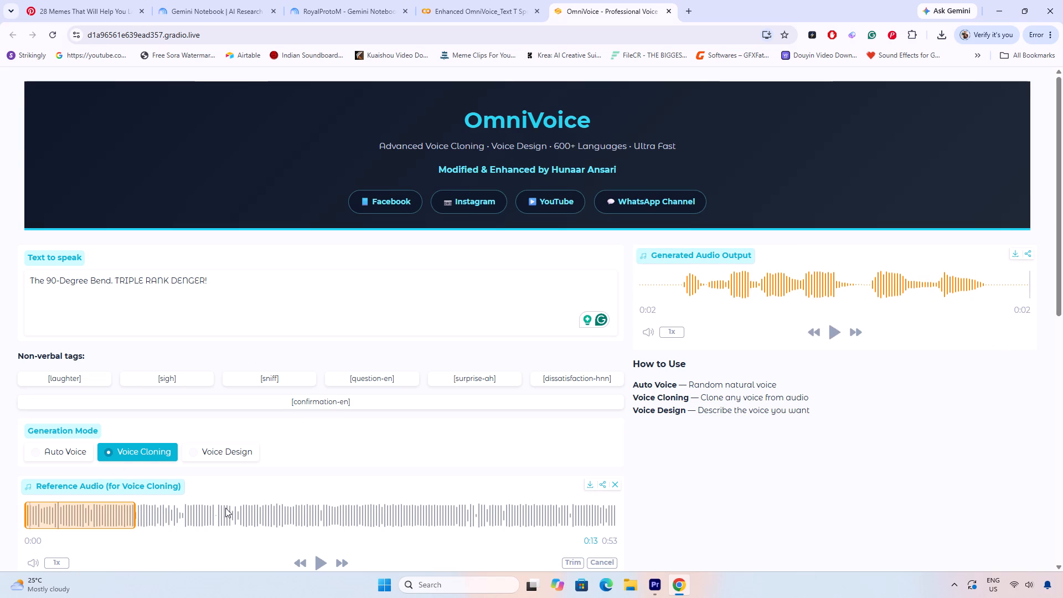
Play back the newly generated take of the 90-degree bend line.
scroll(333, 538, down, 2)
click(840, 212)
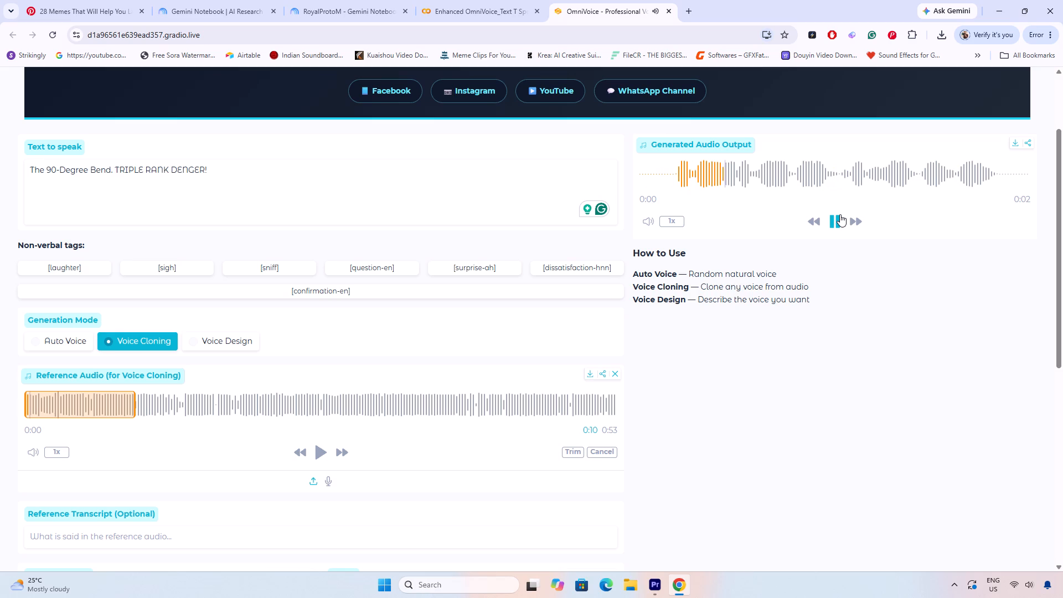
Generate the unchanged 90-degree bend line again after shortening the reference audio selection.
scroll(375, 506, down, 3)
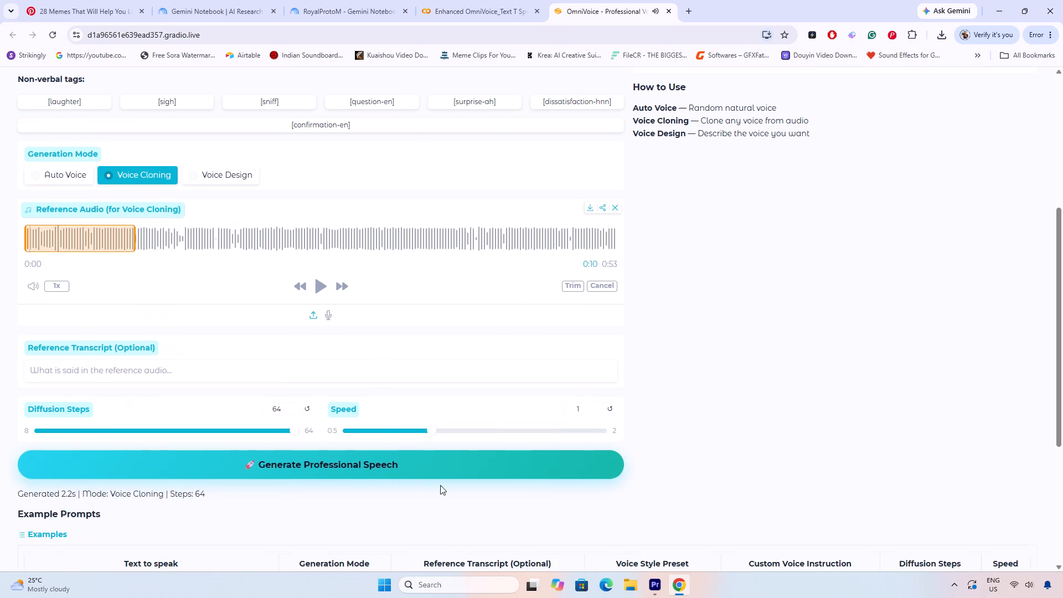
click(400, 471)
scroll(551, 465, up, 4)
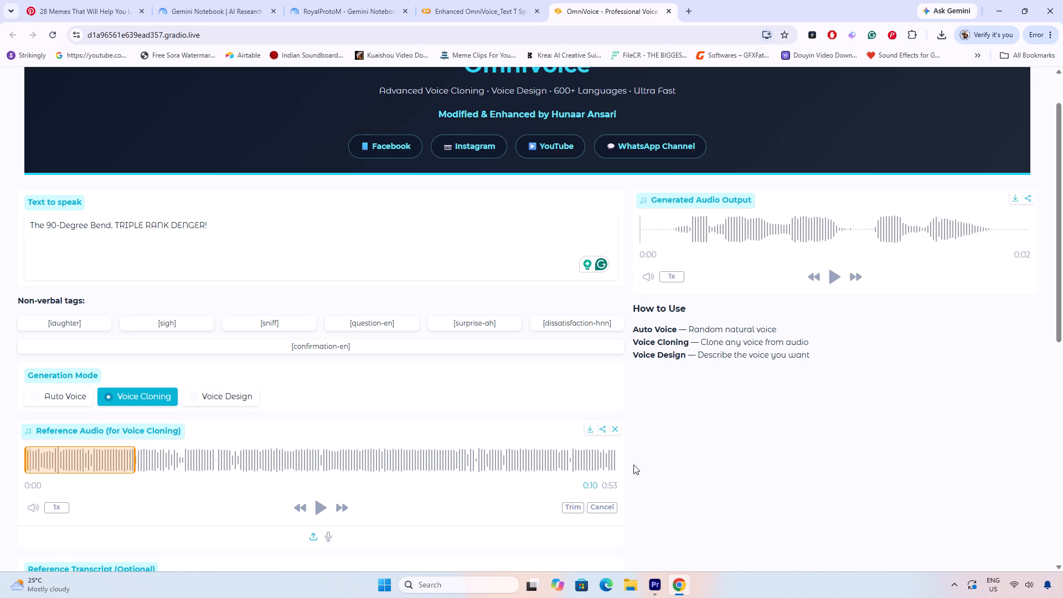
Listen to the latest generated take of the 90-degree bend line.
click(834, 277)
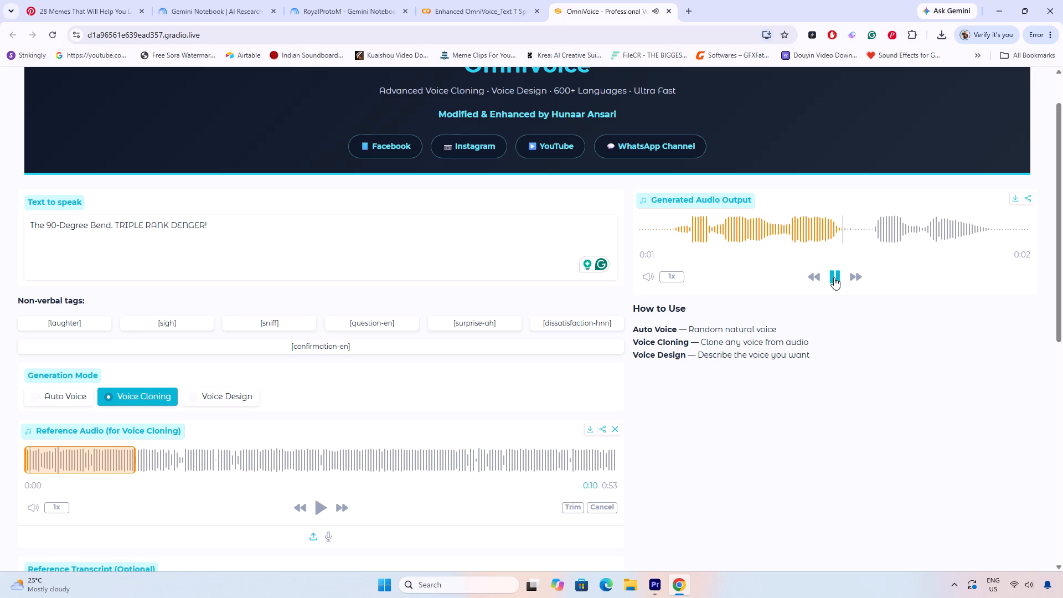
click(834, 277)
Request one more voice-cloned generation of the 90-degree bend line, keeping the script text and generation settings unchanged.
scroll(403, 355, down, 4)
click(375, 462)
scroll(621, 459, up, 4)
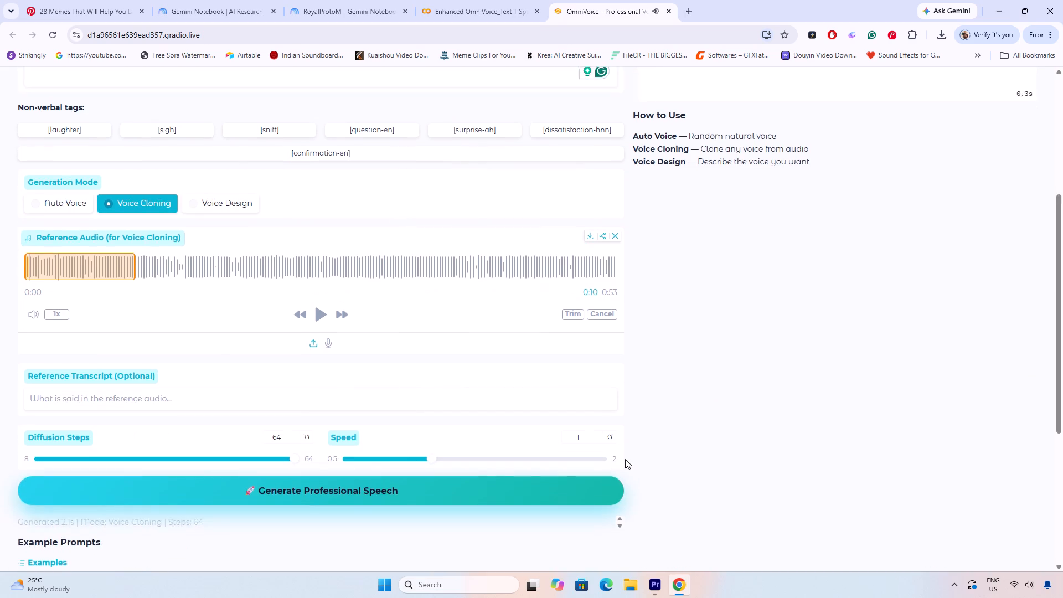
scroll(625, 459, up, 2)
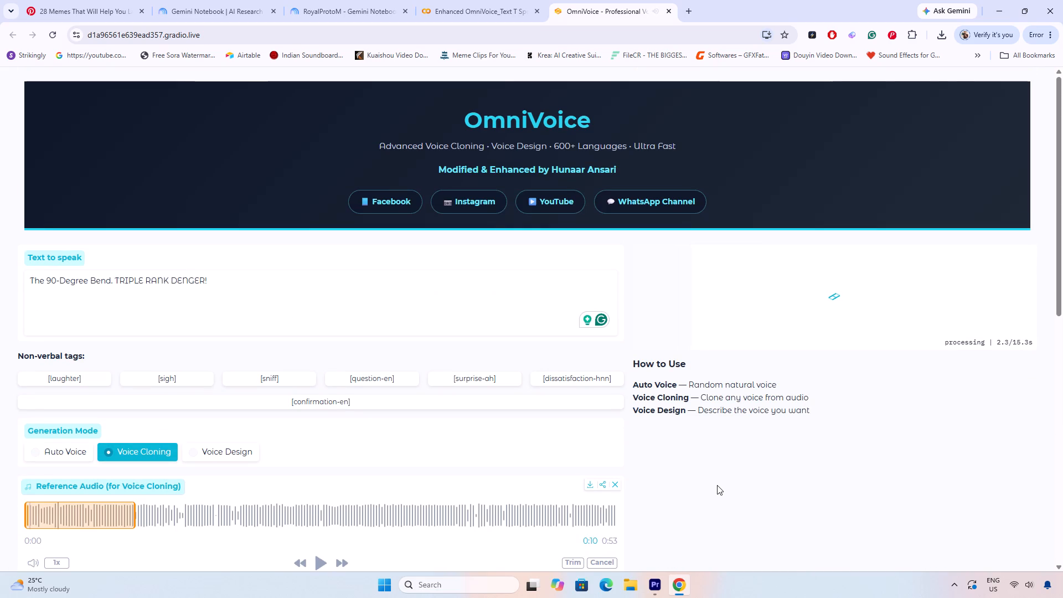
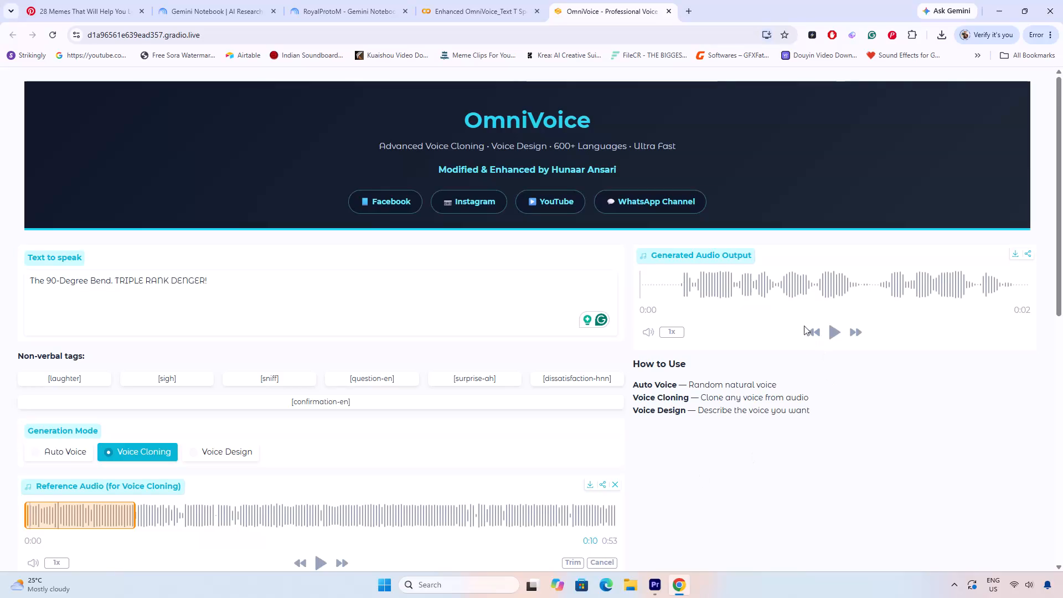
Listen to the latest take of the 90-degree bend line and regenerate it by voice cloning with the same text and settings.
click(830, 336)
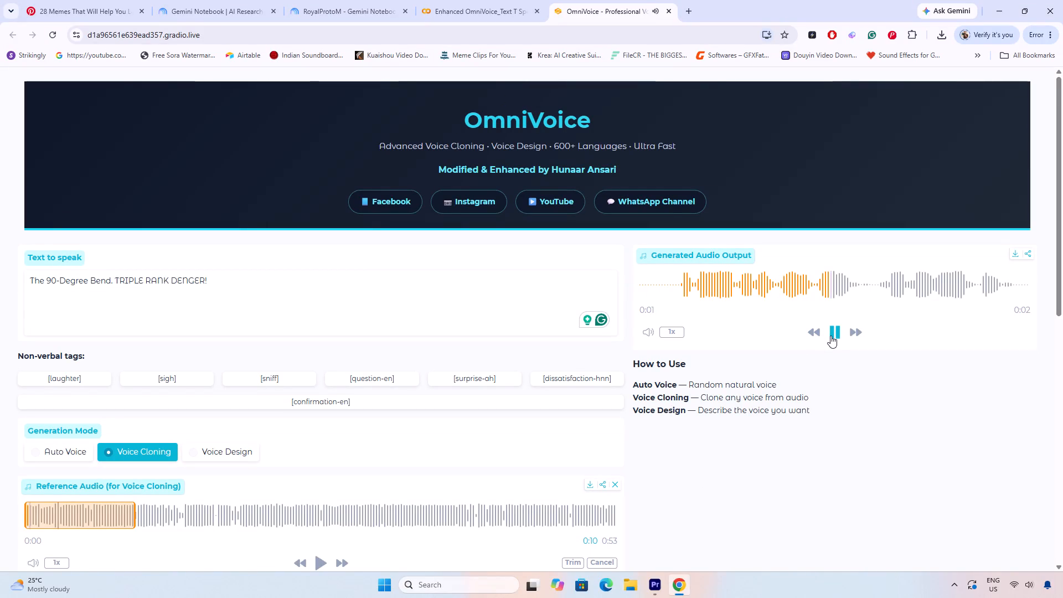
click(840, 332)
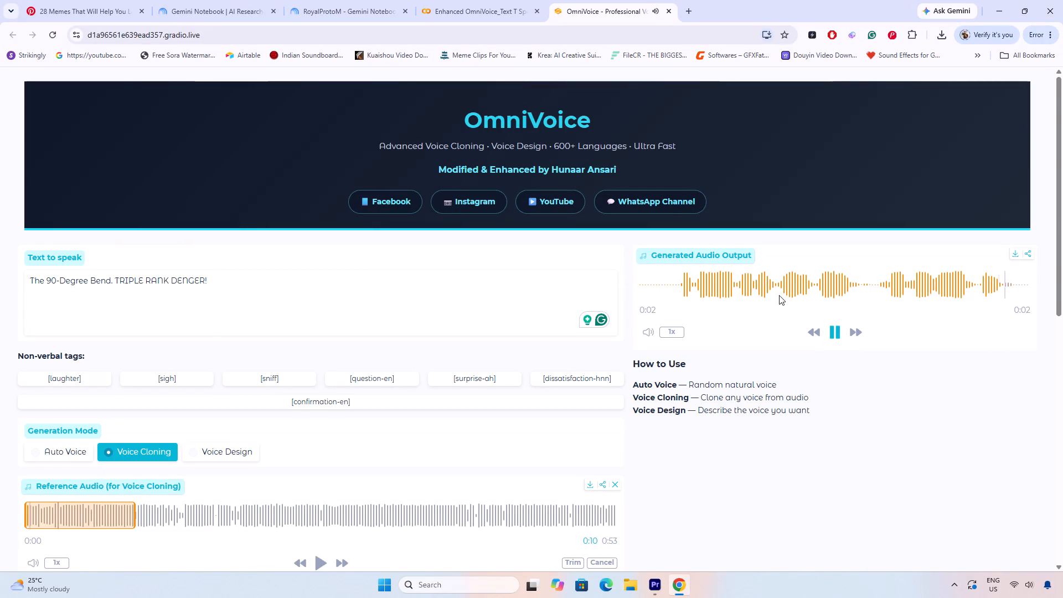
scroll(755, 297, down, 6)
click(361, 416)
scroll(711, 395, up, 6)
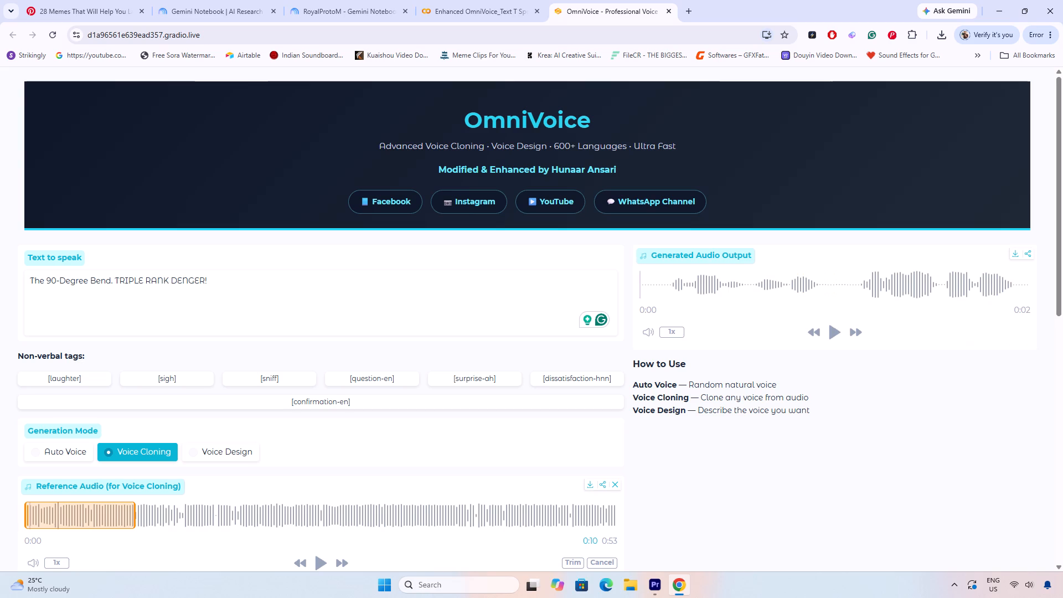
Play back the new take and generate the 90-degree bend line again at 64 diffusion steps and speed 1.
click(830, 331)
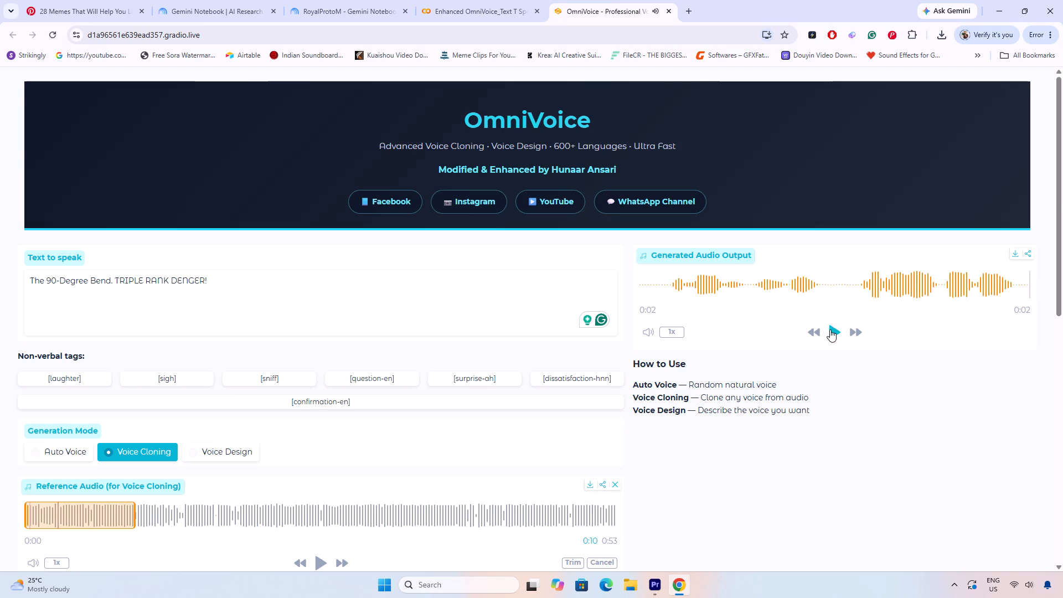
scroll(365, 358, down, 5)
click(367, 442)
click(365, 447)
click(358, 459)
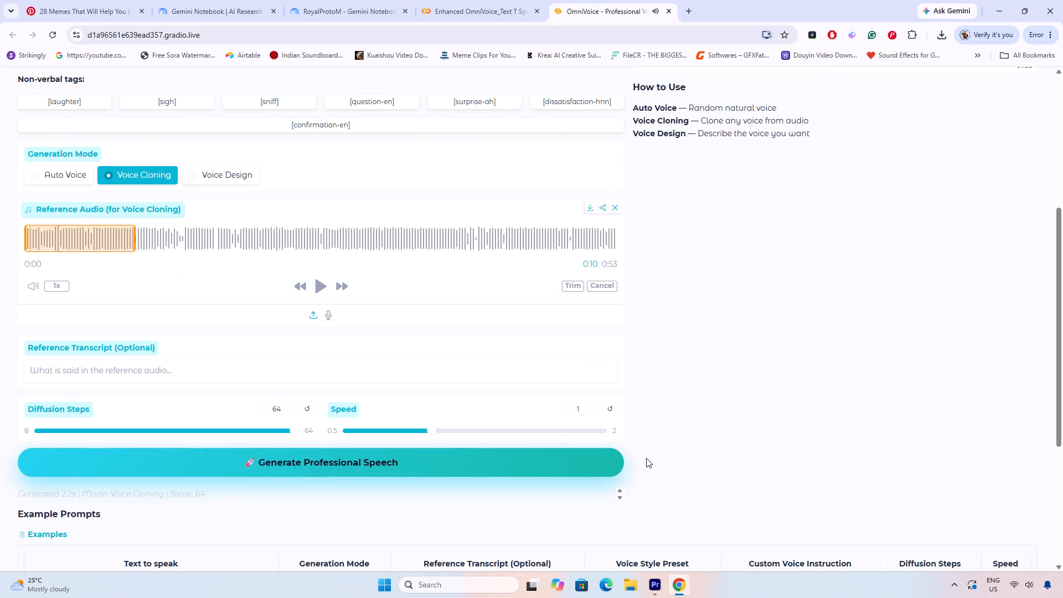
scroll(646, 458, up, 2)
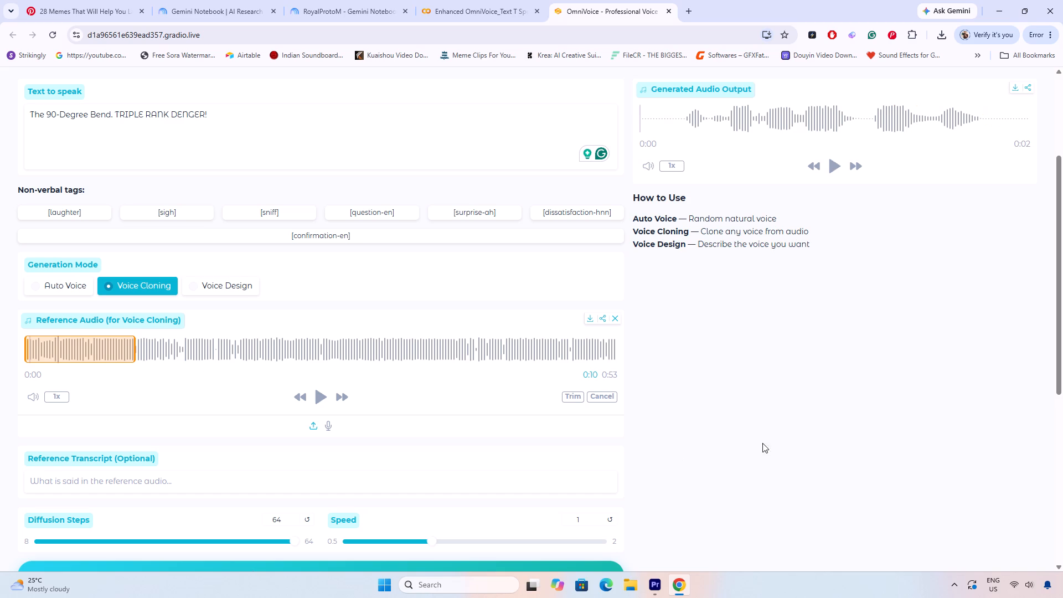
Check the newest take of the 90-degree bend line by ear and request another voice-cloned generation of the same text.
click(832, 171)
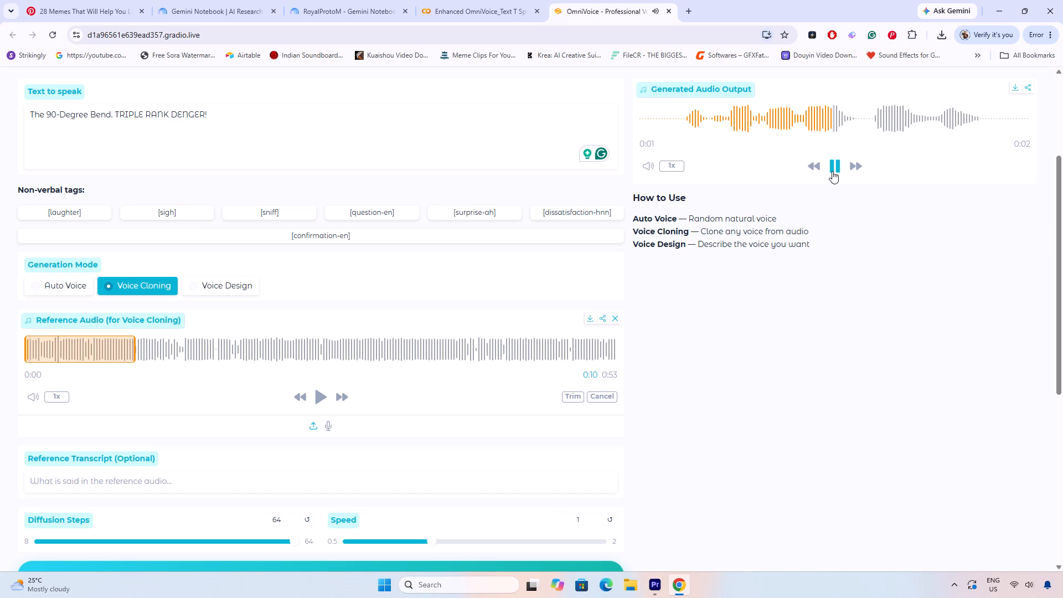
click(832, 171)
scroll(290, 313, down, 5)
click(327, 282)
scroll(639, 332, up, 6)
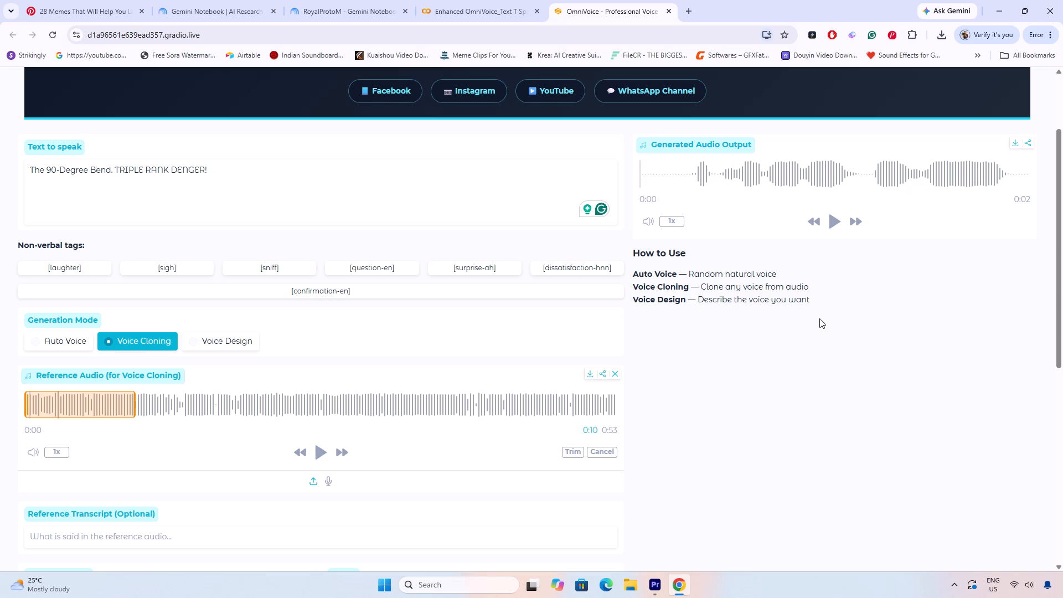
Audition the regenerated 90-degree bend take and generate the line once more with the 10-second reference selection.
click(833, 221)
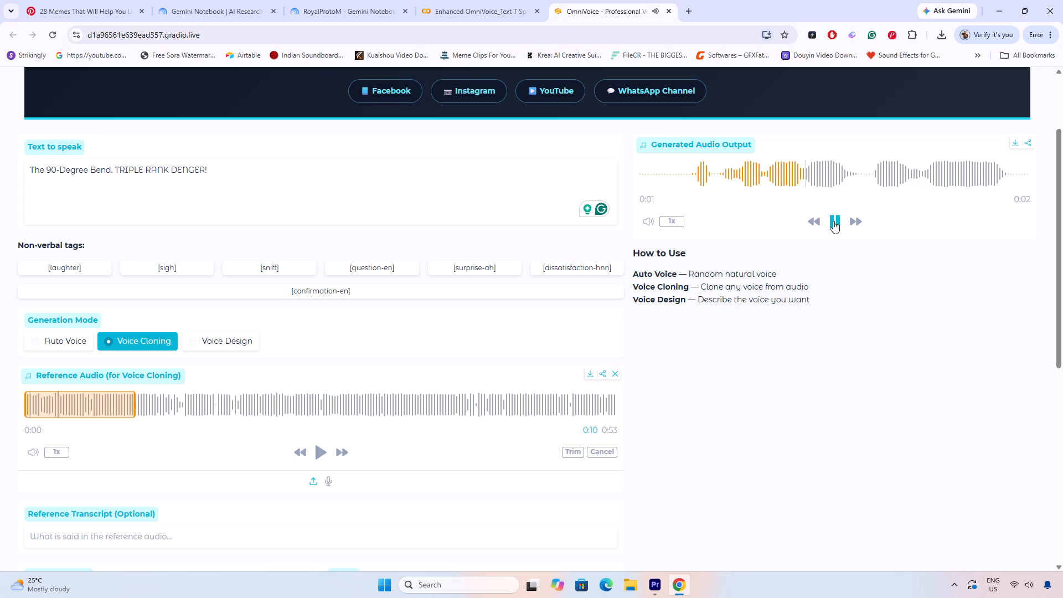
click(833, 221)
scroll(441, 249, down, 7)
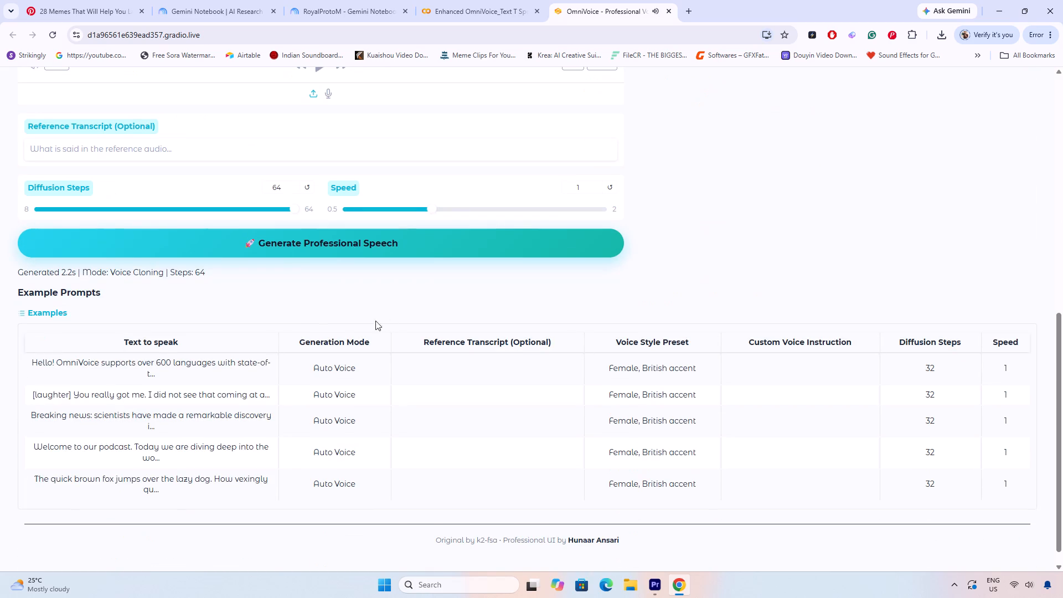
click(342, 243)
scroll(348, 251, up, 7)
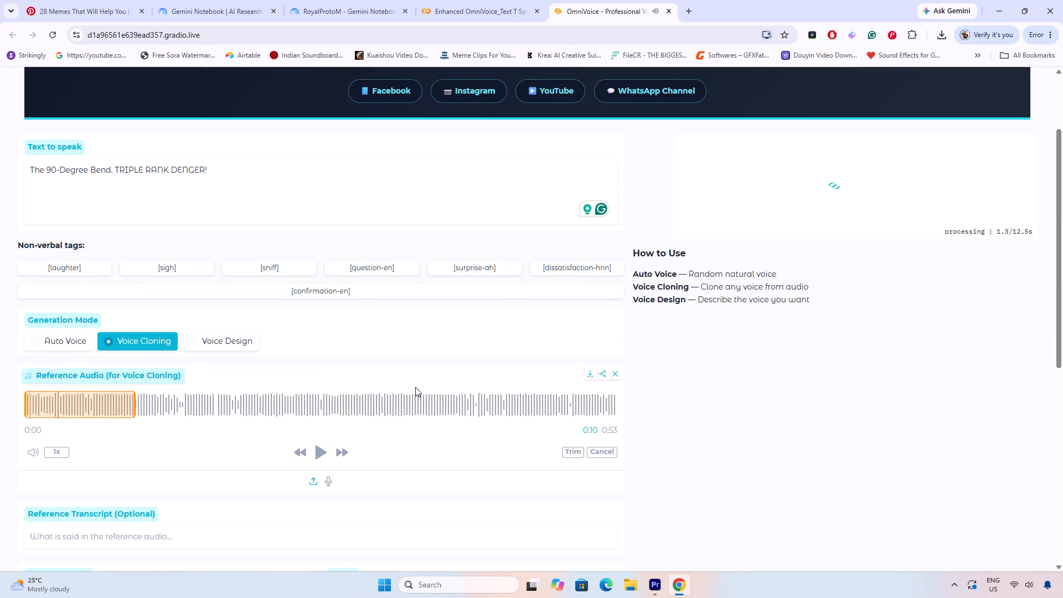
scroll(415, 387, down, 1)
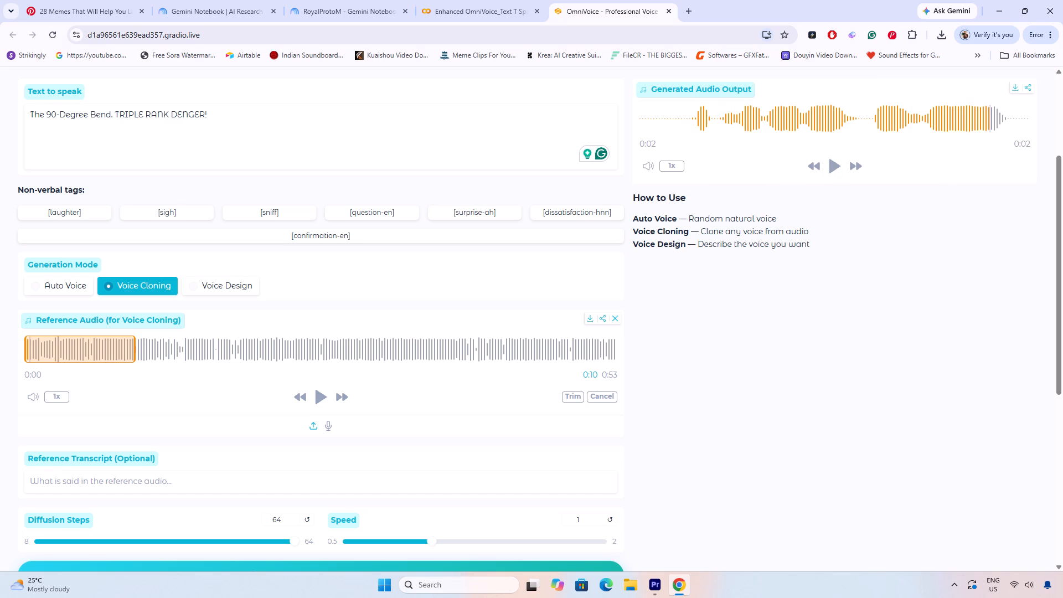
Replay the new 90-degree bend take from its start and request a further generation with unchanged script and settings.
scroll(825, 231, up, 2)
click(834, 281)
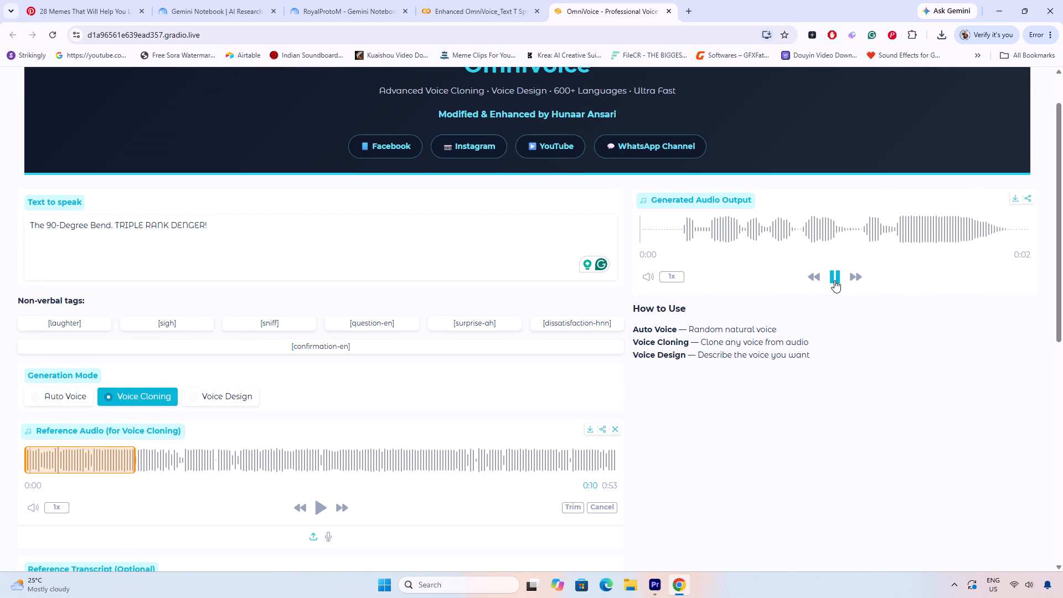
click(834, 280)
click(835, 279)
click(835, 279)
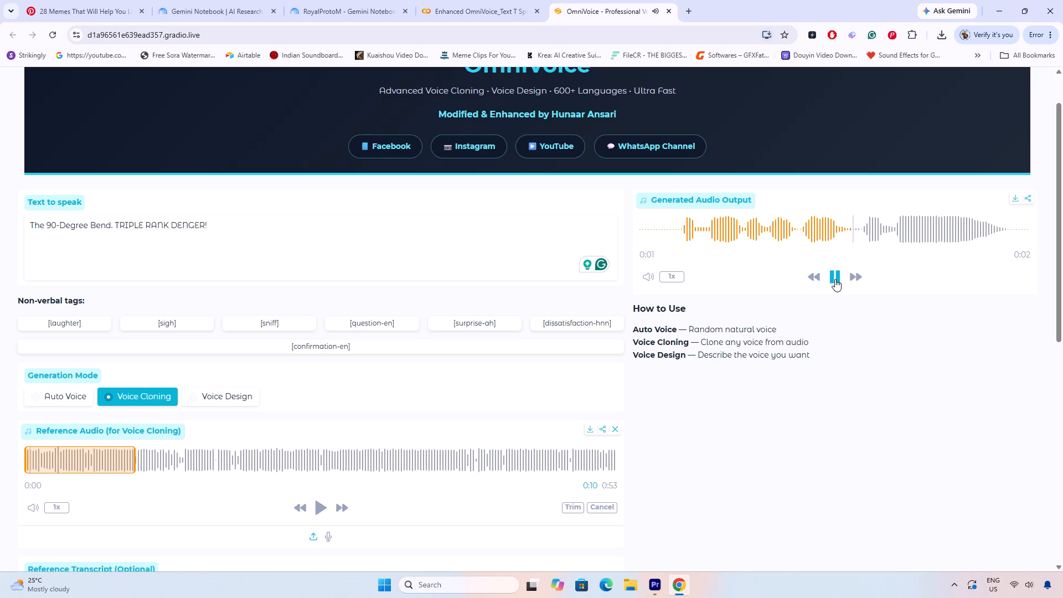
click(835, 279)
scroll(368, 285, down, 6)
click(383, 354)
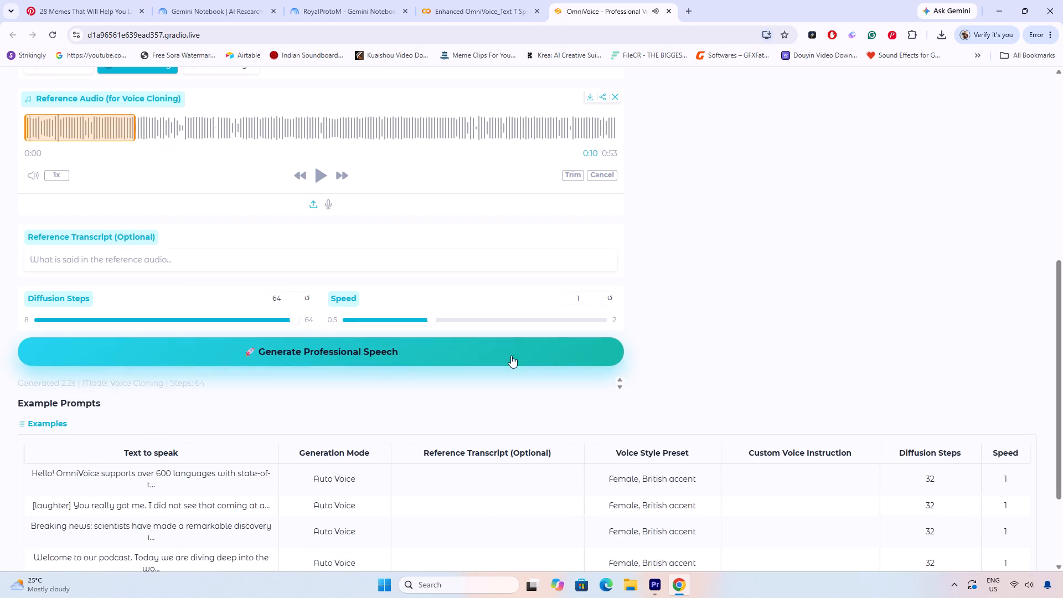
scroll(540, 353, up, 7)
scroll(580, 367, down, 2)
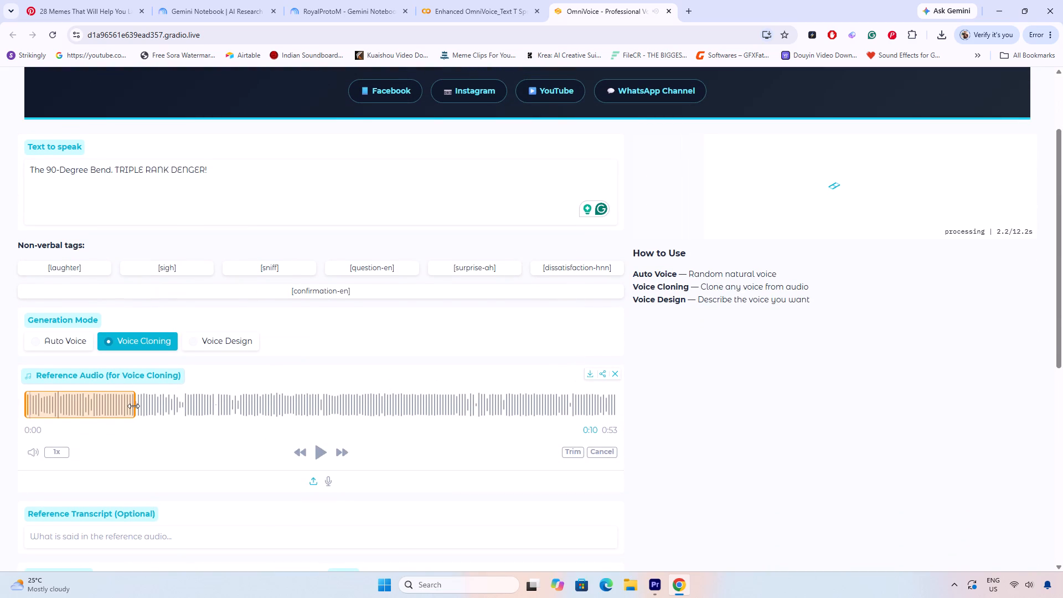
Shorten the reference audio selection to its first 6 seconds and request generation of the 90-degree bend line.
drag(133, 406, 92, 410)
scroll(348, 402, down, 6)
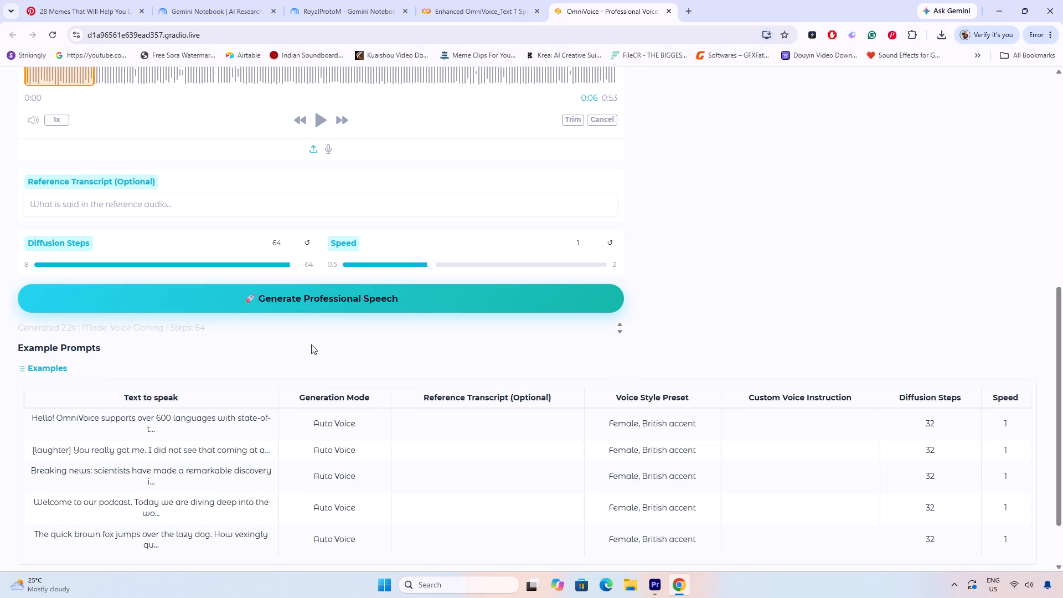
click(325, 309)
scroll(327, 309, up, 6)
Listen to the resulting 90-degree bend take and generate the line again with the 6-second reference selection.
click(822, 221)
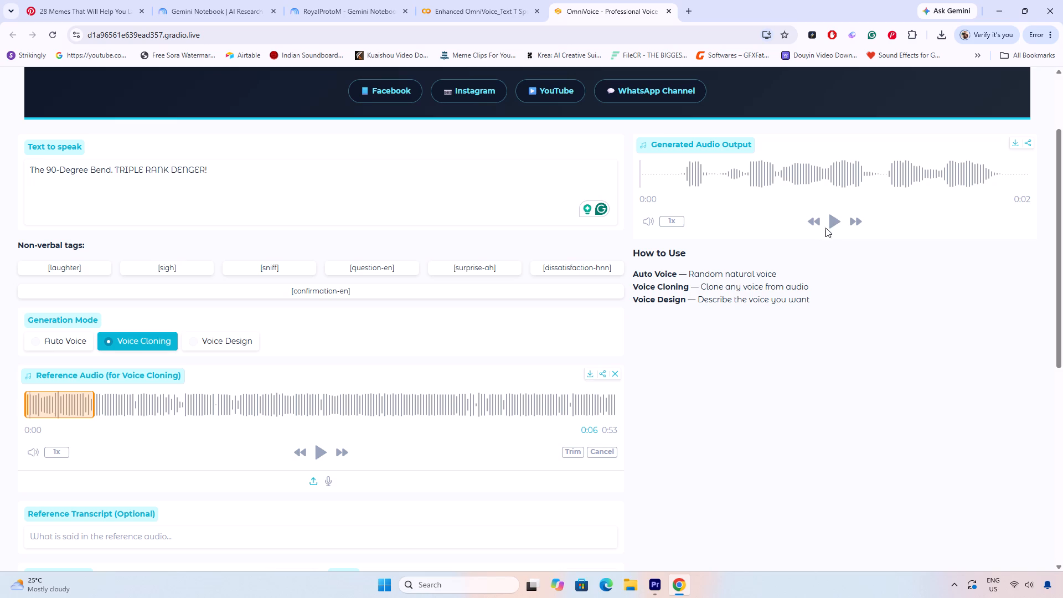
click(828, 223)
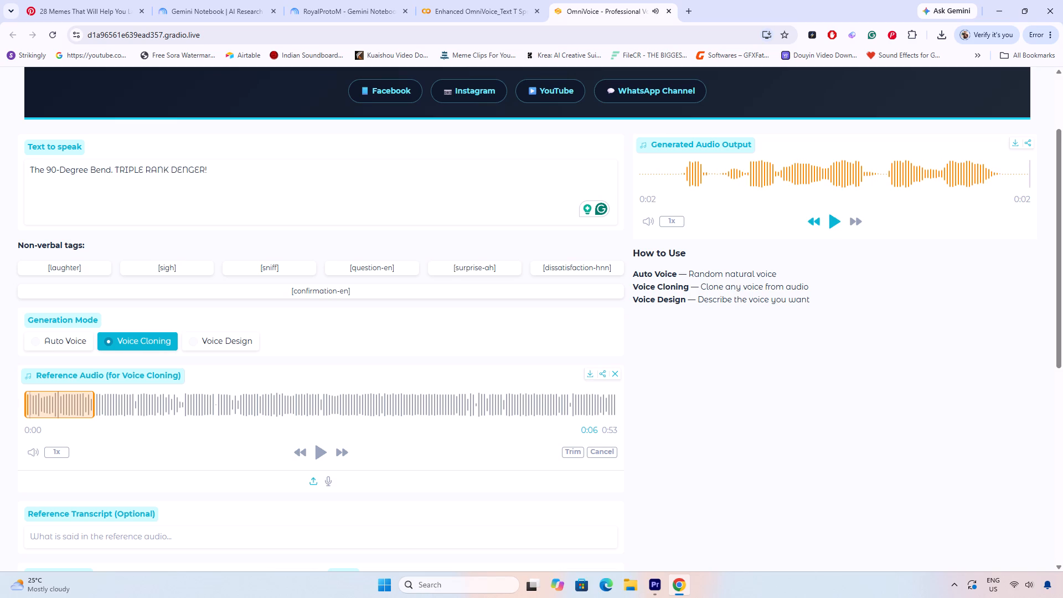
scroll(287, 257, down, 5)
click(314, 363)
scroll(481, 341, up, 3)
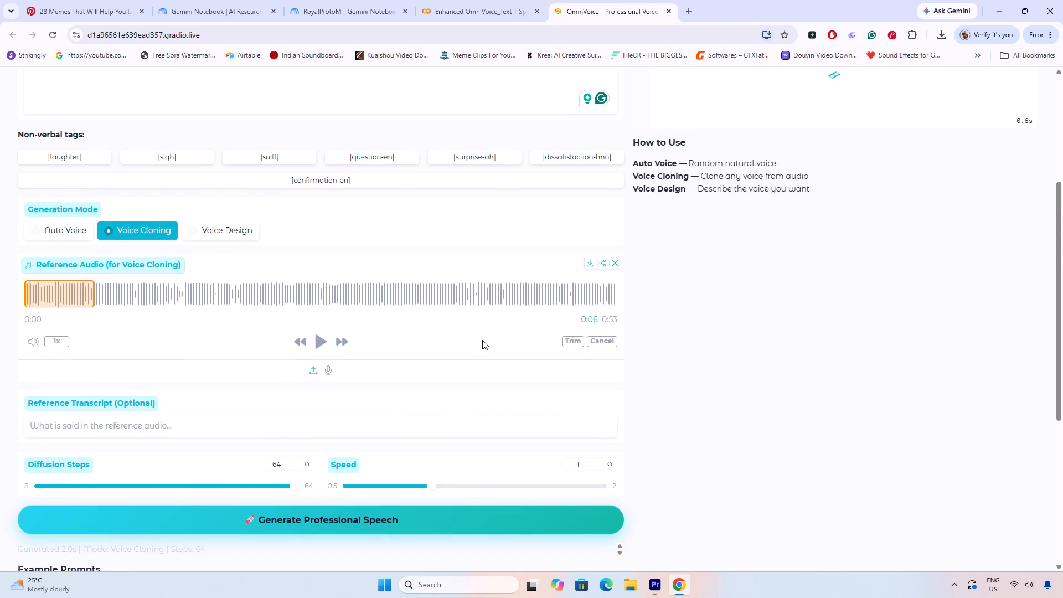
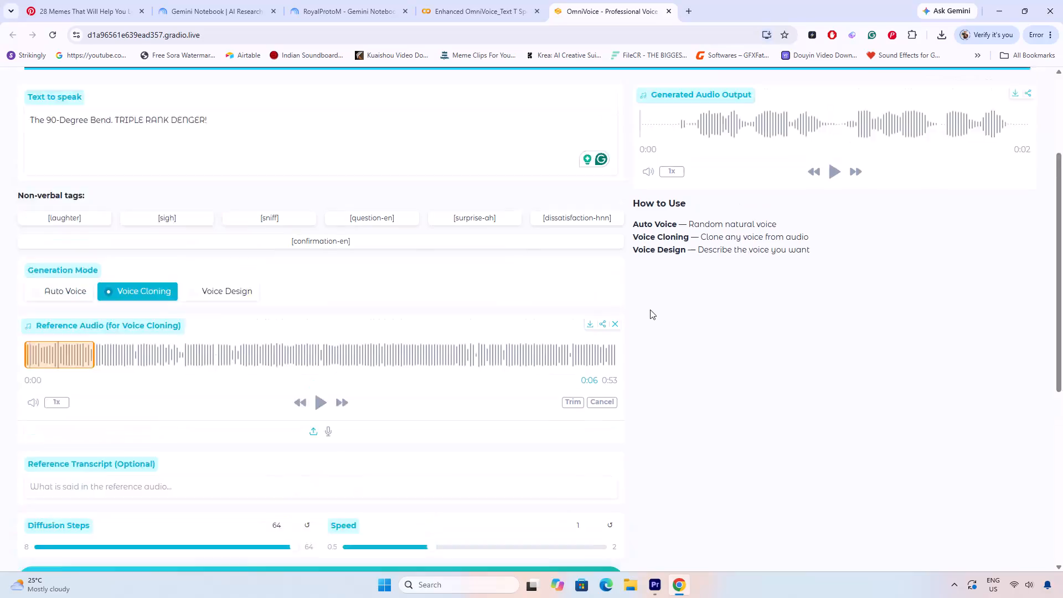
Listen to the current 90-degree bend take and generate the line once more with the 6-second reference selection.
click(838, 275)
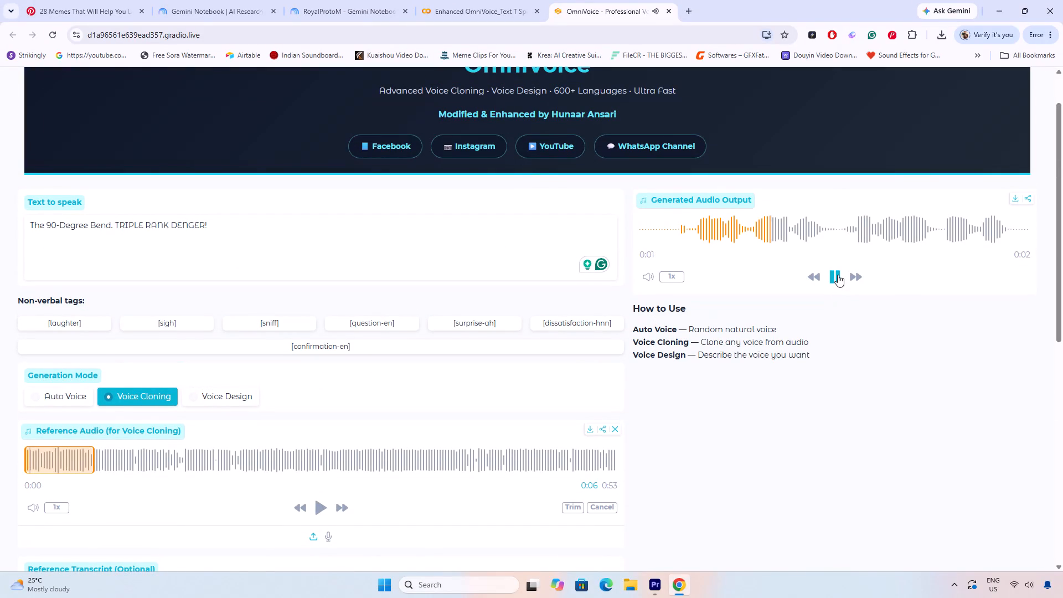
click(835, 286)
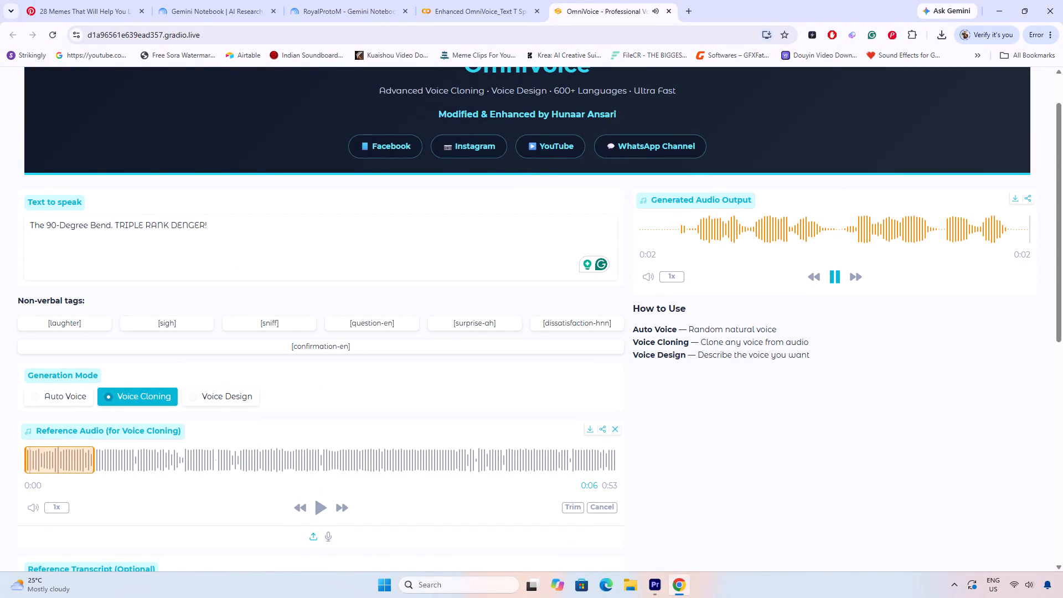
click(843, 279)
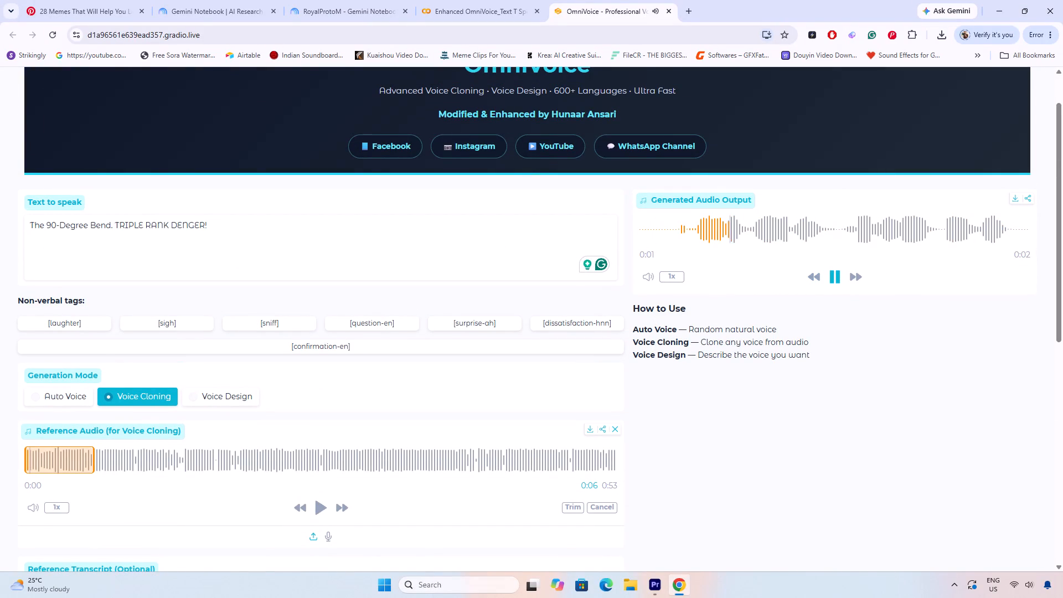
scroll(140, 259, down, 4)
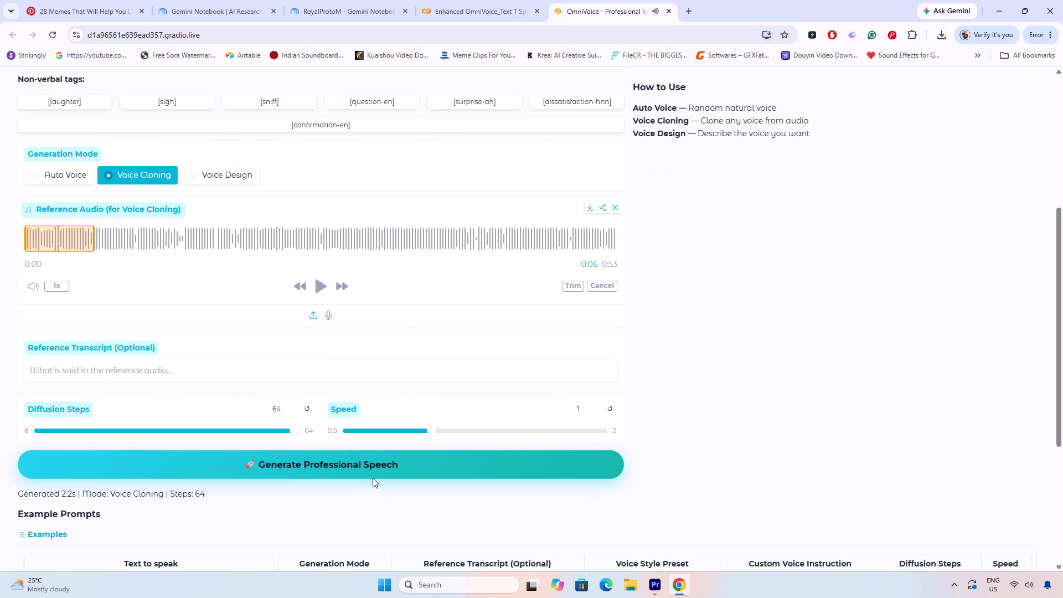
click(364, 471)
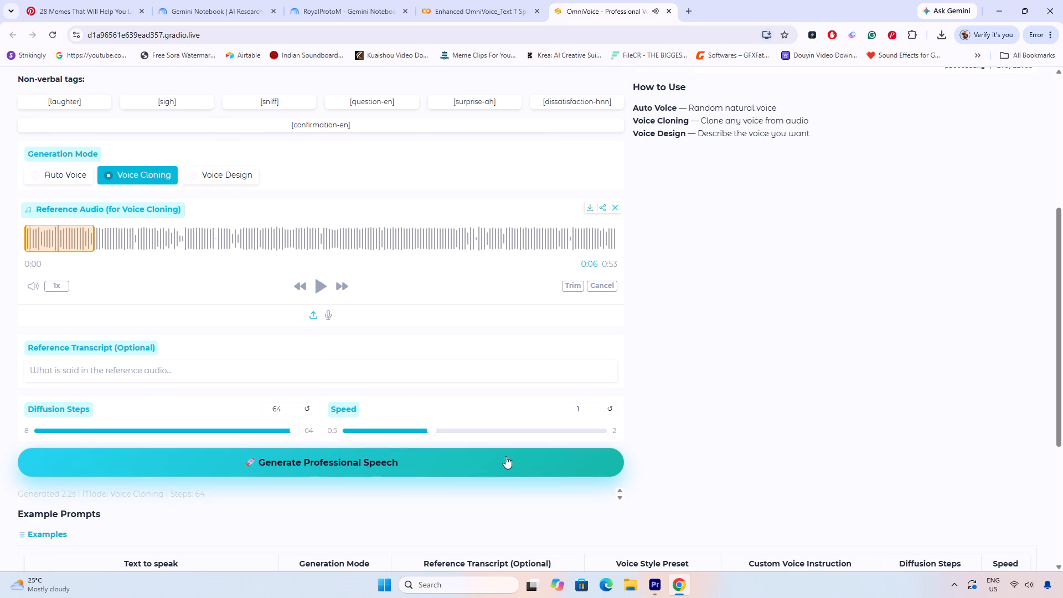
Audition the newly generated 90-degree bend take and save it as a WAV file in Downloads.
scroll(781, 279, up, 3)
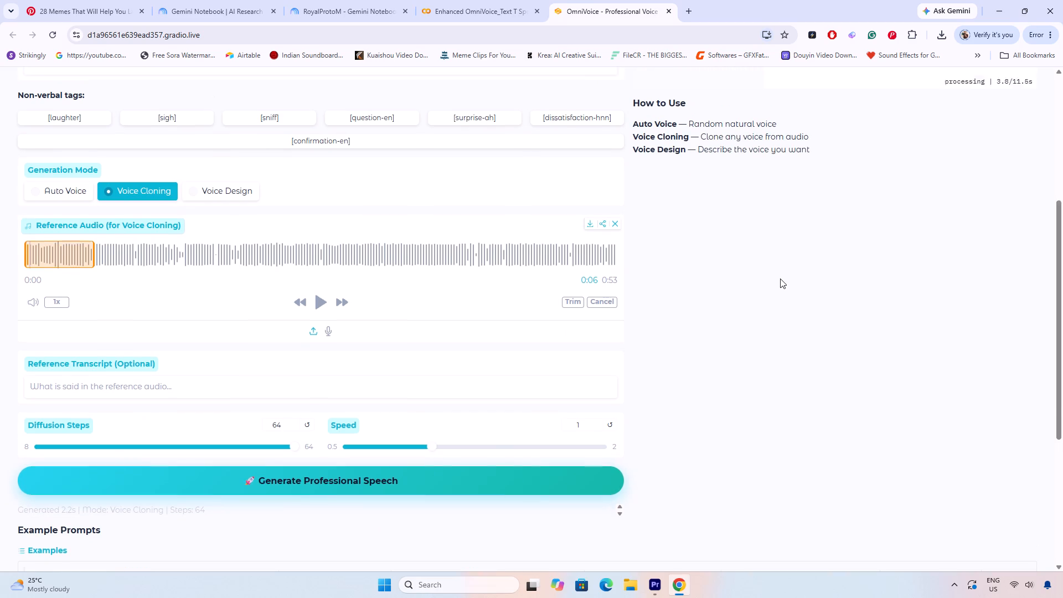
scroll(780, 279, up, 1)
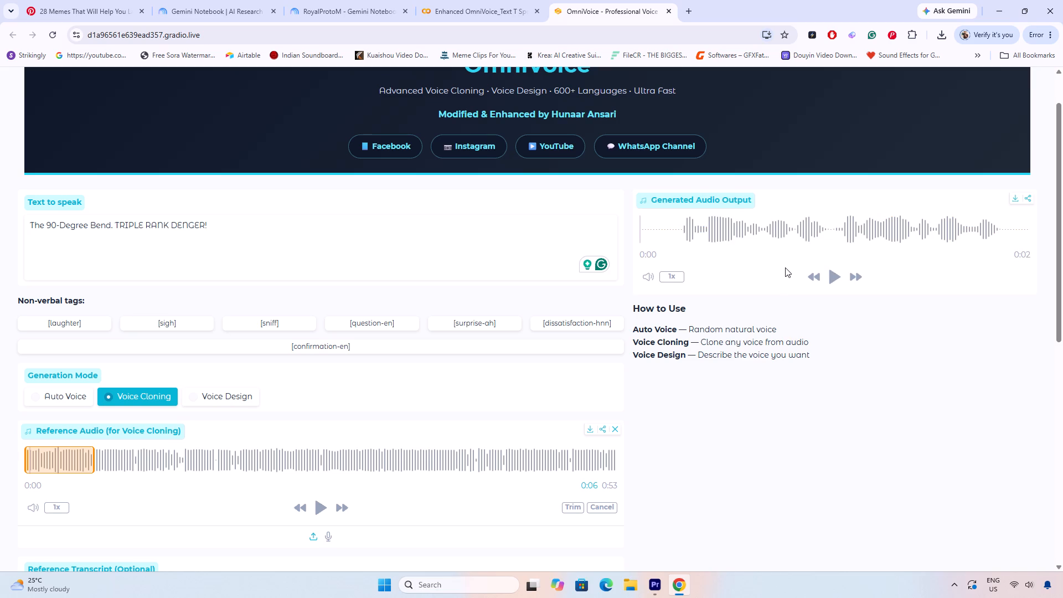
click(832, 279)
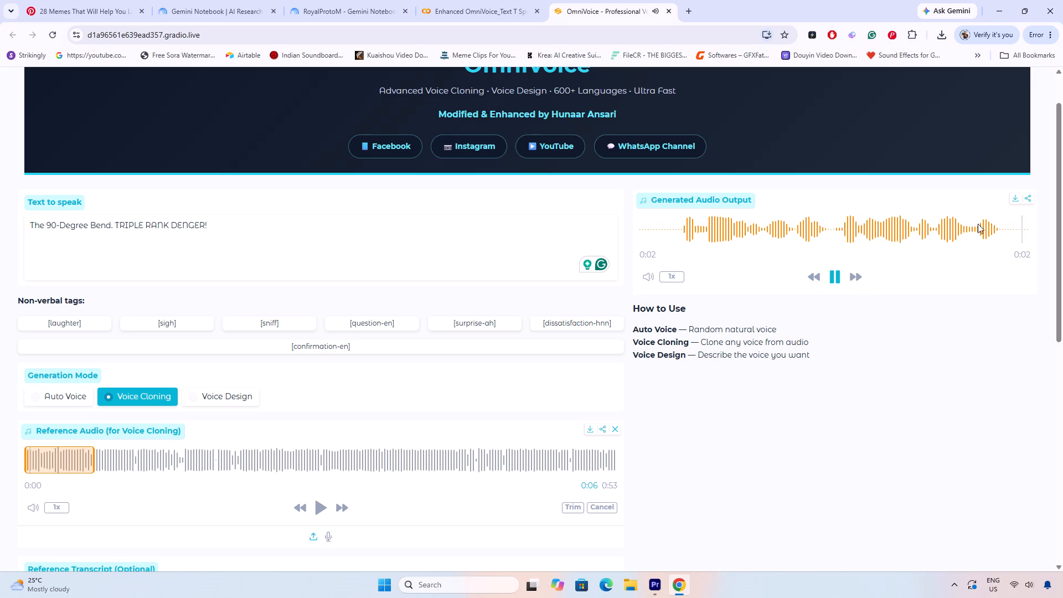
click(833, 280)
click(1012, 197)
click(43, 131)
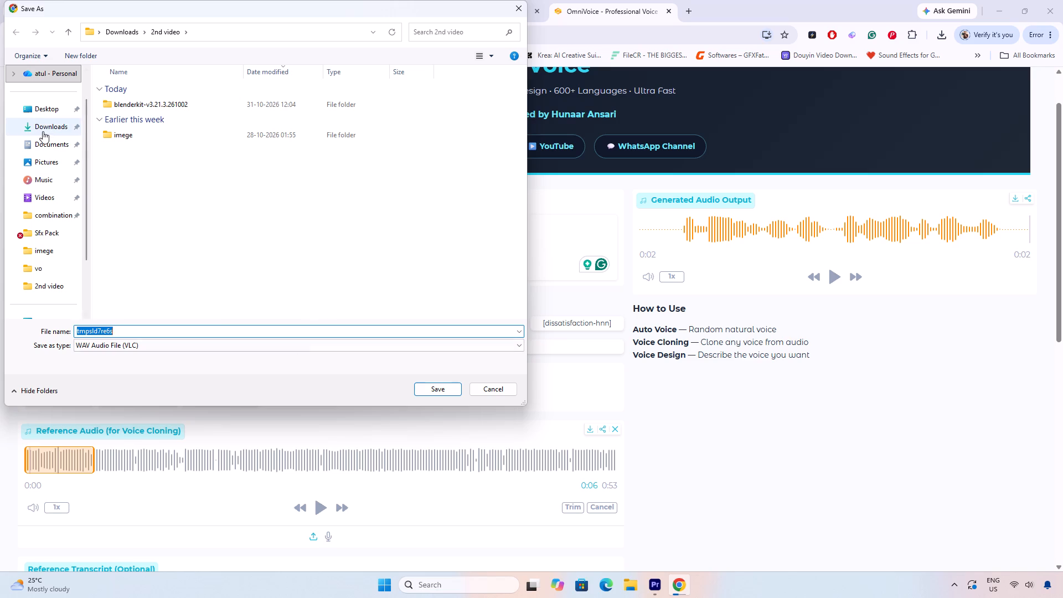
click(432, 390)
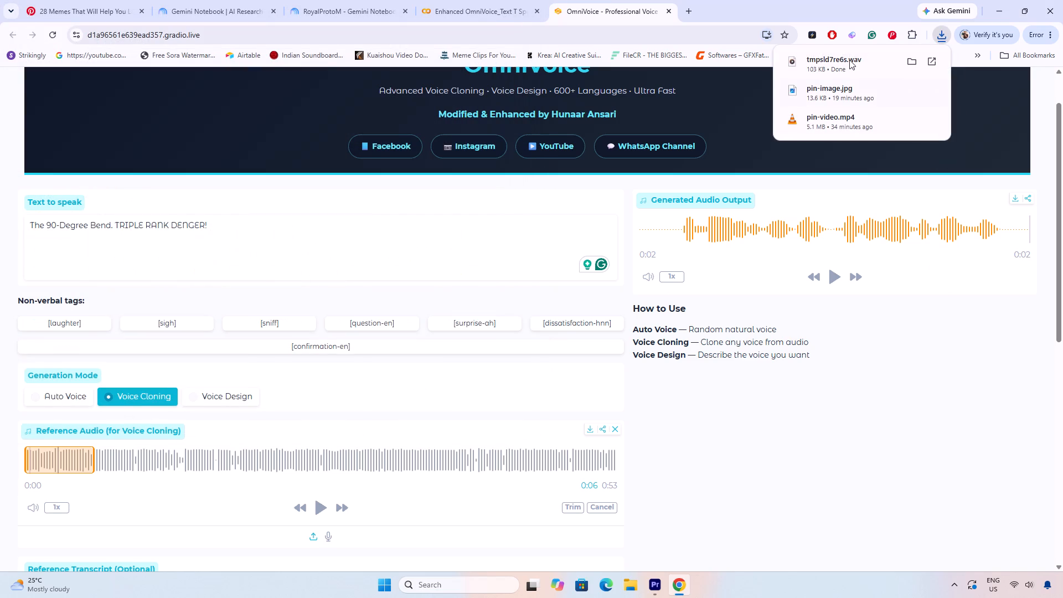
Bring the downloaded take into the Premiere Pro sequence on A3, starting slightly before the 2.wav voiceover on A2.
drag(850, 59, 314, 504)
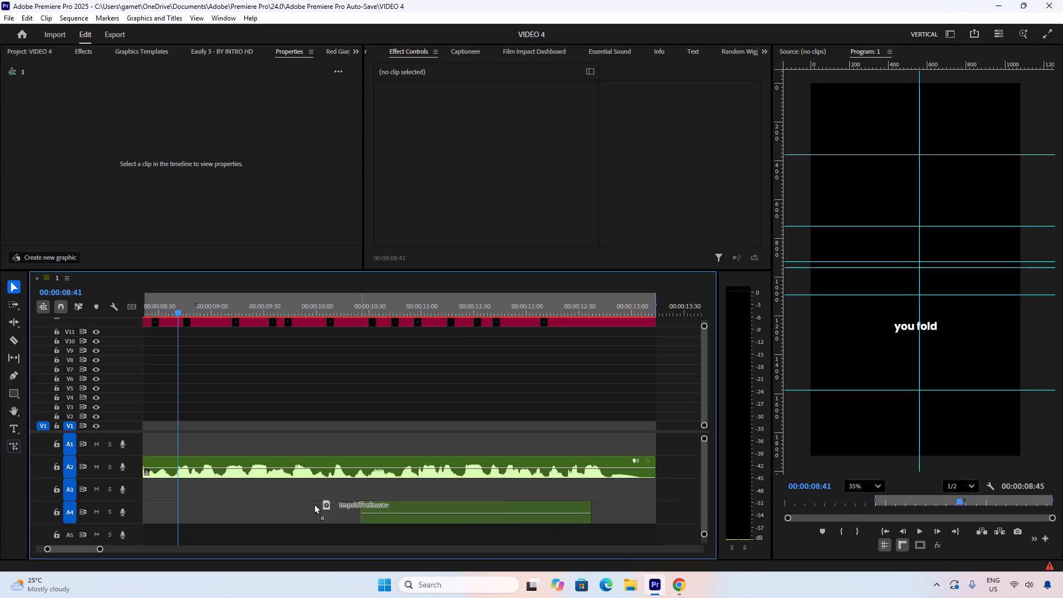
drag(314, 504, 131, 509)
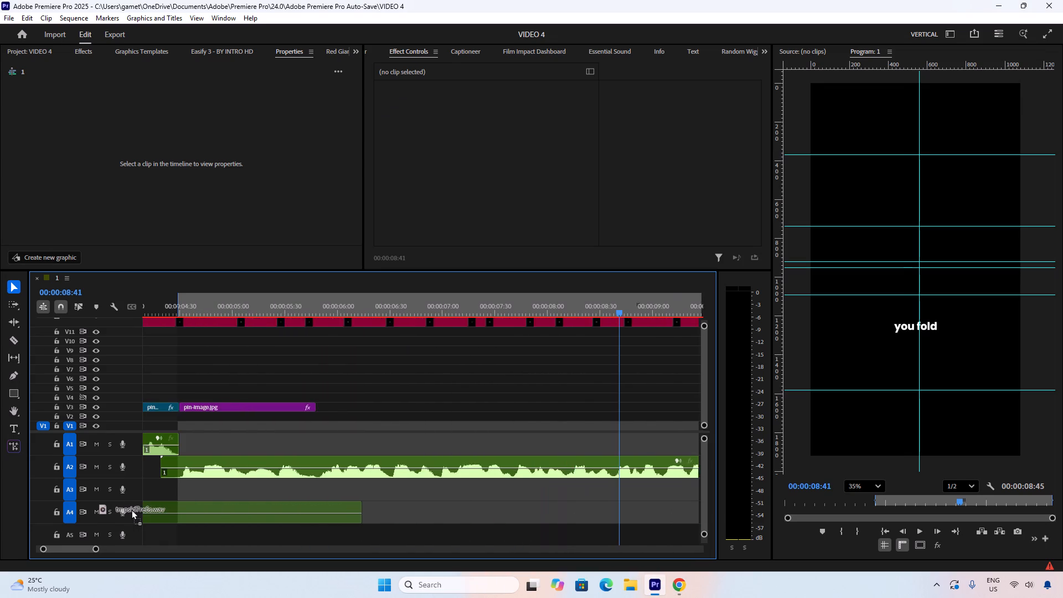
drag(131, 509, 270, 509)
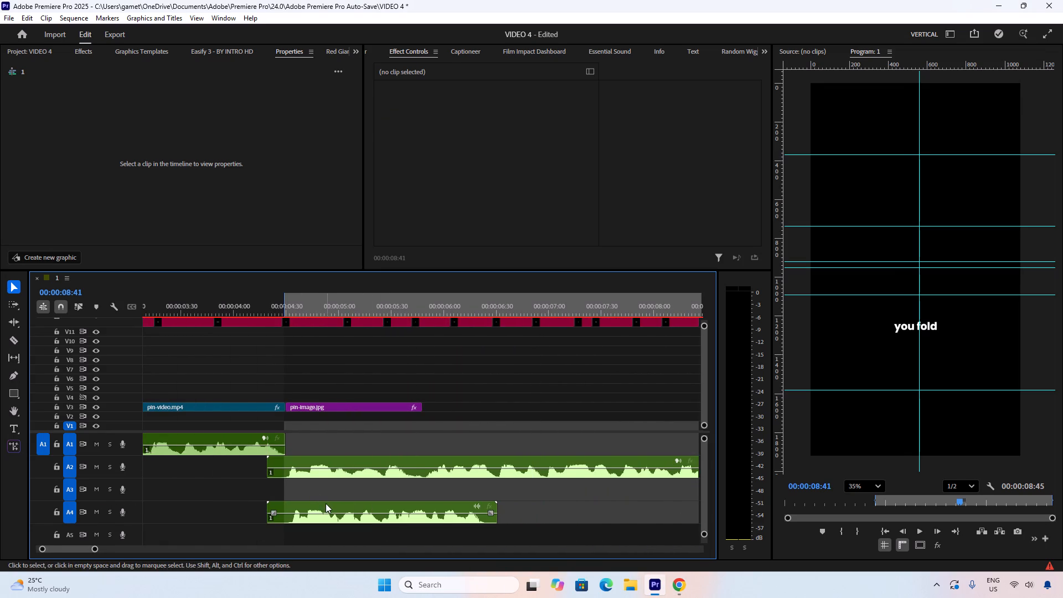
drag(326, 503, 312, 487)
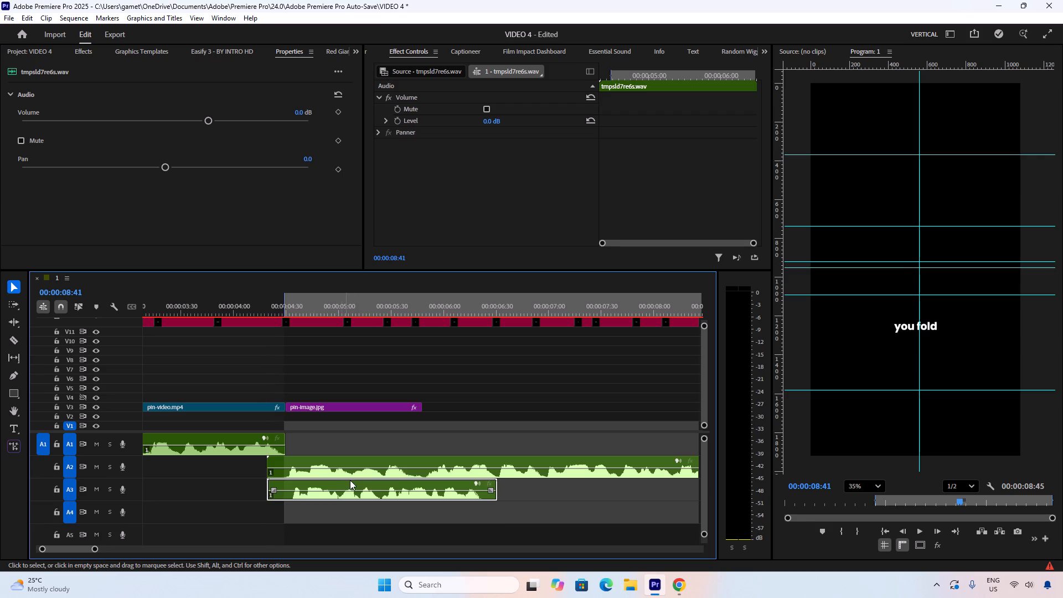
drag(360, 484, 355, 484)
drag(355, 484, 350, 485)
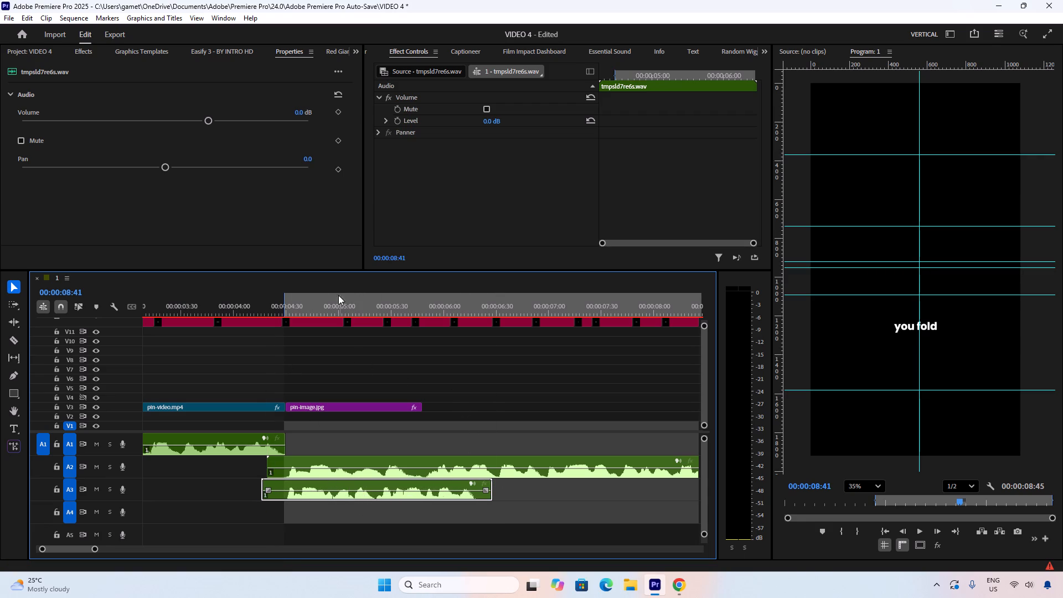
Play the sequence from 00:00:04:22 to compare the new take with the 2.wav voiceover above it.
drag(327, 292, 297, 293)
drag(295, 301, 273, 301)
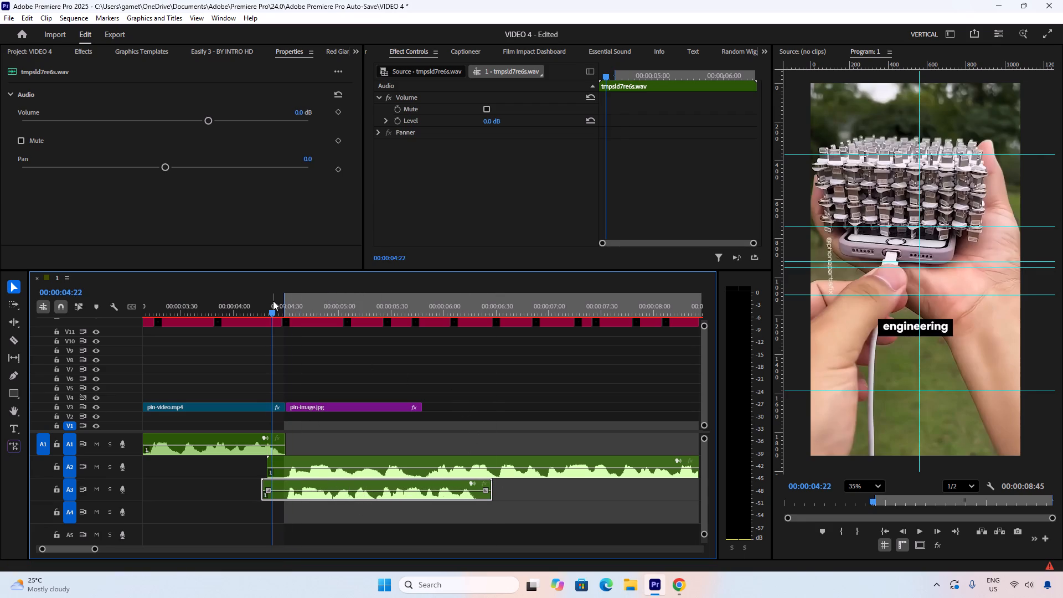
key(space)
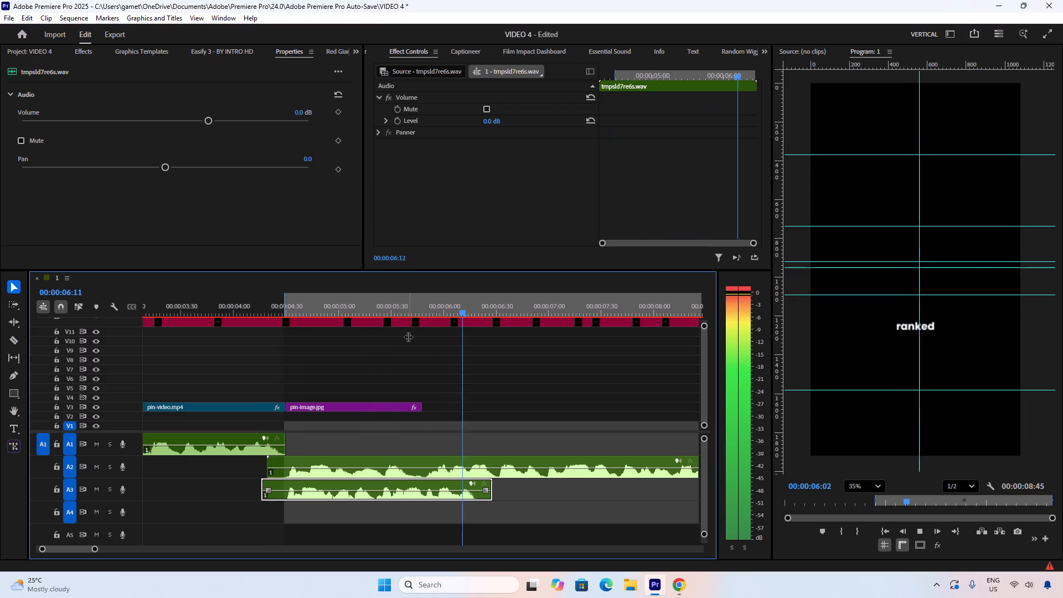
key(space)
key(space)
key(space)
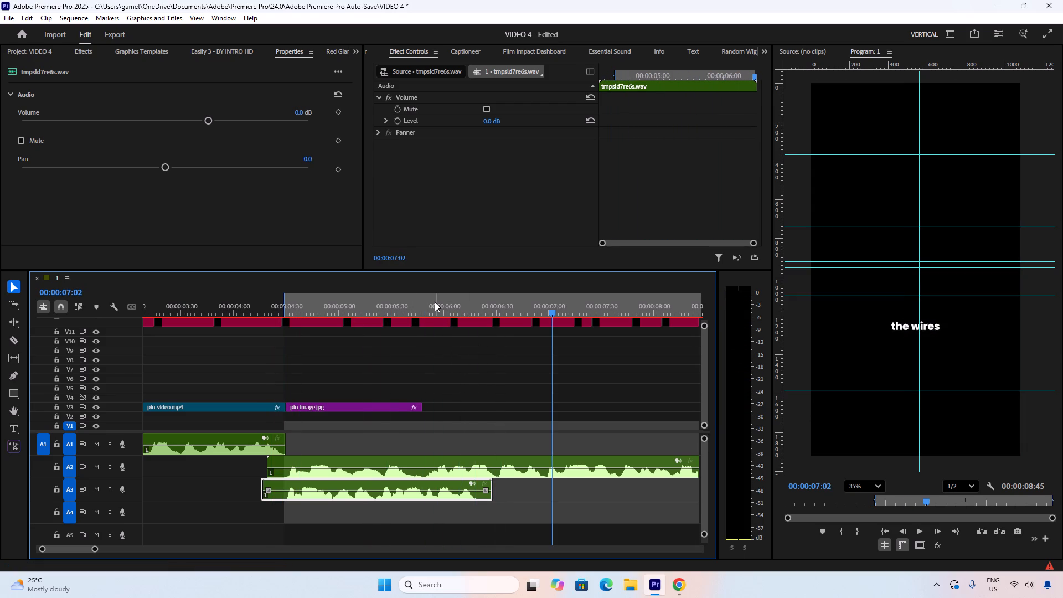
Find the end of the old 90-degree bend line, split 2.wav on A2 at 00:00:06:57 and disable the part before the cut.
drag(435, 301, 419, 301)
key(space)
key(space)
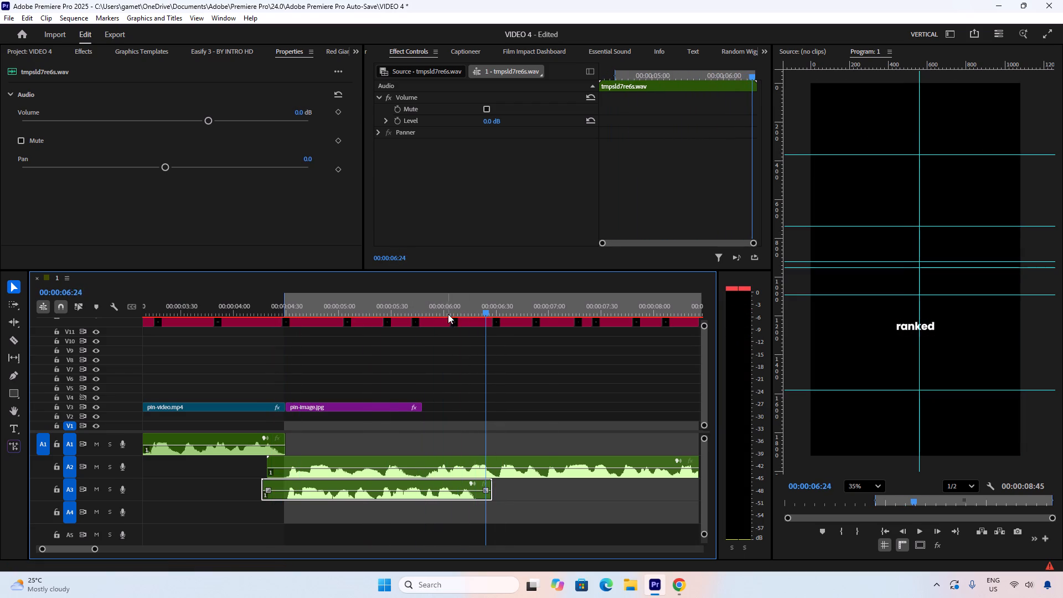
drag(448, 312, 510, 313)
key(space)
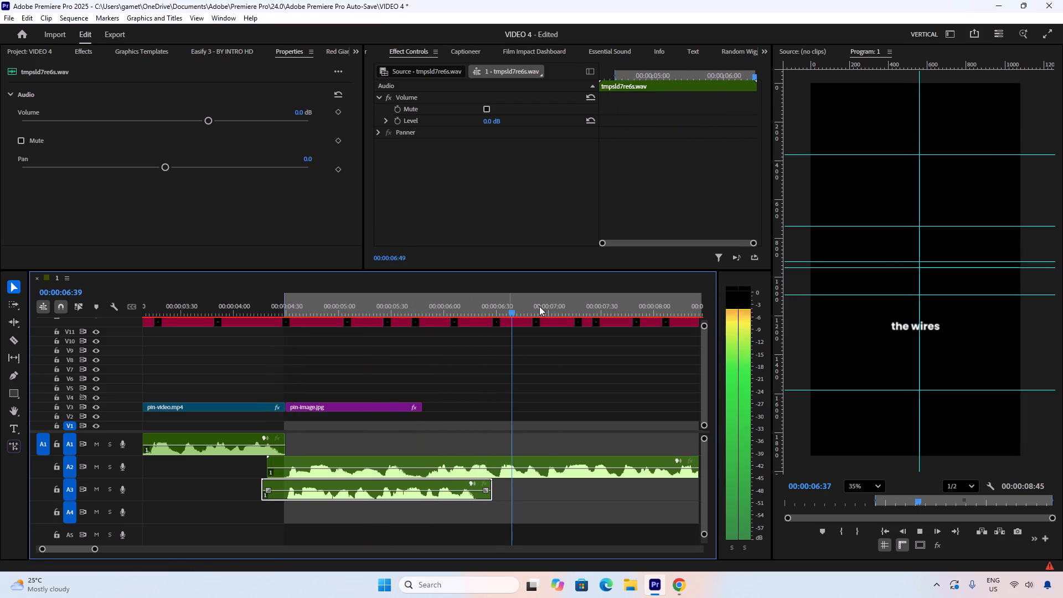
key(space)
drag(539, 301, 544, 301)
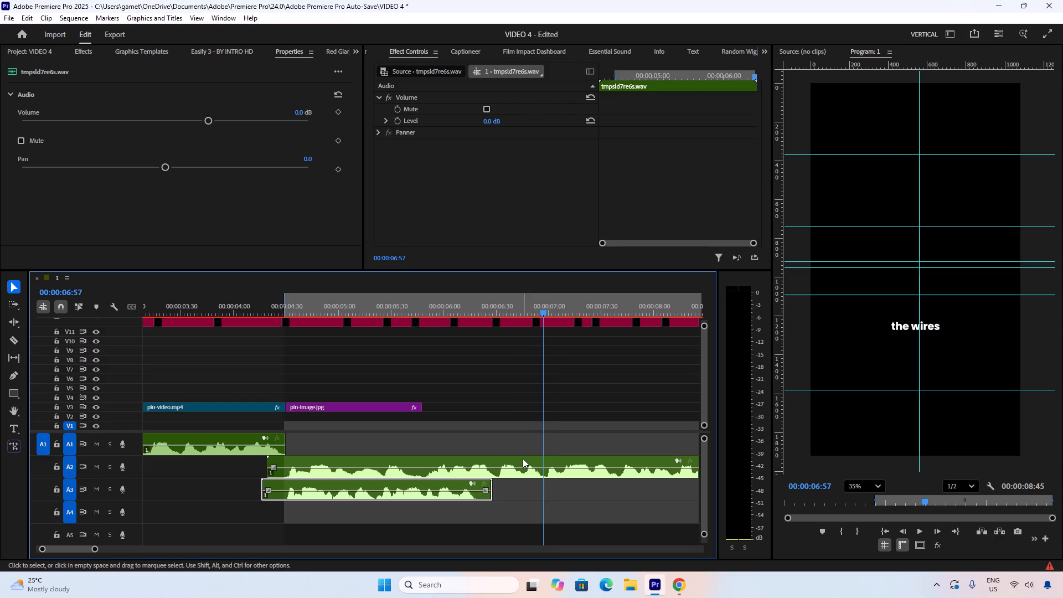
click(523, 458)
key(e)
click(501, 463)
right_click(487, 463)
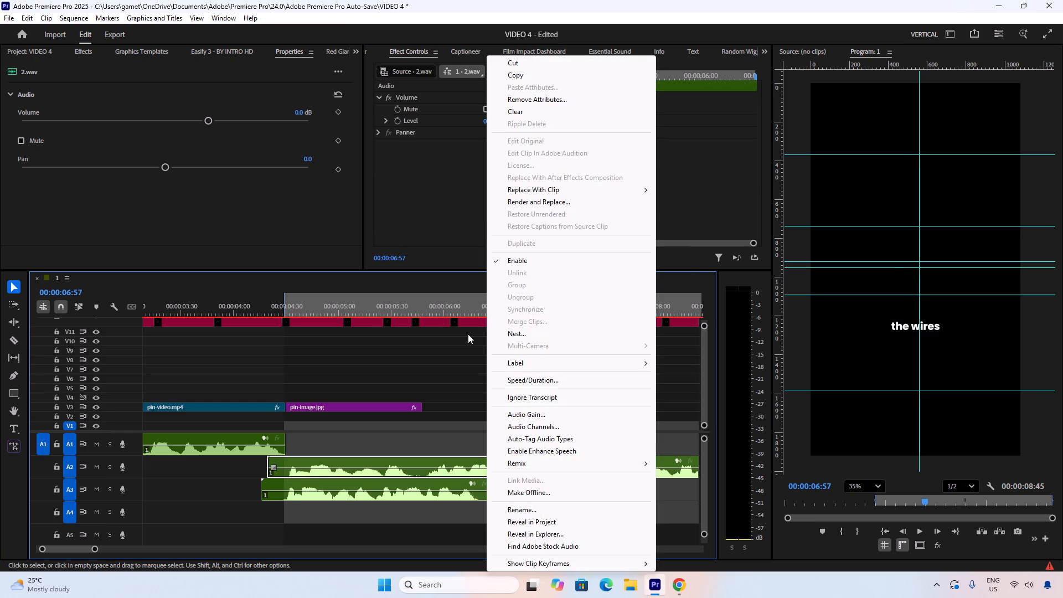
click(514, 264)
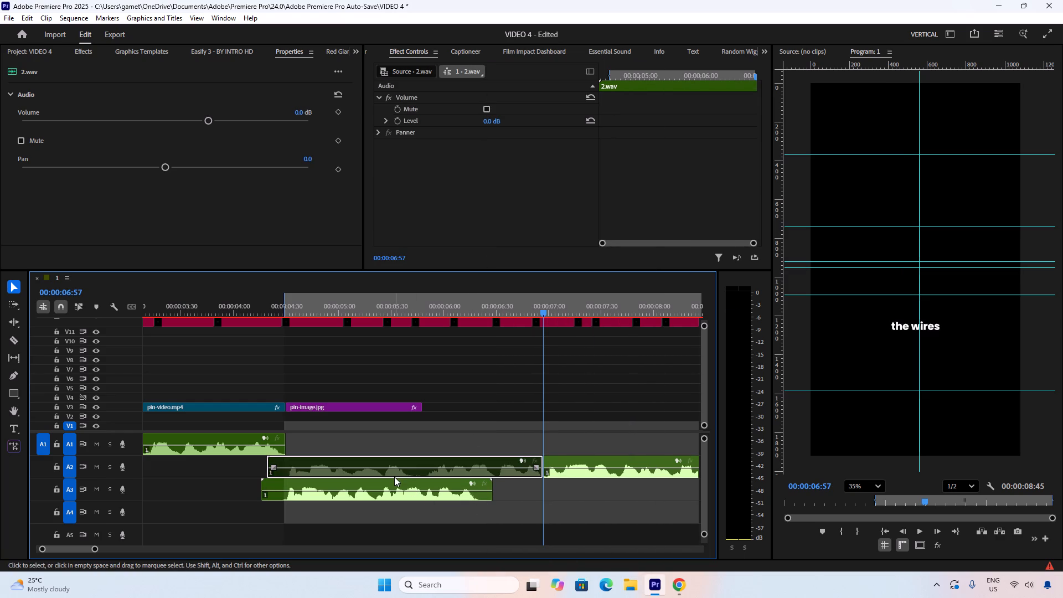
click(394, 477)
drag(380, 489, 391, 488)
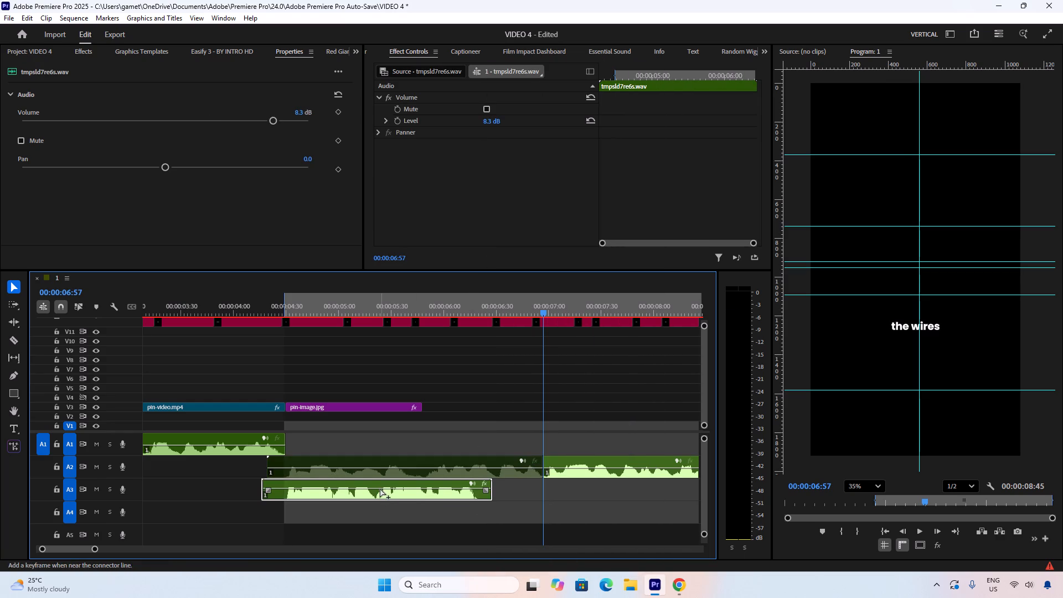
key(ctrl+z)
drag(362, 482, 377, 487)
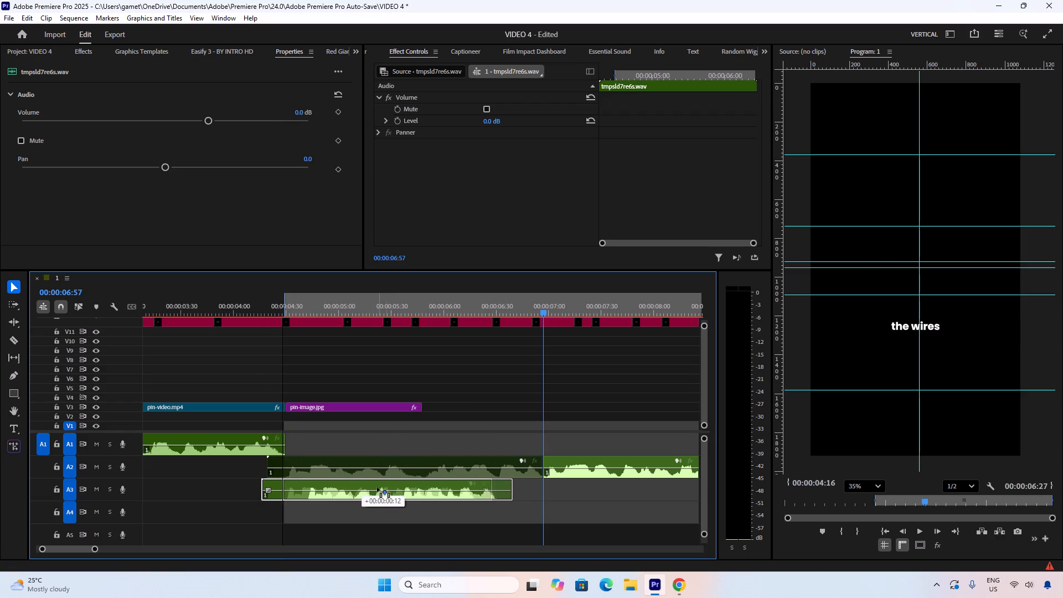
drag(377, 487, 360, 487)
Play through the new take, then move the remaining 2.wav part to A4 so it starts just before the take ends.
drag(282, 305, 261, 304)
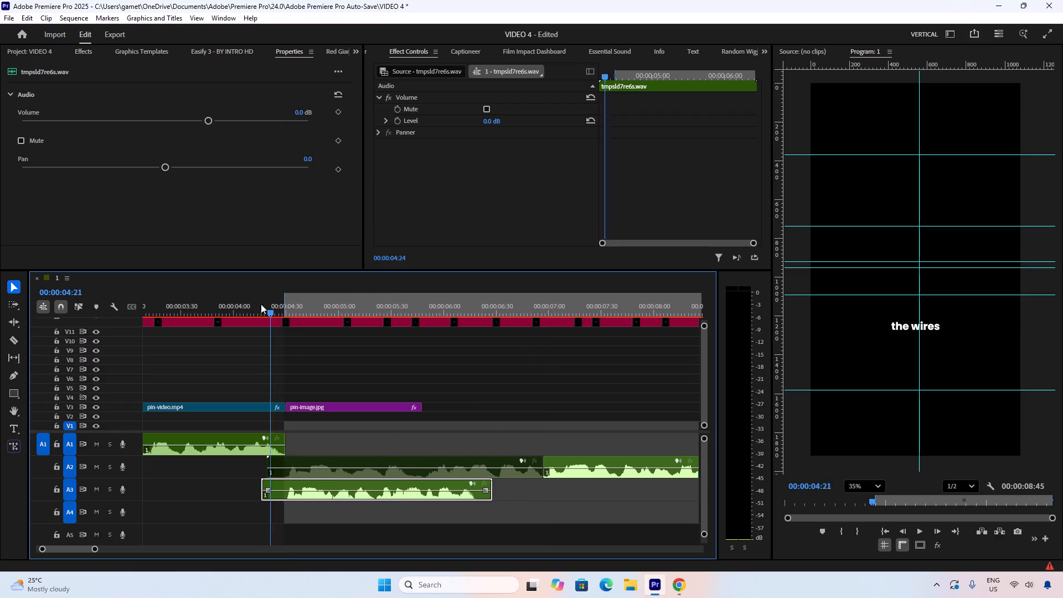
drag(261, 304, 246, 304)
key(space)
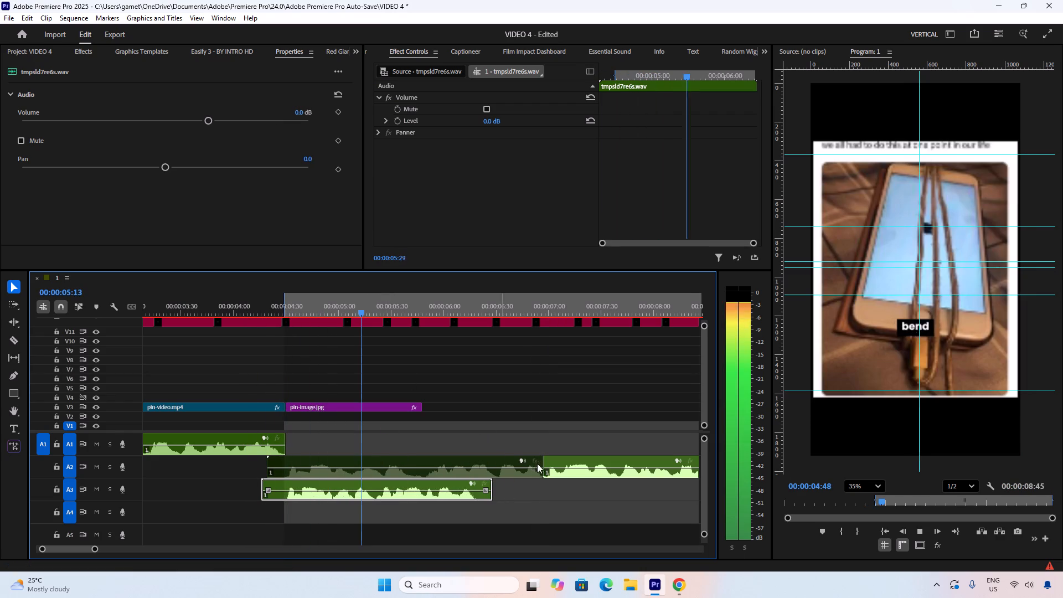
key(space)
drag(579, 462, 519, 510)
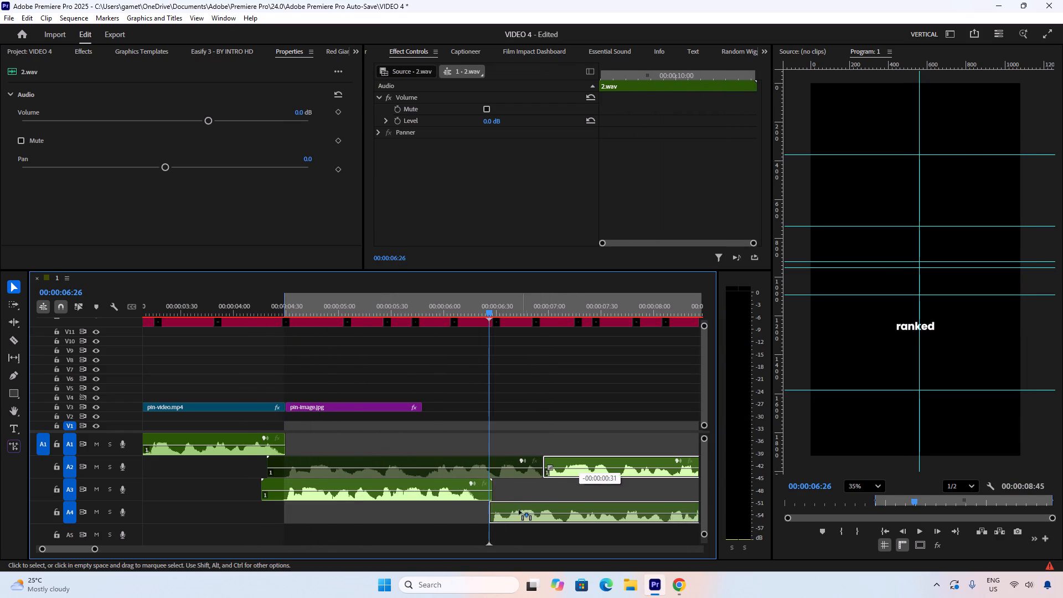
drag(519, 510, 512, 512)
Play across the join between the new take on A3 and the 2.wav part on A4 to check the voiceover's timing.
drag(428, 306, 373, 309)
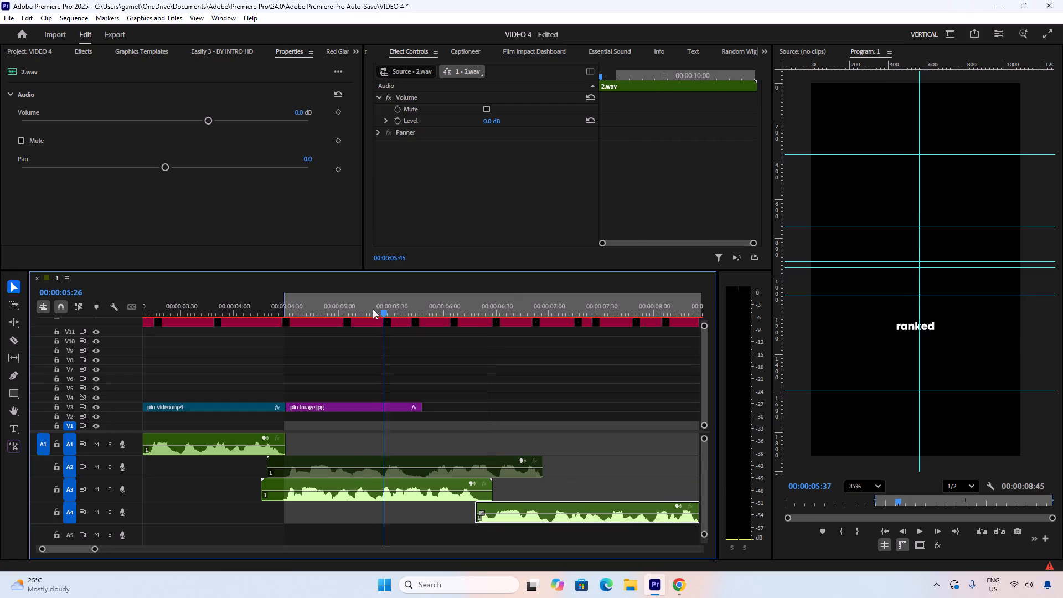
drag(373, 309, 367, 310)
key(space)
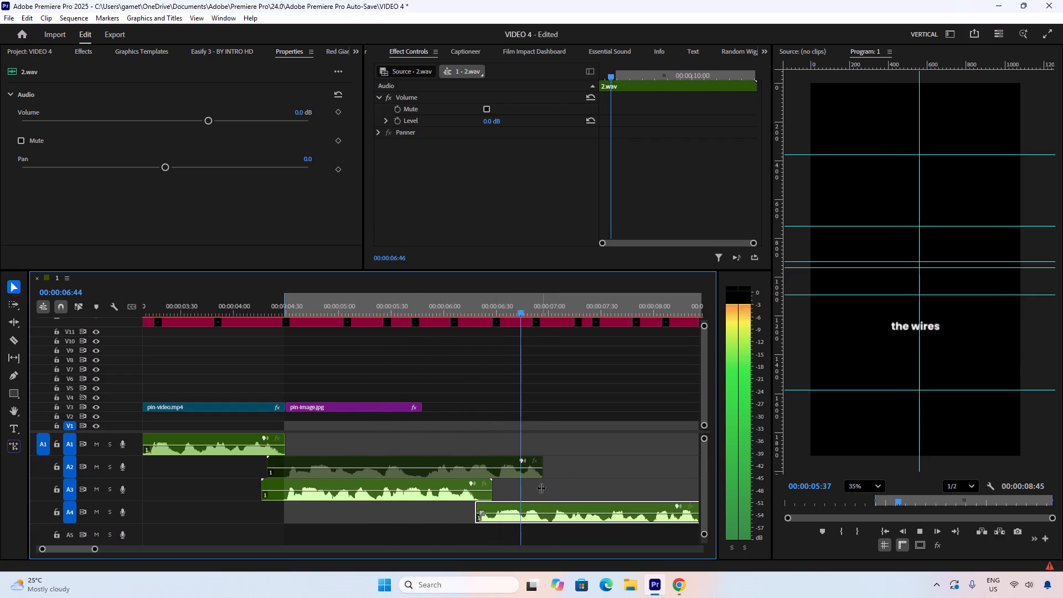
scroll(541, 489, down, 5)
alt+scroll(536, 500, down, 5)
click(553, 471)
click(552, 476)
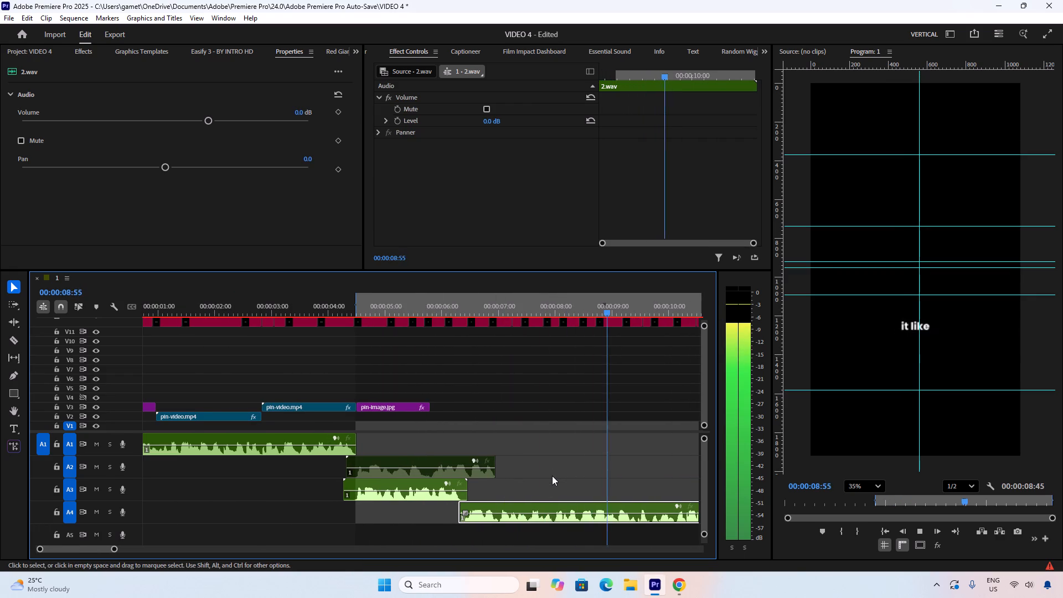
key(space)
click(551, 476)
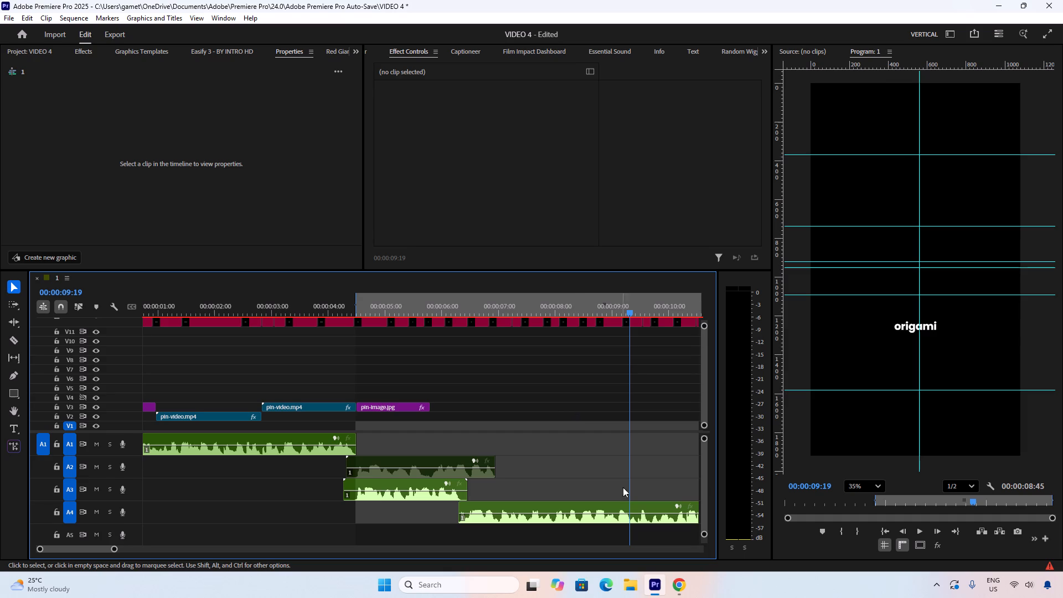
Find the end of the word "degree" in the new take, split it on A3 at 00:00:05:21 and disable the part after the cut.
drag(428, 308, 357, 309)
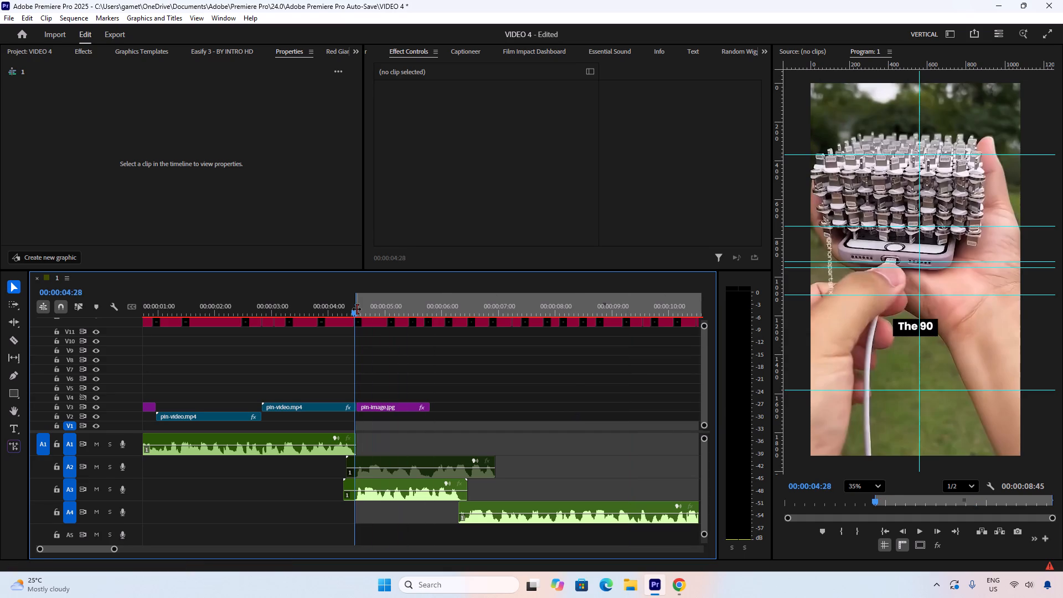
key(space)
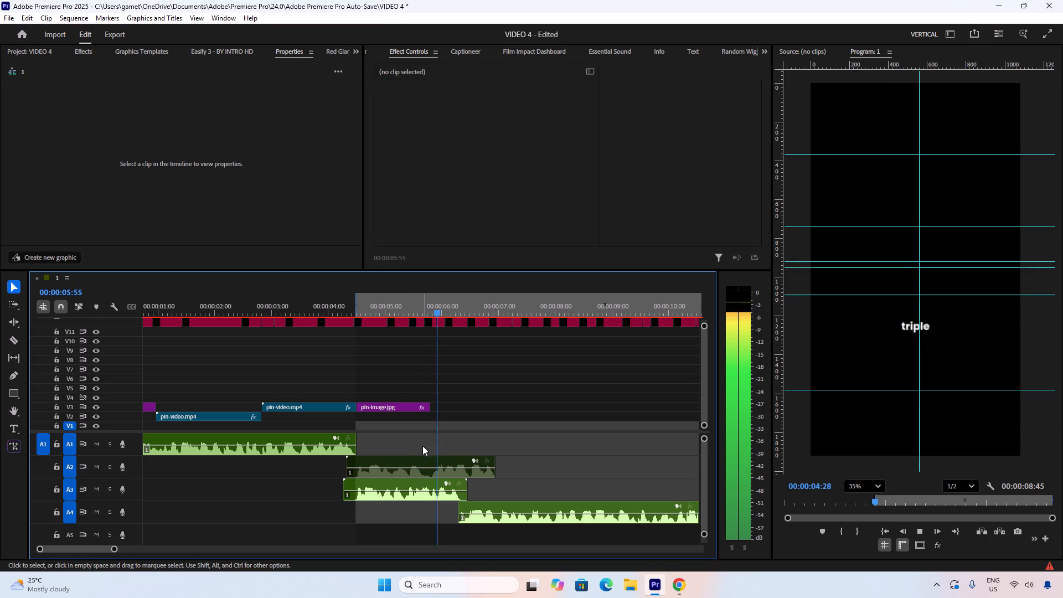
key(space)
drag(400, 302, 375, 305)
key(space)
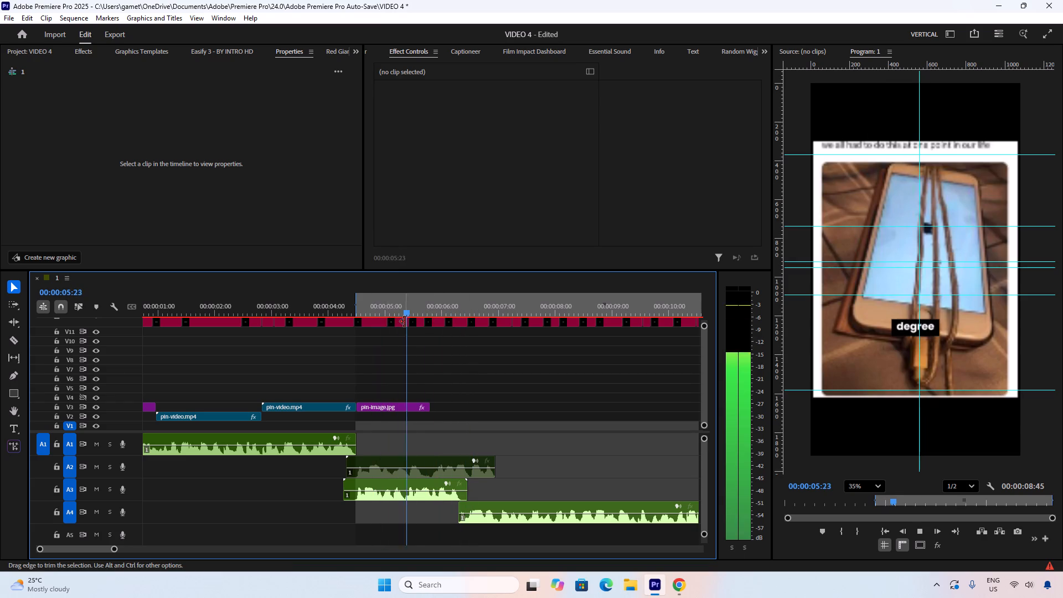
key(space)
click(403, 295)
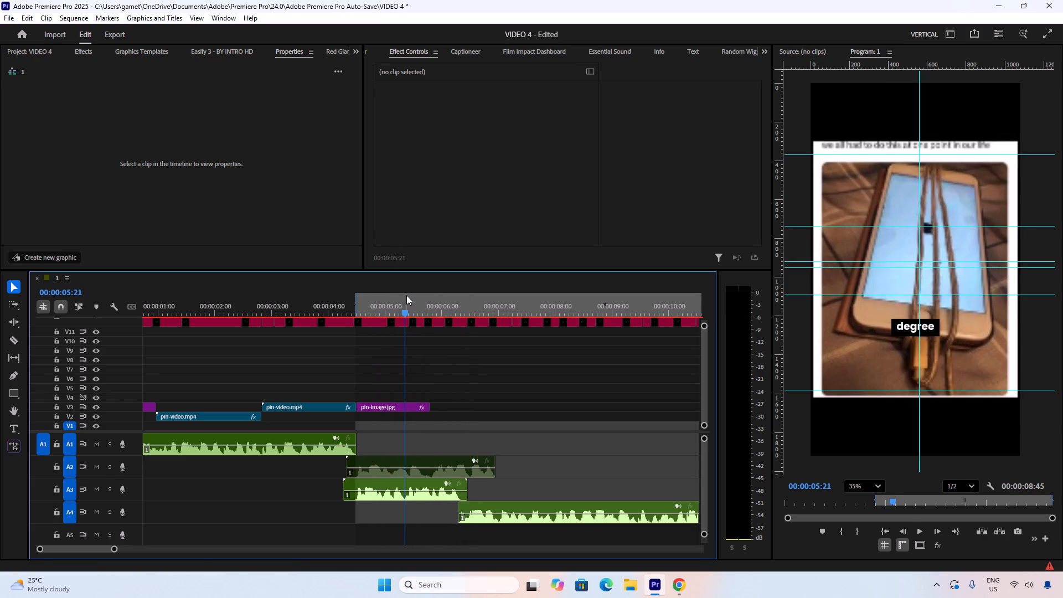
click(409, 486)
key(e)
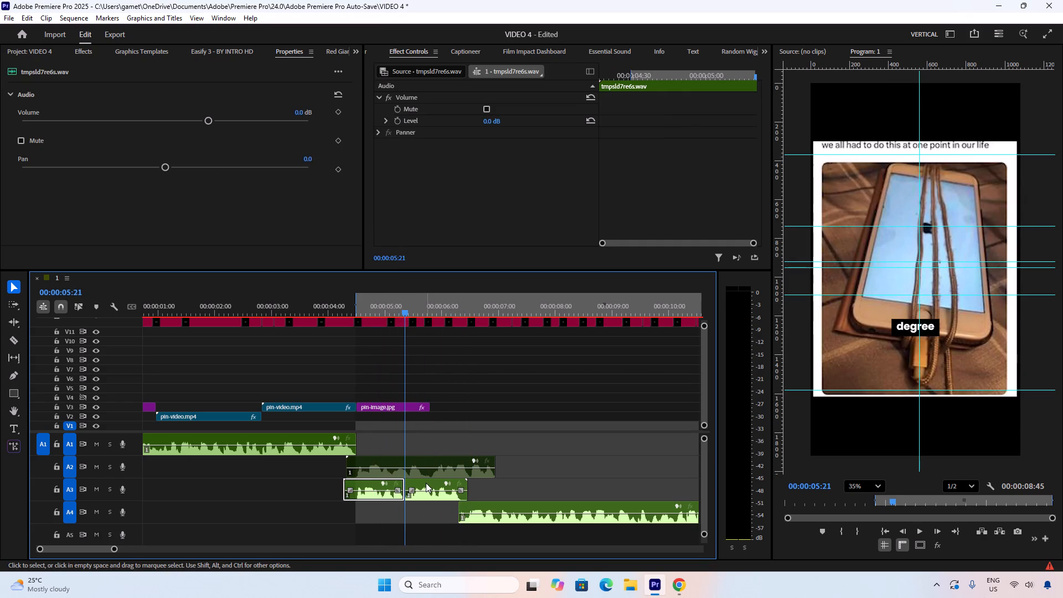
click(426, 483)
right_click(426, 483)
click(470, 260)
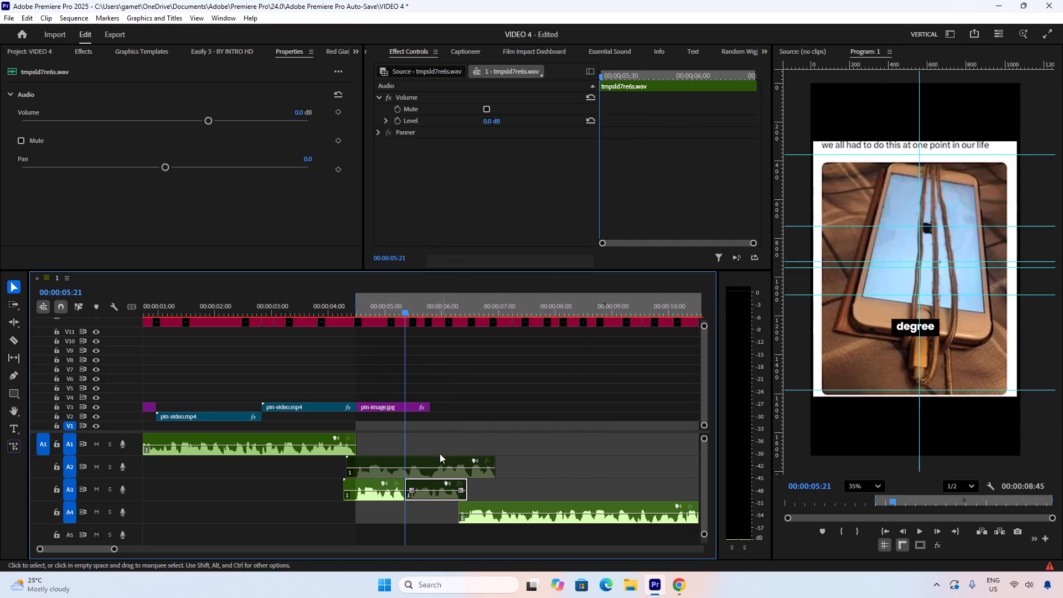
Play the shortened take on A3, then re-enable the disabled 2.wav part on A2.
drag(395, 302, 373, 303)
key(space)
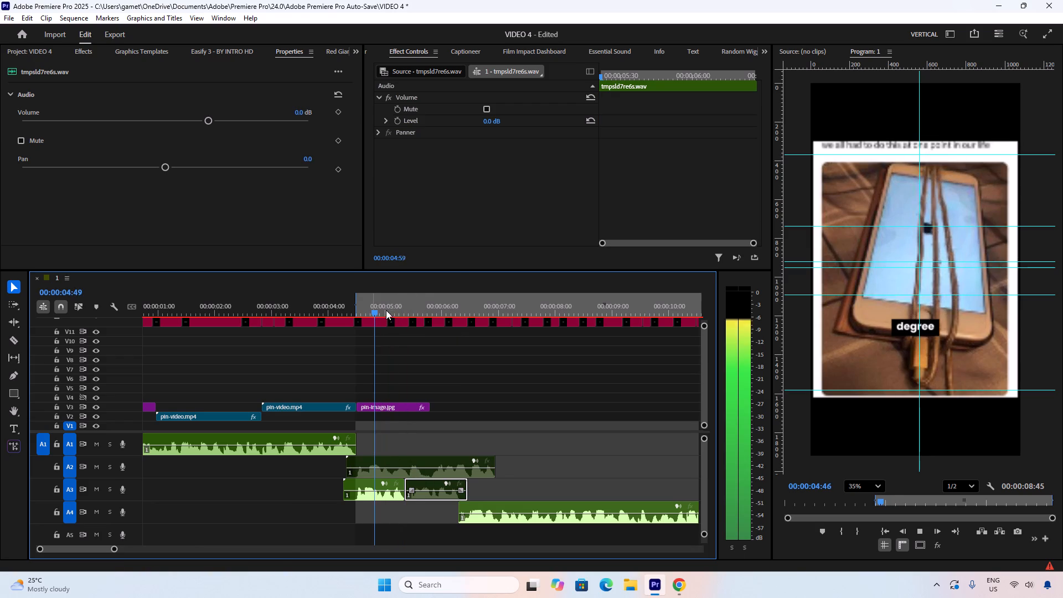
key(space)
click(431, 457)
right_click(432, 459)
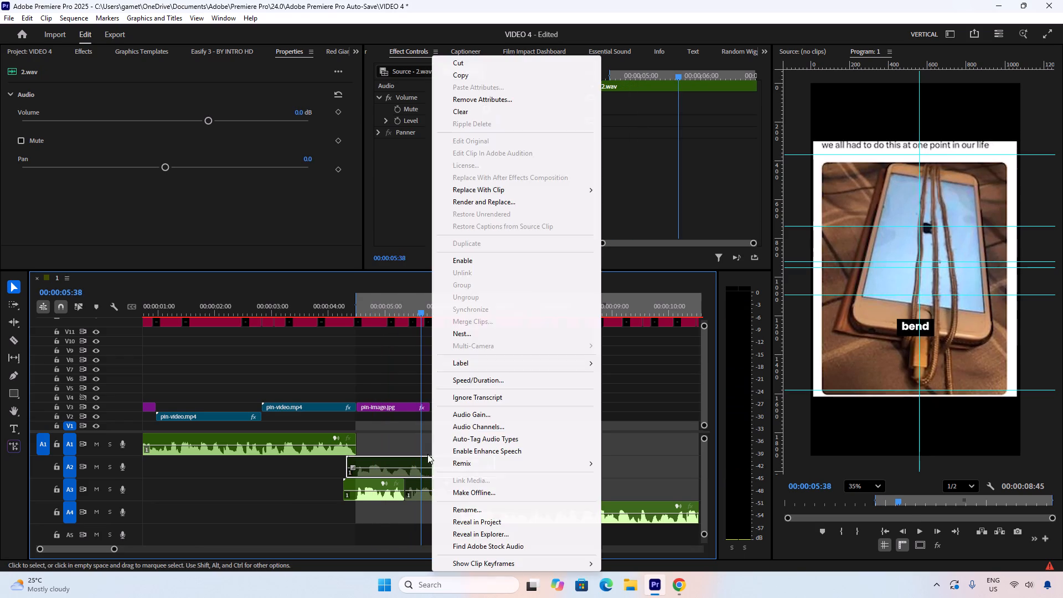
click(472, 256)
Find the matching point in the old line, split 2.wav on A2 at 00:00:05:48 and disable the part before the cut.
drag(400, 304, 374, 304)
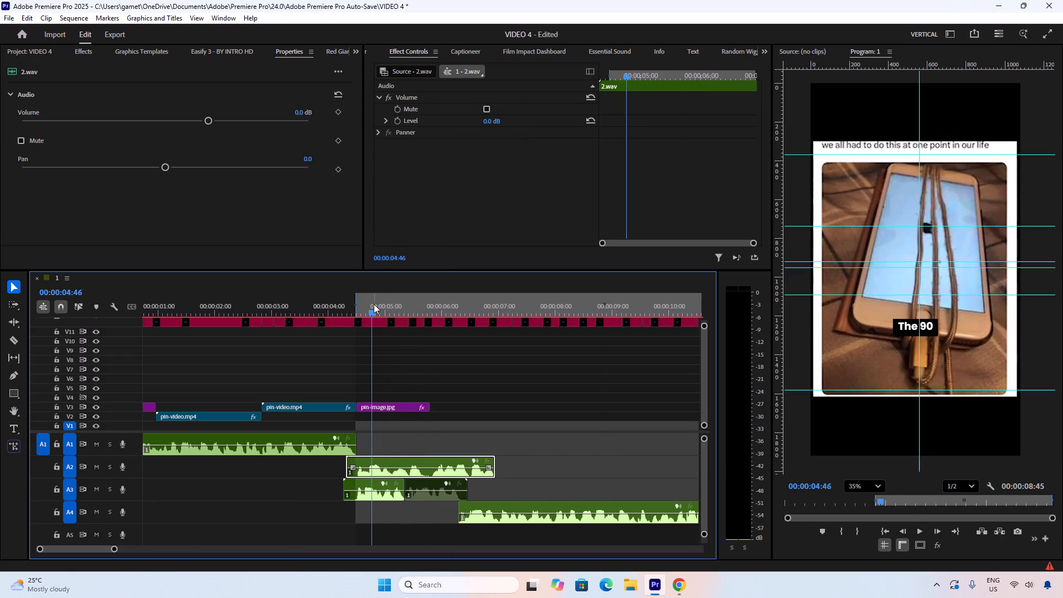
key(space)
drag(415, 310, 395, 308)
key(space)
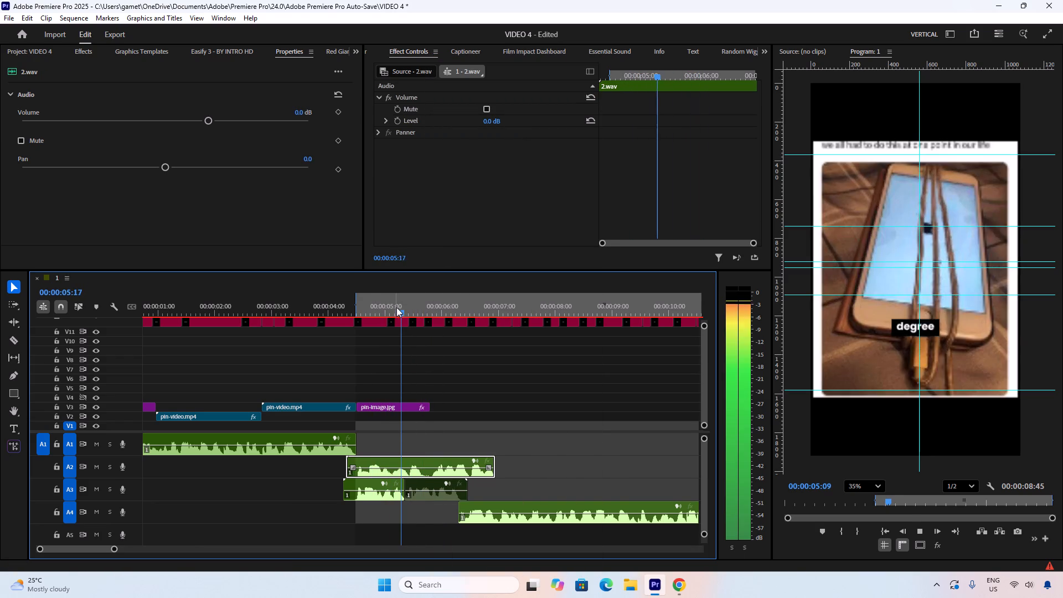
drag(448, 305, 436, 305)
key(space)
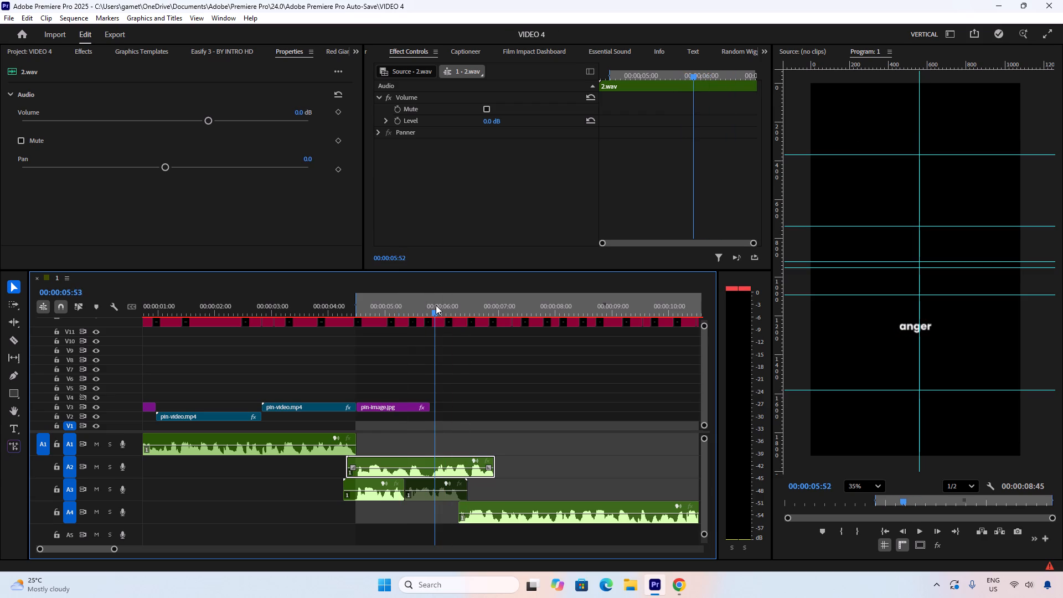
drag(436, 305, 432, 305)
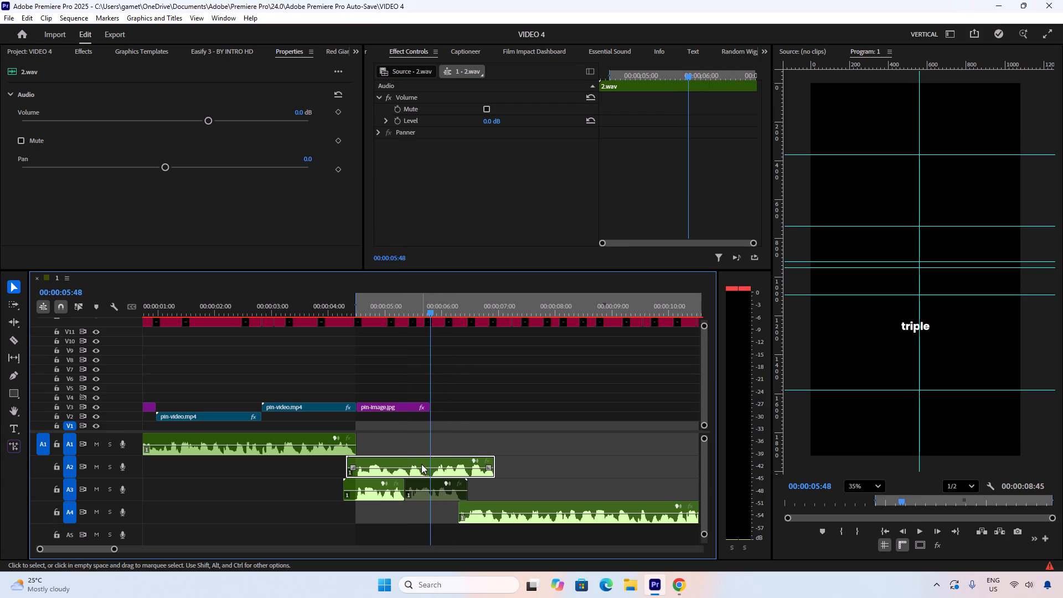
click(421, 464)
key(e)
right_click(397, 461)
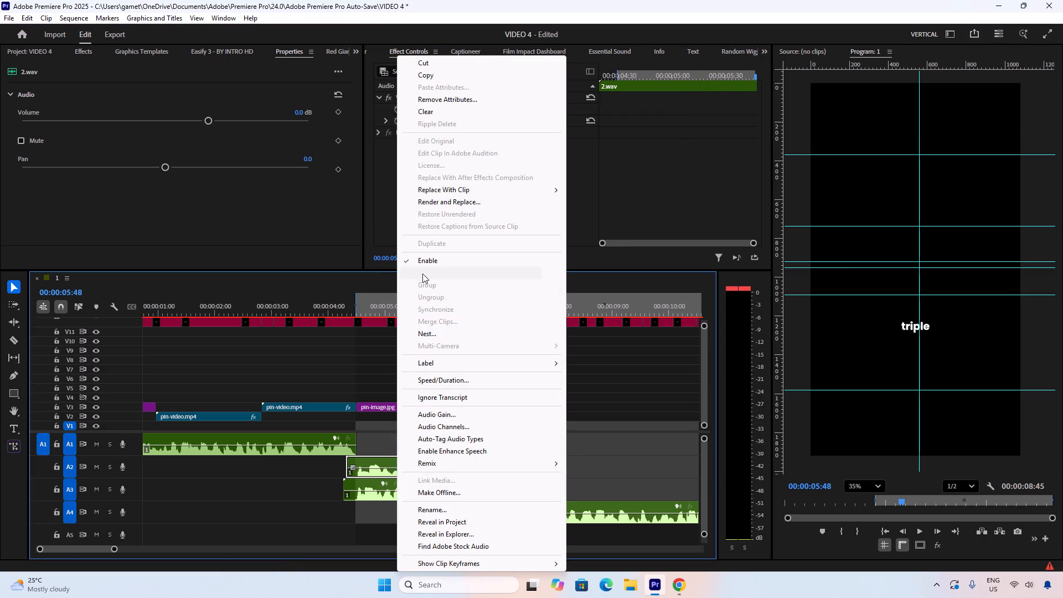
click(425, 265)
Move the enabled 2.wav piece from A2 to A1 so it starts around the new take's cut, and play across the join.
click(462, 461)
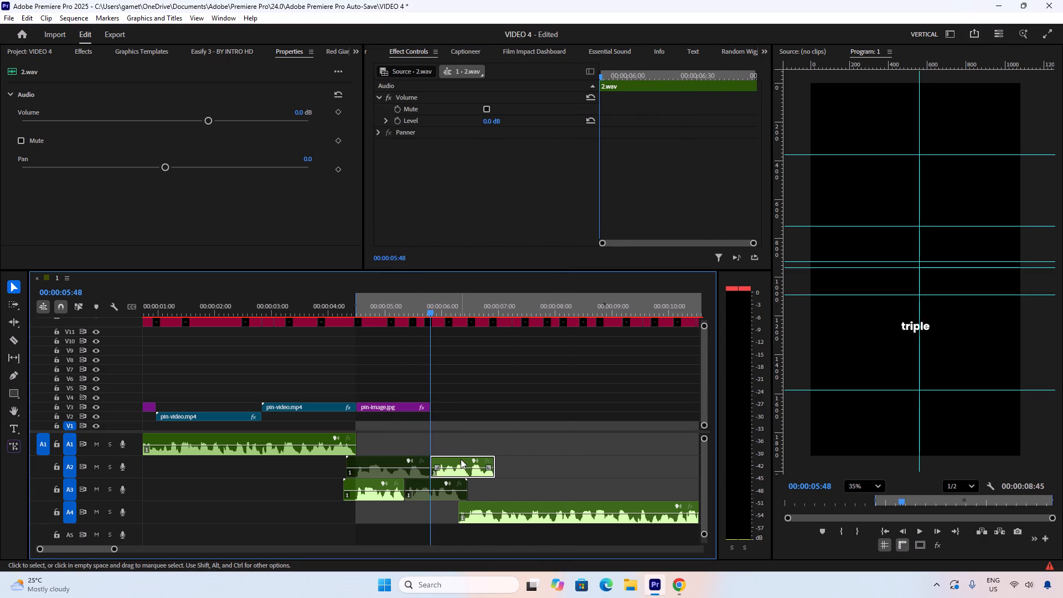
drag(463, 459, 431, 445)
drag(389, 306, 383, 305)
key(space)
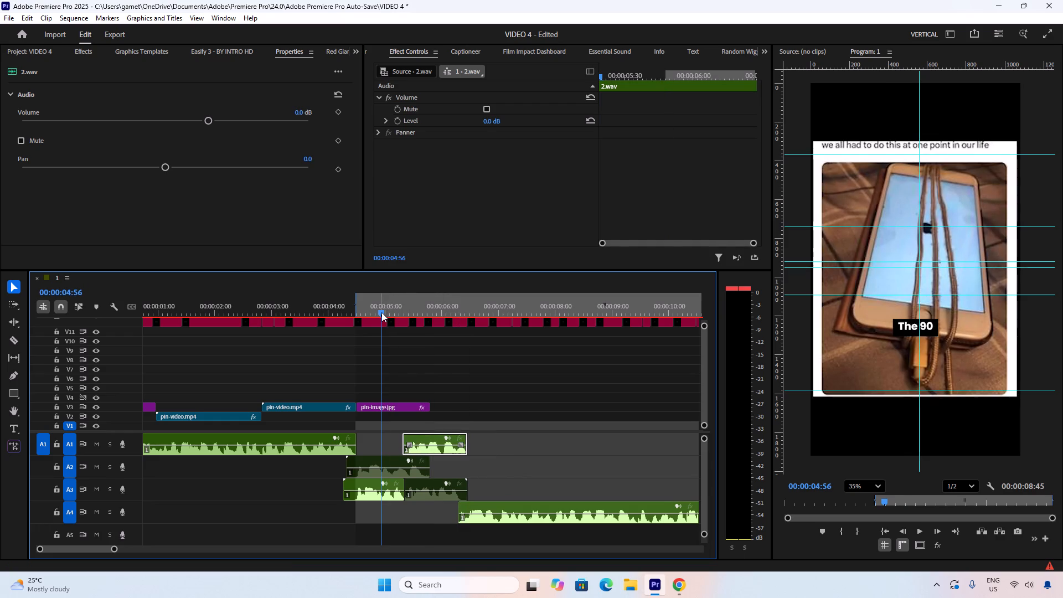
key(space)
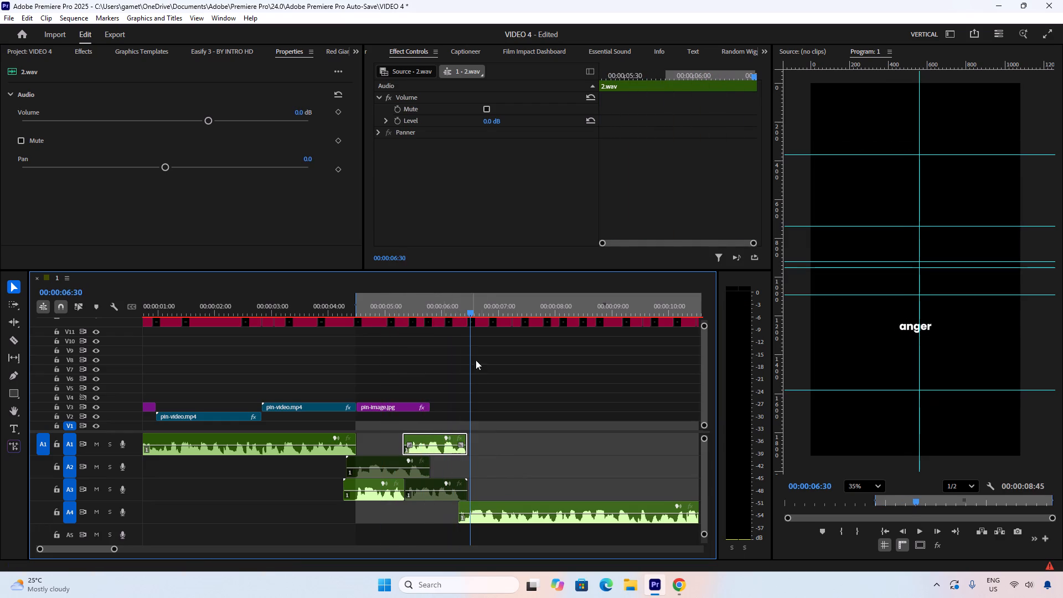
Reposition the remaining 2.wav part on A4 so it starts slightly before the A1 piece ends, at about 00:00:06:24.
drag(474, 506, 476, 506)
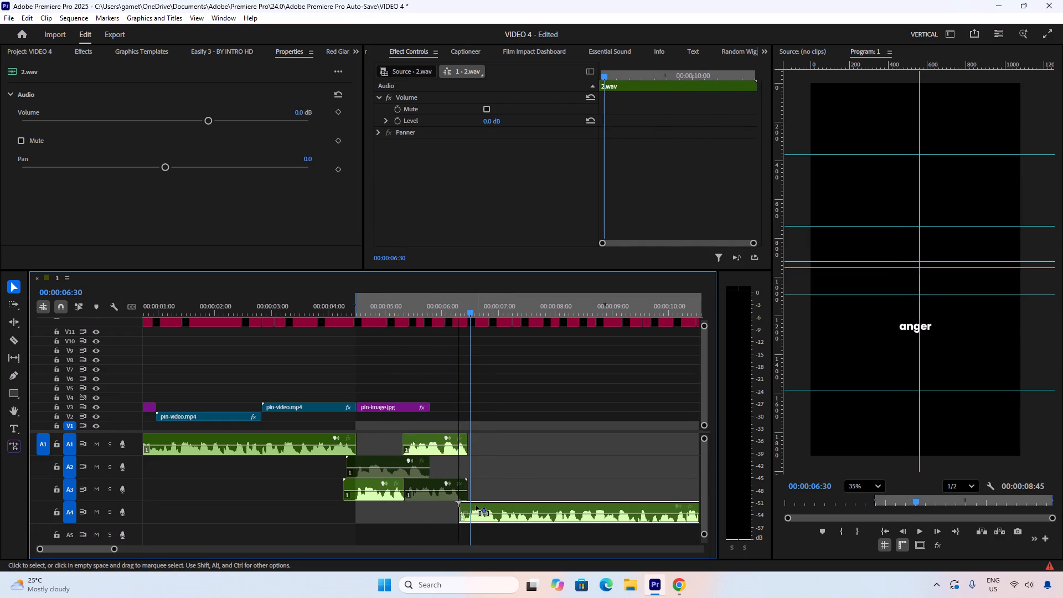
drag(476, 506, 483, 506)
click(492, 493)
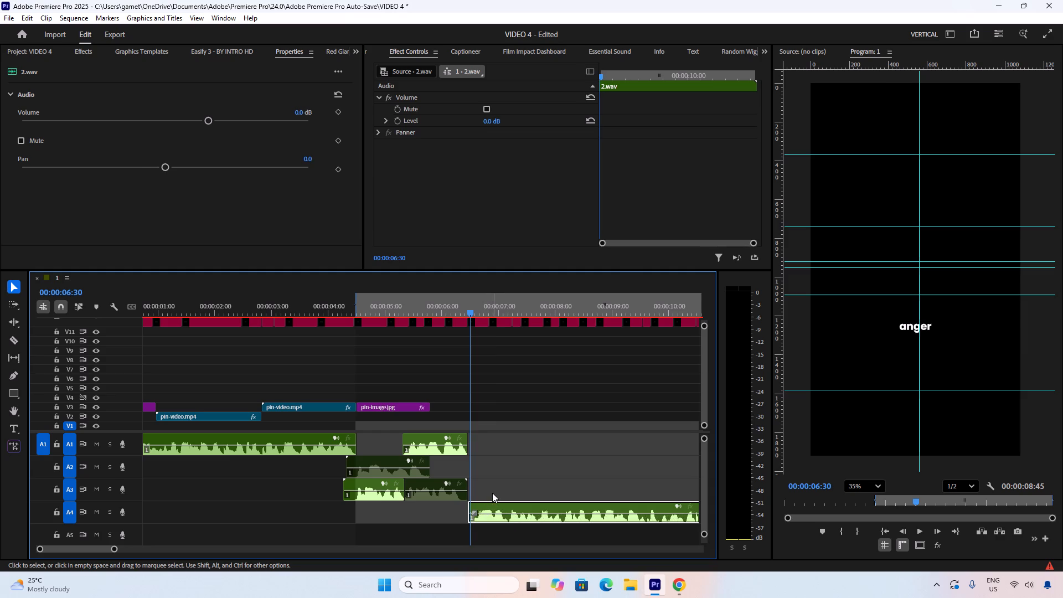
alt+scroll(489, 492, up, 11)
scroll(495, 460, up, 4)
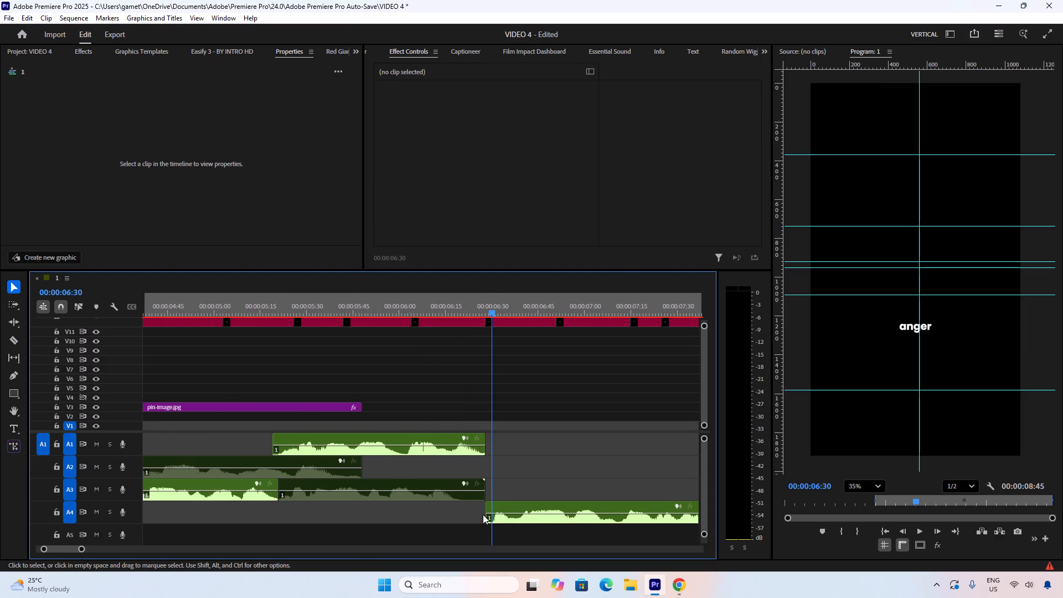
scroll(480, 492, up, 1)
click(497, 302)
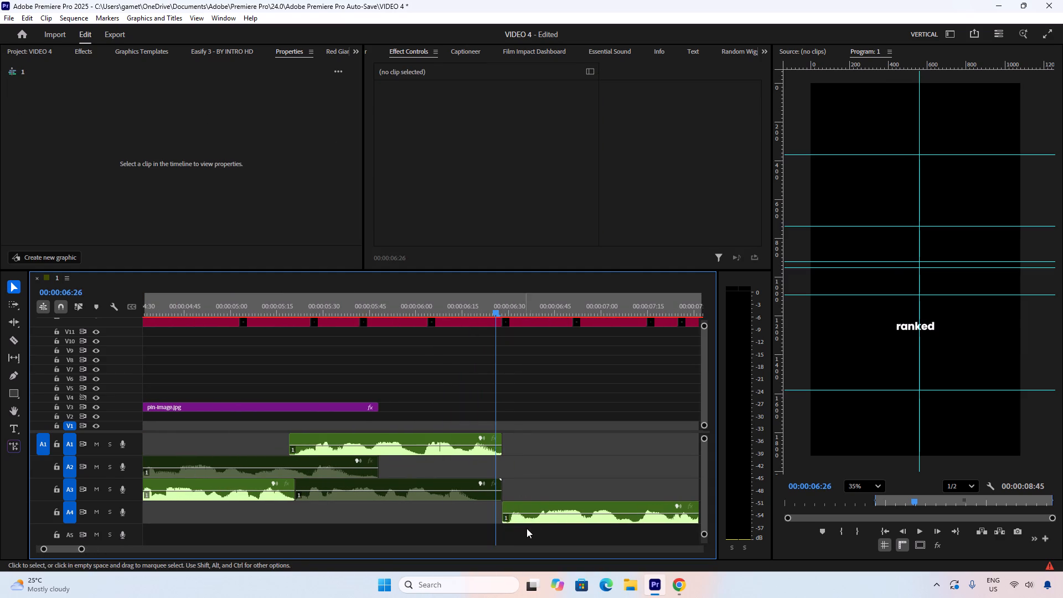
drag(536, 504, 524, 505)
drag(524, 505, 518, 506)
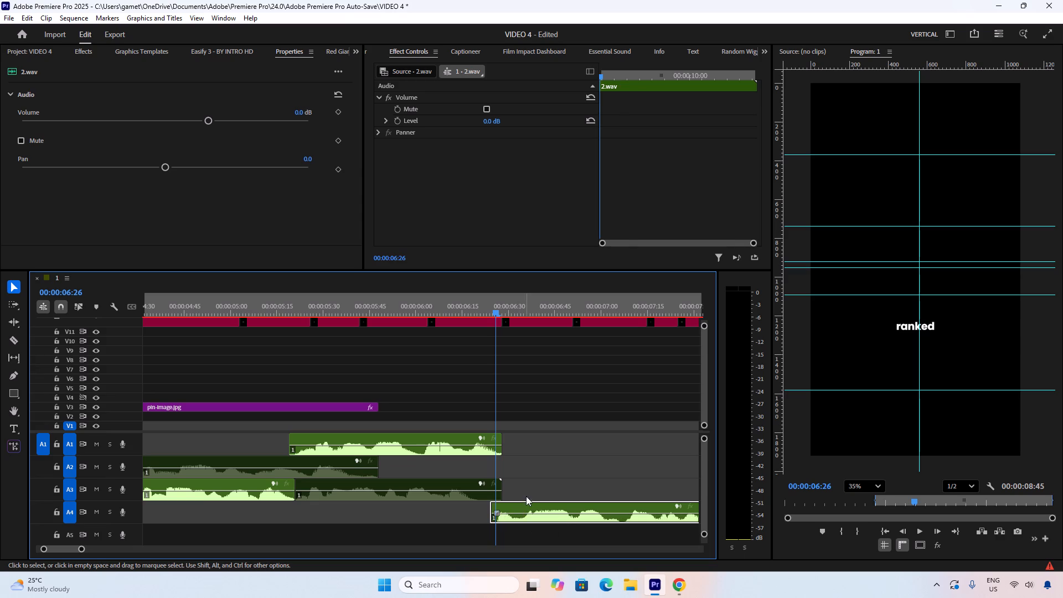
click(533, 482)
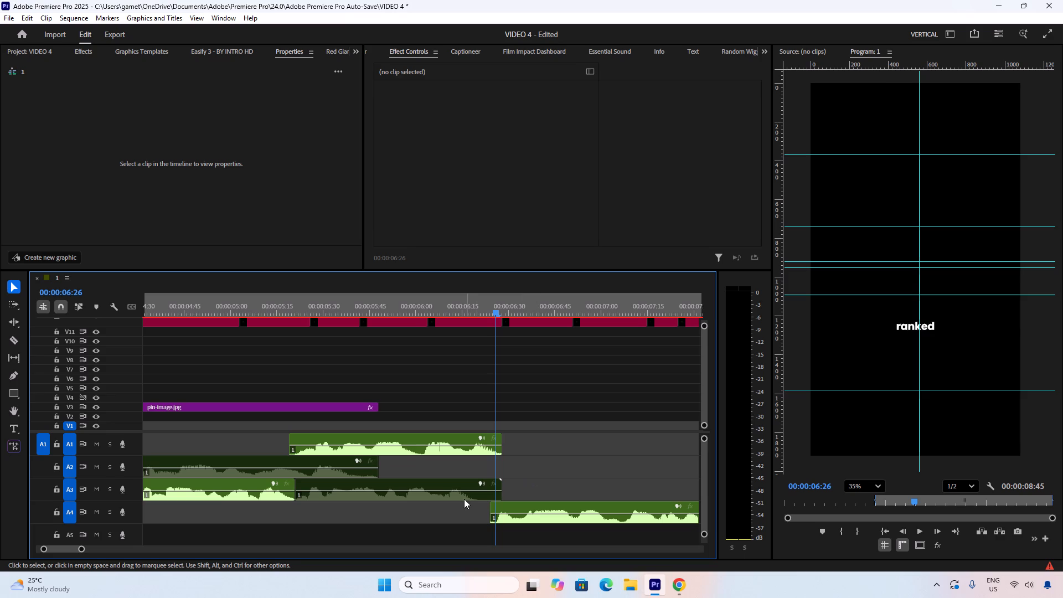
Play the spliced 90-degree line repeatedly to check the joins between the voiceover pieces on A3, A1 and A4.
drag(305, 310, 240, 293)
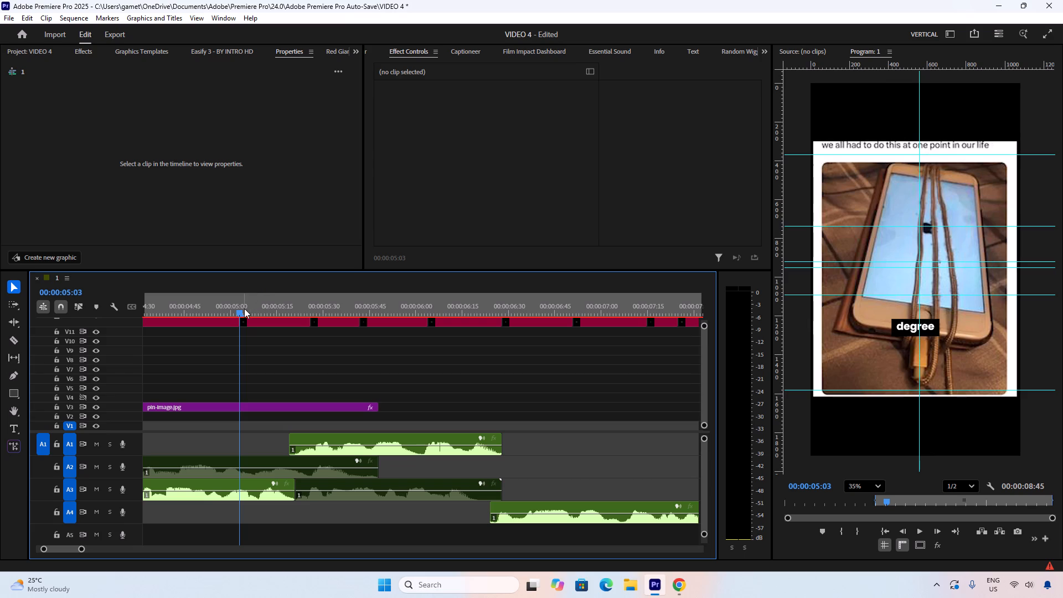
drag(218, 313, 213, 312)
key(space)
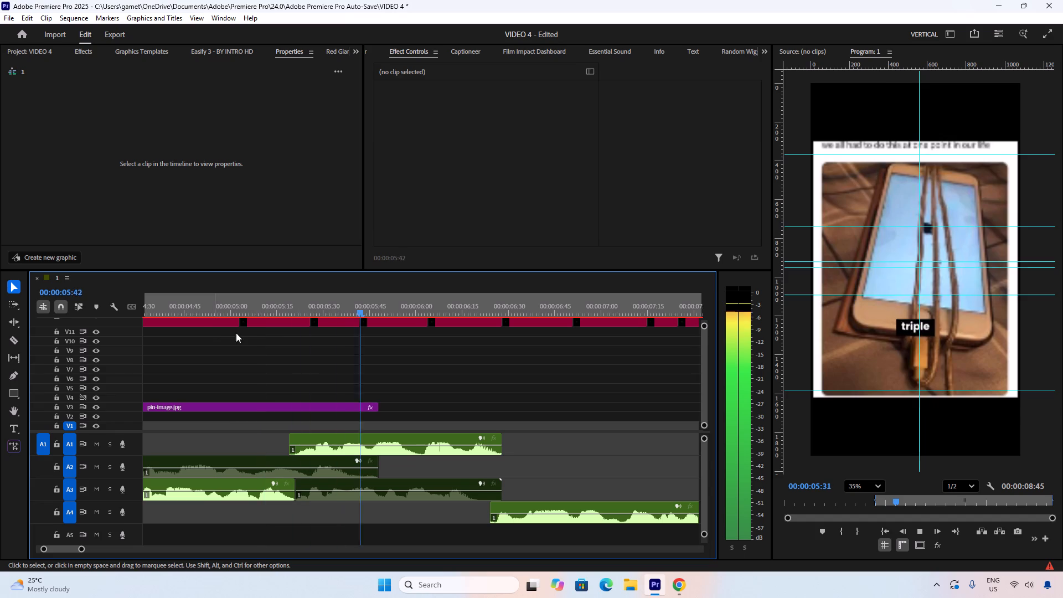
scroll(498, 385, down, 4)
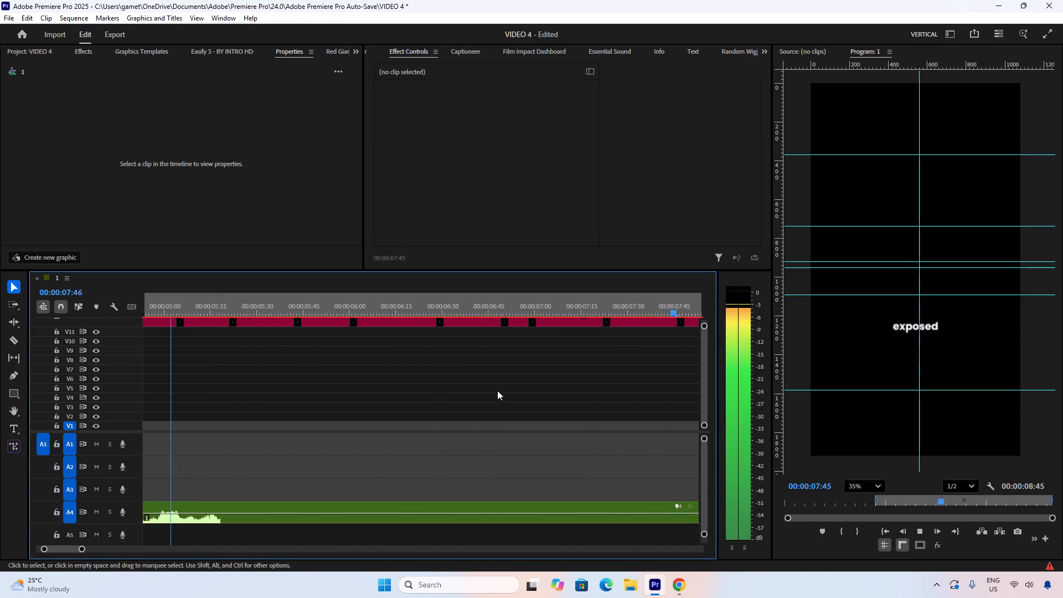
alt+scroll(475, 396, down, 6)
scroll(398, 448, up, 6)
key(space)
scroll(375, 460, up, 9)
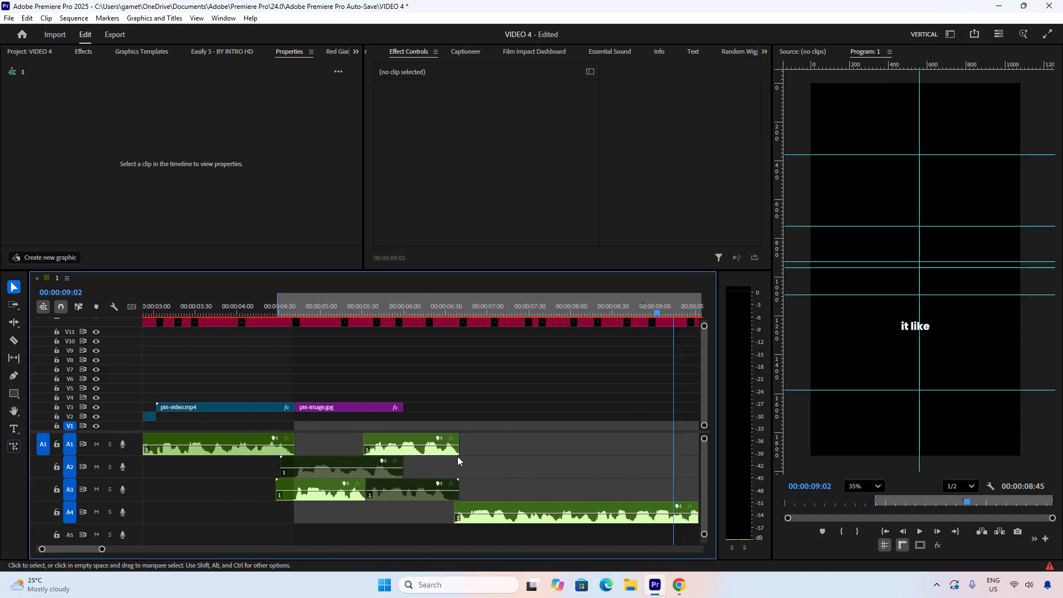
scroll(457, 456, up, 2)
drag(376, 308, 370, 308)
key(space)
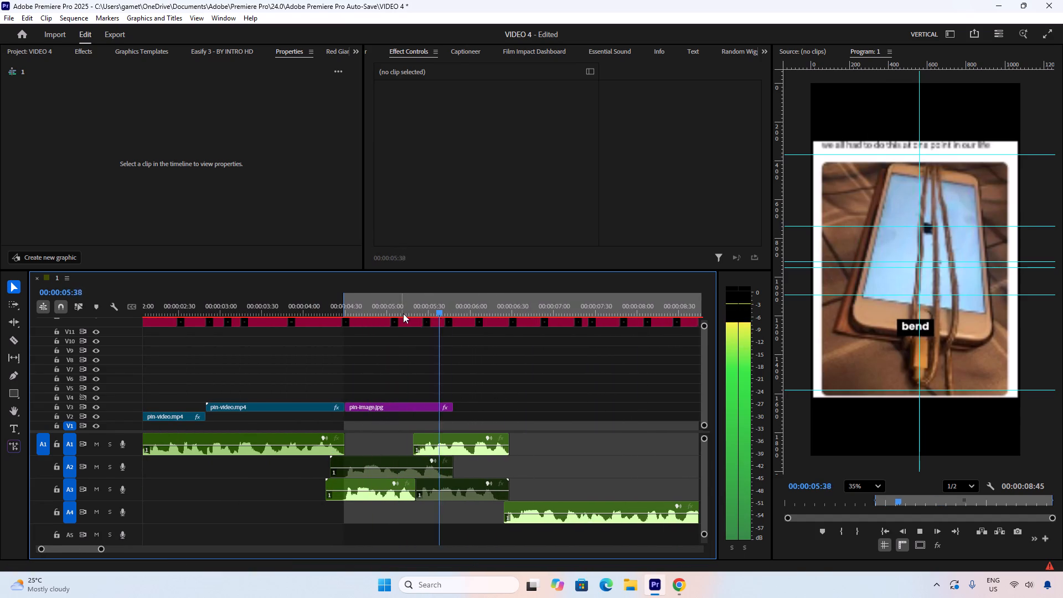
scroll(574, 451, down, 2)
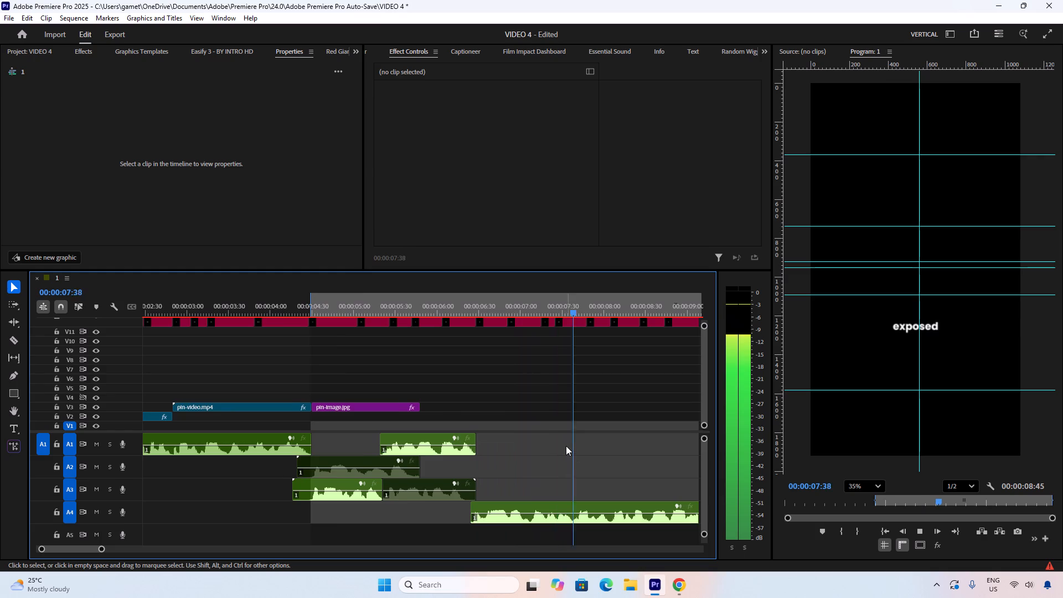
alt+scroll(566, 446, down, 6)
key(space)
drag(358, 311, 310, 306)
key(space)
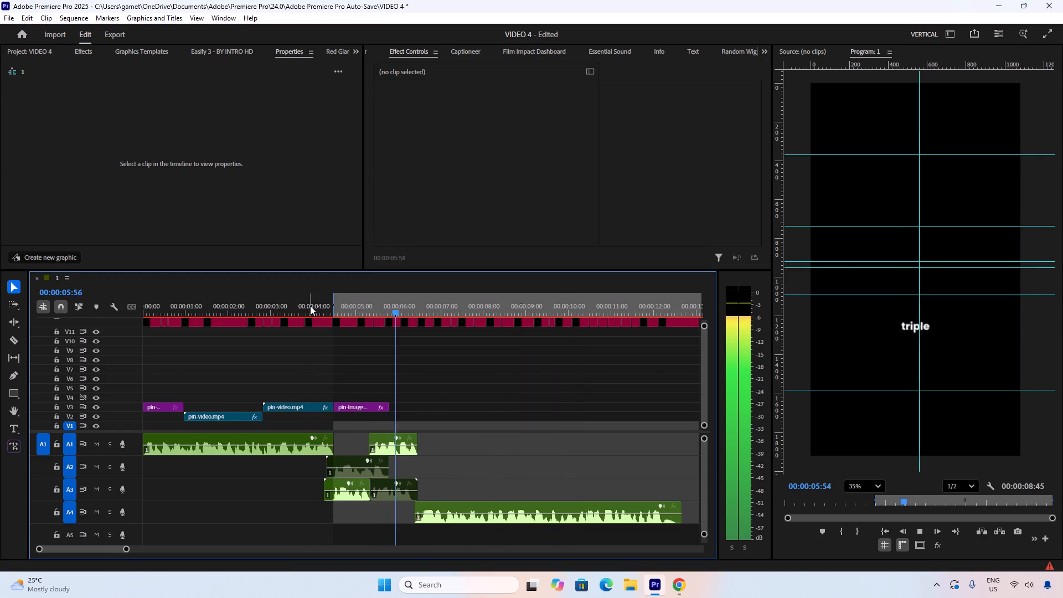
key(space)
drag(395, 301, 349, 299)
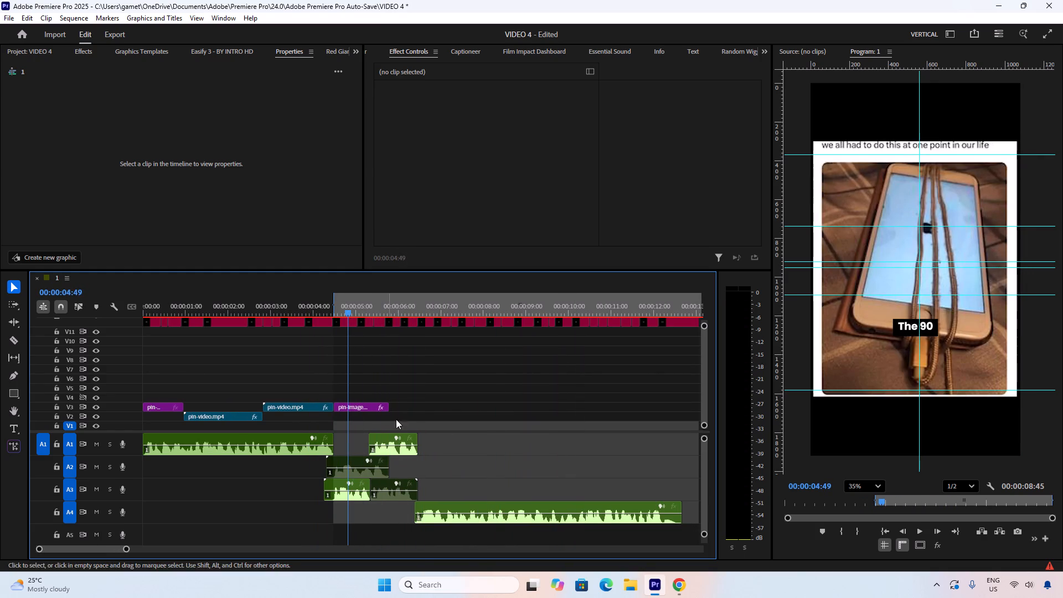
Mark the sequence Out point at 00:00:06:27, where the spliced 90-degree line ends.
alt+scroll(376, 370, down, 5)
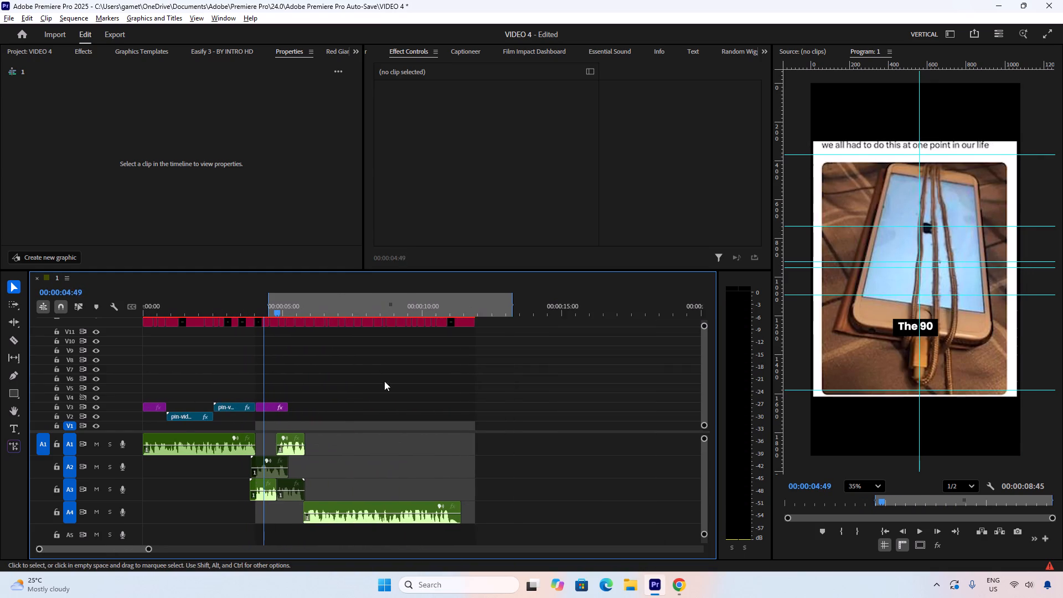
click(306, 296)
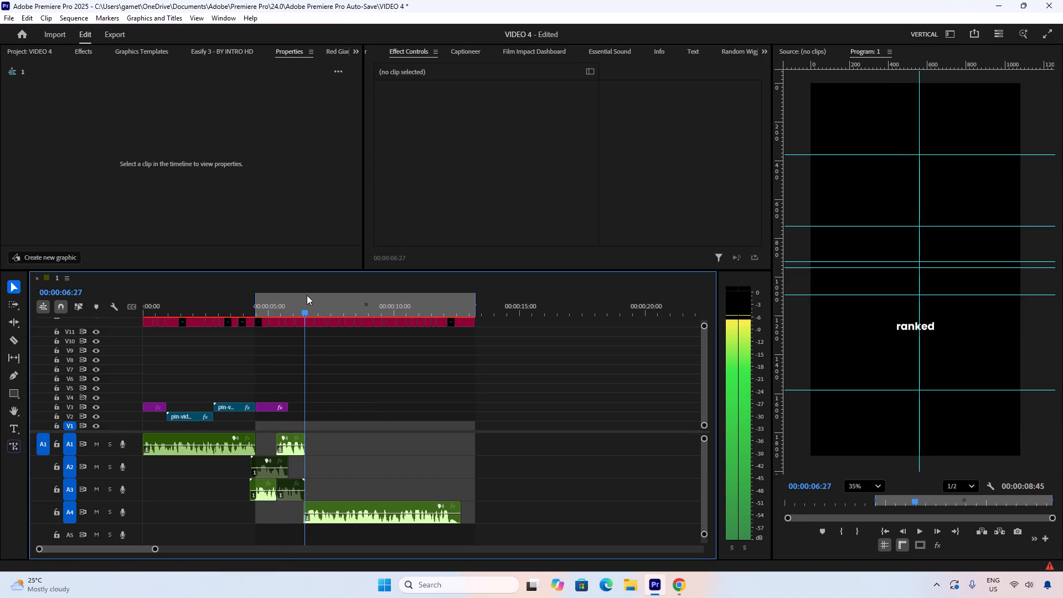
key(o)
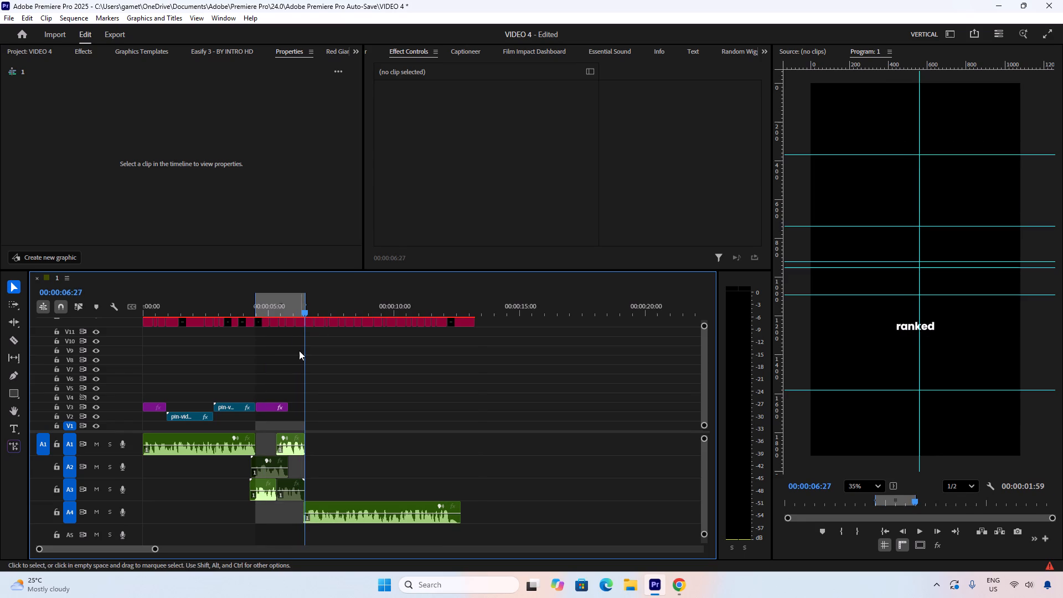
Delete the outdated caption graphics on V12 that lie between the sequence In and Out points.
alt+scroll(293, 356, up, 5)
scroll(367, 395, up, 2)
ctrl+scroll(381, 414, up, 9)
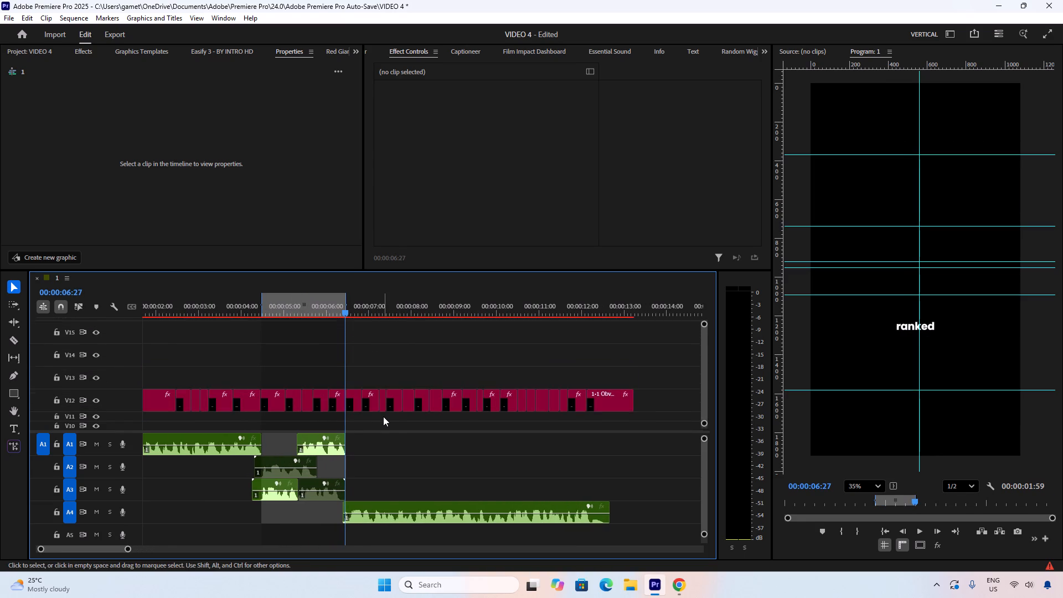
ctrl+scroll(383, 416, down, 2)
drag(265, 348, 337, 406)
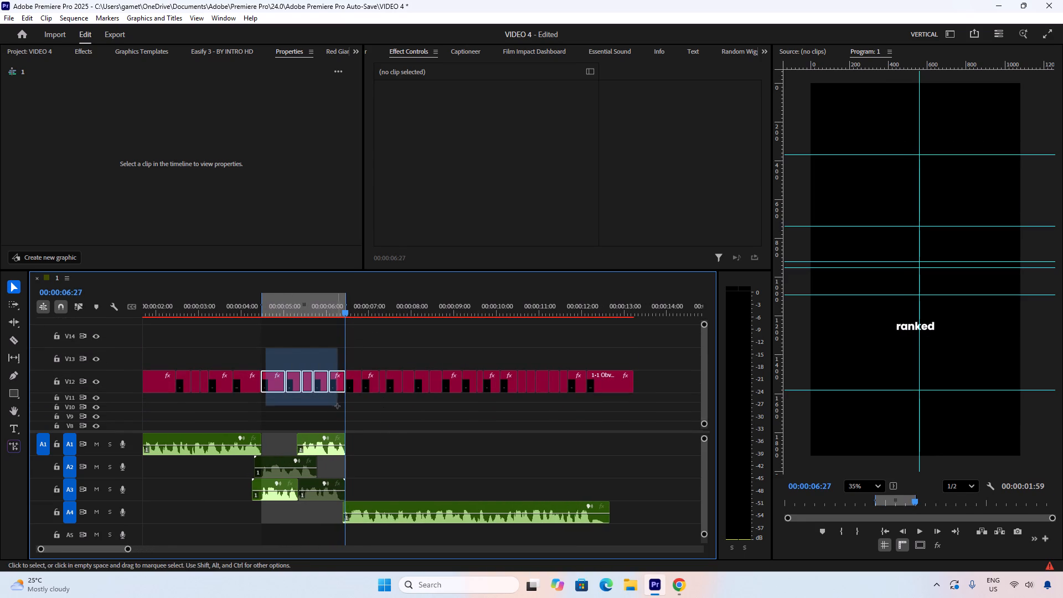
drag(337, 406, 339, 406)
key(Delete)
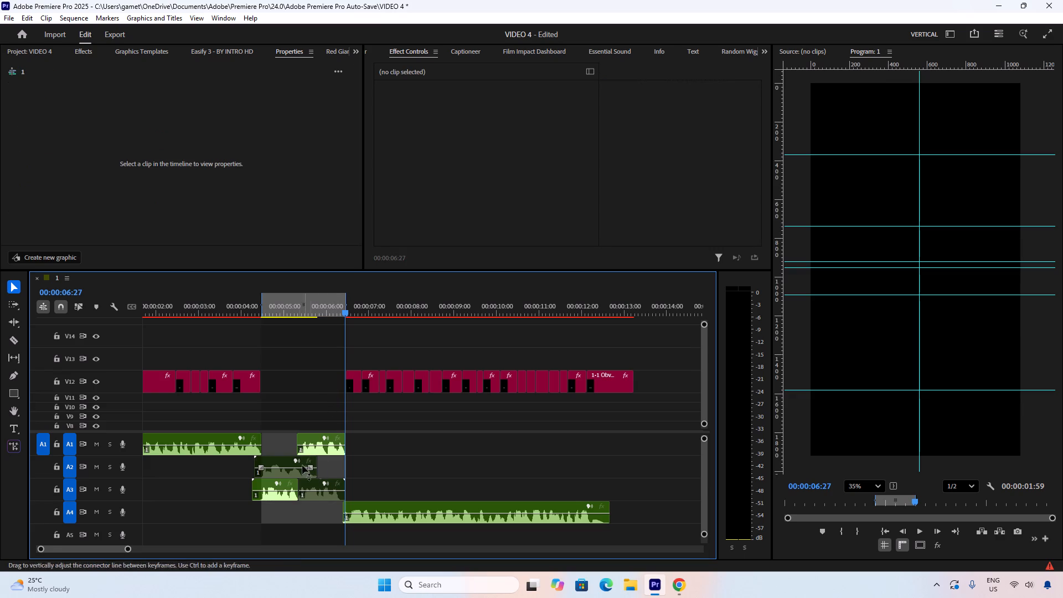
Delete the disabled leftover voiceover pieces on A2 and A3 beneath the spliced line.
click(275, 465)
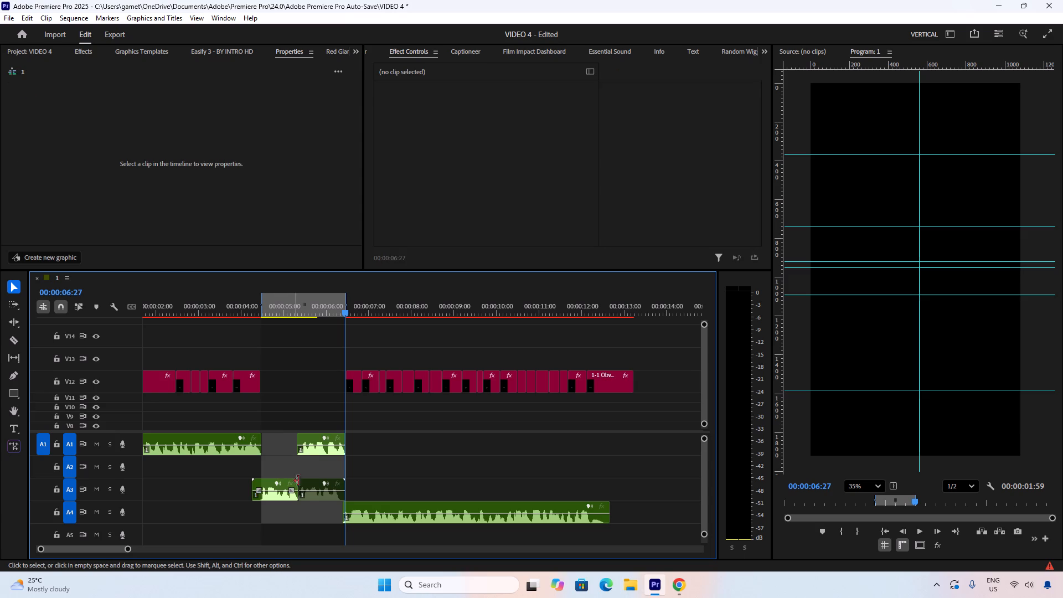
click(315, 481)
key(Delete)
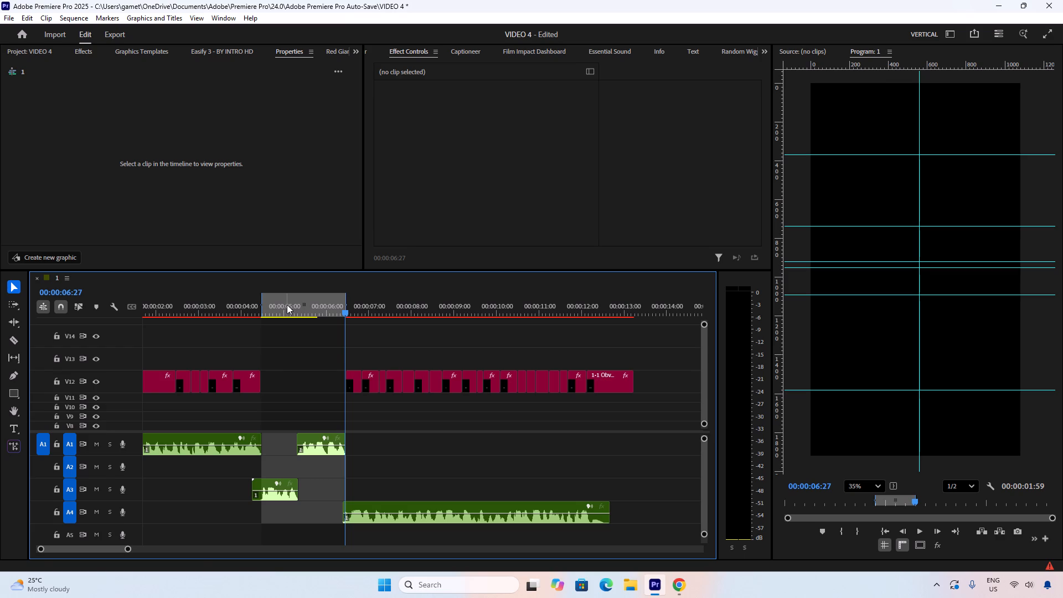
Trim the start of the A3 voiceover piece to the sequence In point, where the first A1 clip ends.
alt+scroll(258, 441, up, 11)
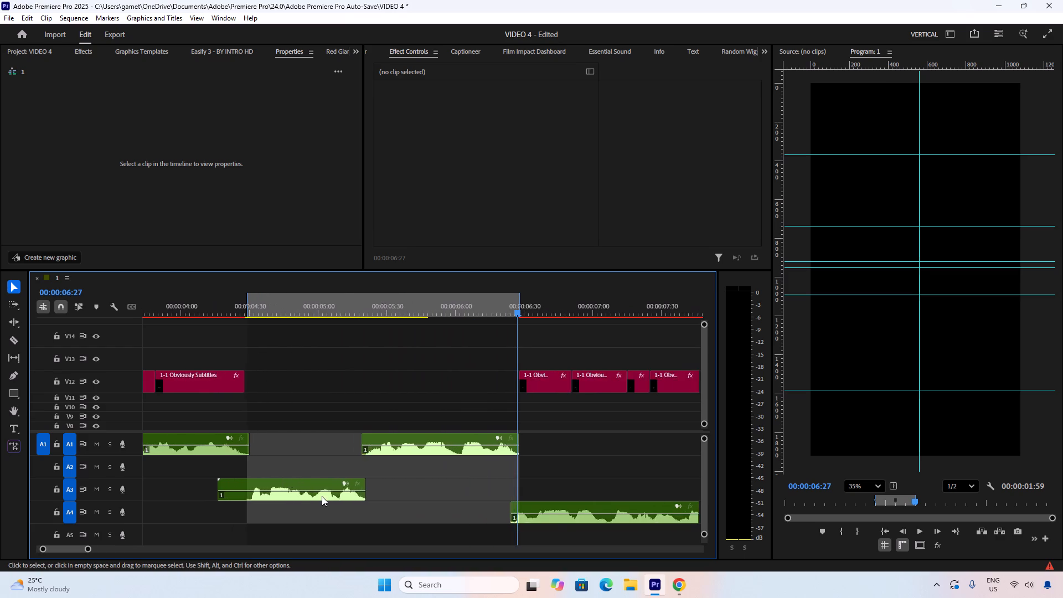
scroll(323, 497, up, 10)
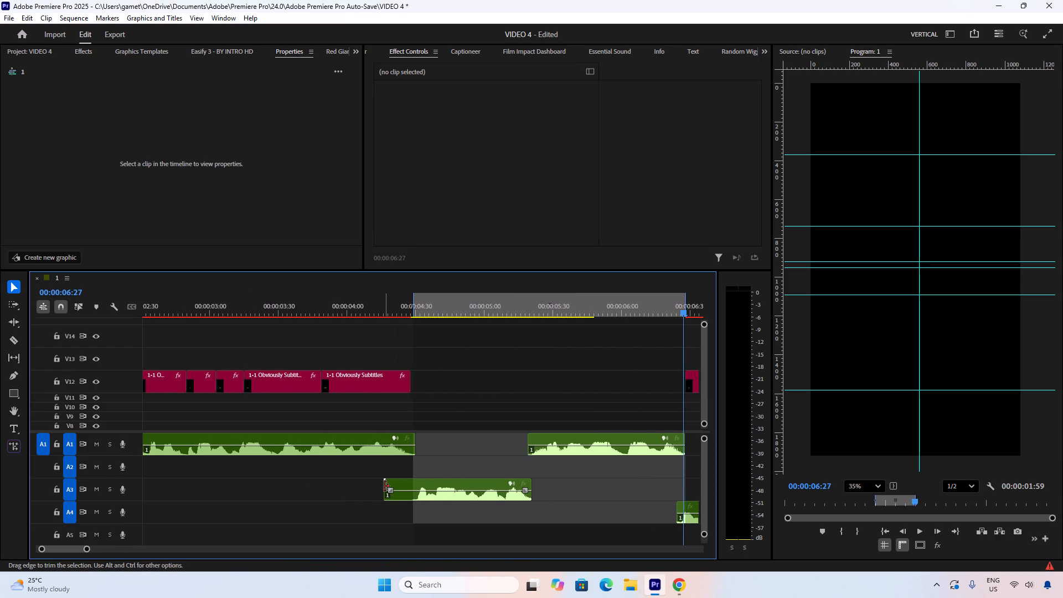
drag(384, 486, 411, 485)
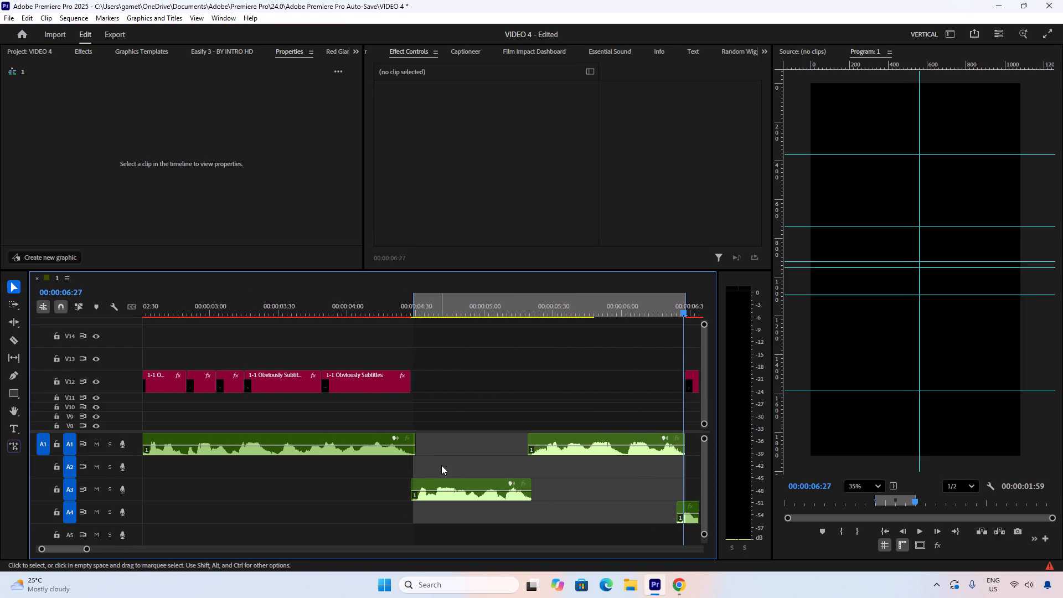
click(441, 465)
Generate captions with Captioneer by adding MOGRTs to a New Track for the In to Out range.
alt+scroll(434, 465, down, 12)
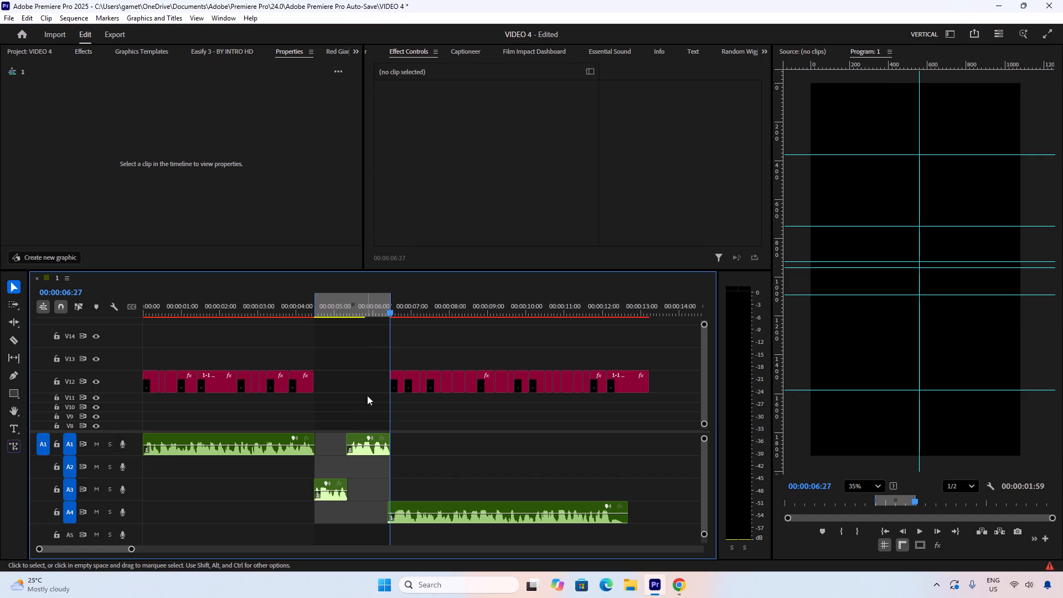
click(470, 44)
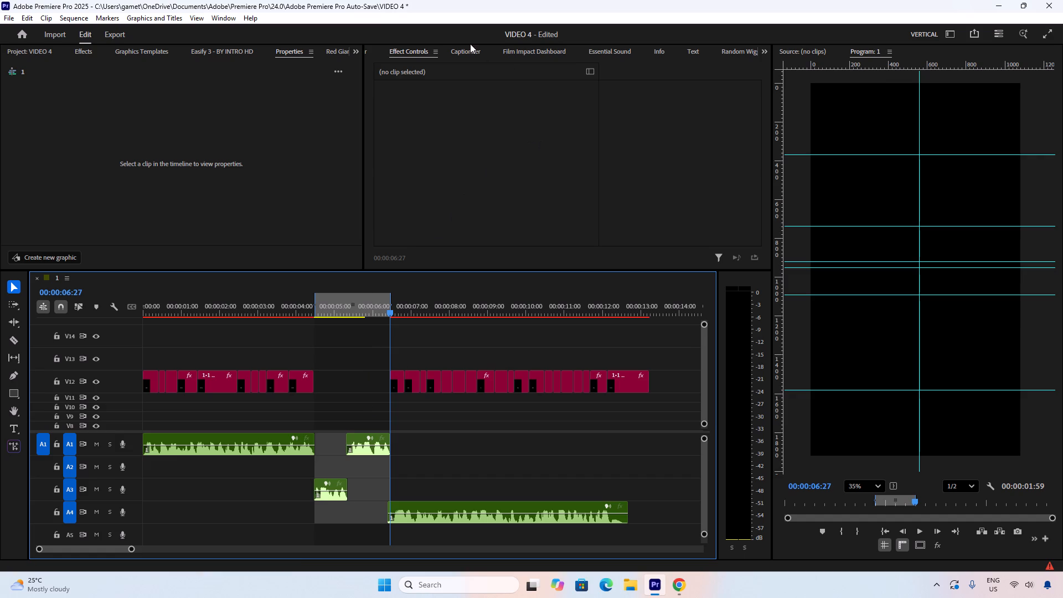
click(468, 53)
scroll(456, 180, down, 5)
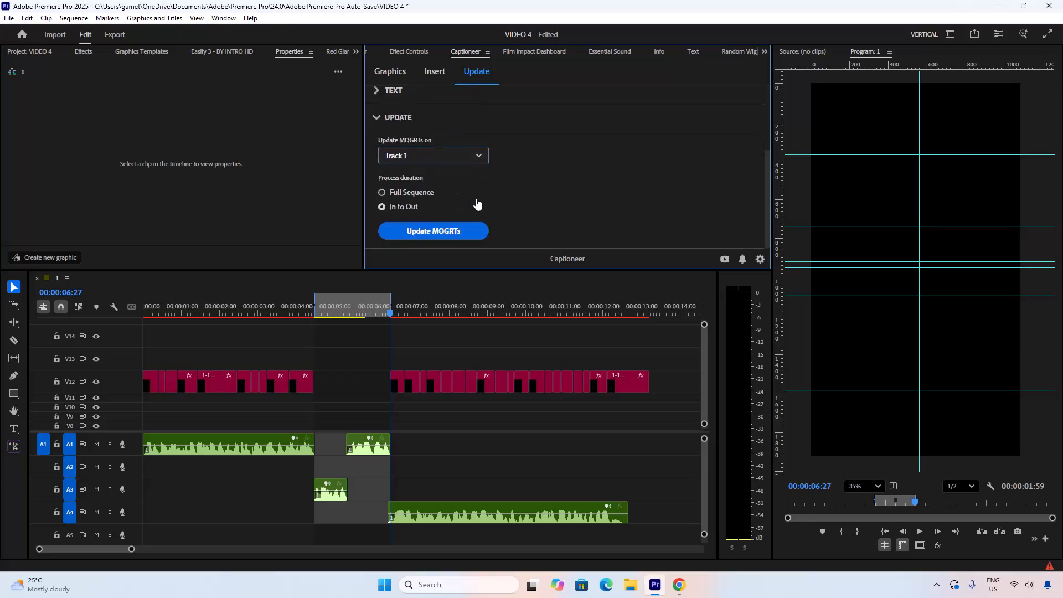
scroll(477, 198, up, 9)
click(441, 76)
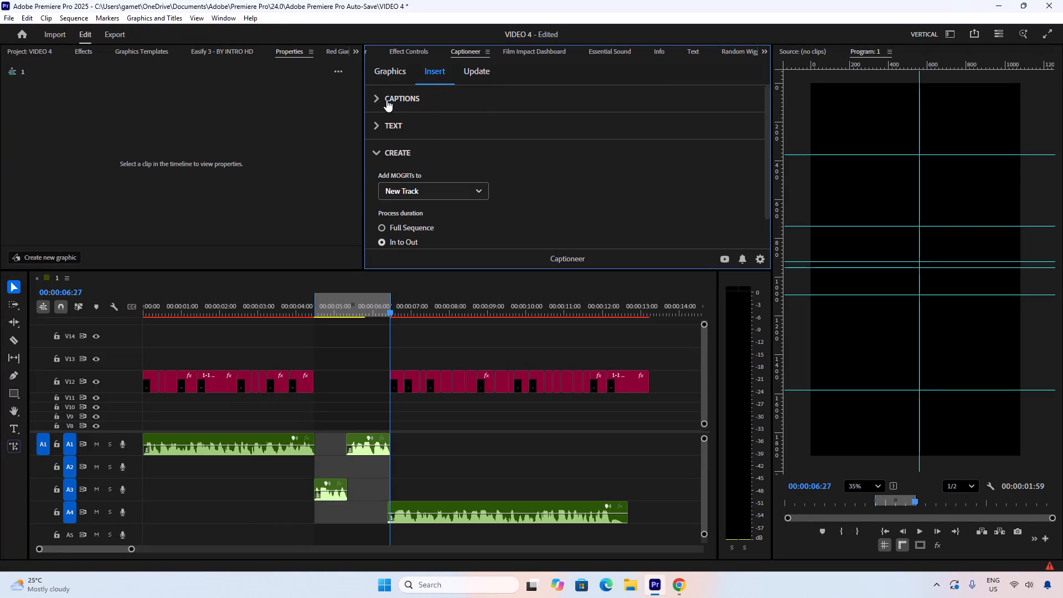
click(382, 98)
click(381, 98)
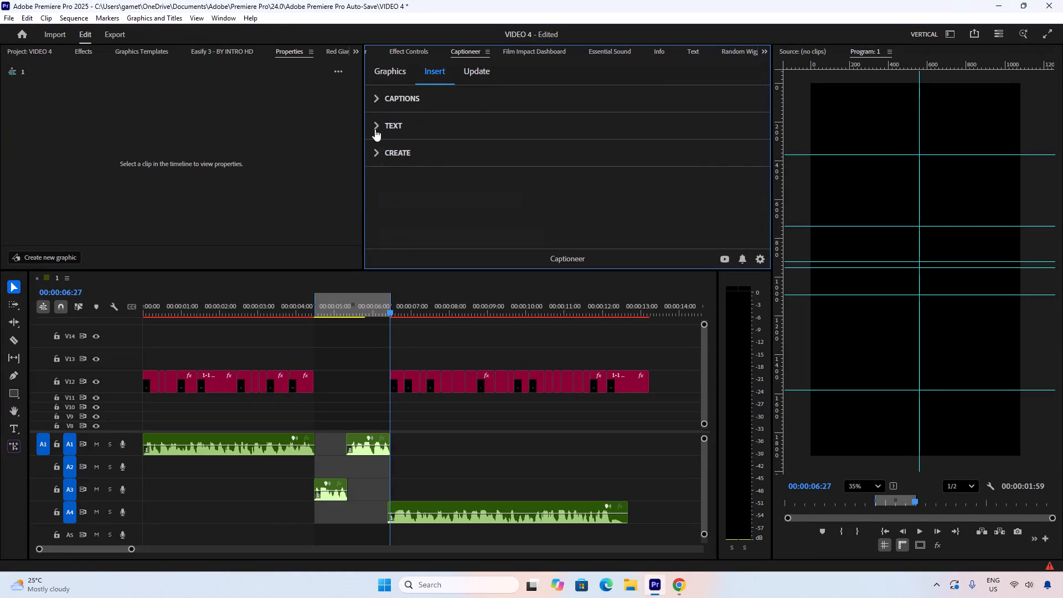
click(374, 129)
scroll(525, 141, down, 4)
click(378, 245)
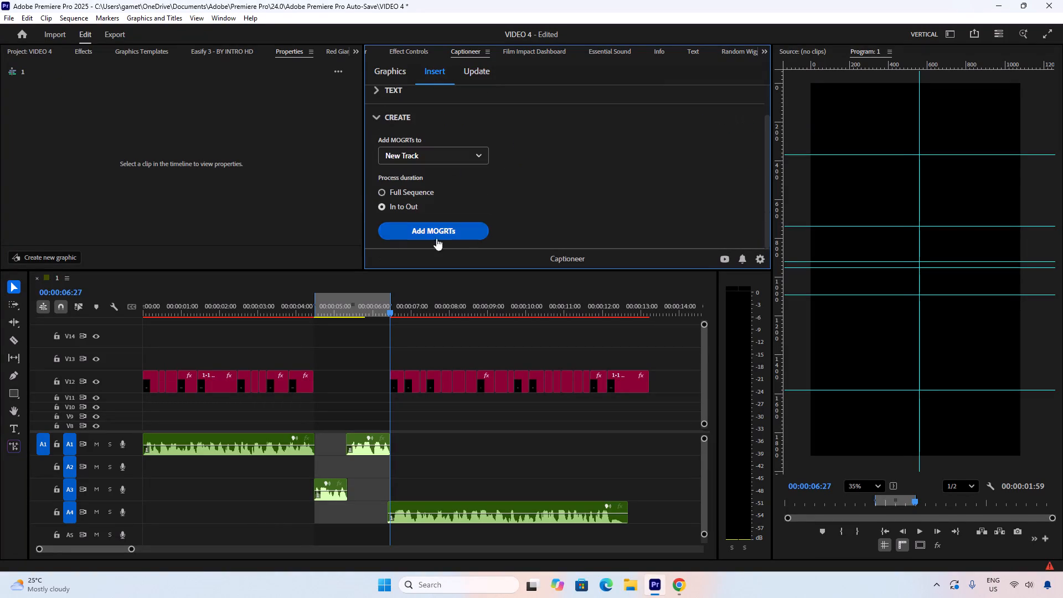
scroll(550, 213, down, 1)
click(446, 227)
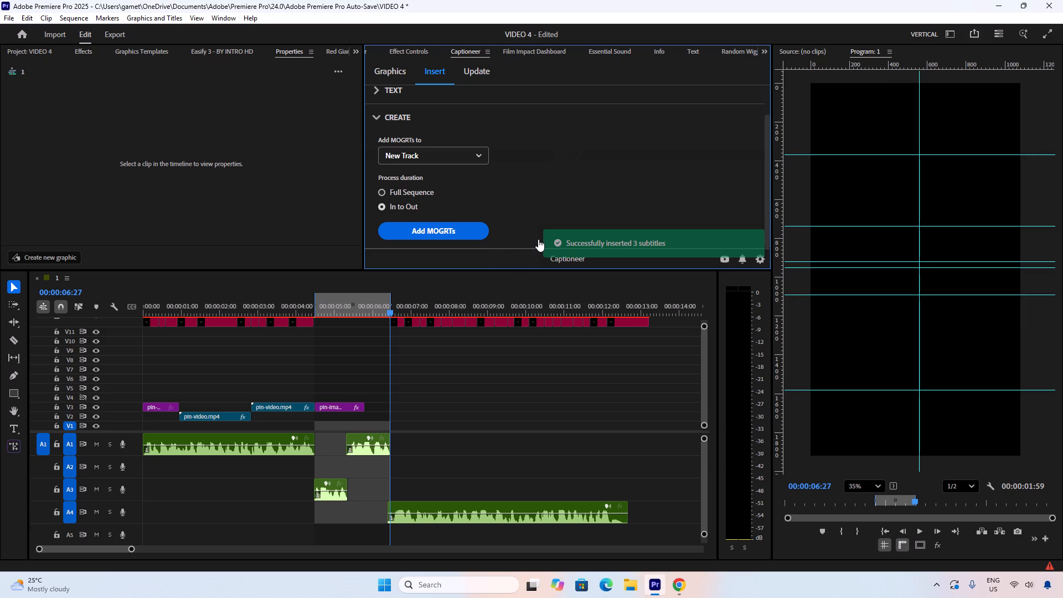
Move the newly inserted caption graphics from V17 down to V12, filling the gap between the existing captions.
scroll(584, 135, down, 6)
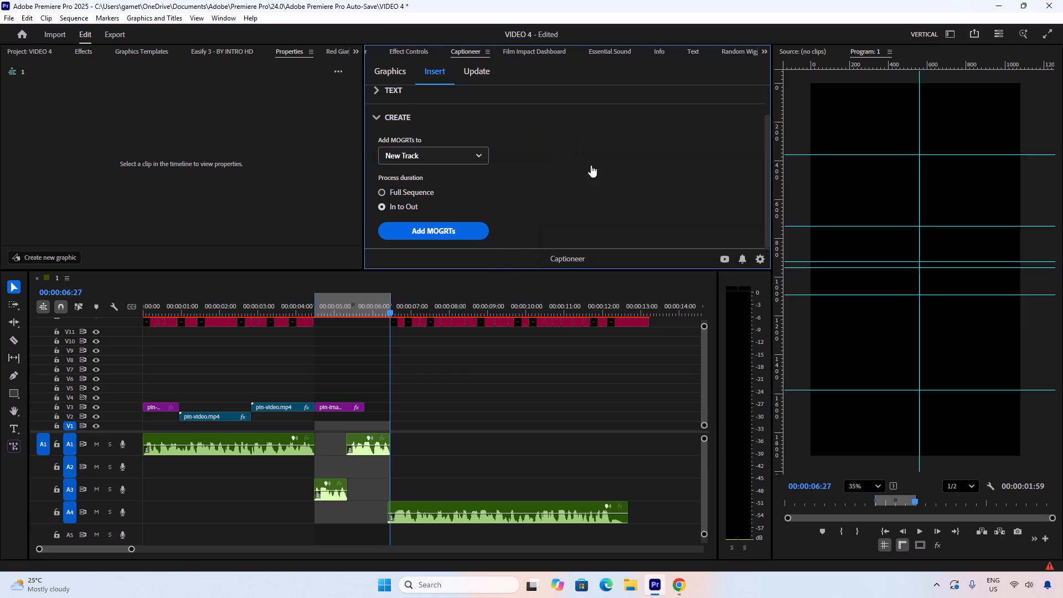
scroll(351, 390, up, 5)
ctrl+scroll(367, 380, up, 14)
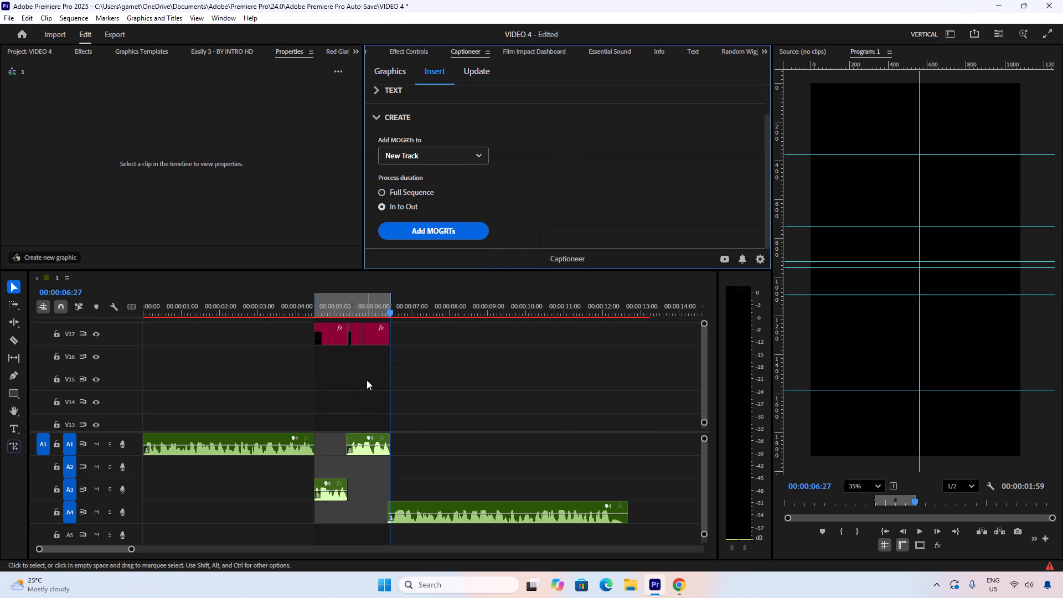
ctrl+scroll(367, 380, down, 3)
ctrl+scroll(367, 380, up, 3)
drag(440, 325, 303, 338)
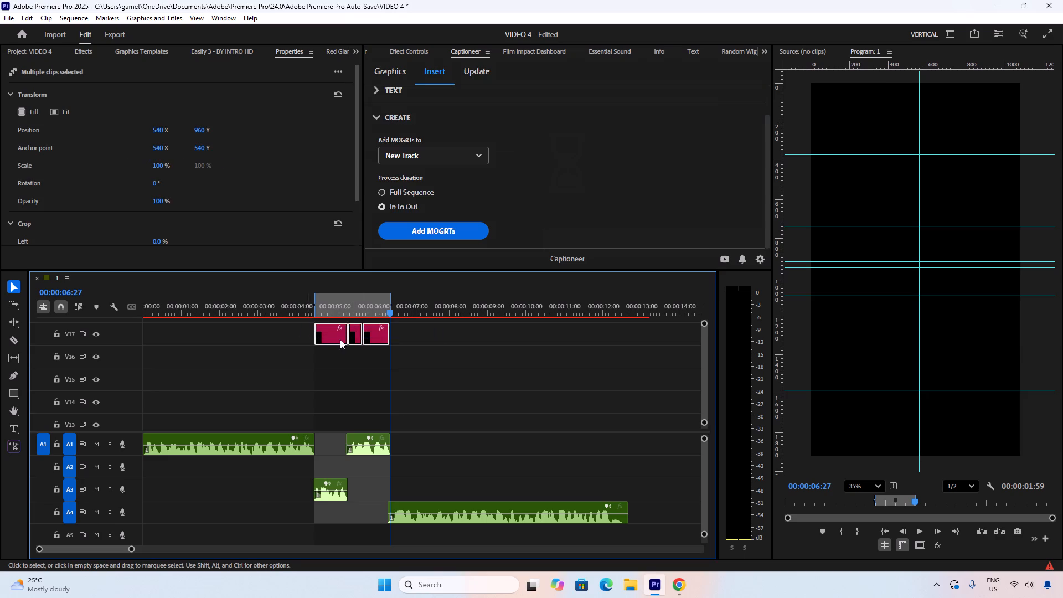
drag(373, 337, 368, 429)
scroll(366, 378, down, 6)
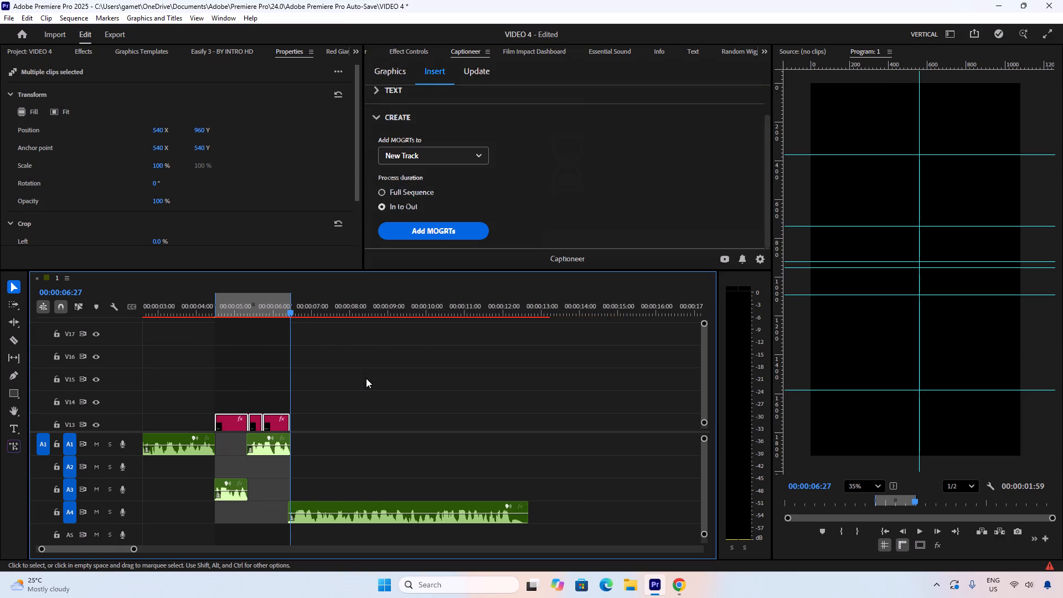
scroll(366, 378, up, 6)
ctrl+scroll(386, 375, down, 6)
drag(378, 371, 376, 388)
click(368, 364)
Play and scrub through the spliced line from just before the In point to check the new captions' text.
drag(331, 313, 316, 313)
key(space)
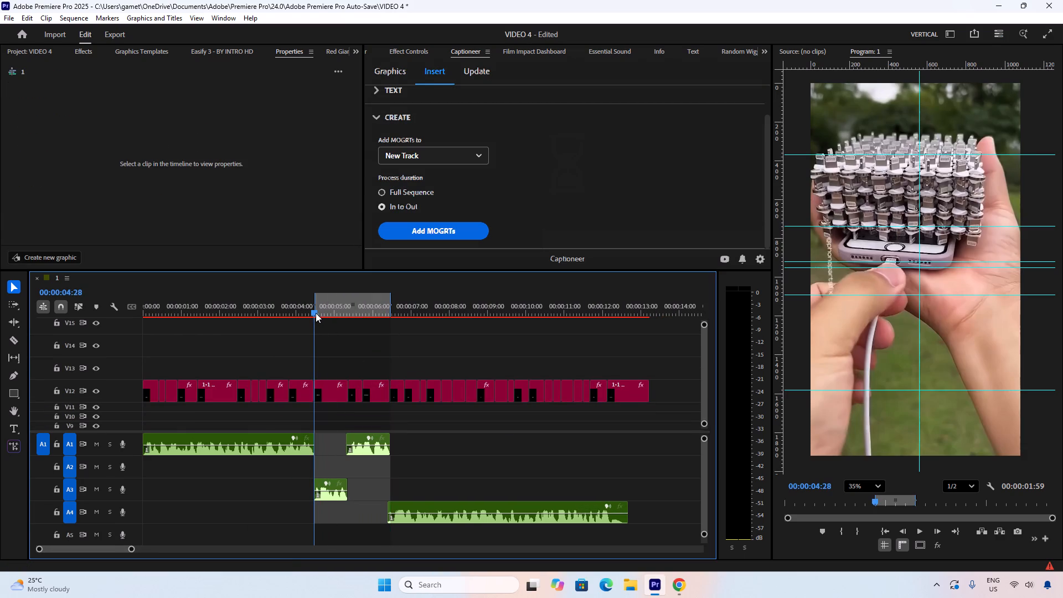
drag(325, 312, 303, 312)
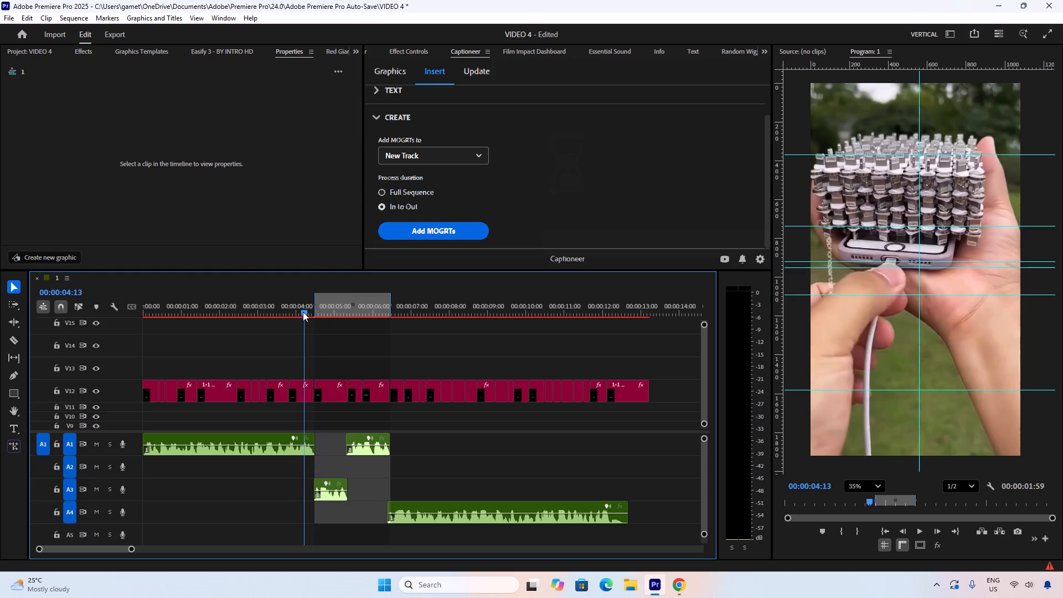
drag(303, 312, 300, 312)
key(space)
key(space)
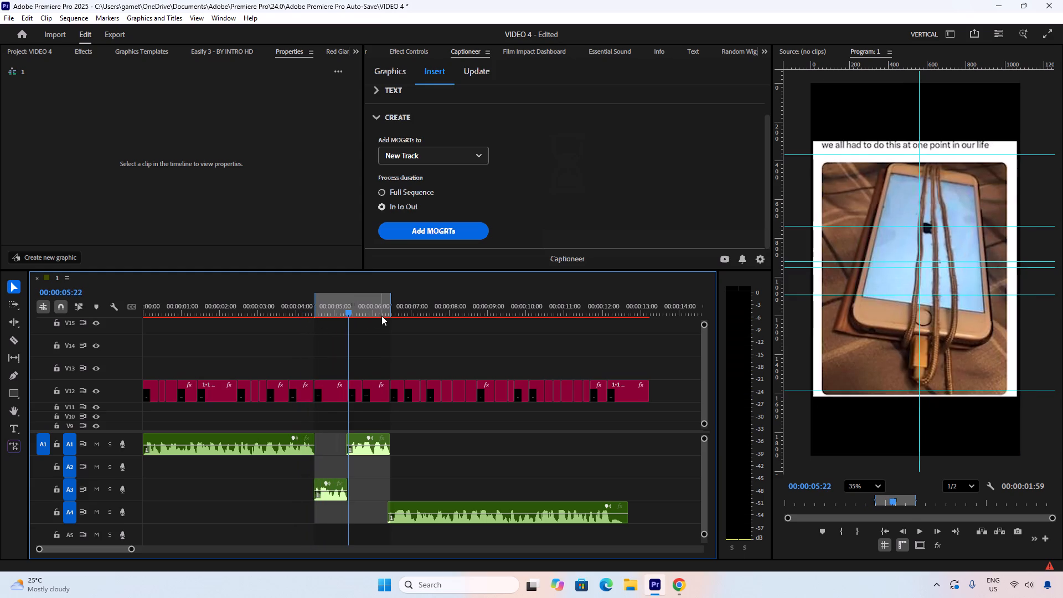
drag(352, 302, 371, 305)
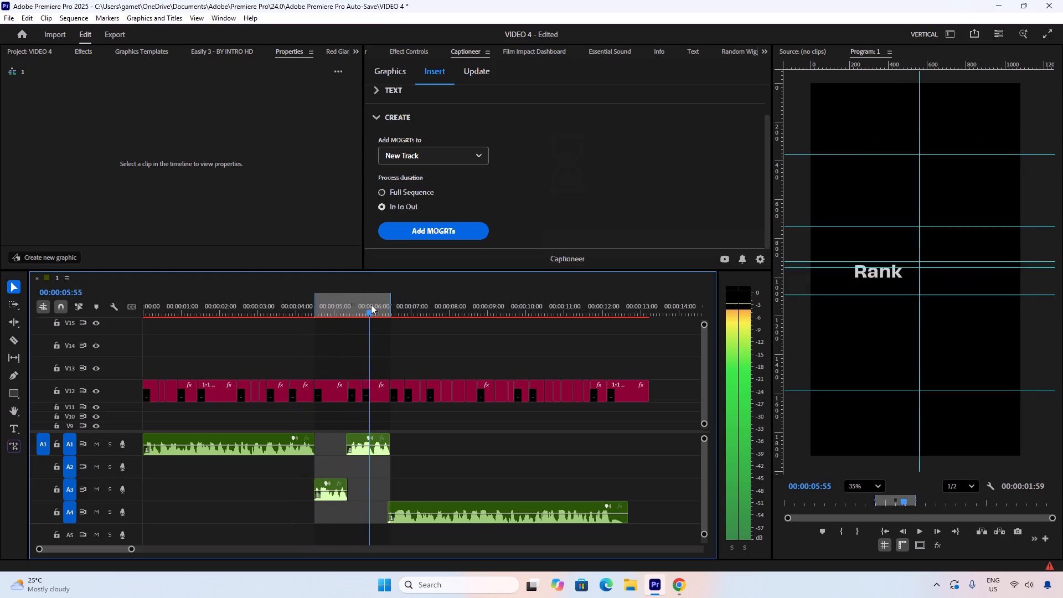
drag(371, 305, 375, 307)
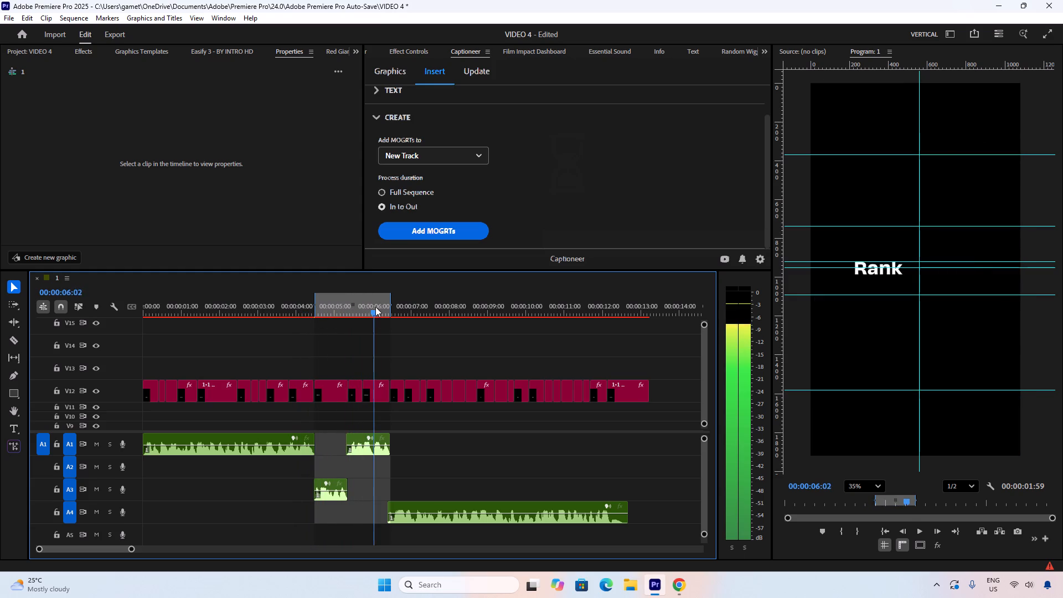
drag(375, 307, 336, 310)
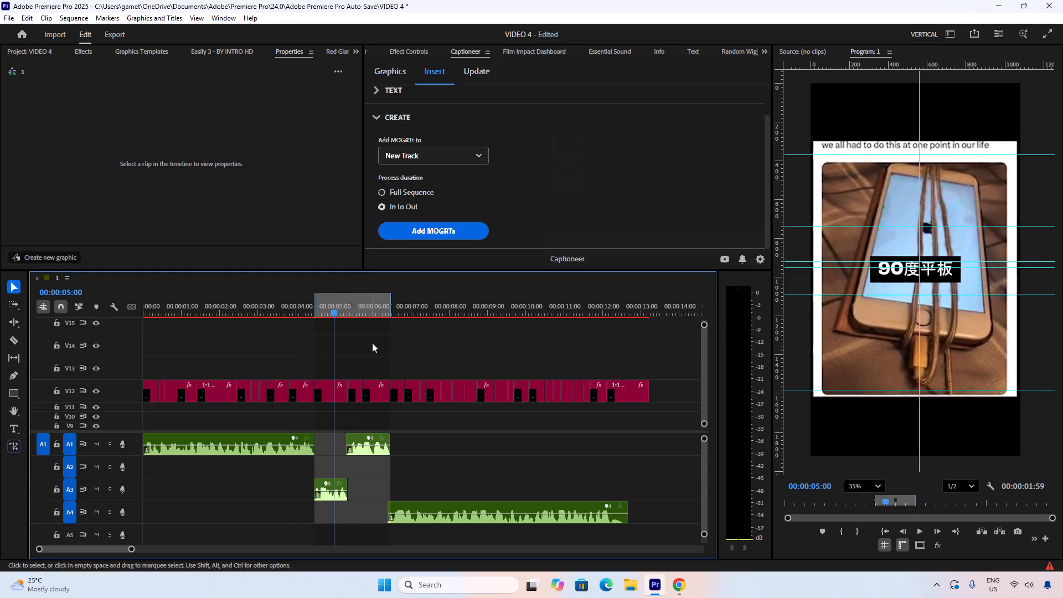
Select the new V12 captions and change Captioneer's caption transcription language to English for the update.
drag(373, 344, 347, 404)
scroll(489, 173, down, 4)
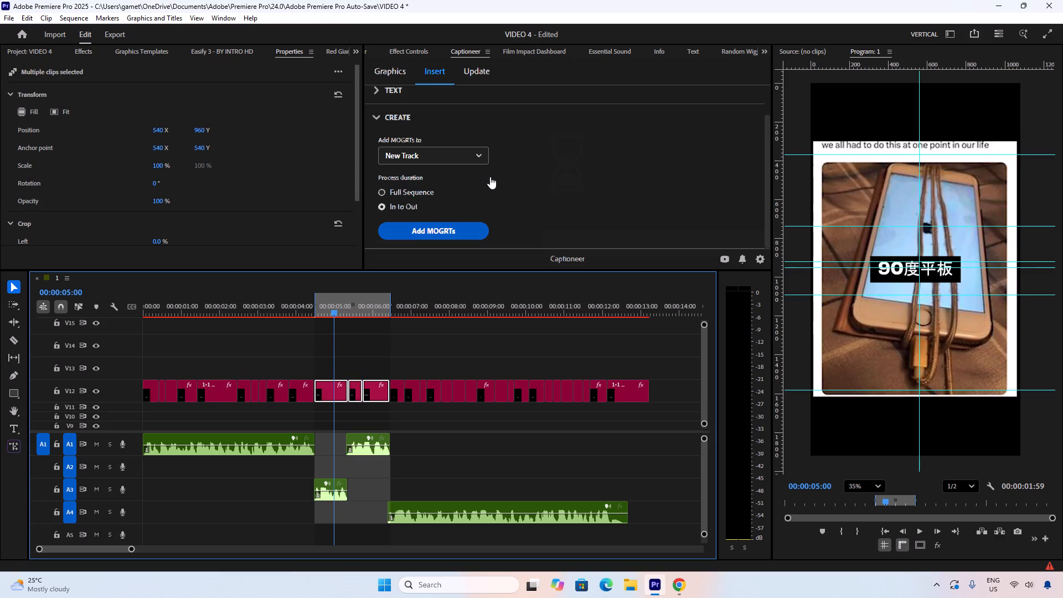
scroll(490, 177, up, 9)
click(381, 131)
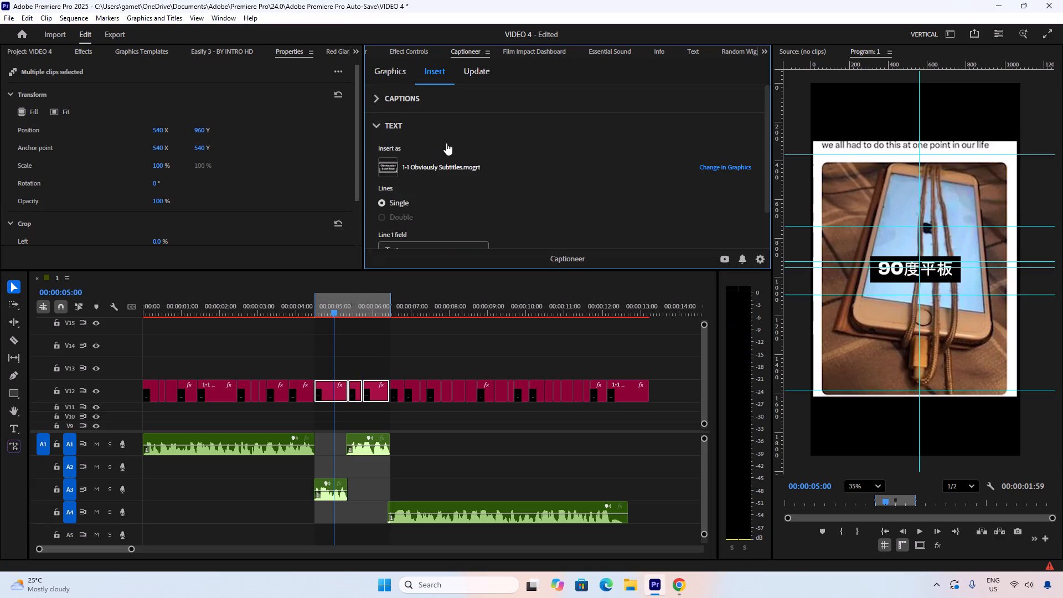
click(480, 76)
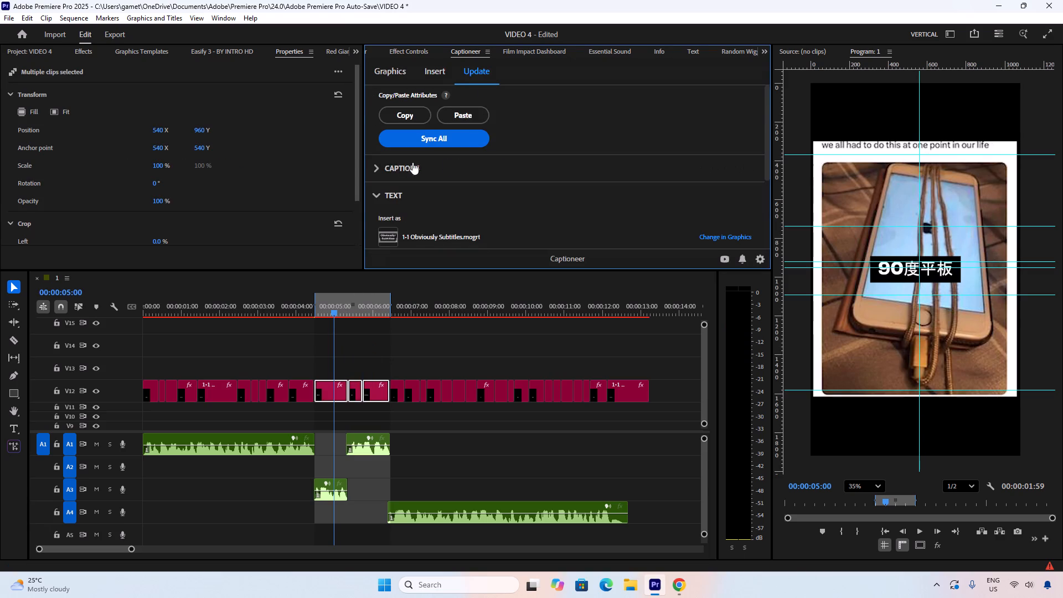
click(394, 167)
scroll(487, 169, down, 3)
click(476, 154)
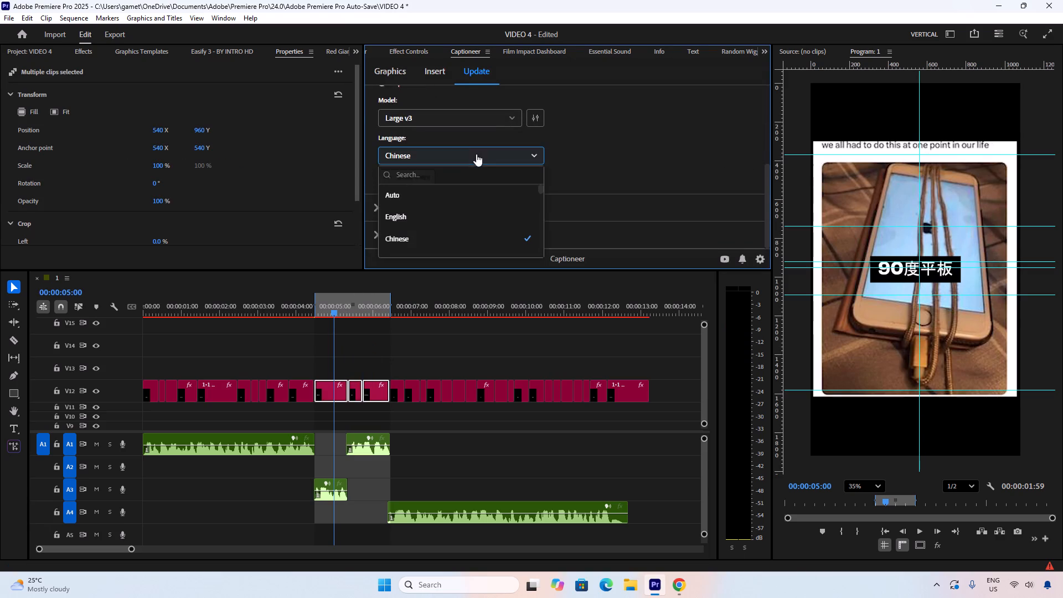
click(411, 209)
click(412, 176)
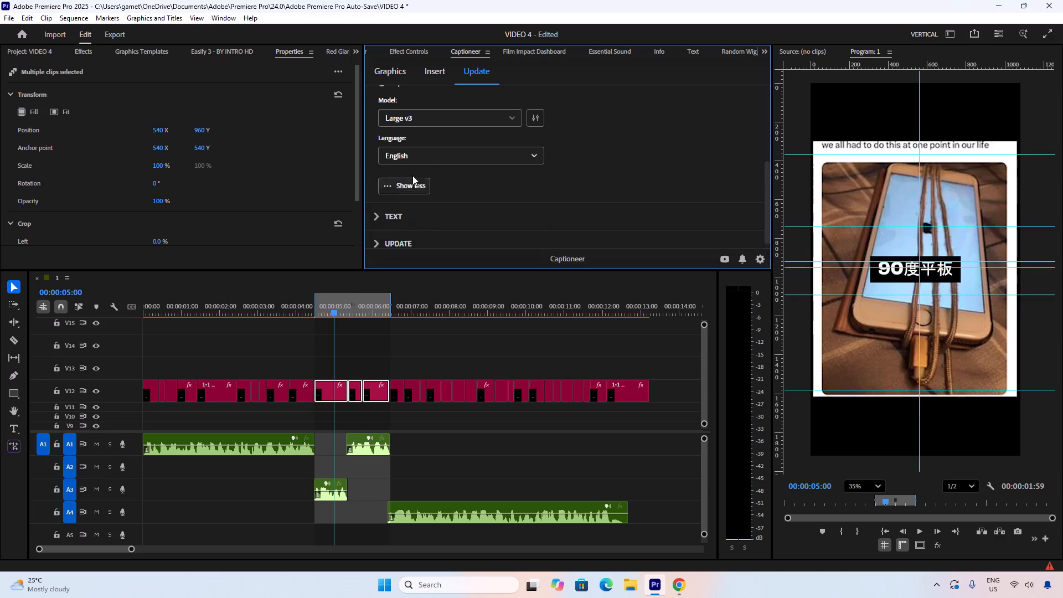
Run Captioneer's MOGRT update on Track 1 for the In to Out range.
scroll(498, 199, down, 3)
click(395, 204)
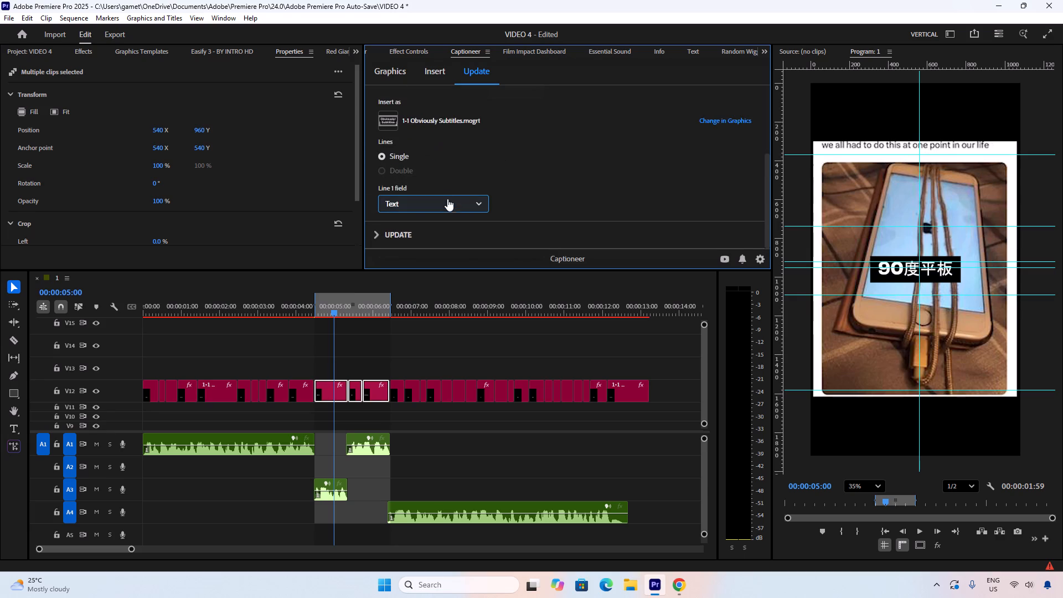
scroll(503, 186, down, 2)
click(404, 233)
click(453, 234)
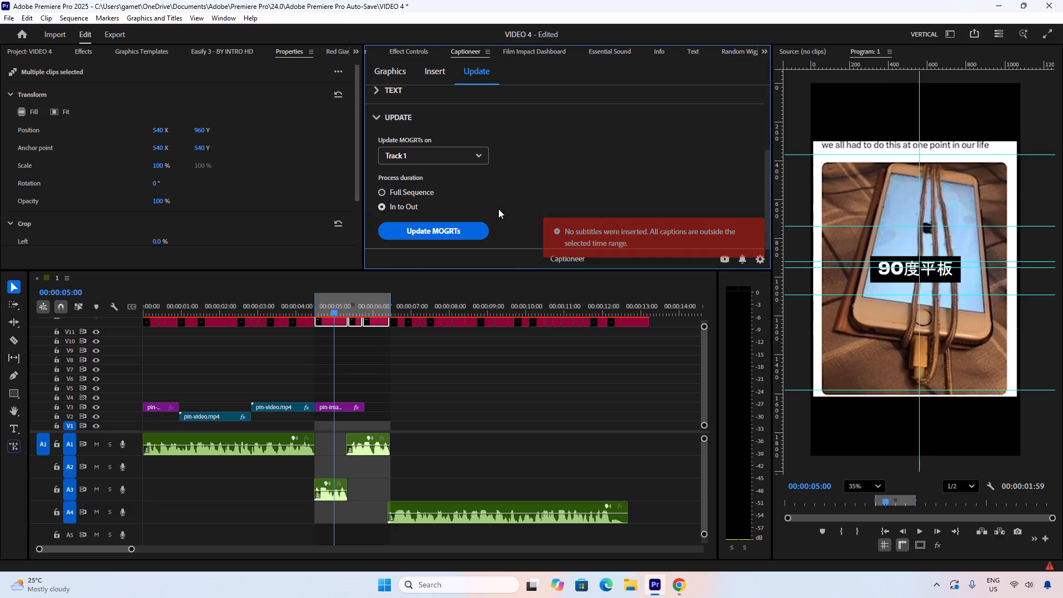
click(449, 229)
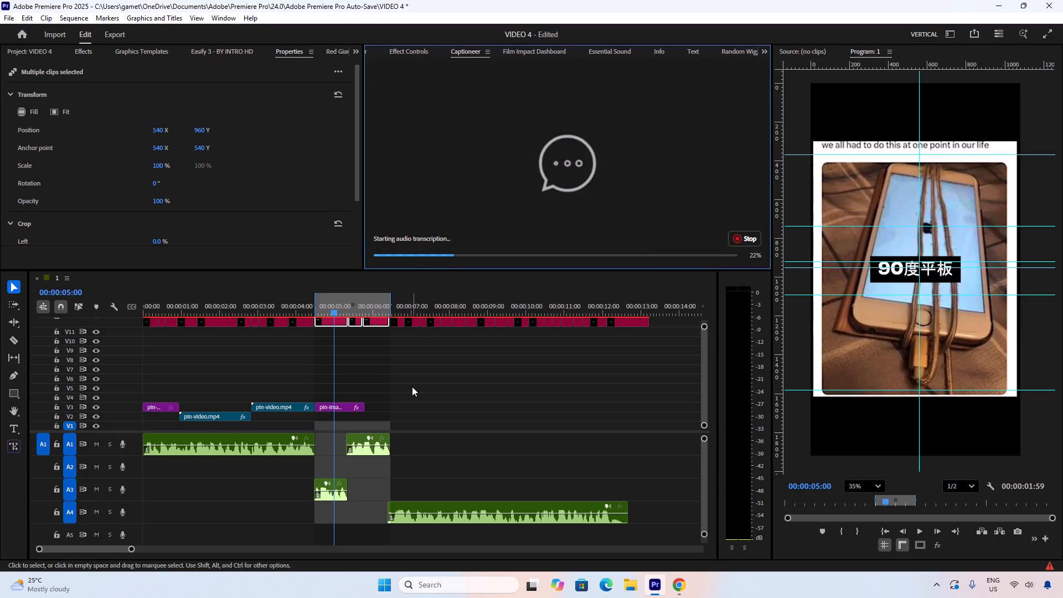
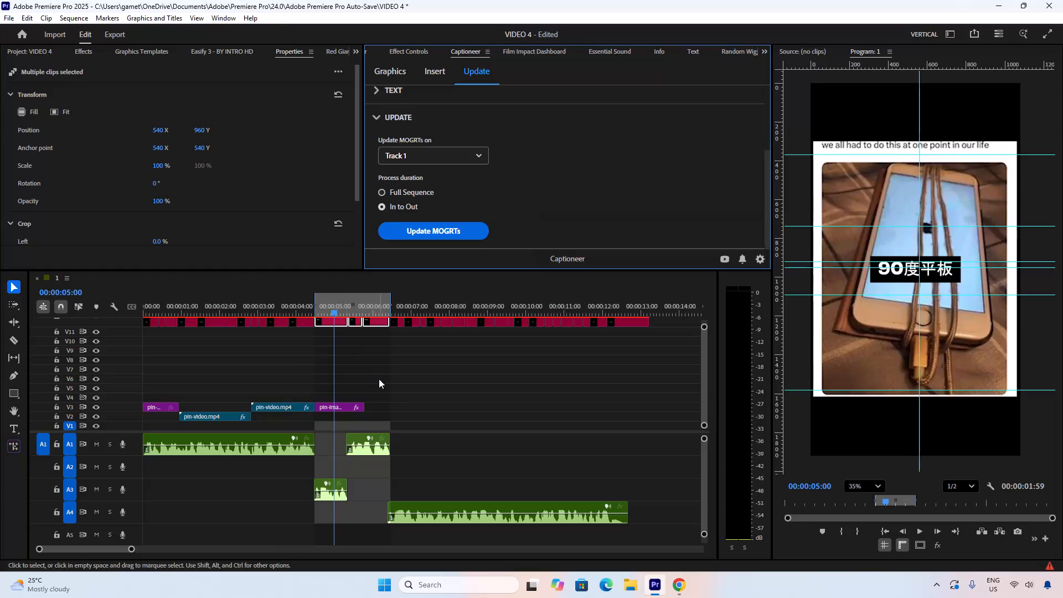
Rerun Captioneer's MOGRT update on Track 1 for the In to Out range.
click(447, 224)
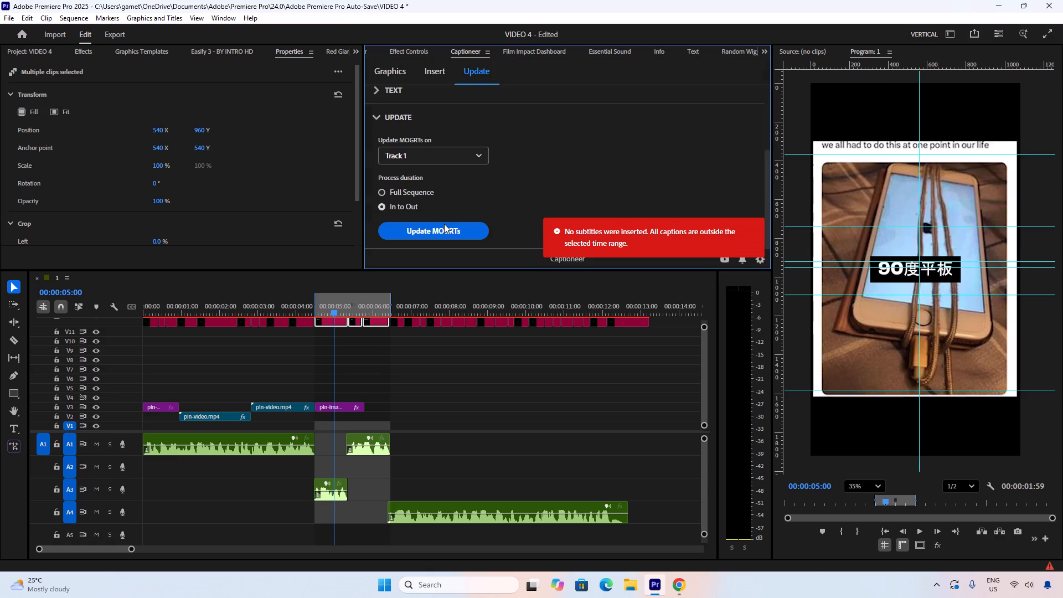
Scrub through the spliced line between the In and Out points to check the V12 captions' text.
alt+scroll(337, 364, up, 4)
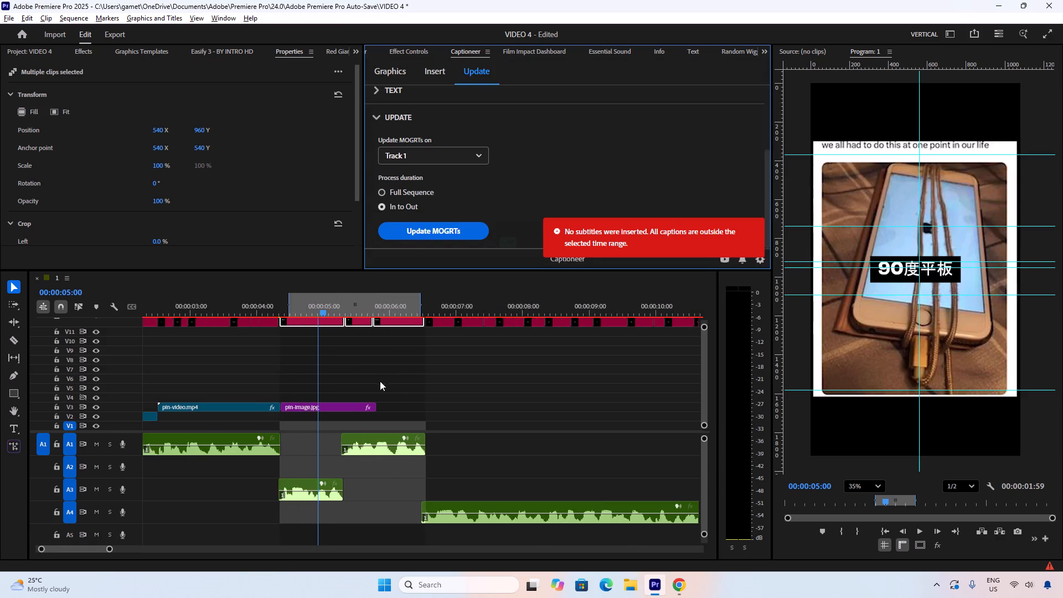
alt+scroll(380, 381, up, 9)
ctrl+scroll(473, 370, up, 5)
ctrl+scroll(473, 370, down, 1)
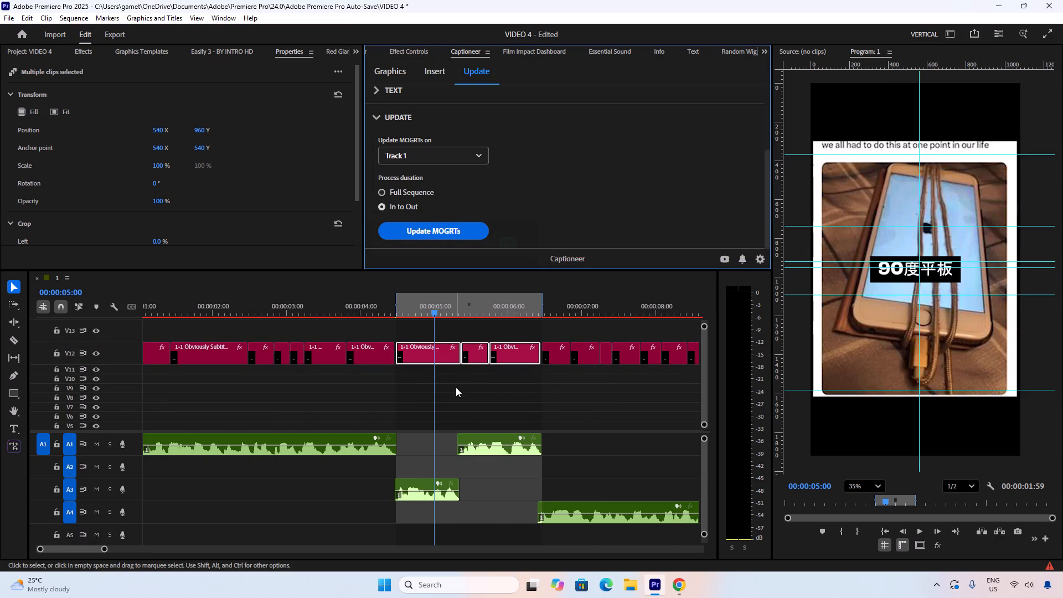
click(456, 387)
click(431, 308)
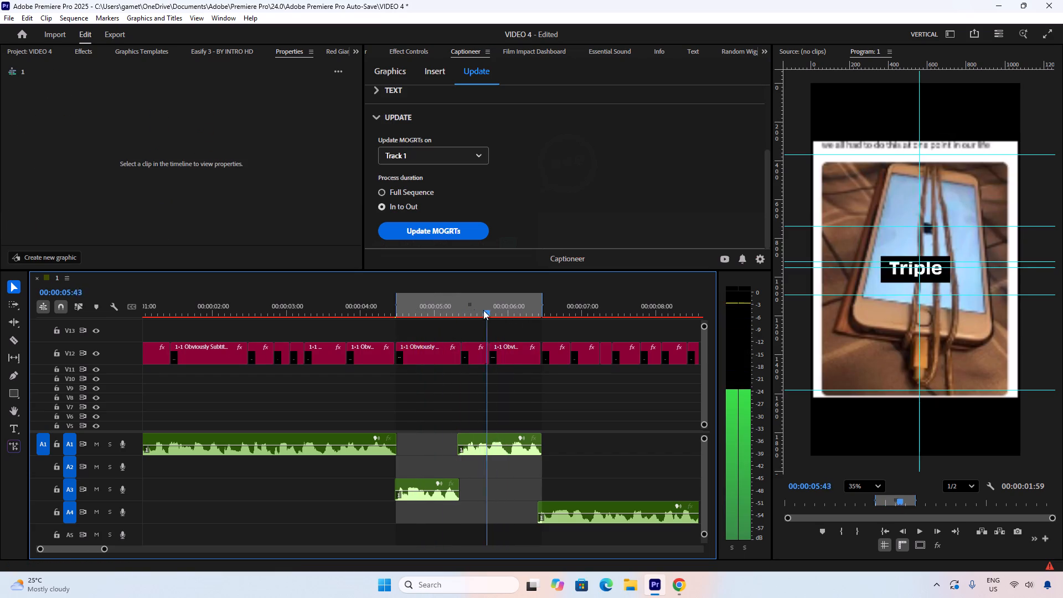
Select the first V12 caption of the spliced line and set Captioneer's transcription language to Auto.
click(441, 348)
scroll(497, 168, down, 2)
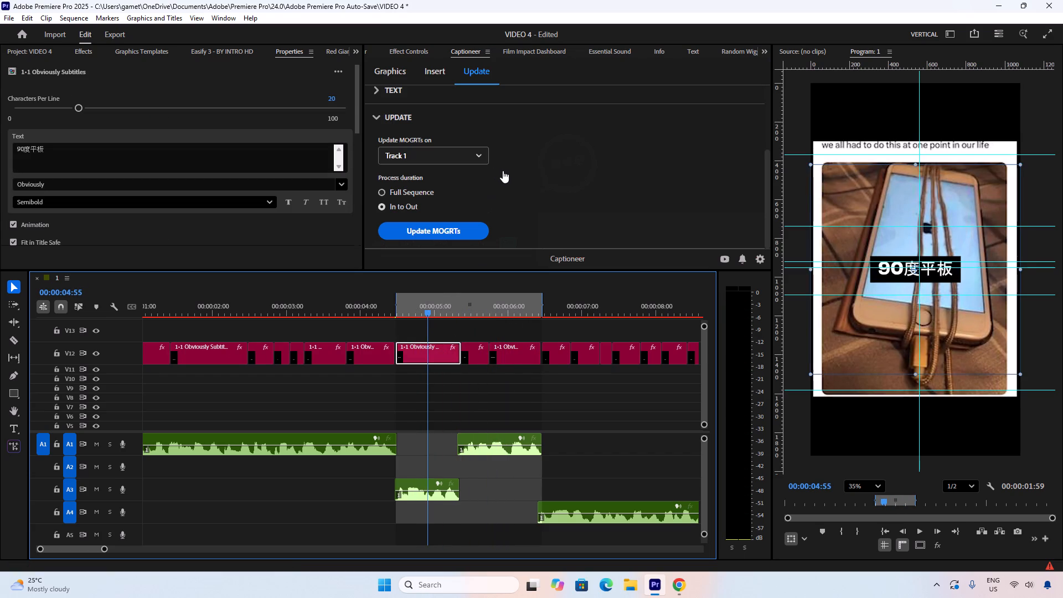
scroll(503, 171, down, 1)
scroll(518, 182, up, 4)
click(371, 168)
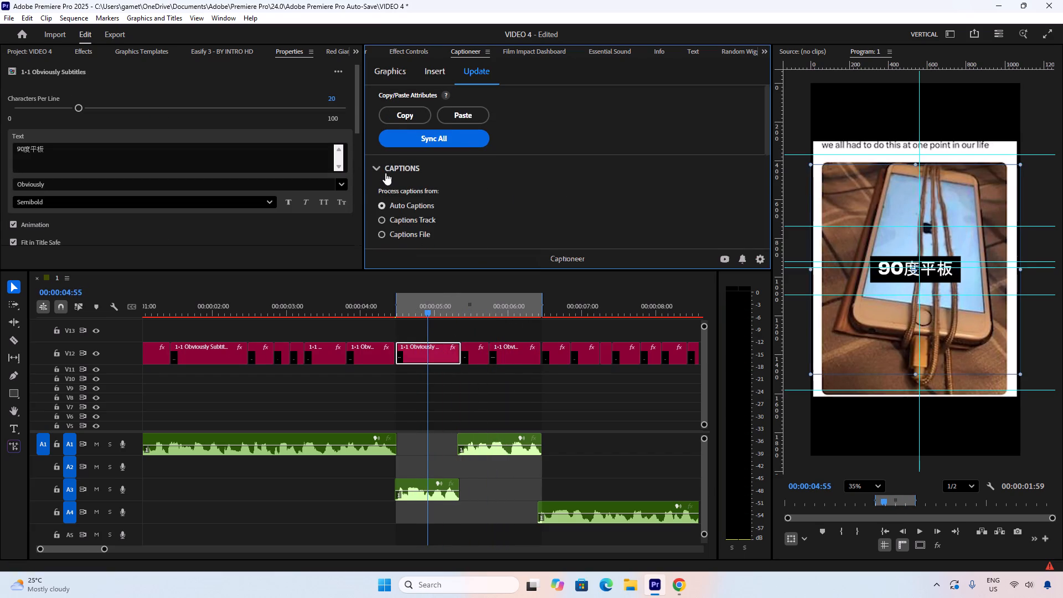
scroll(473, 116, down, 3)
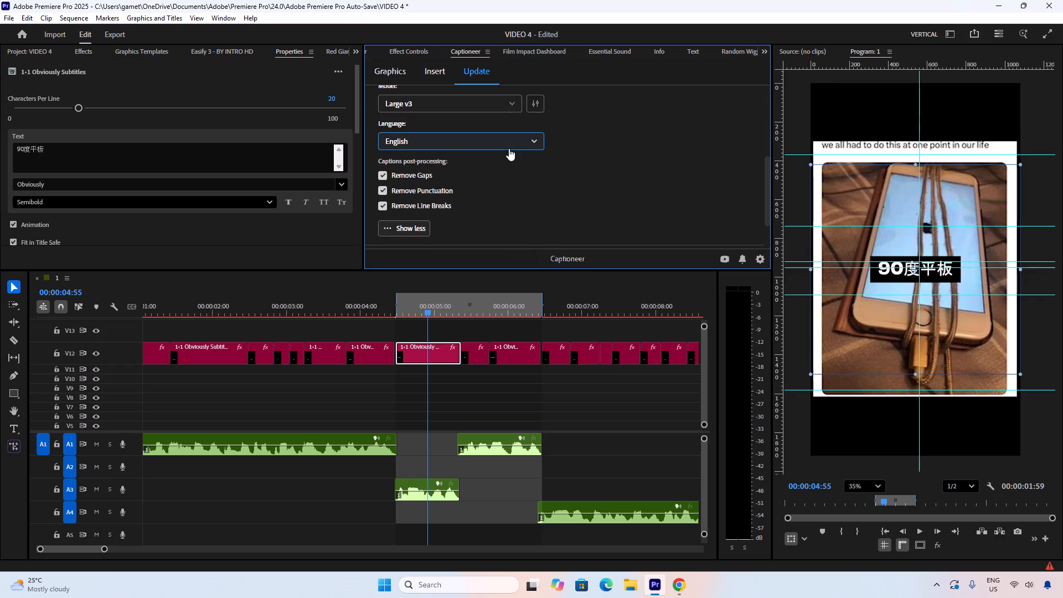
click(509, 148)
click(401, 181)
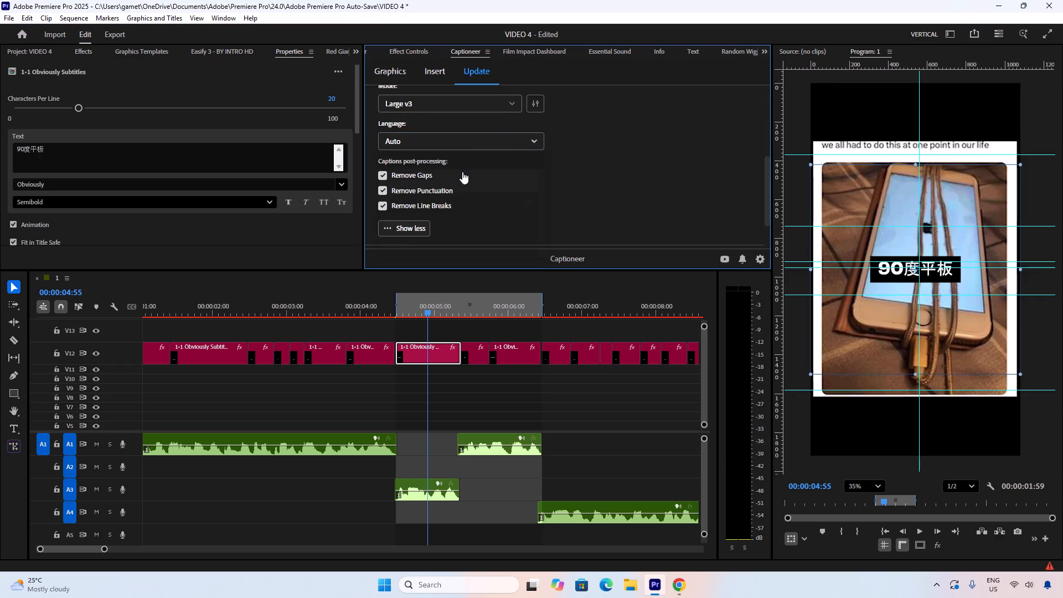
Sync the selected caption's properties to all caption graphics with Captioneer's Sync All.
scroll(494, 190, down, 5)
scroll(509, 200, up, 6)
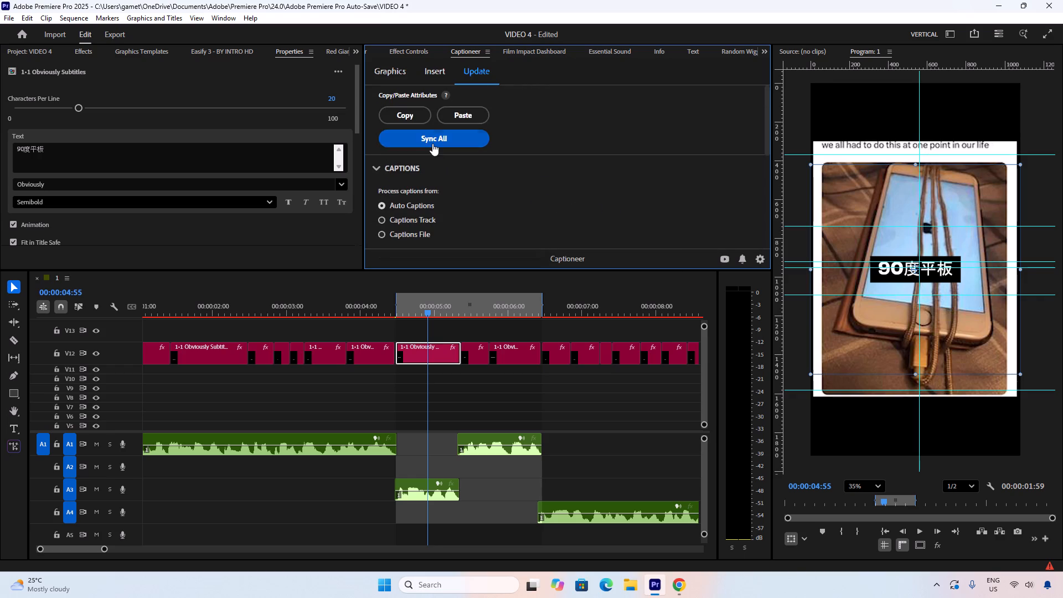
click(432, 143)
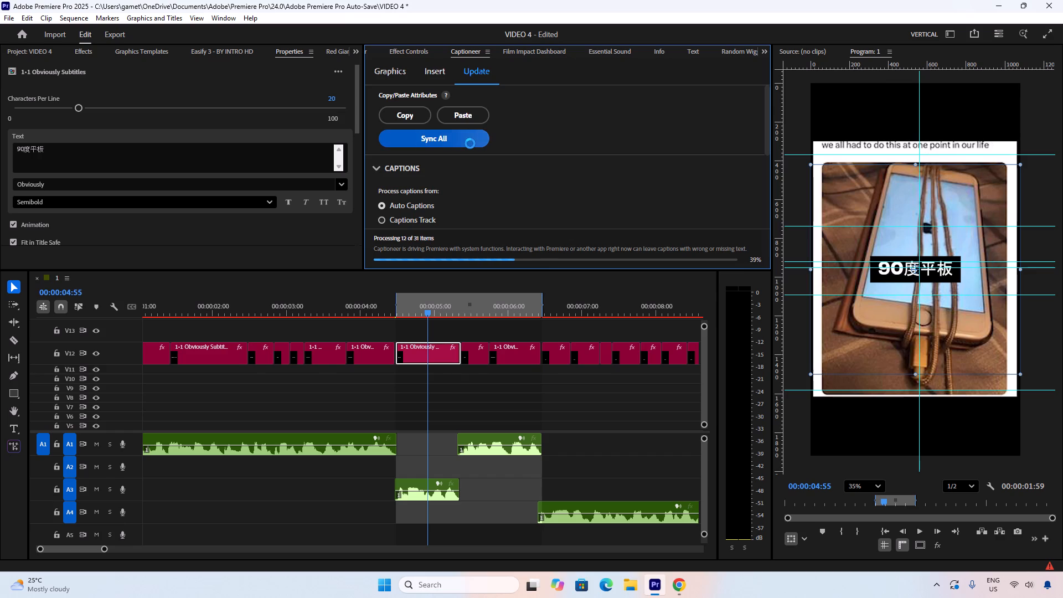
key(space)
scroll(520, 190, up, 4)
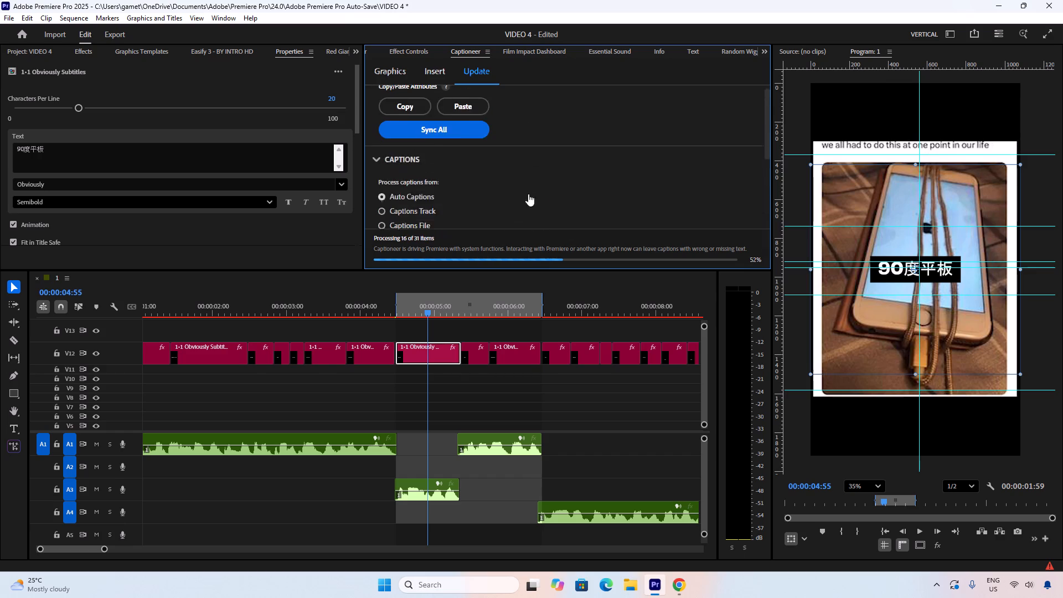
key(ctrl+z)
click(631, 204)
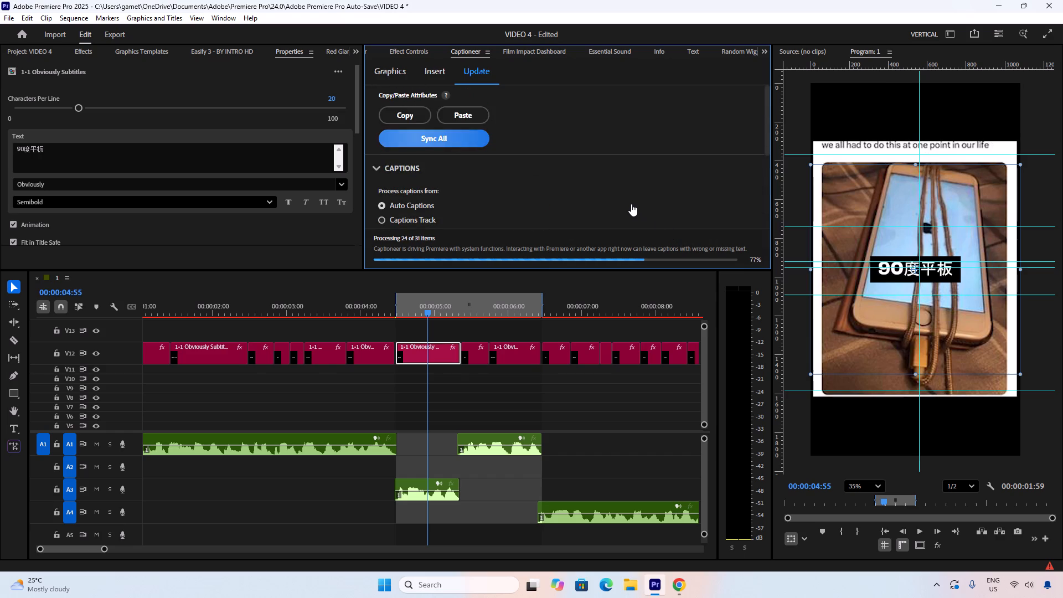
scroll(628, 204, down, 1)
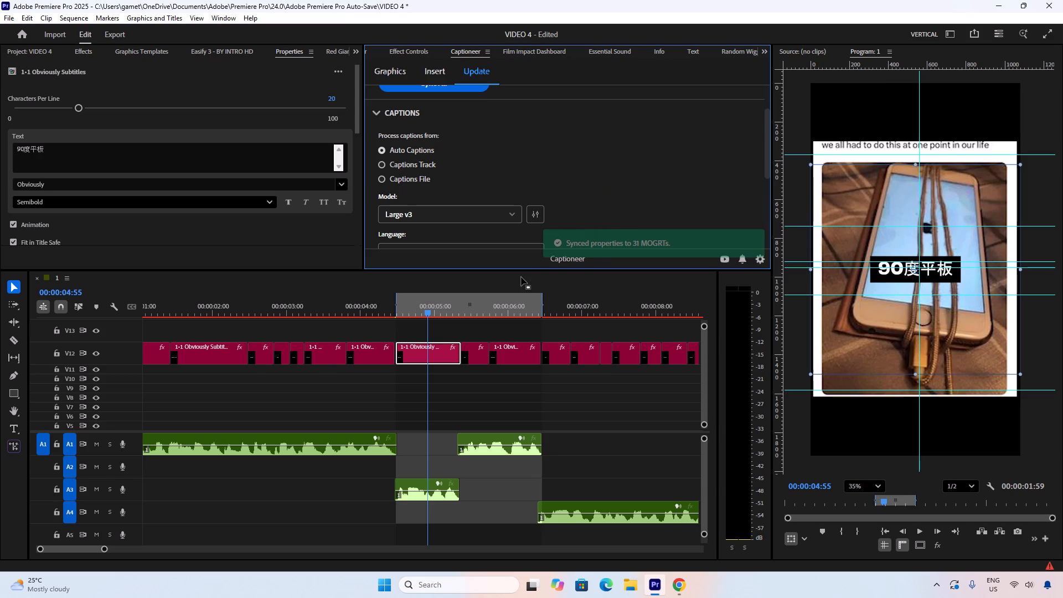
Scrub from the spliced line back to about 3 seconds to check the synced captions.
drag(424, 307, 472, 299)
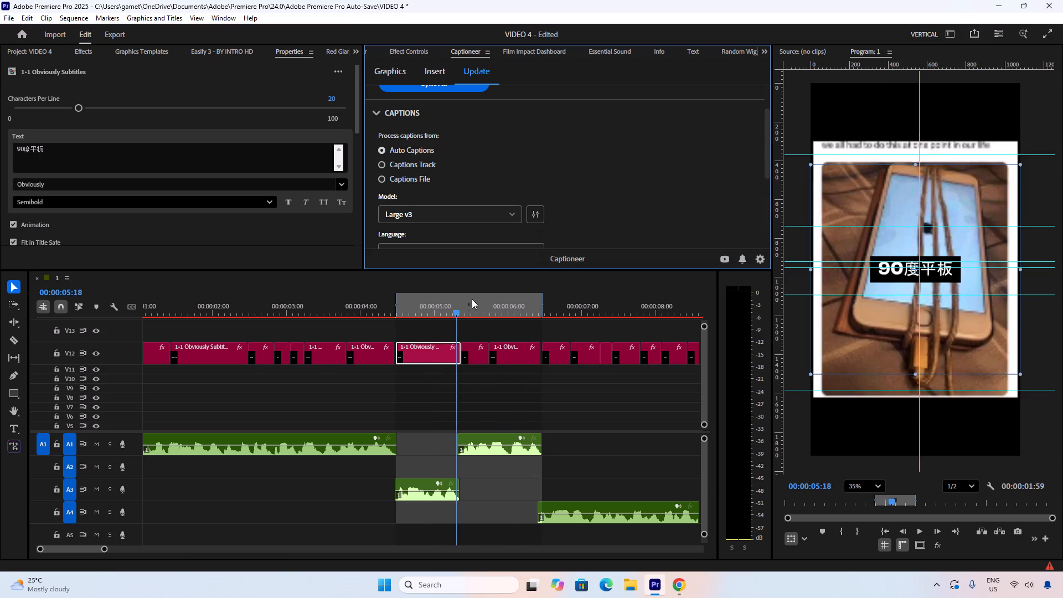
drag(472, 299, 286, 309)
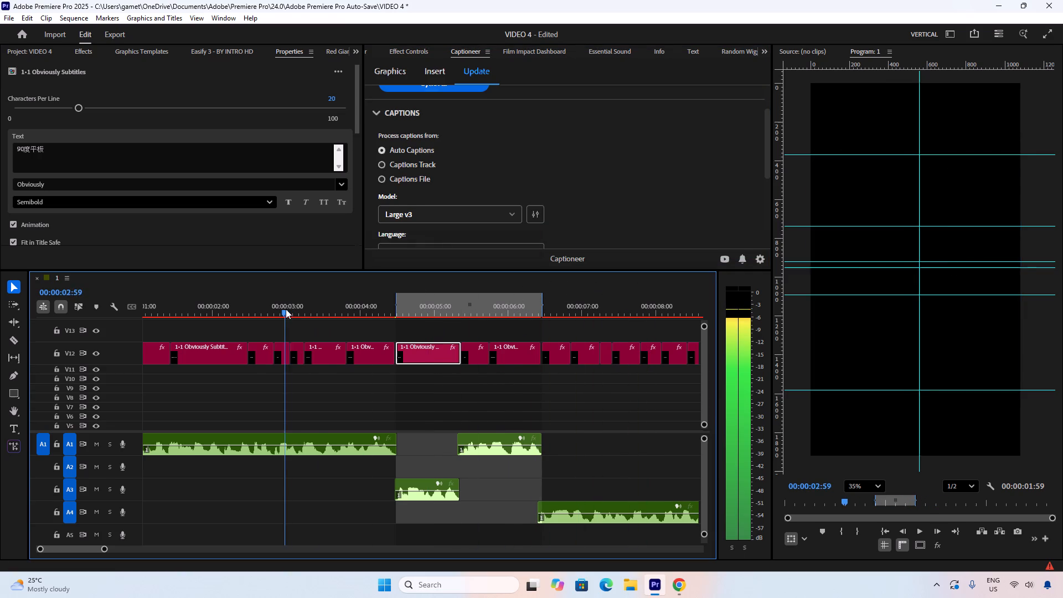
drag(286, 309, 313, 310)
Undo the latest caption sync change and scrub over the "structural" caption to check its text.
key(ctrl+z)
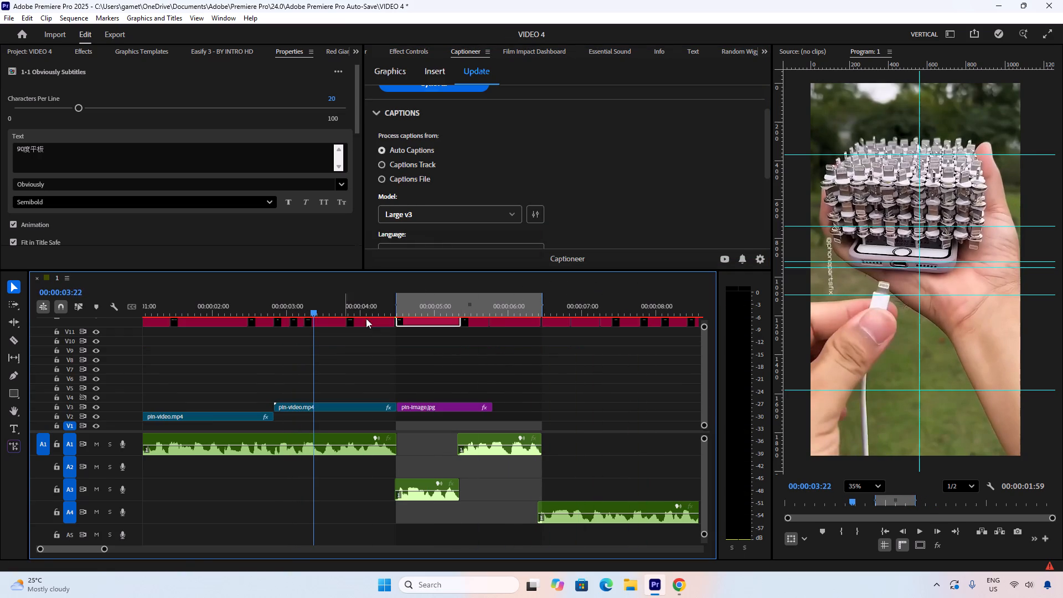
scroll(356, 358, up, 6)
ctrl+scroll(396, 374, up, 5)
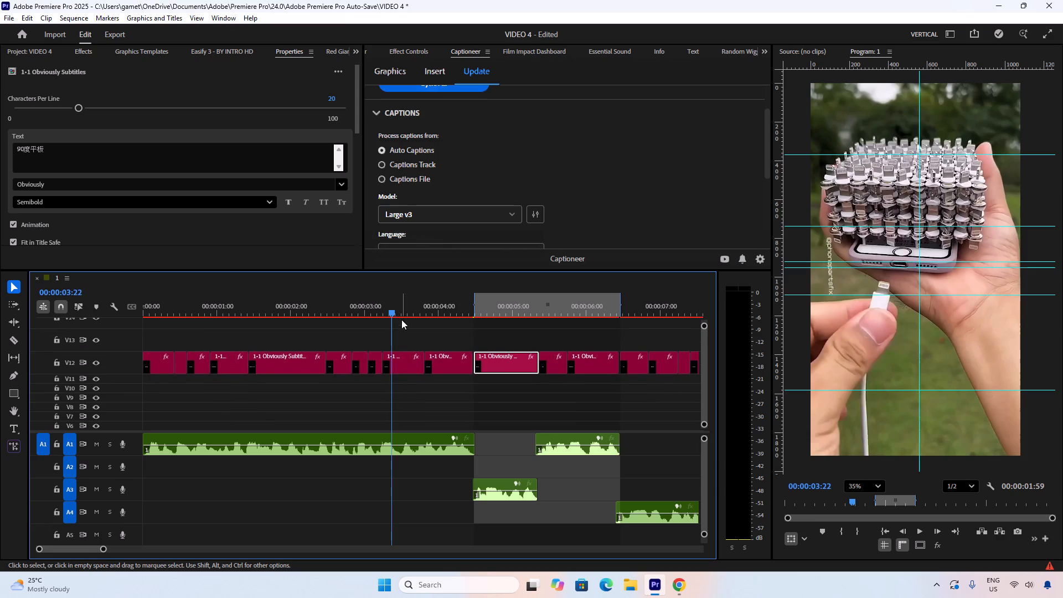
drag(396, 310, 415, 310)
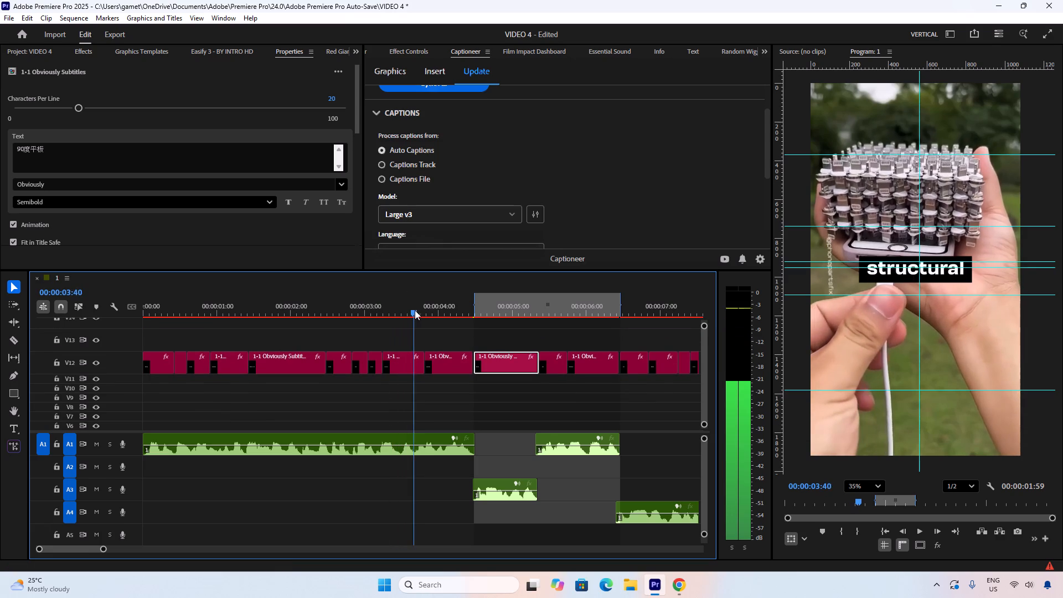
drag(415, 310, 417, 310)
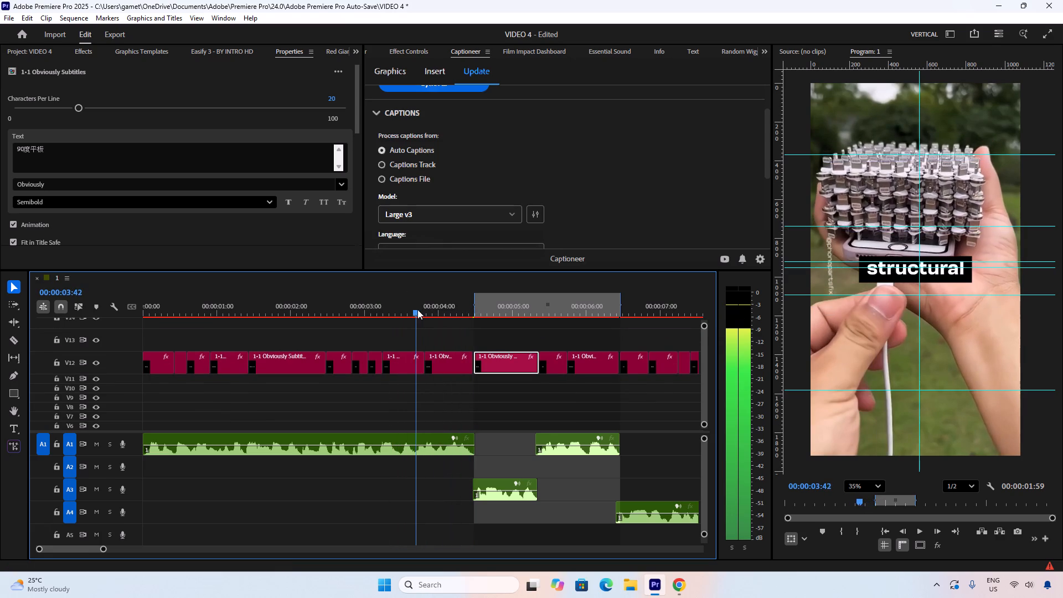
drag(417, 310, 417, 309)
Undo the sync, the move to V12 and the insertion of the new captions, leaving the In to Out range without captions.
key(ctrl+z)
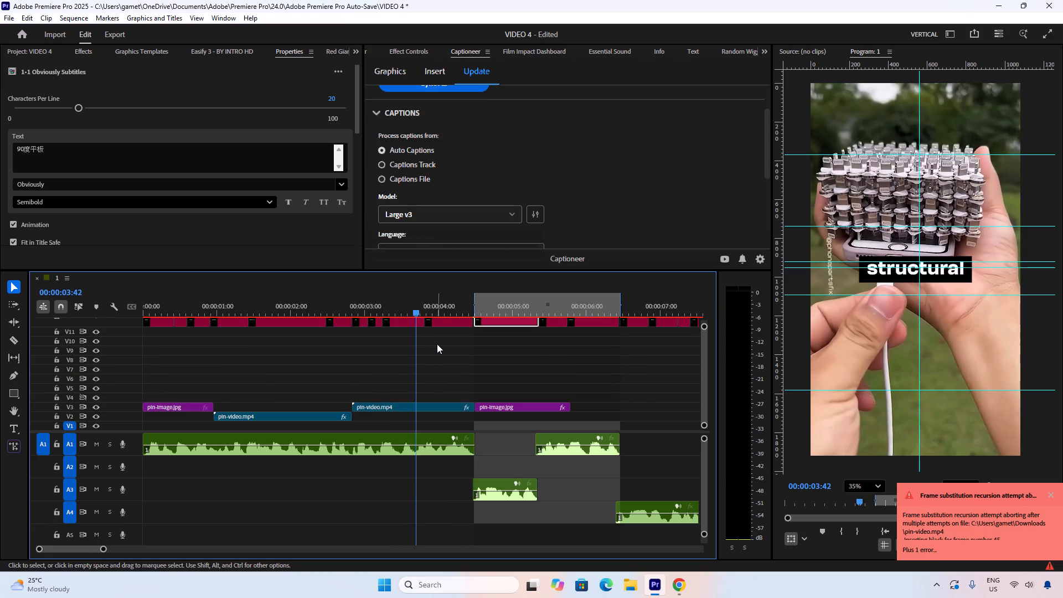
click(437, 349)
key(ctrl+z)
scroll(429, 354, up, 5)
ctrl+scroll(433, 358, up, 2)
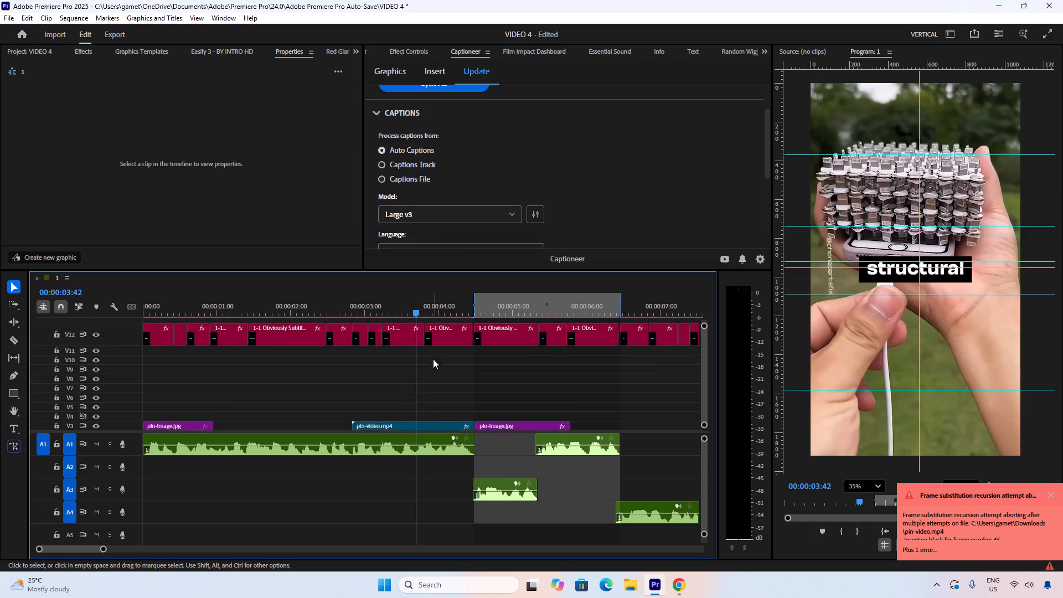
ctrl+scroll(433, 359, up, 2)
click(412, 353)
key(ctrl+z)
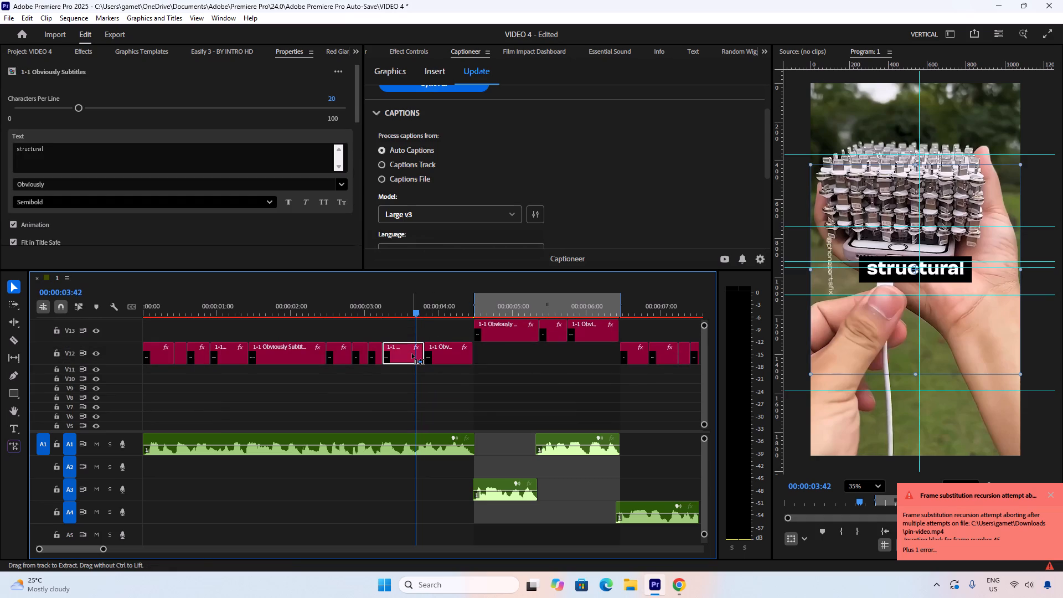
click(452, 379)
key(ctrl+z)
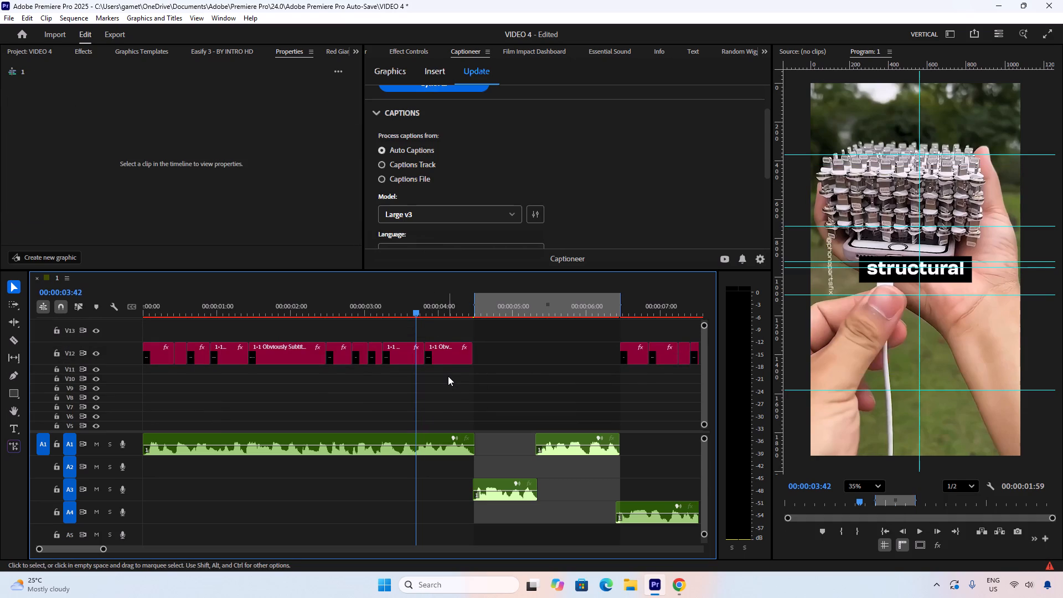
click(444, 370)
click(410, 358)
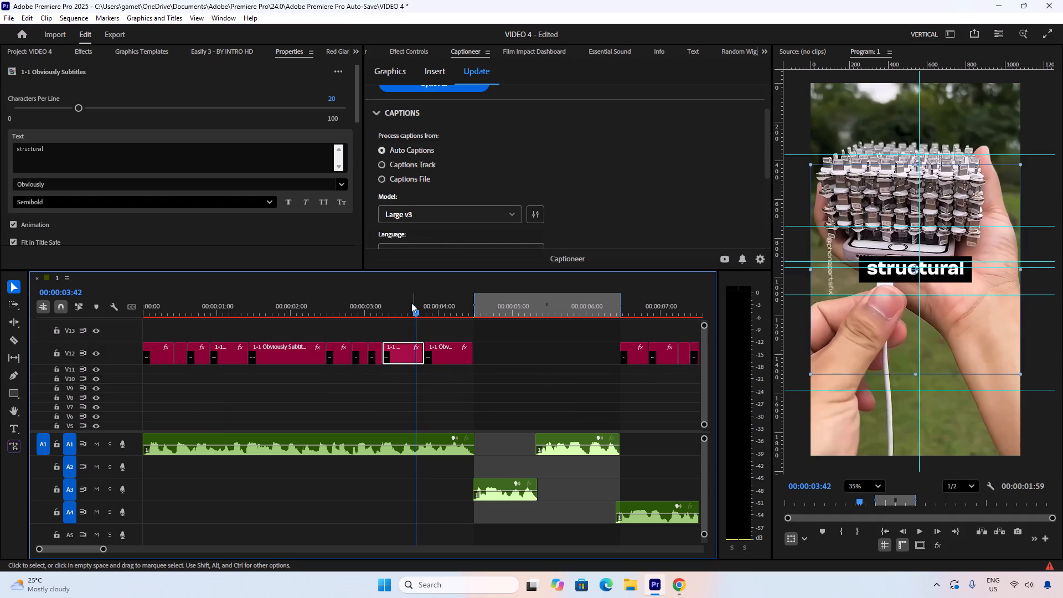
drag(411, 303, 406, 303)
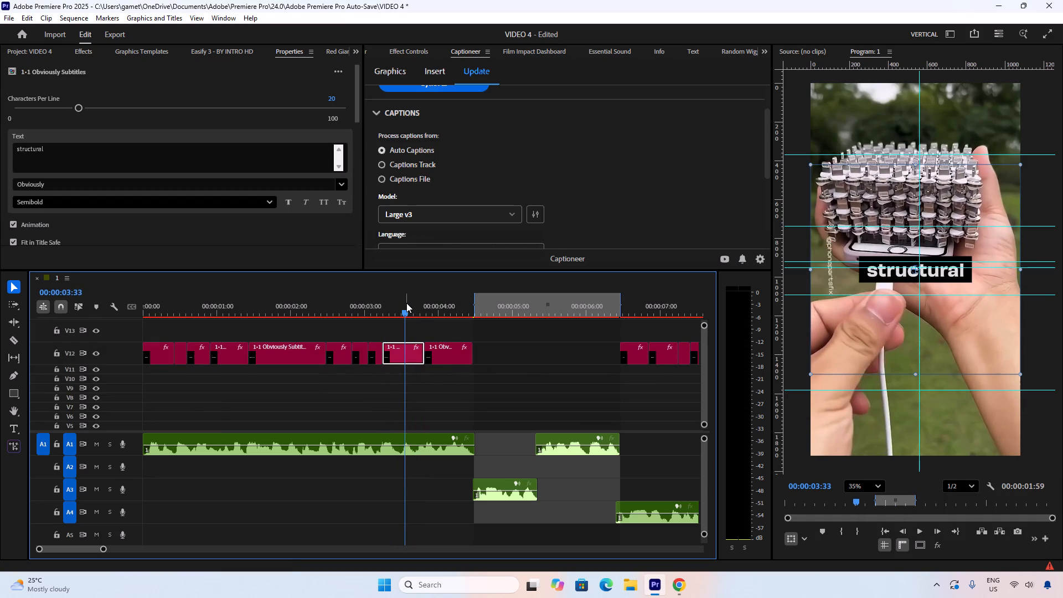
key(ctrl+z)
key(ctrl+z)
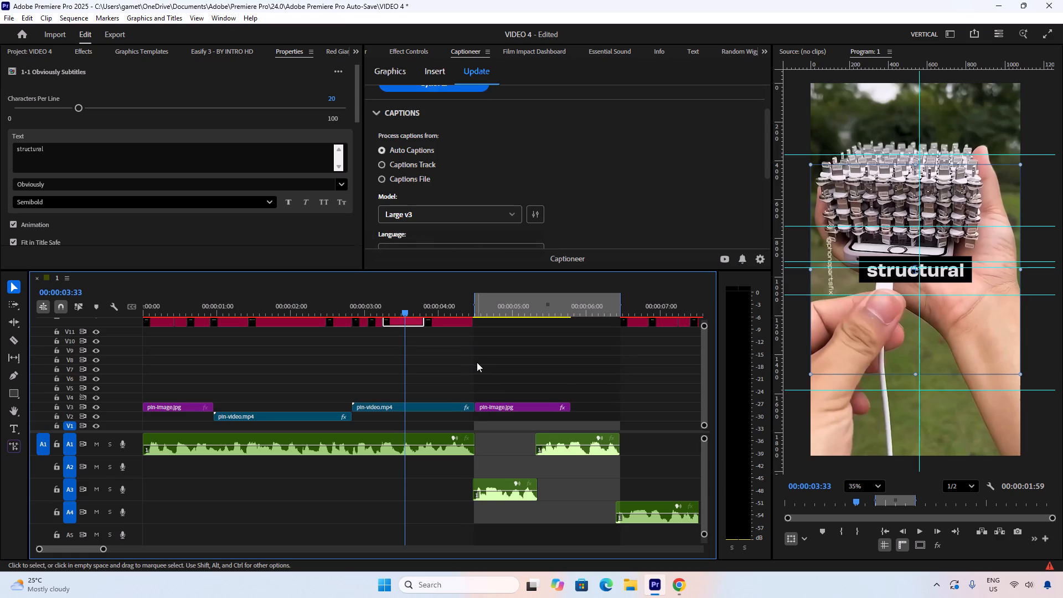
Play and scrub across the caption gap between the In and Out points and into the "anger" caption to review the line.
alt+scroll(477, 363, down, 6)
scroll(478, 367, up, 5)
ctrl+scroll(420, 387, up, 8)
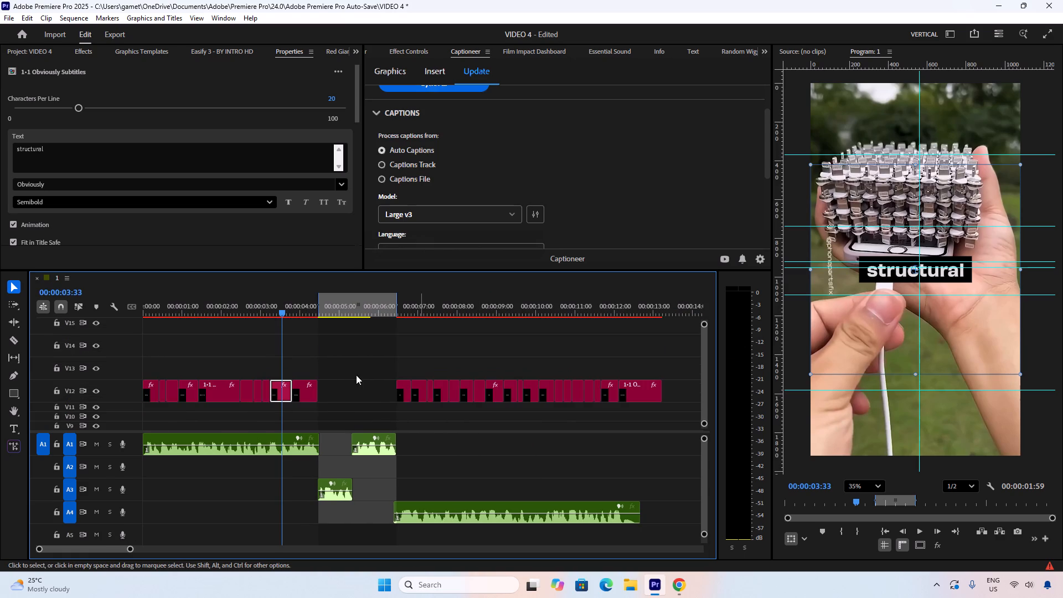
scroll(372, 367, down, 4)
click(336, 355)
click(262, 353)
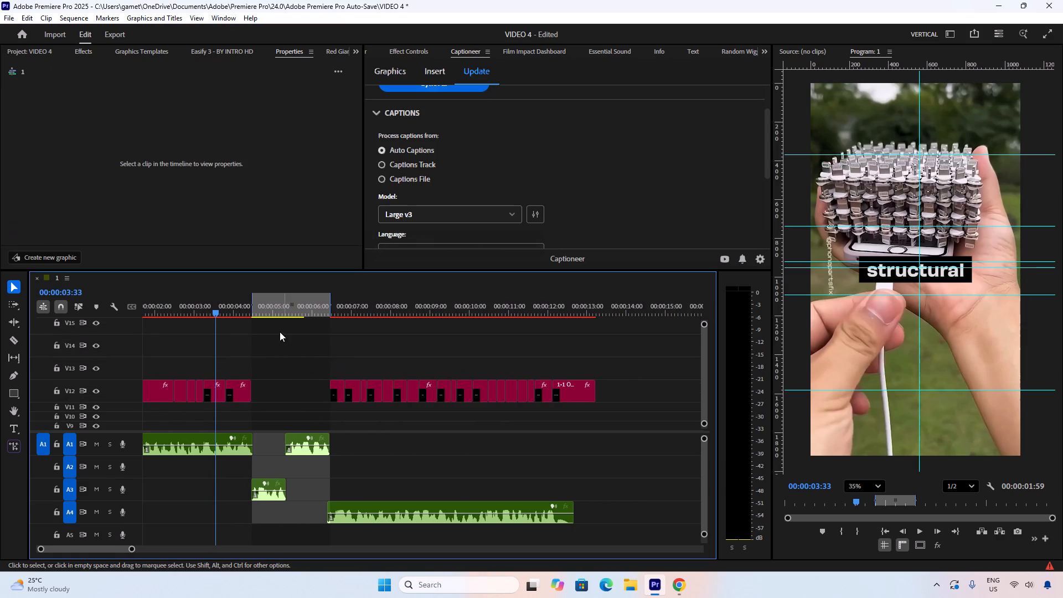
alt+scroll(290, 351, up, 19)
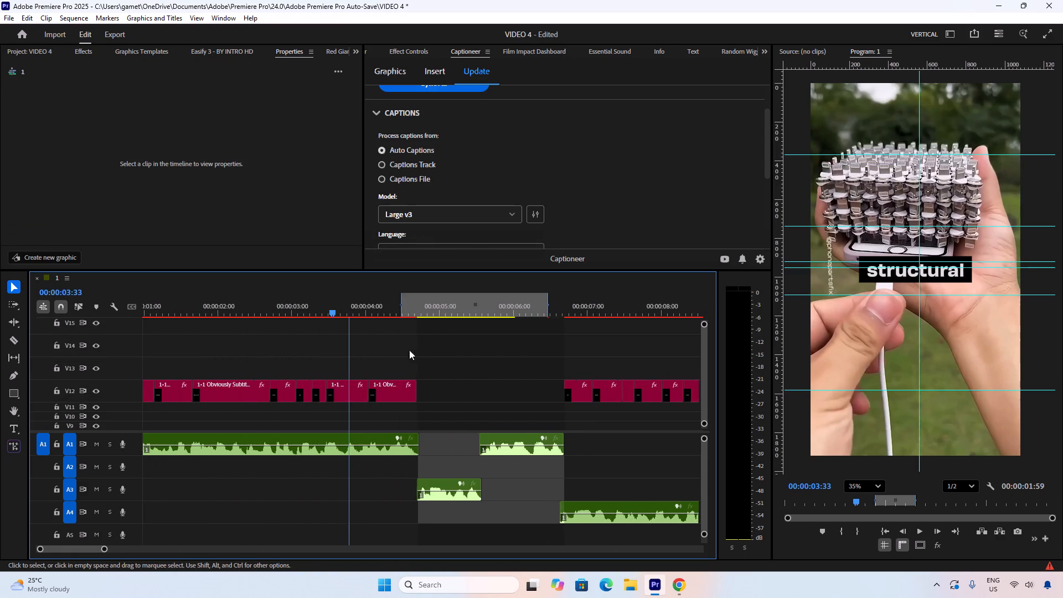
alt+scroll(409, 350, up, 2)
drag(477, 307, 546, 318)
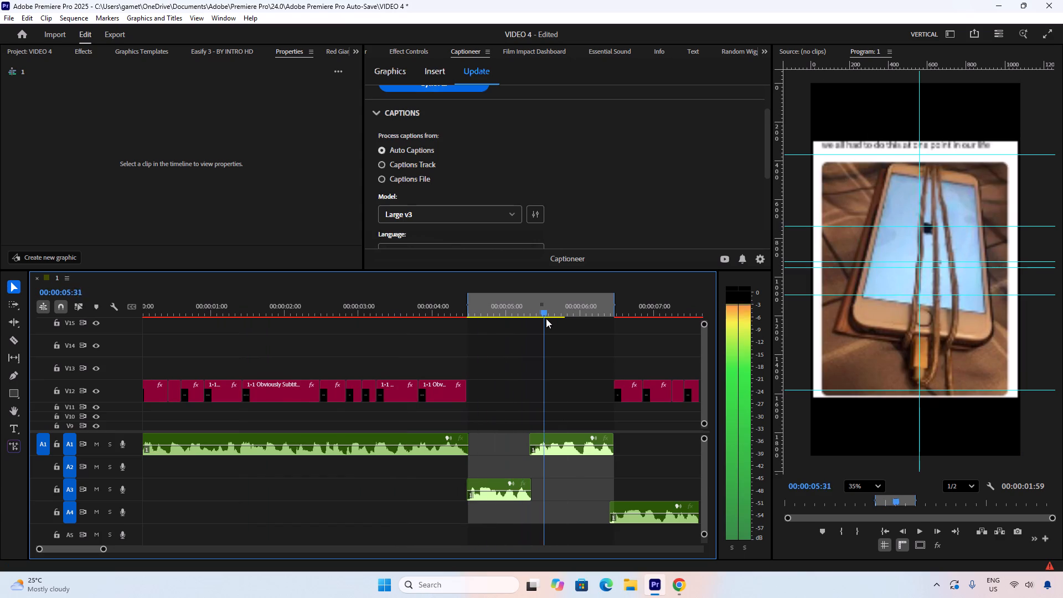
drag(546, 318, 637, 317)
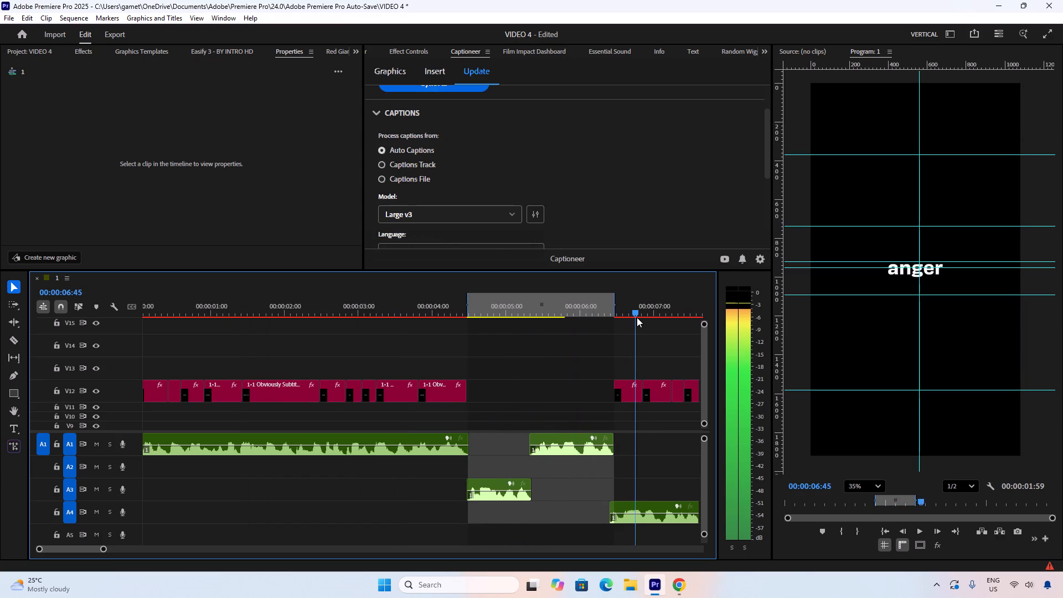
drag(637, 317, 612, 317)
key(space)
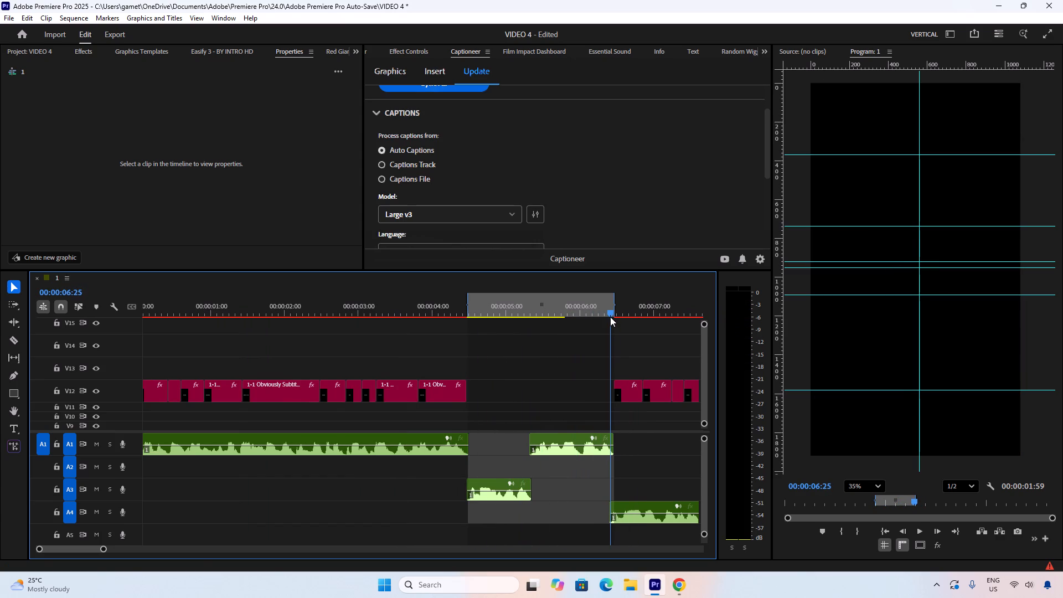
scroll(575, 353, down, 4)
key(space)
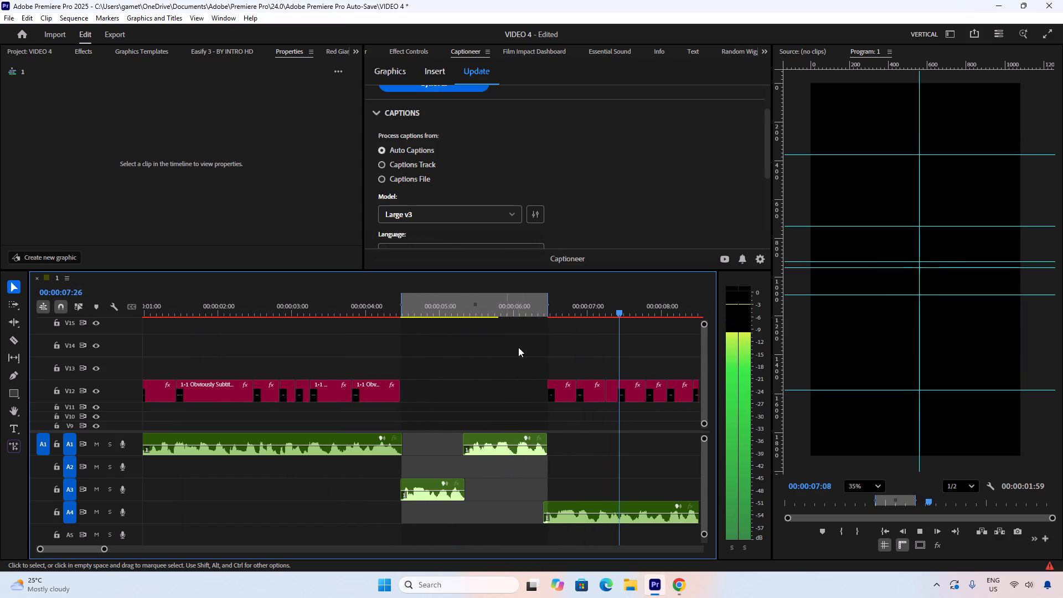
drag(540, 308, 560, 308)
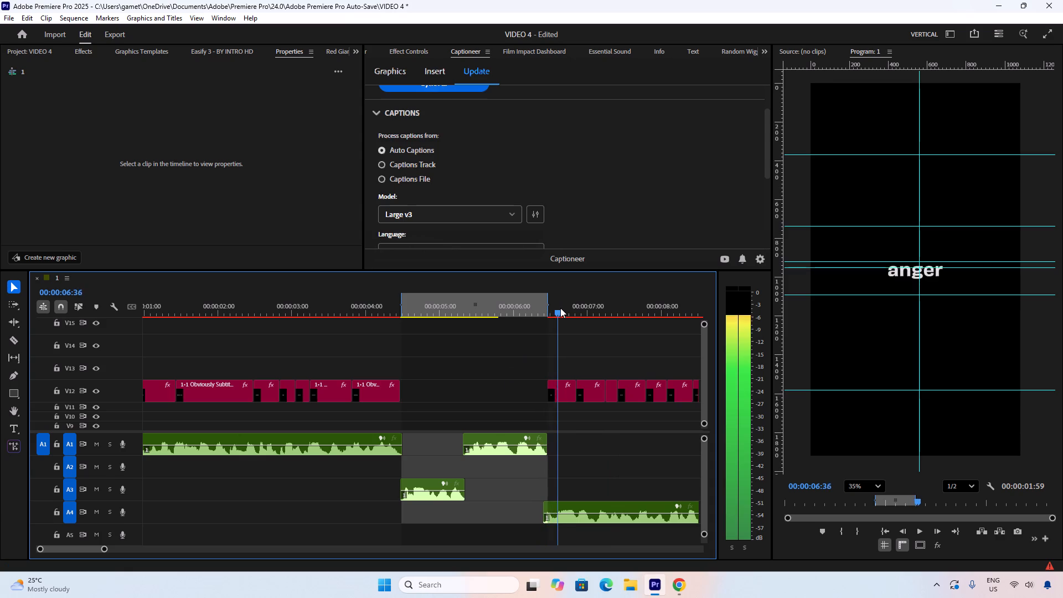
drag(560, 308, 458, 312)
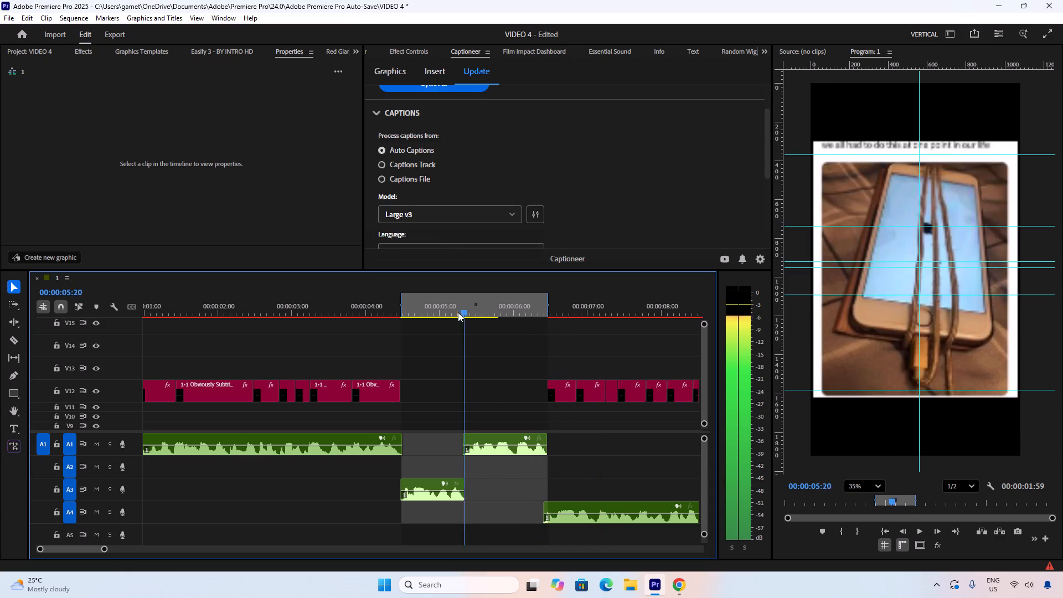
Review Captioneer's Update settings for caption processing, text and updating MOGRTs within the In to Out range.
drag(458, 312, 415, 311)
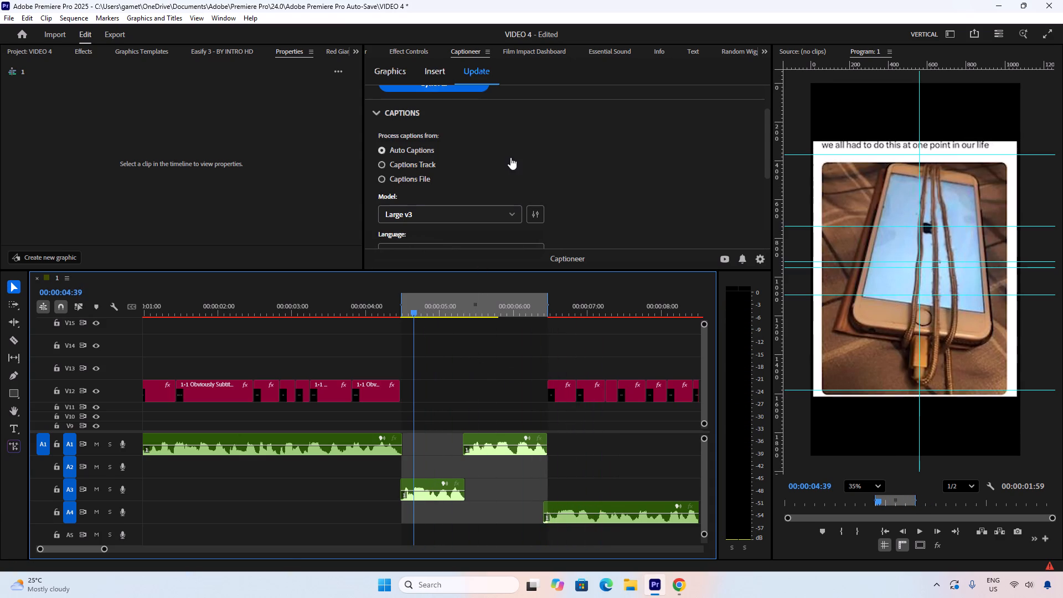
scroll(507, 180, down, 2)
scroll(457, 228, down, 4)
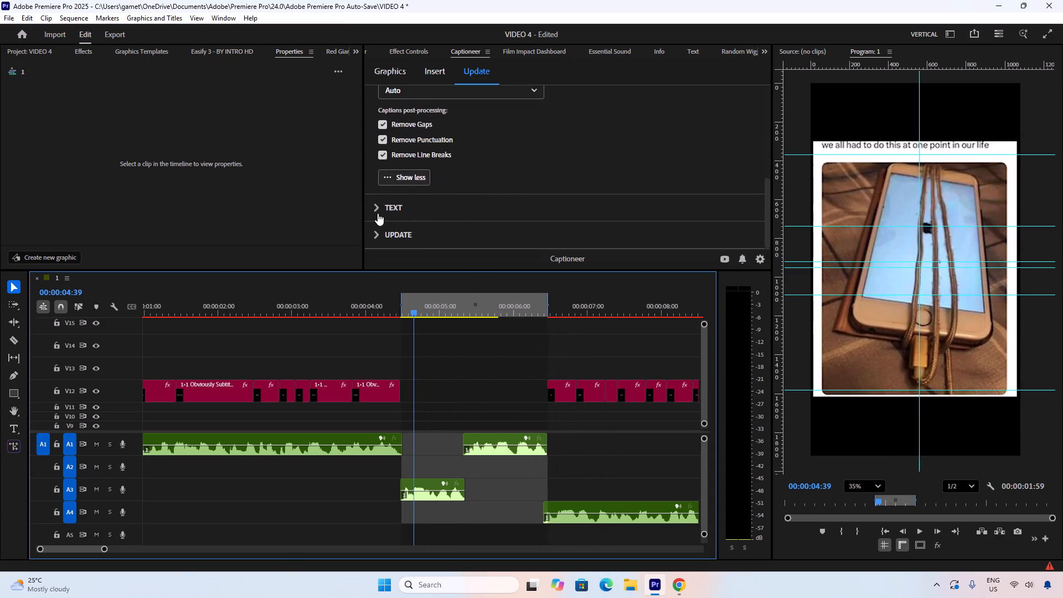
click(377, 212)
scroll(470, 208, down, 1)
click(415, 240)
scroll(556, 219, down, 2)
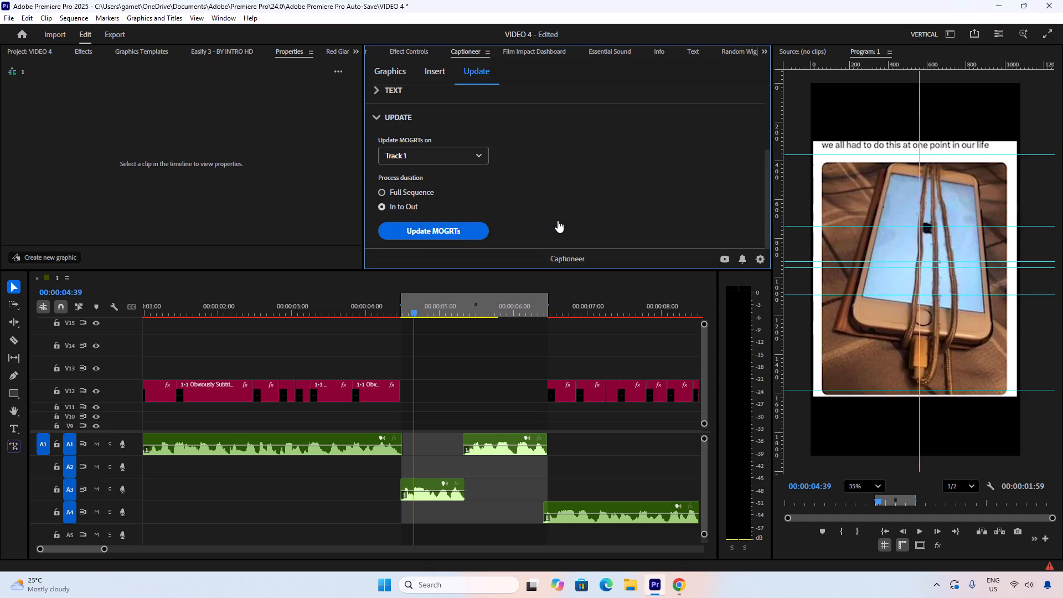
scroll(555, 220, up, 6)
scroll(555, 220, down, 5)
scroll(555, 220, up, 10)
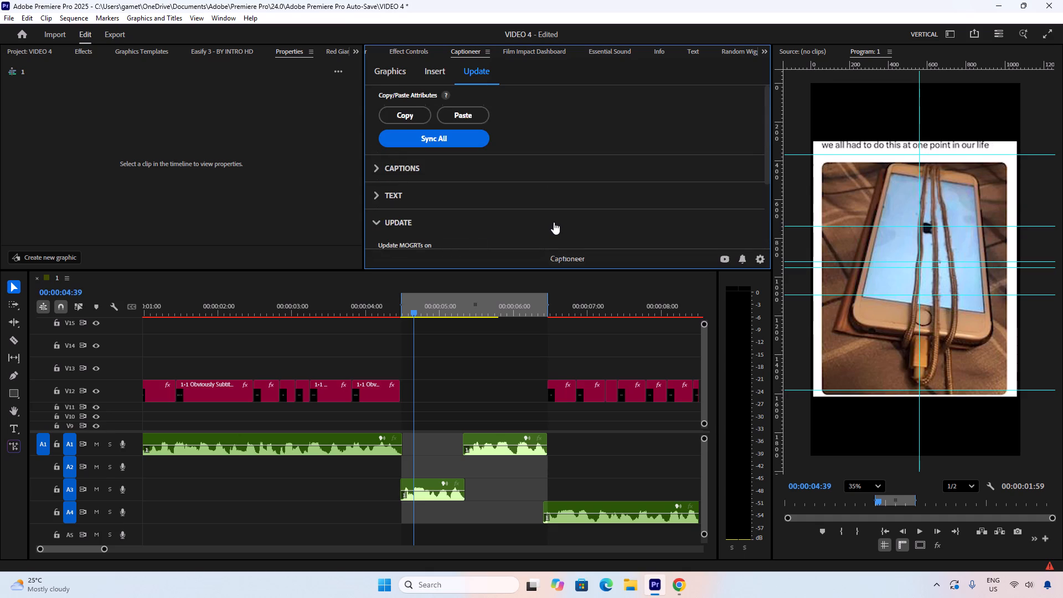
scroll(554, 222, up, 1)
Insert auto captions with Captioneer for the In to Out range, using the 1-1 Obviously Subtitles template with its text in one line.
click(439, 70)
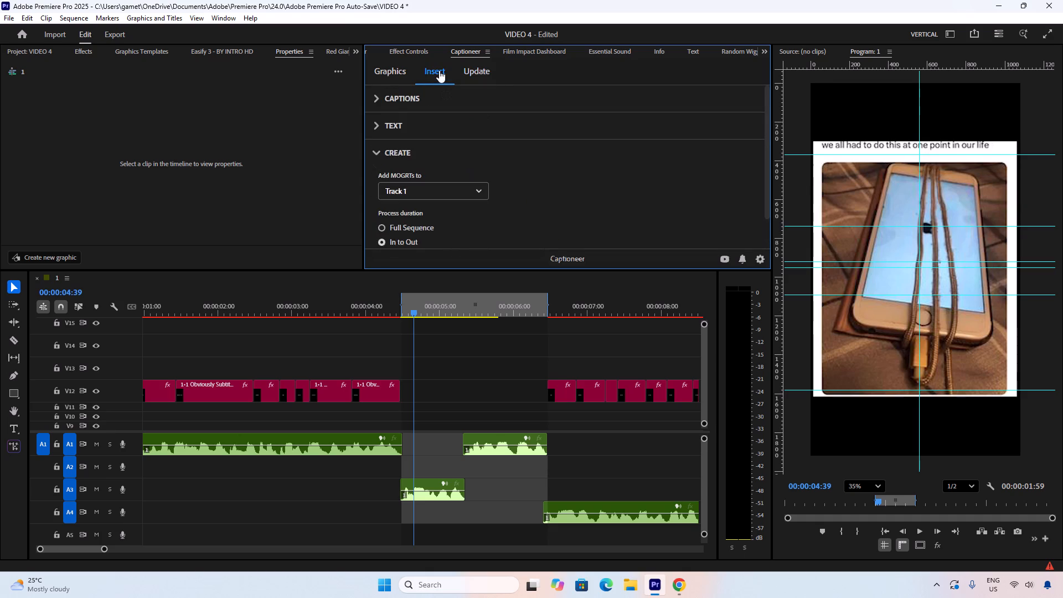
click(382, 99)
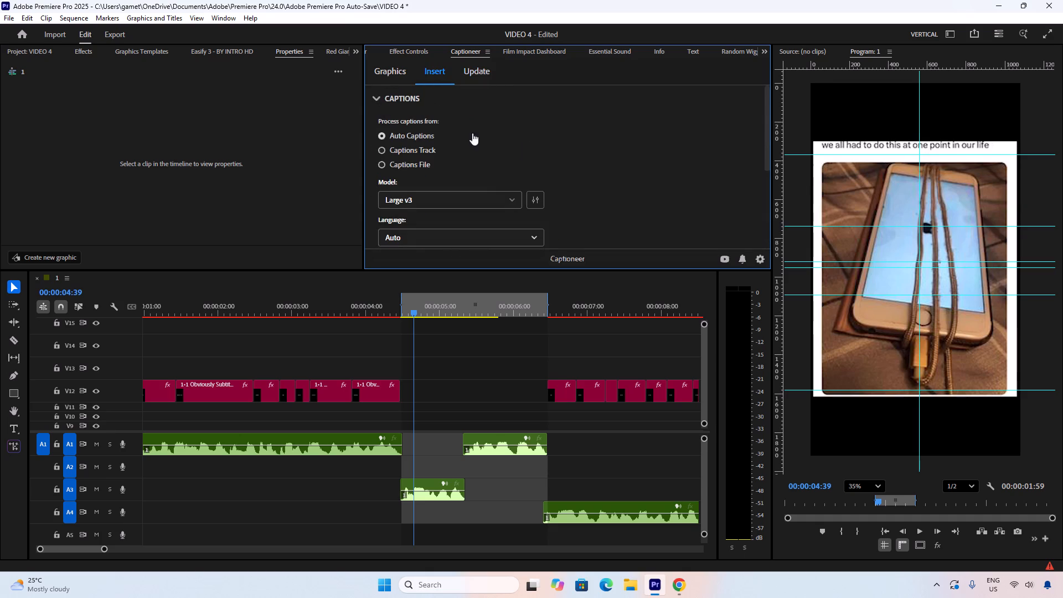
scroll(530, 157, down, 2)
click(405, 215)
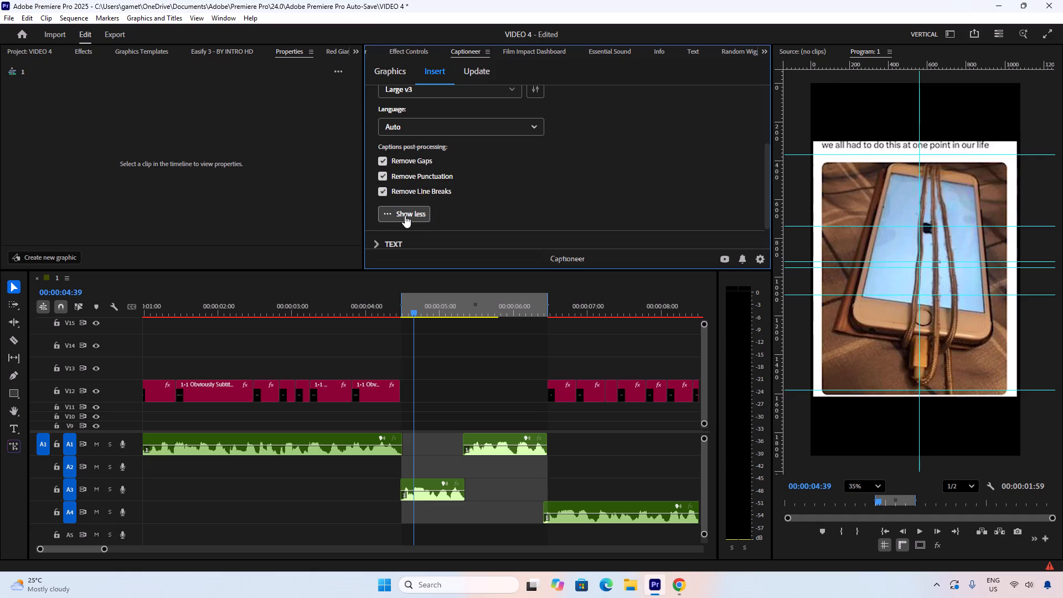
click(390, 207)
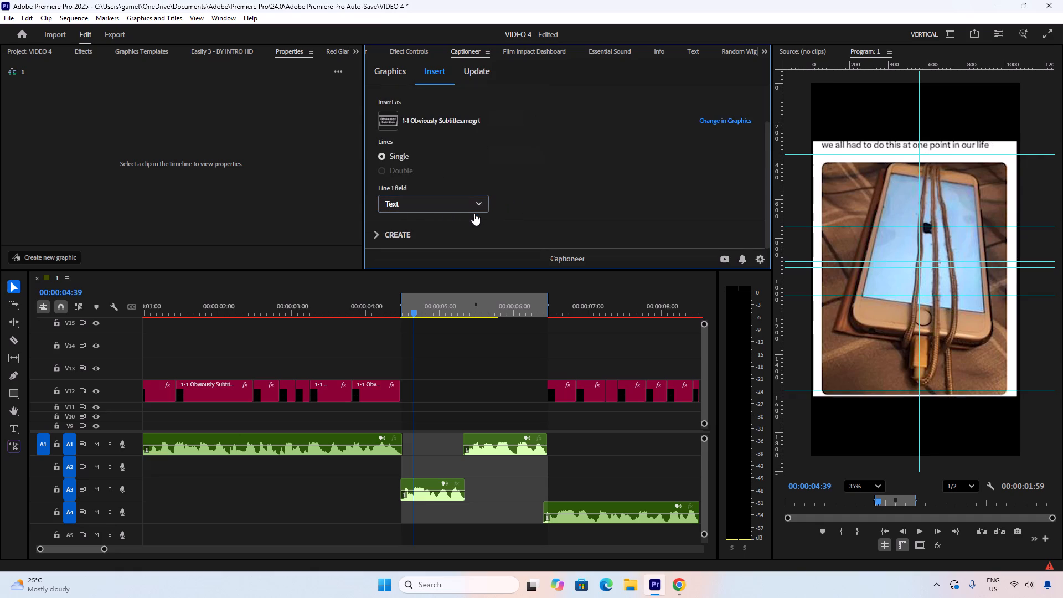
click(409, 232)
scroll(536, 203, down, 1)
click(446, 227)
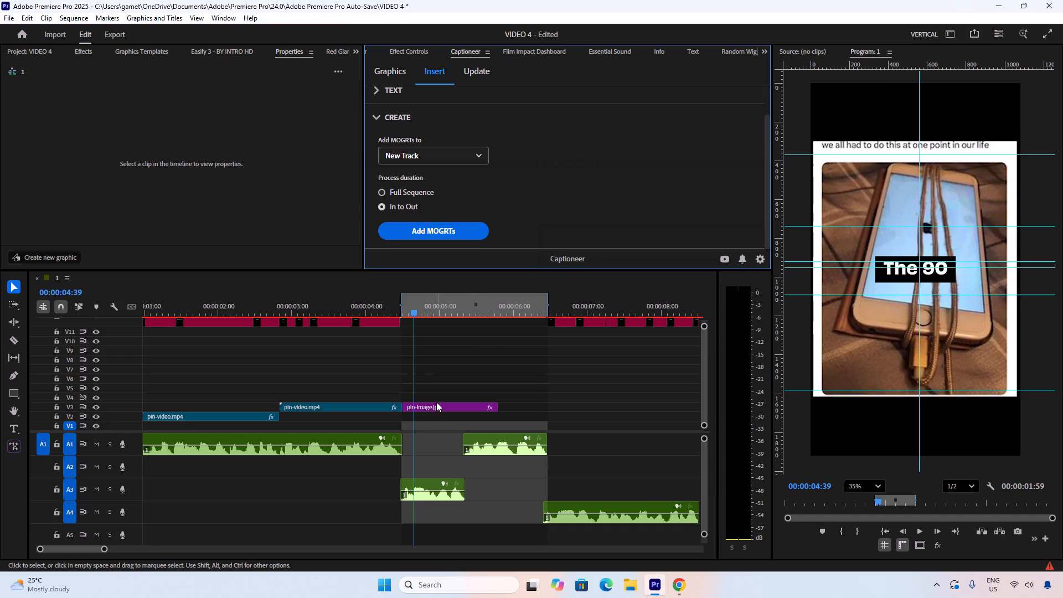
Move the newly inserted captions from V17 down to V12, filling the gap between the existing captions.
ctrl+scroll(467, 405, up, 20)
ctrl+scroll(482, 399, down, 2)
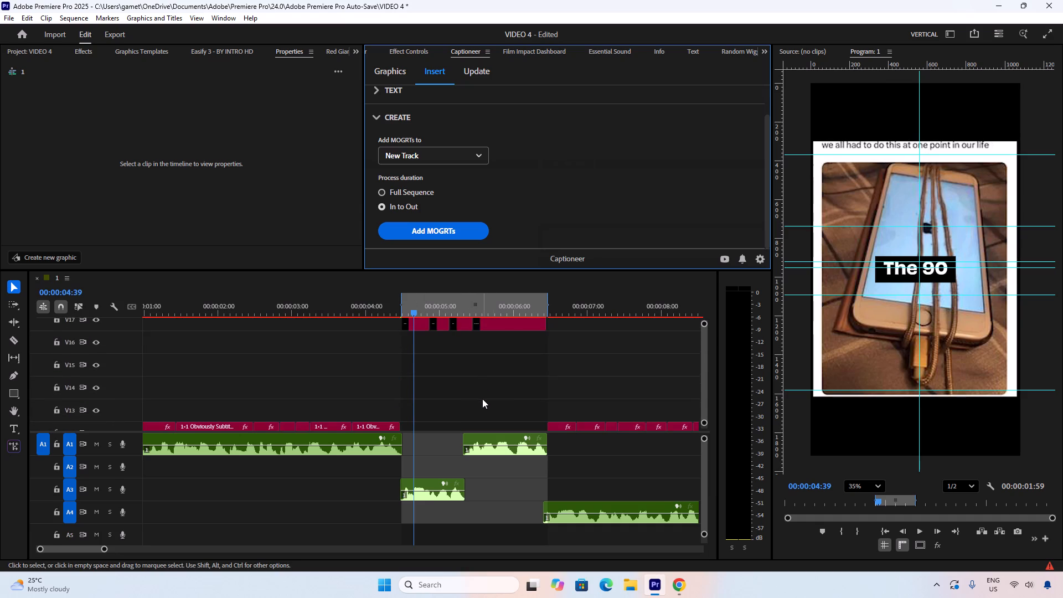
ctrl+scroll(492, 398, up, 3)
drag(580, 343, 389, 358)
drag(512, 337, 511, 345)
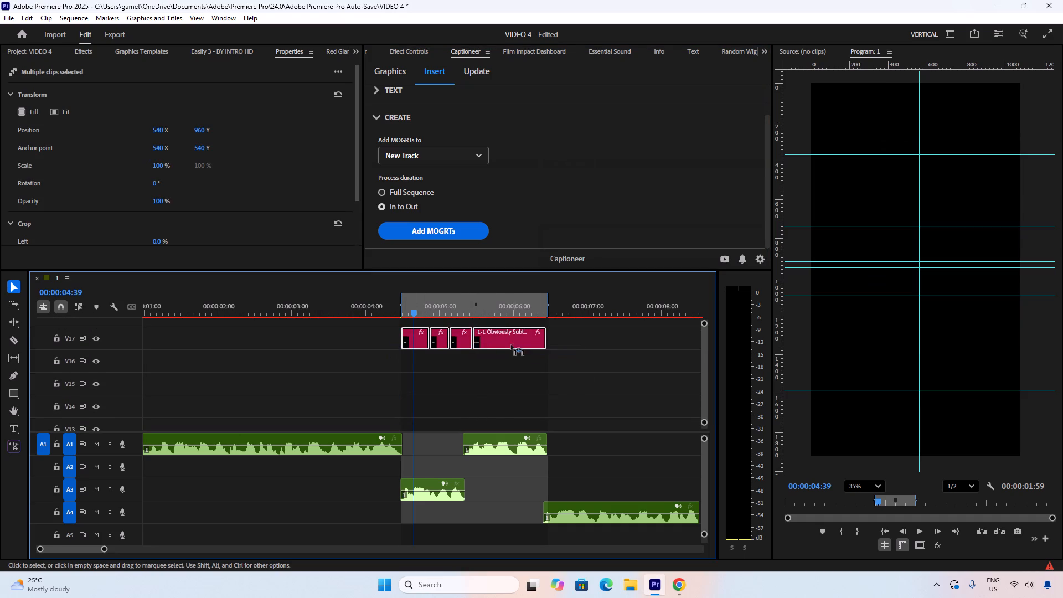
drag(511, 345, 510, 408)
ctrl+scroll(503, 369, down, 5)
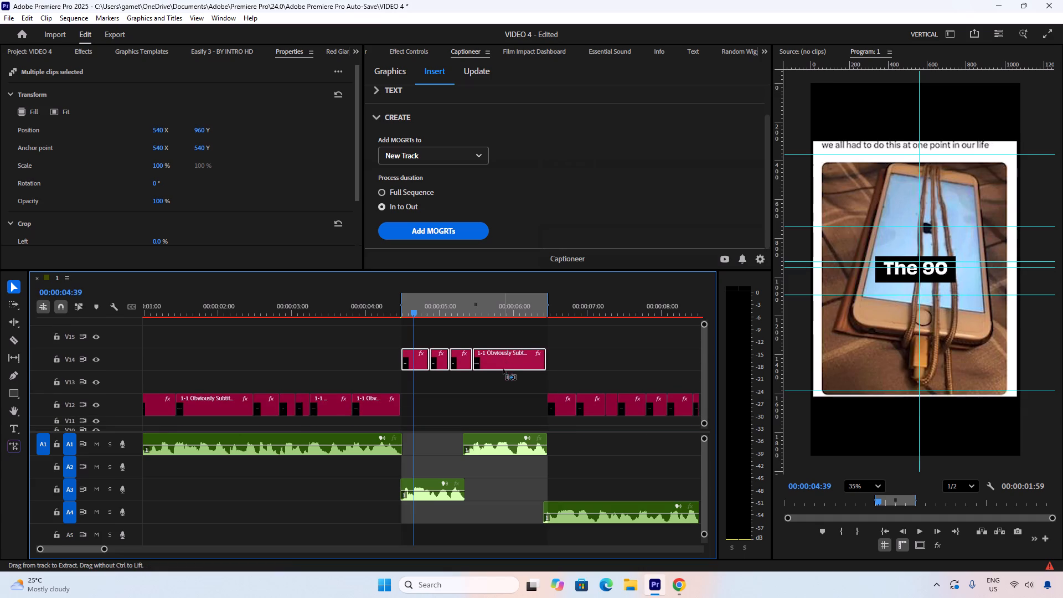
drag(507, 360, 509, 400)
click(491, 374)
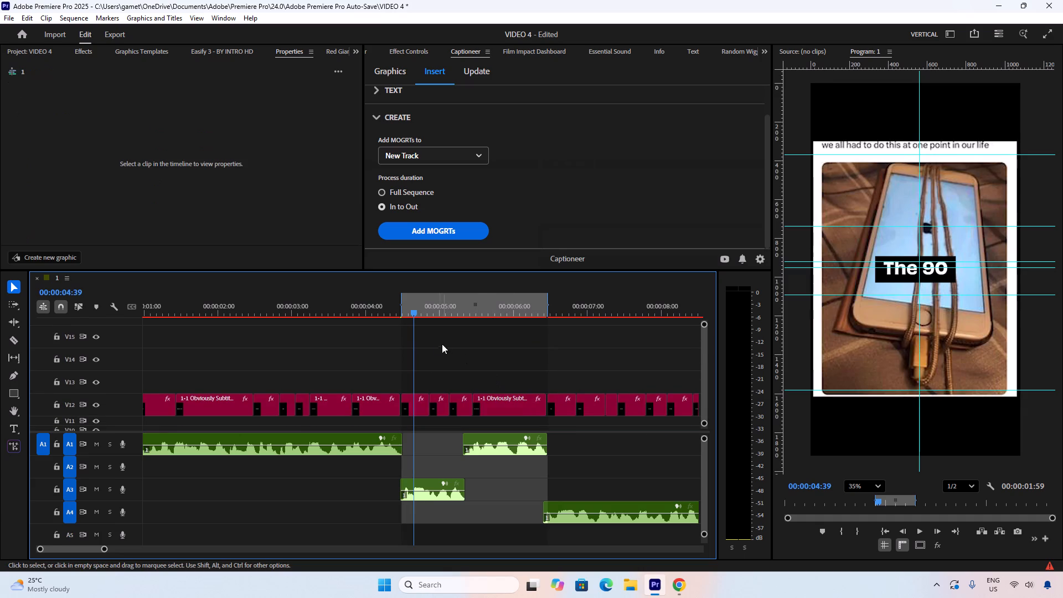
Play and scrub through the new captions and past the Out point to check the "triple ranked Dengar" and "anger" captions.
drag(418, 314, 390, 313)
key(space)
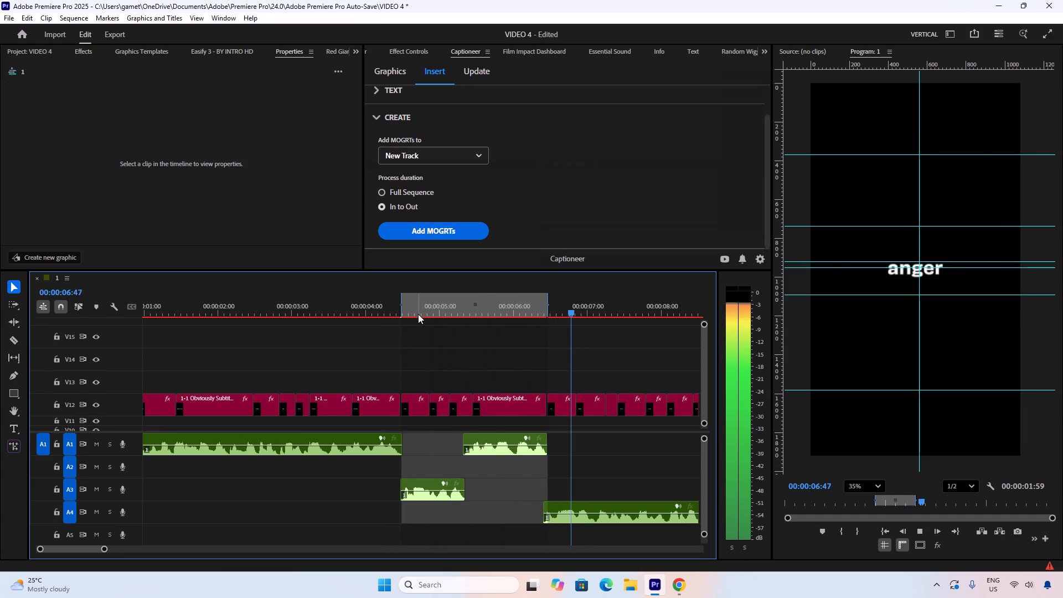
key(space)
drag(507, 305, 539, 305)
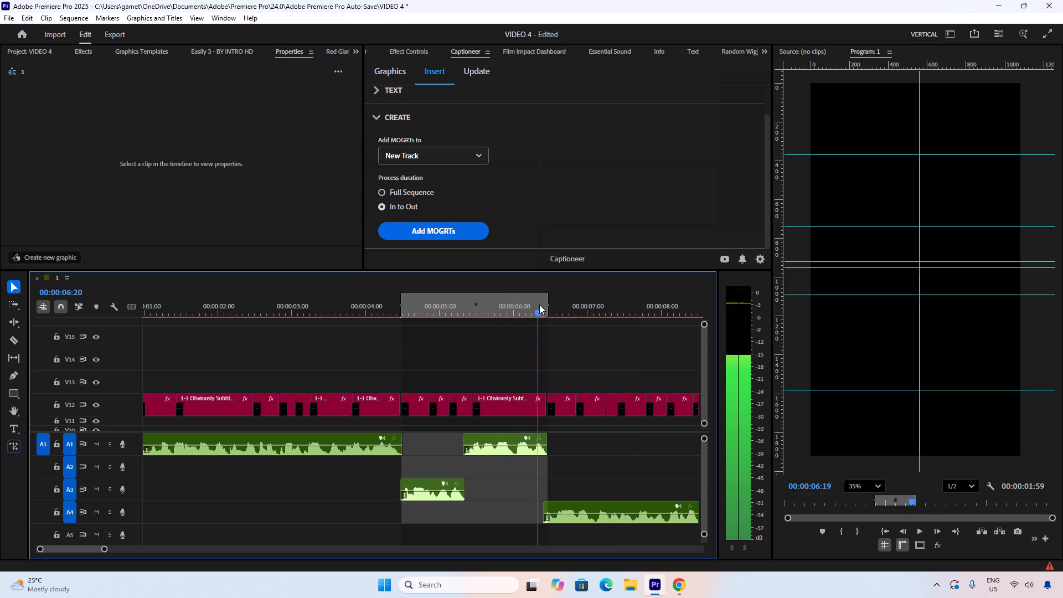
drag(539, 305, 555, 310)
drag(541, 311, 529, 311)
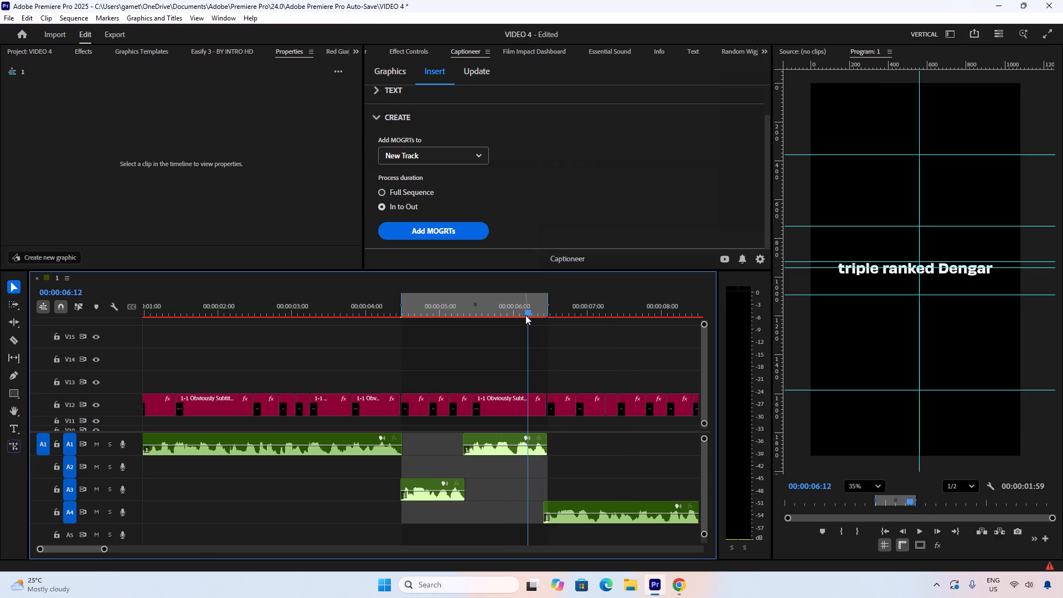
drag(523, 314, 590, 330)
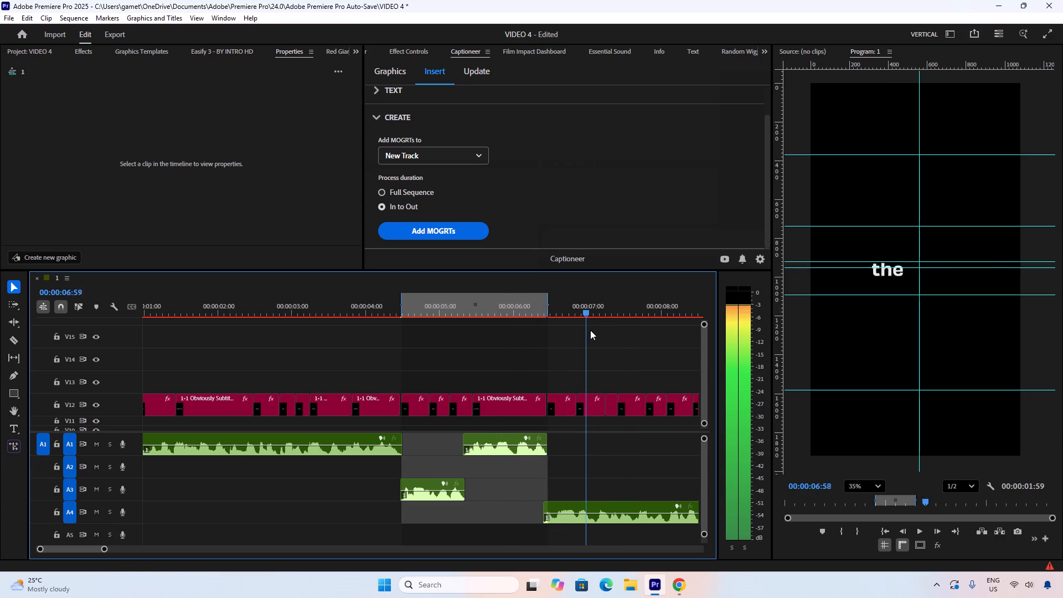
drag(590, 330, 565, 334)
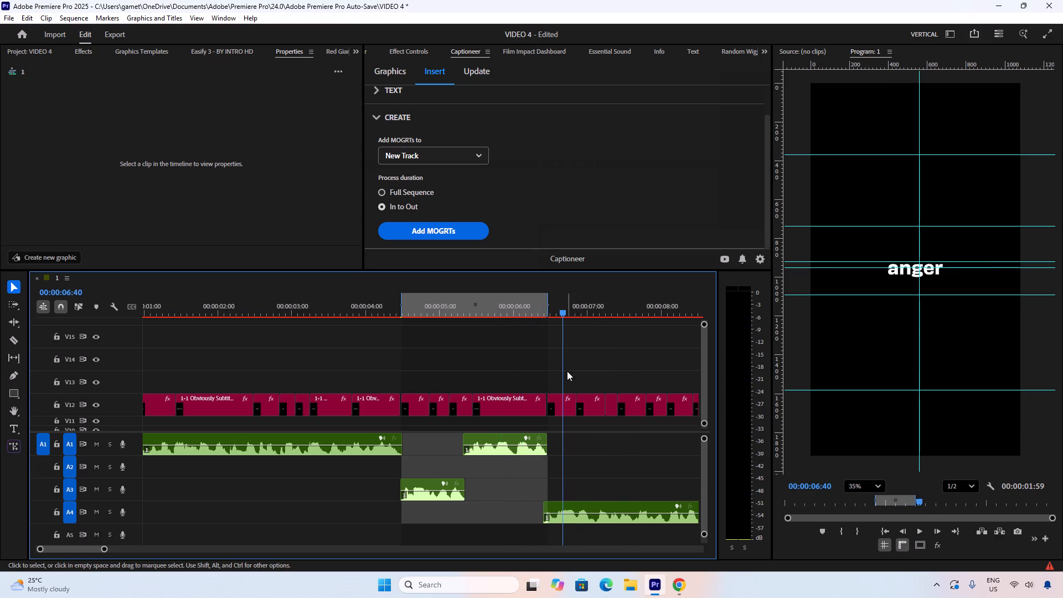
Delete the "anger" caption on V12 and extend the "triple ranked Dengar" caption across its gap to the following caption.
click(567, 411)
key(Delete)
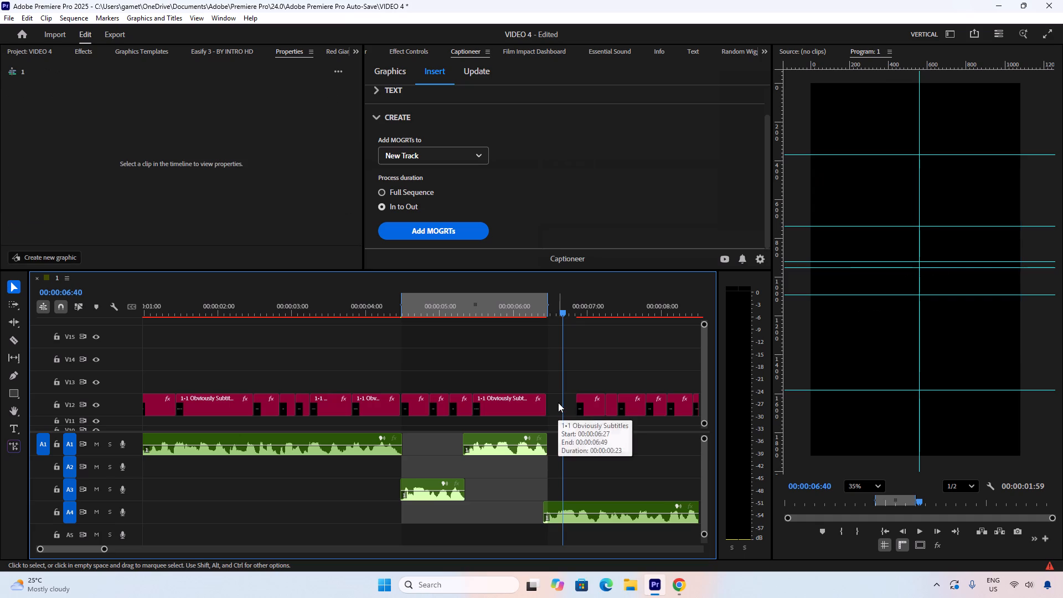
drag(505, 307, 515, 304)
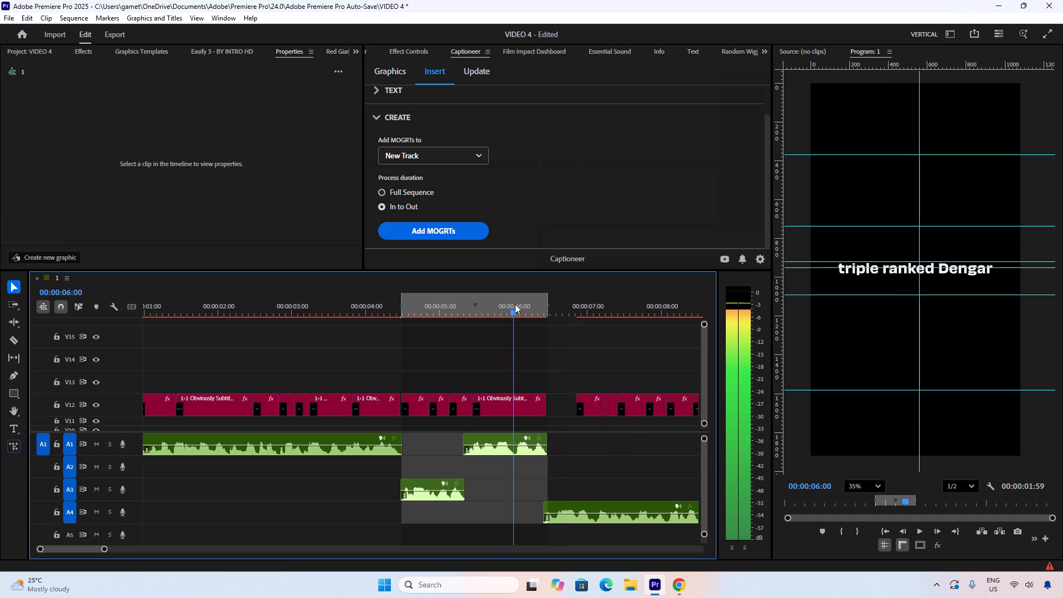
drag(515, 304, 523, 304)
drag(551, 399, 579, 398)
click(571, 384)
Play from the "engineering" caption through the new captions to review their timing up to the "triple ranked Dengar" caption.
drag(450, 317, 400, 311)
drag(420, 302, 419, 302)
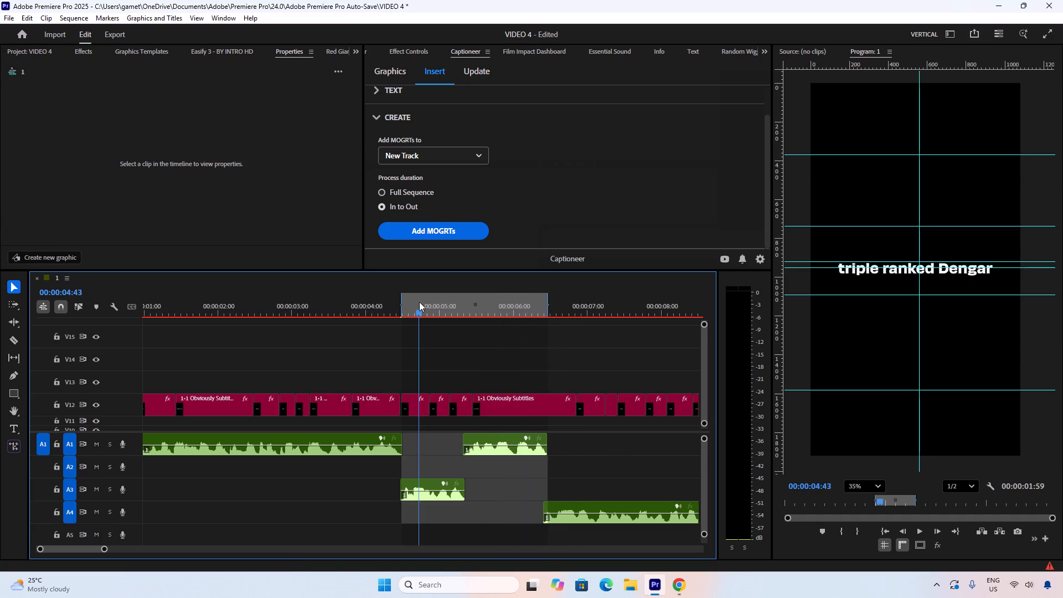
drag(419, 302, 392, 302)
click(404, 410)
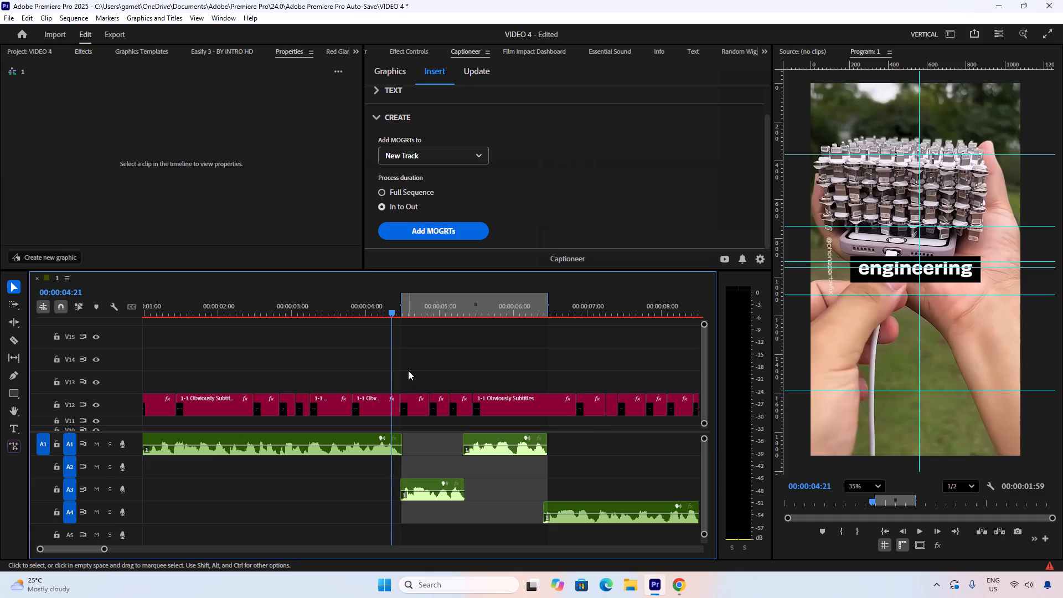
click(408, 370)
key(space)
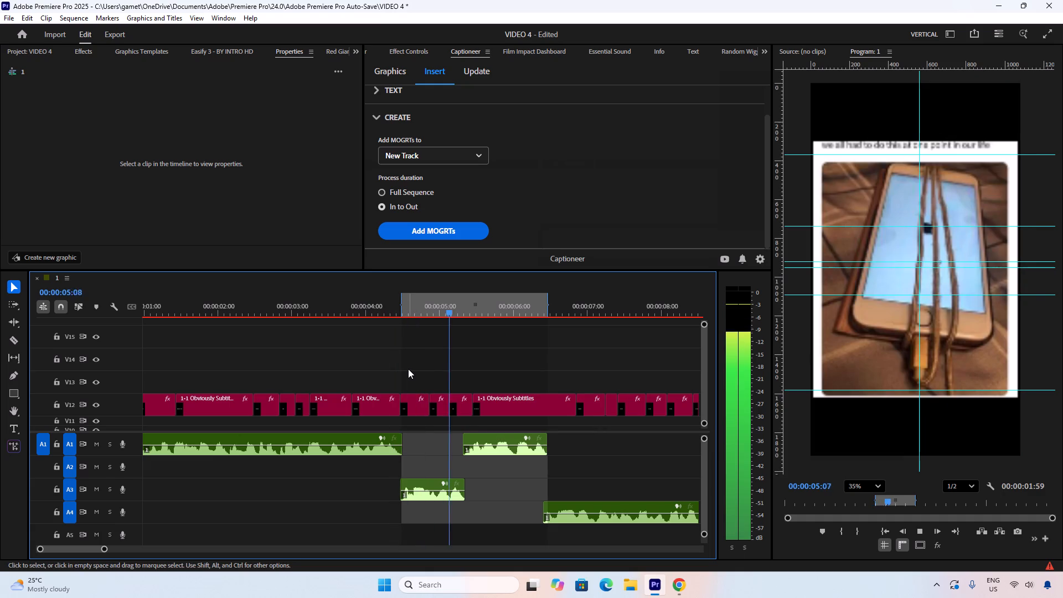
key(space)
key(space)
key(space)
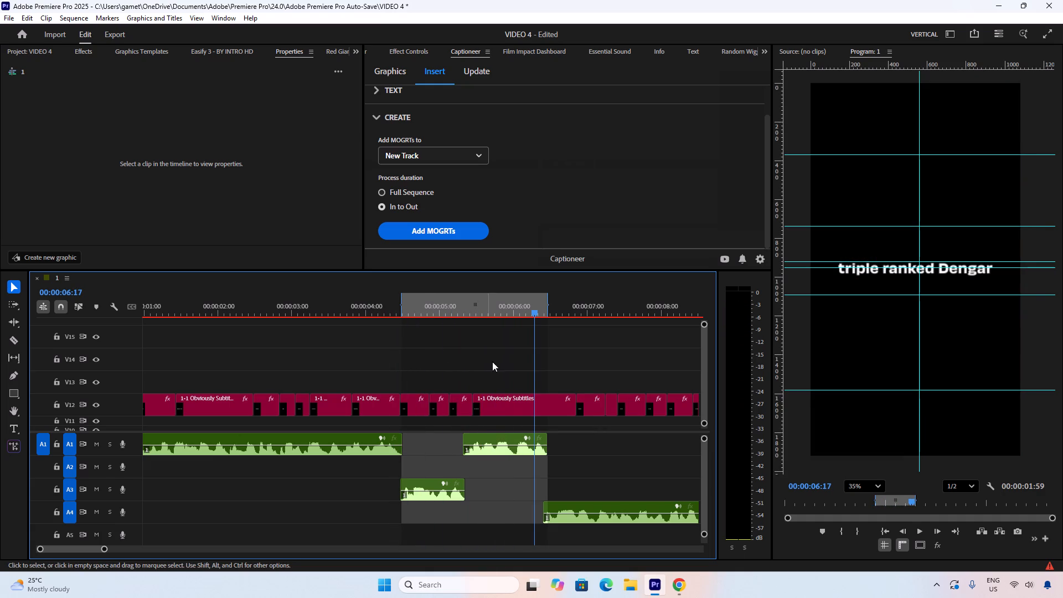
Set the "triple ranked Dengar" caption's Characters Per Line to about 34.
click(547, 404)
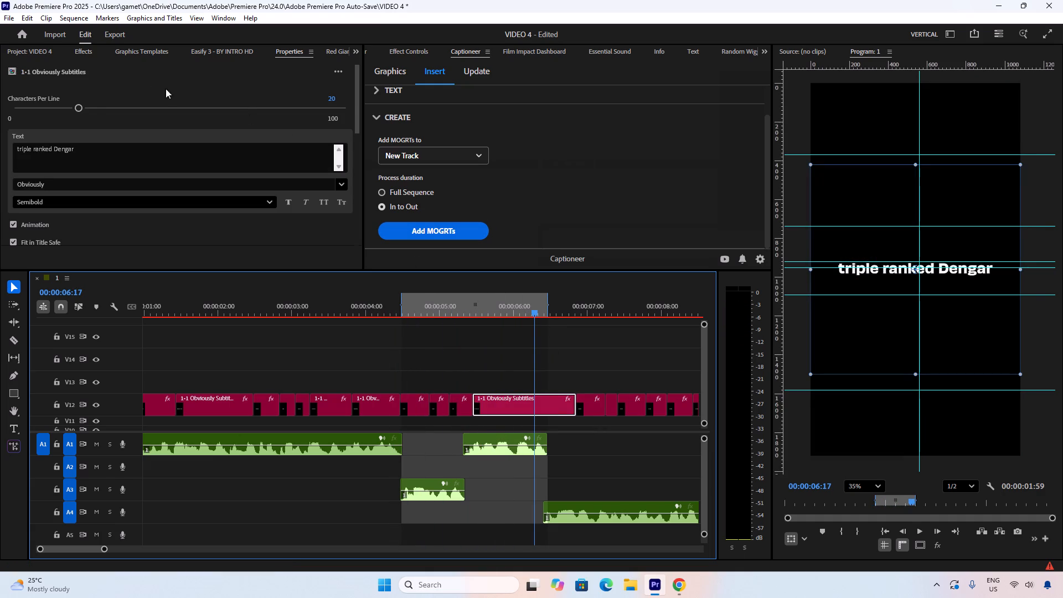
drag(77, 105, 47, 106)
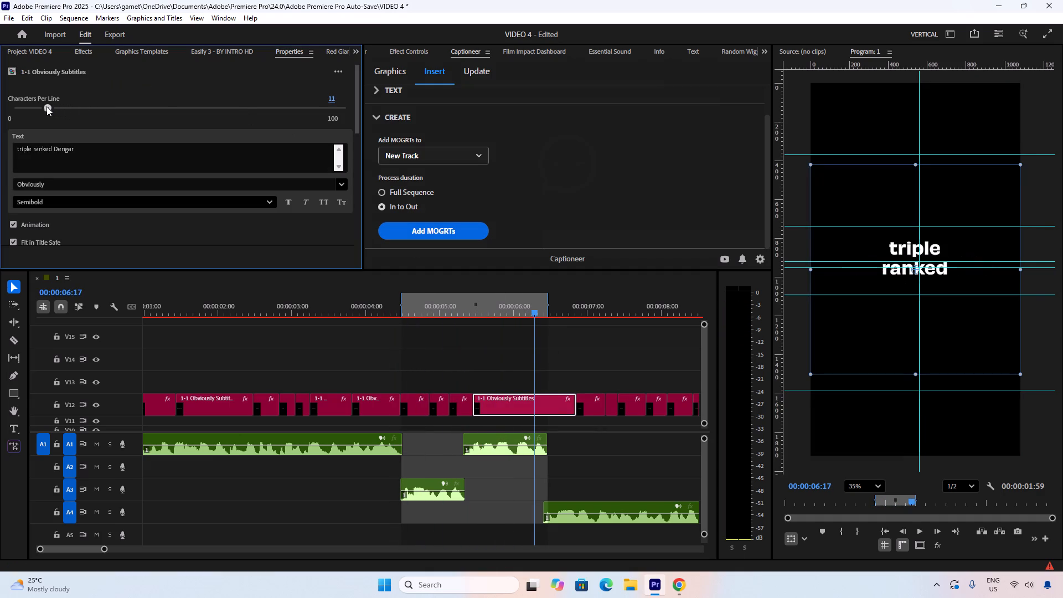
drag(47, 106, 133, 119)
drag(133, 119, 125, 120)
Examine the selected caption's Offset, Fill / Stroke, Box Controls, Transform and Crop properties.
scroll(137, 214, down, 3)
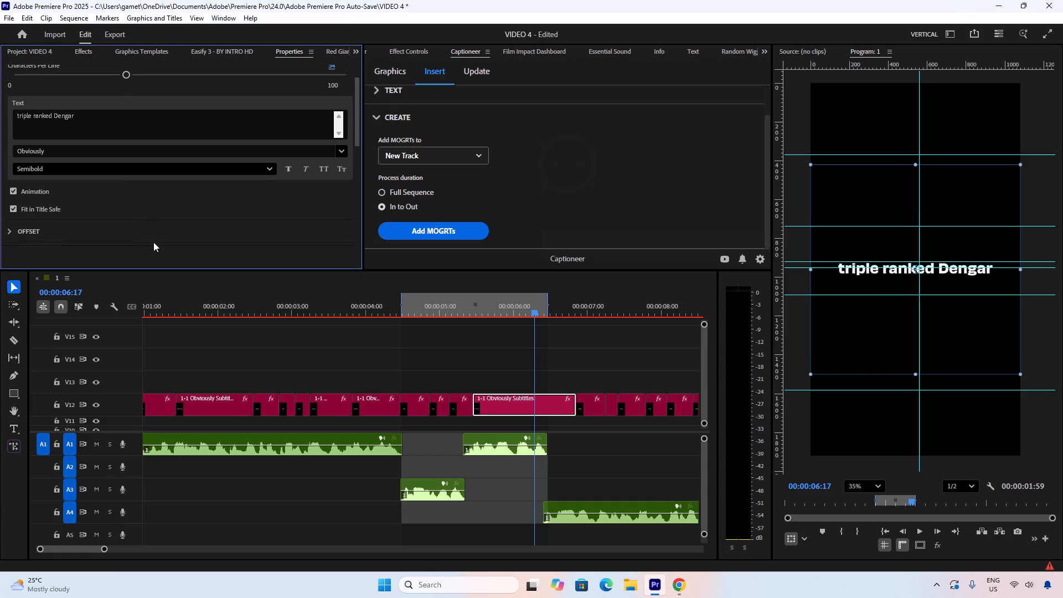
scroll(153, 242, down, 8)
click(9, 170)
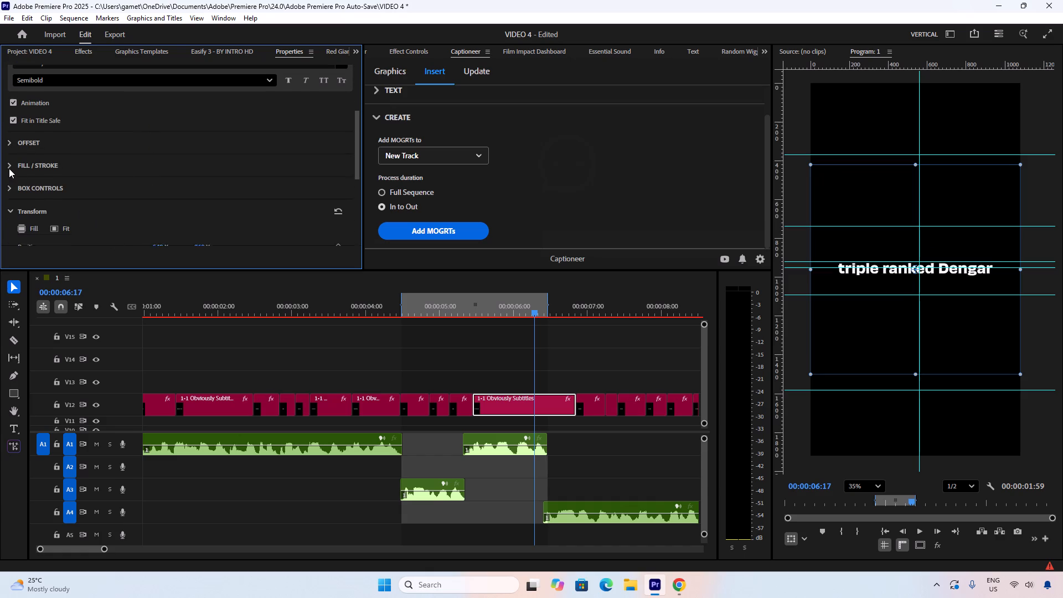
click(9, 168)
click(9, 143)
scroll(38, 163, down, 6)
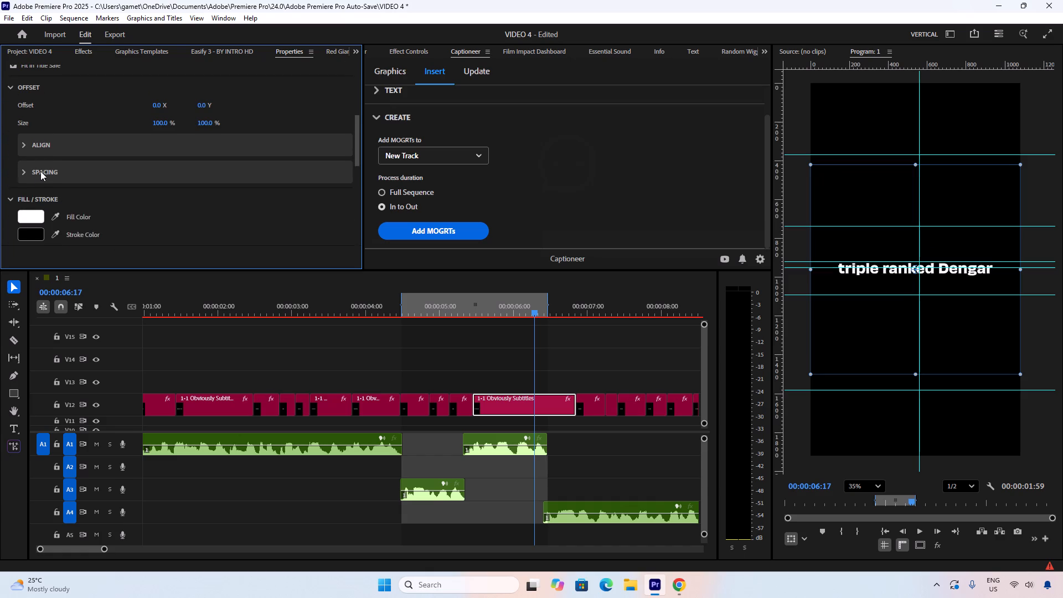
scroll(14, 183, down, 12)
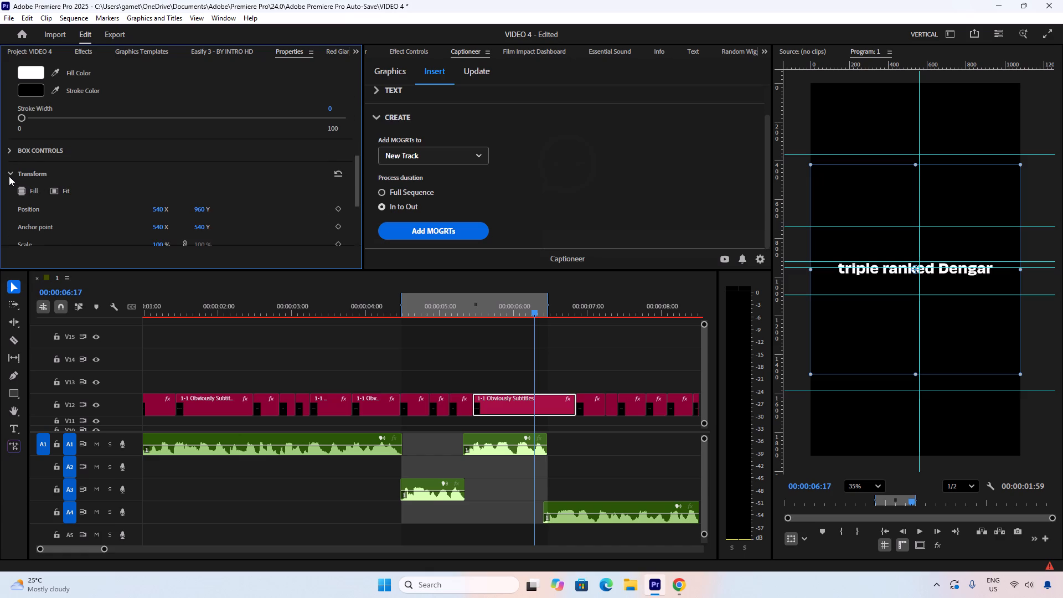
click(9, 158)
click(11, 147)
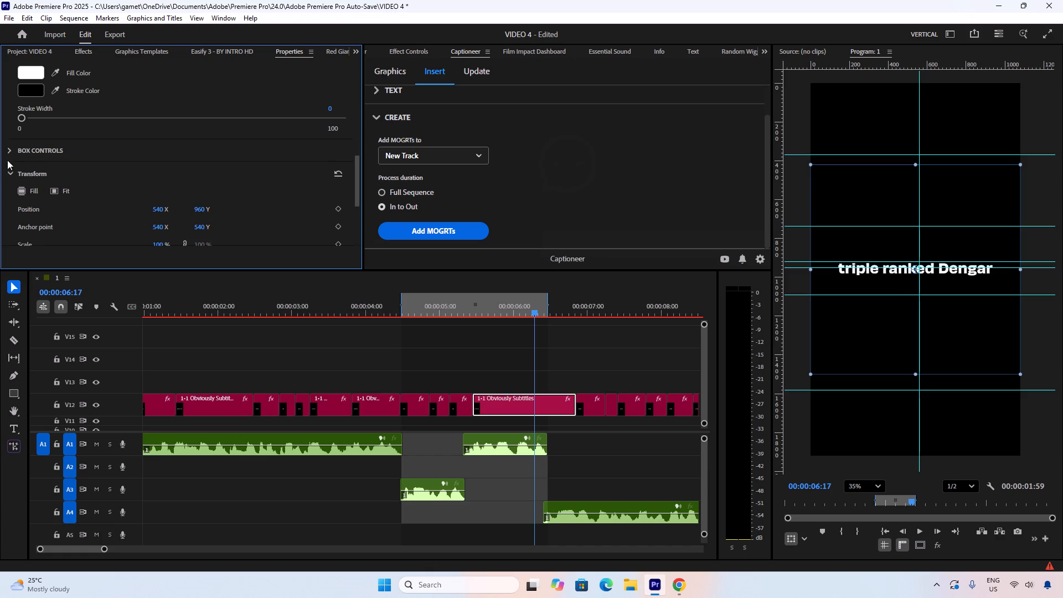
click(6, 163)
click(9, 153)
scroll(8, 163, down, 14)
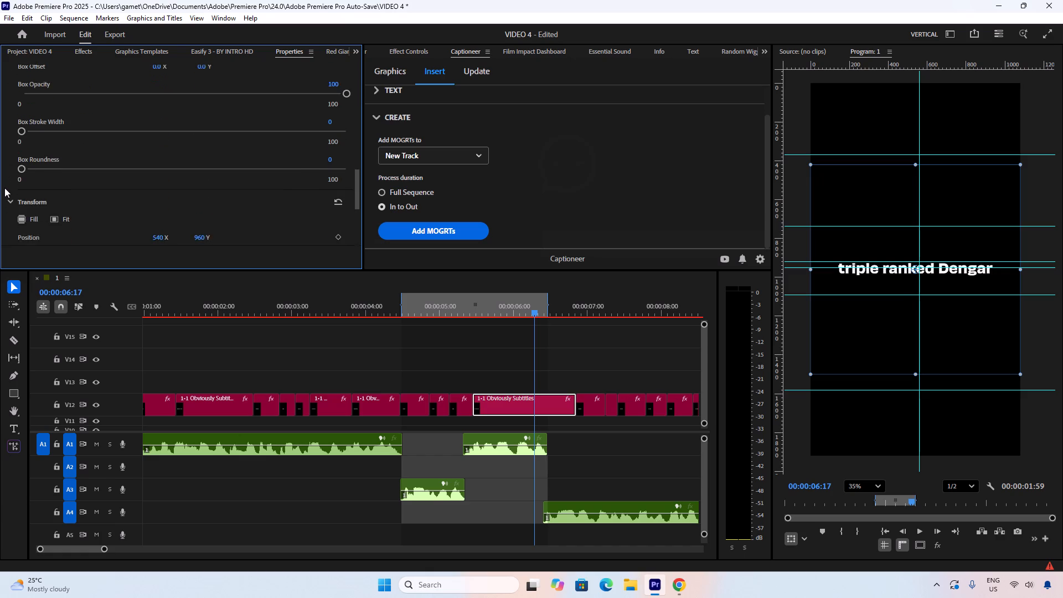
scroll(4, 188, down, 17)
scroll(4, 189, down, 7)
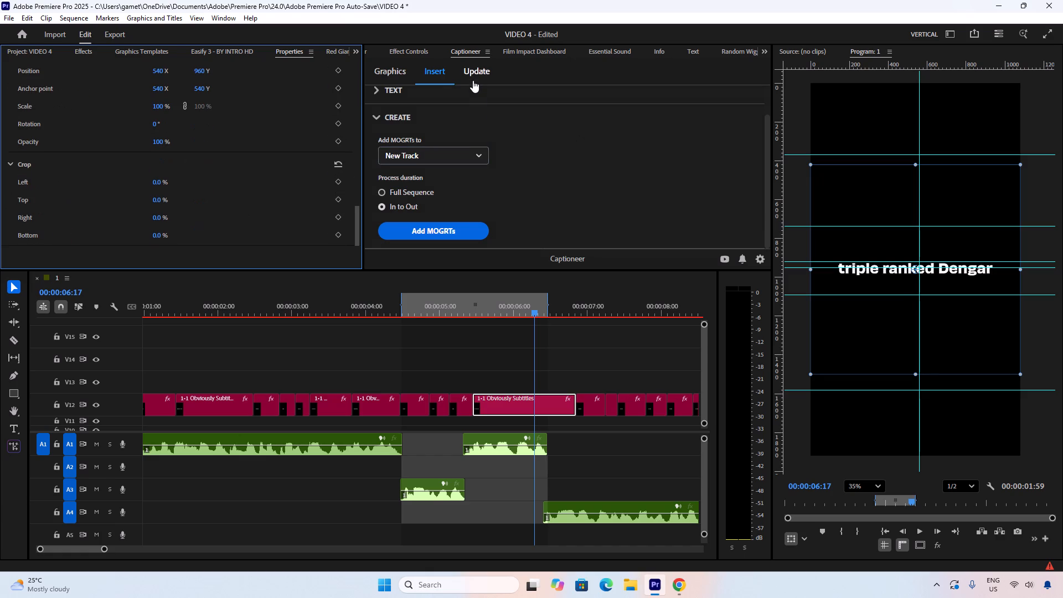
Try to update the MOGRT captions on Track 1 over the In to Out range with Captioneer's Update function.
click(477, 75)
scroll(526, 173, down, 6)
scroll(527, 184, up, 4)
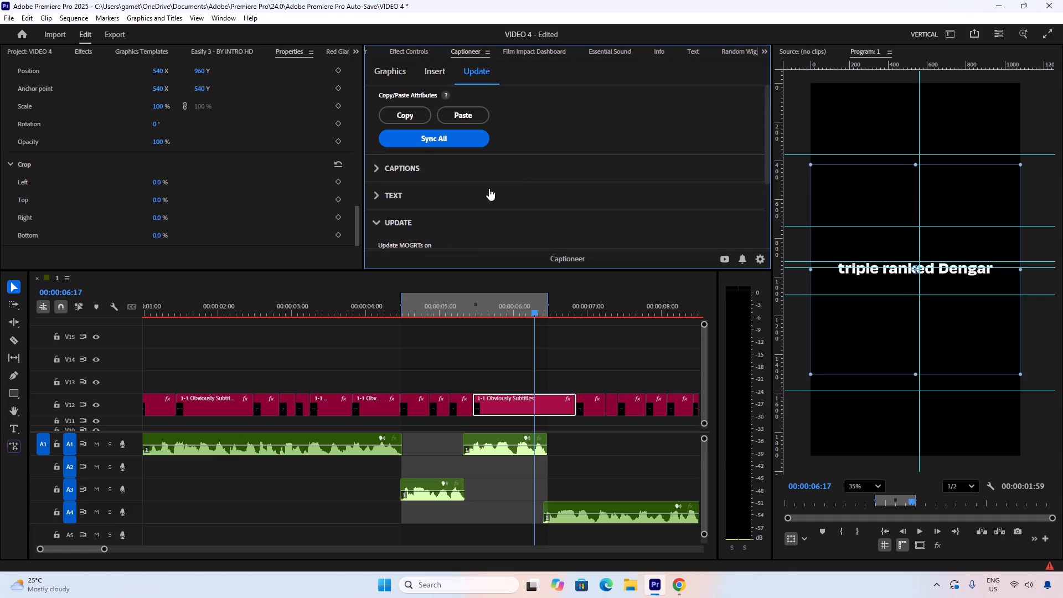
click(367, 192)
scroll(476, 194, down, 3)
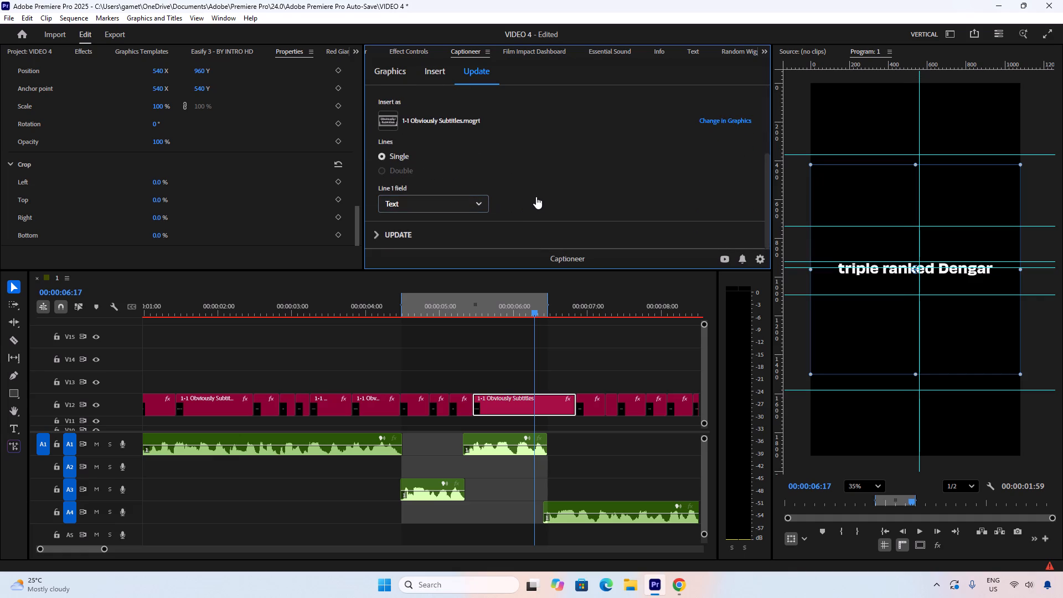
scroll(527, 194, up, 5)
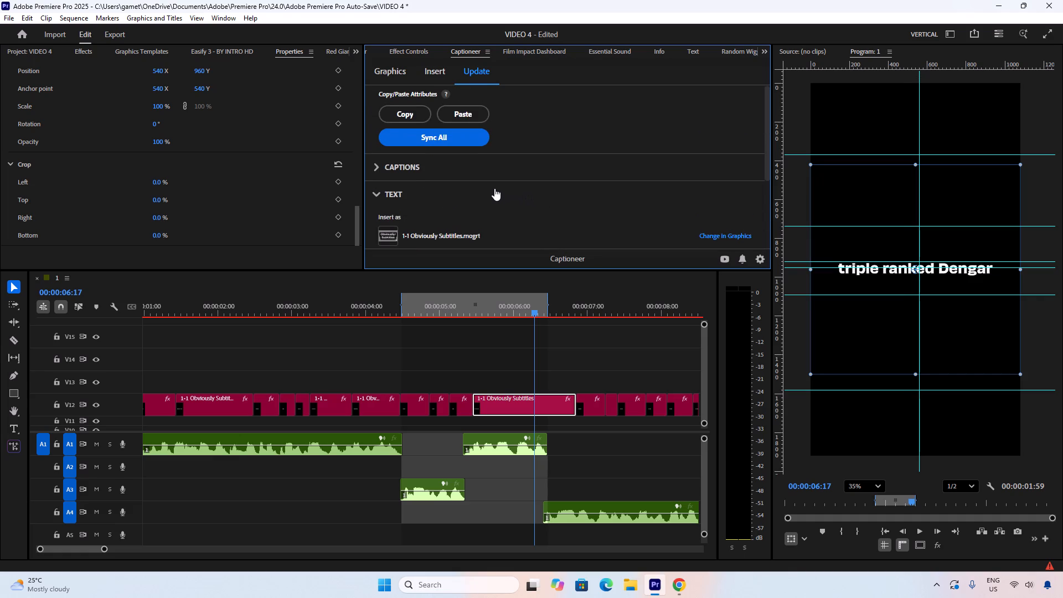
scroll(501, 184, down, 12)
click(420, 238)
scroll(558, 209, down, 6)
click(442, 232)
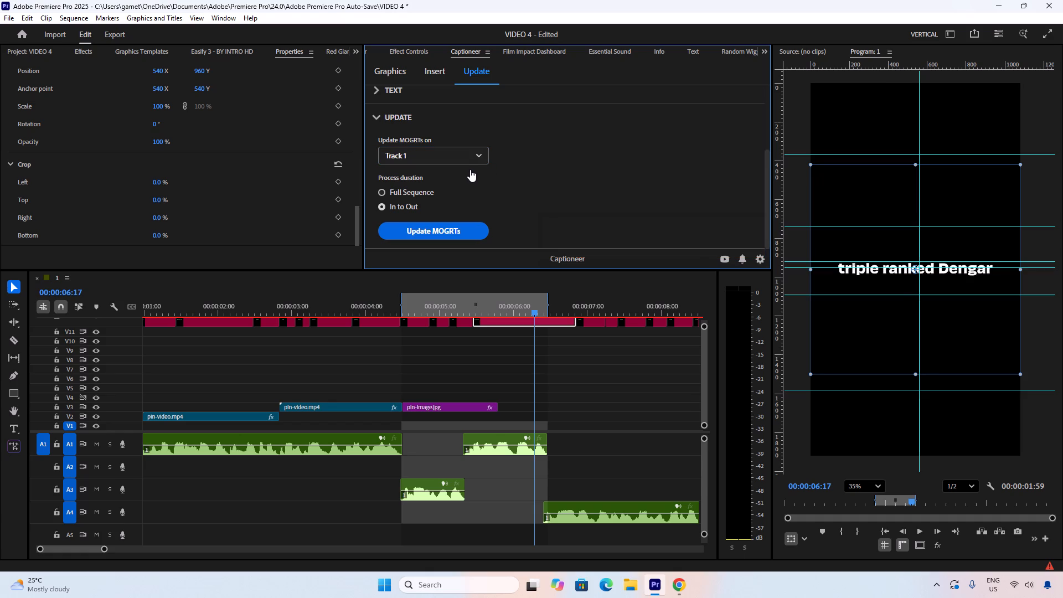
Enable single-word captions in Captioneer's Auto Captions settings for the update.
scroll(527, 194, up, 5)
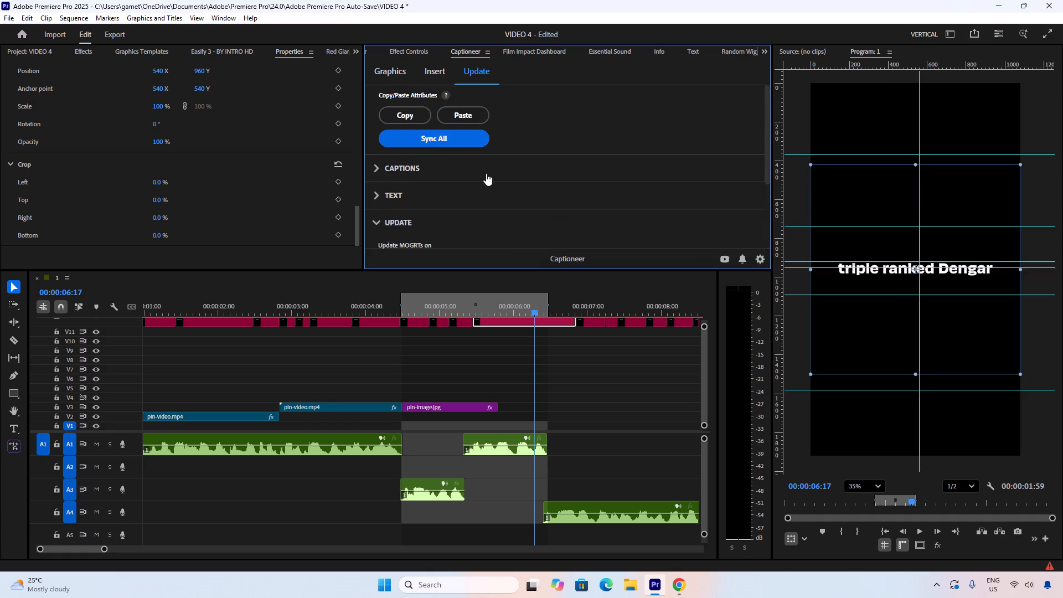
click(370, 169)
scroll(456, 186, down, 4)
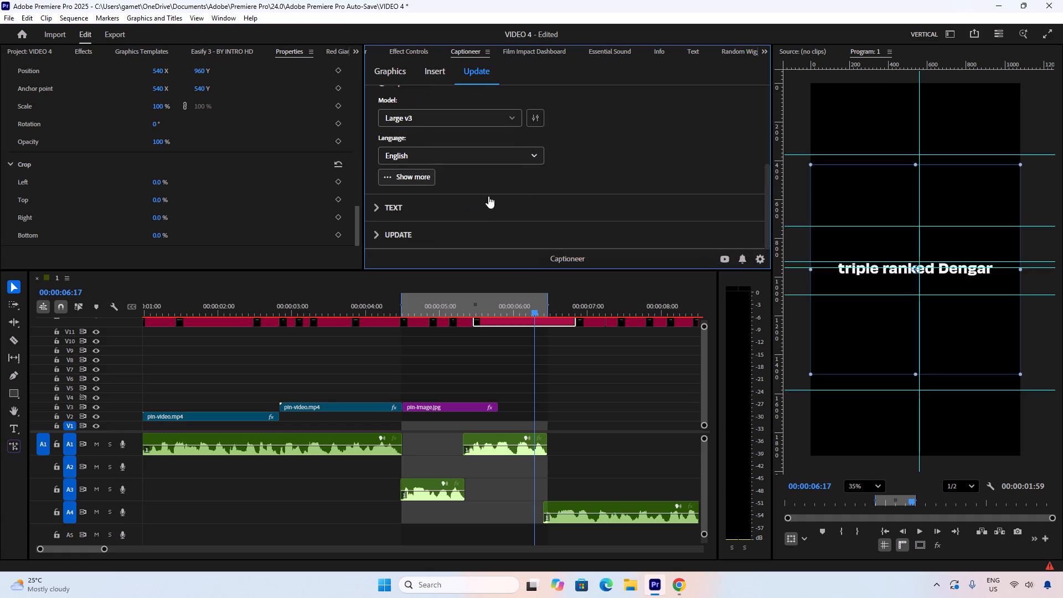
click(535, 123)
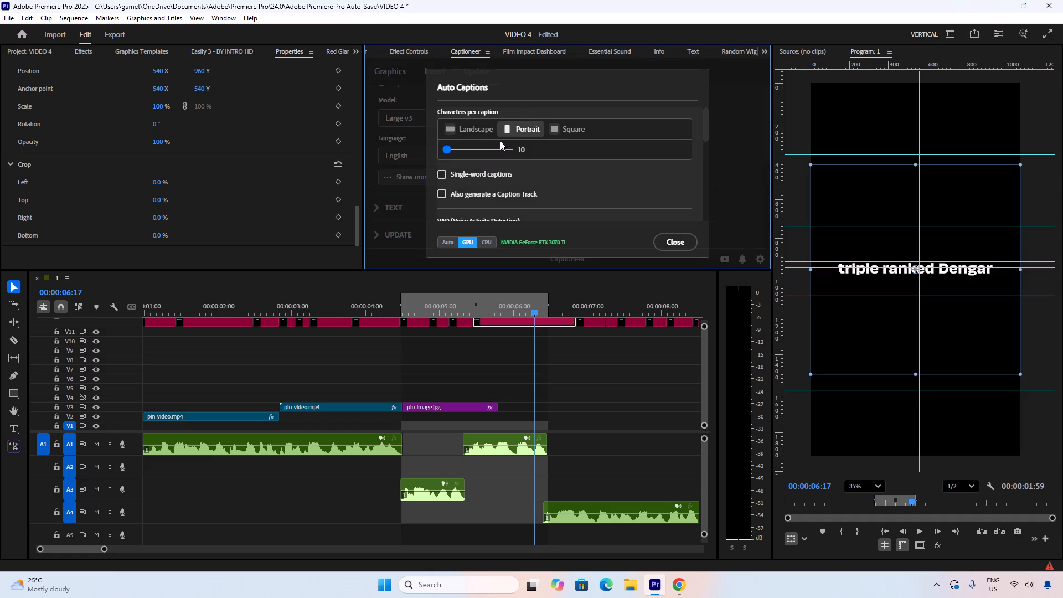
click(468, 172)
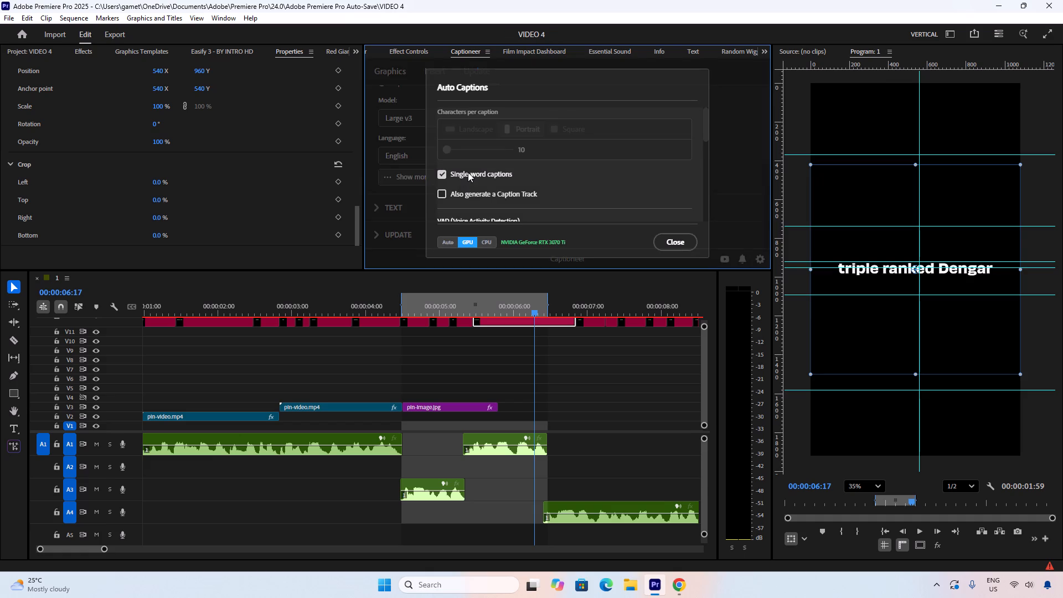
scroll(468, 172, down, 2)
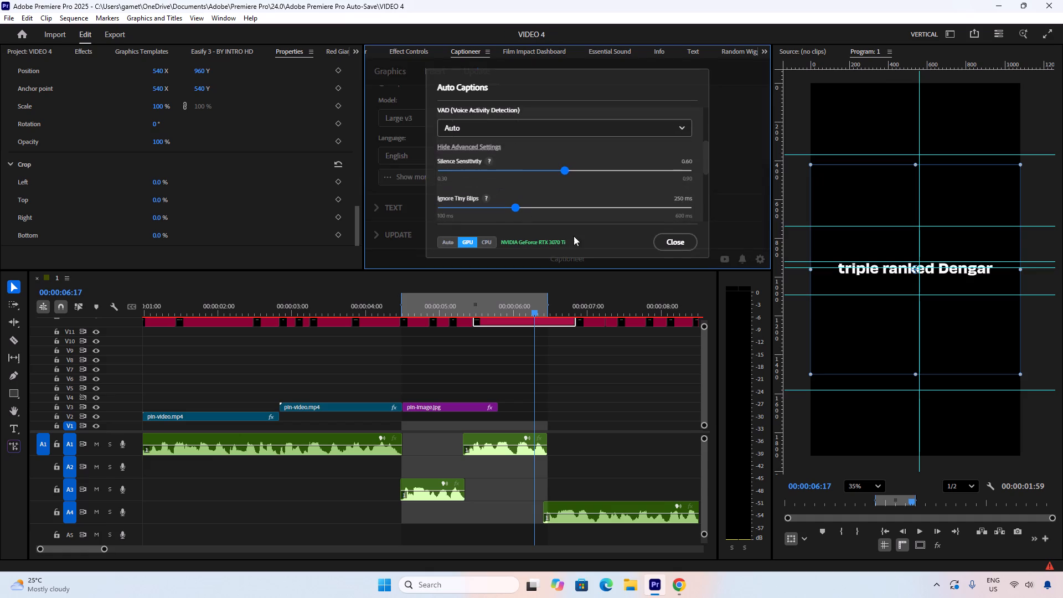
click(678, 245)
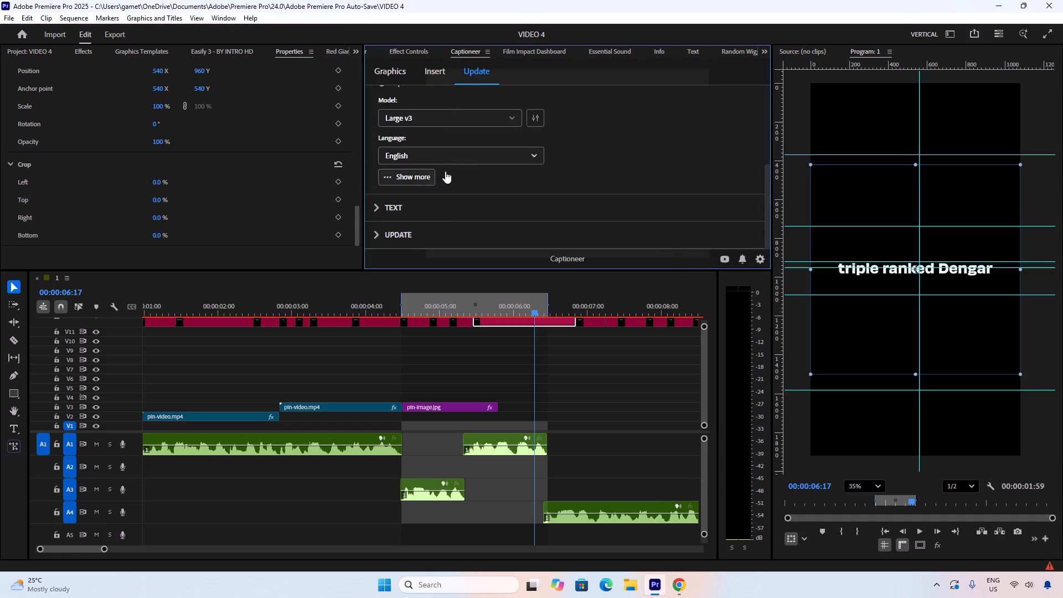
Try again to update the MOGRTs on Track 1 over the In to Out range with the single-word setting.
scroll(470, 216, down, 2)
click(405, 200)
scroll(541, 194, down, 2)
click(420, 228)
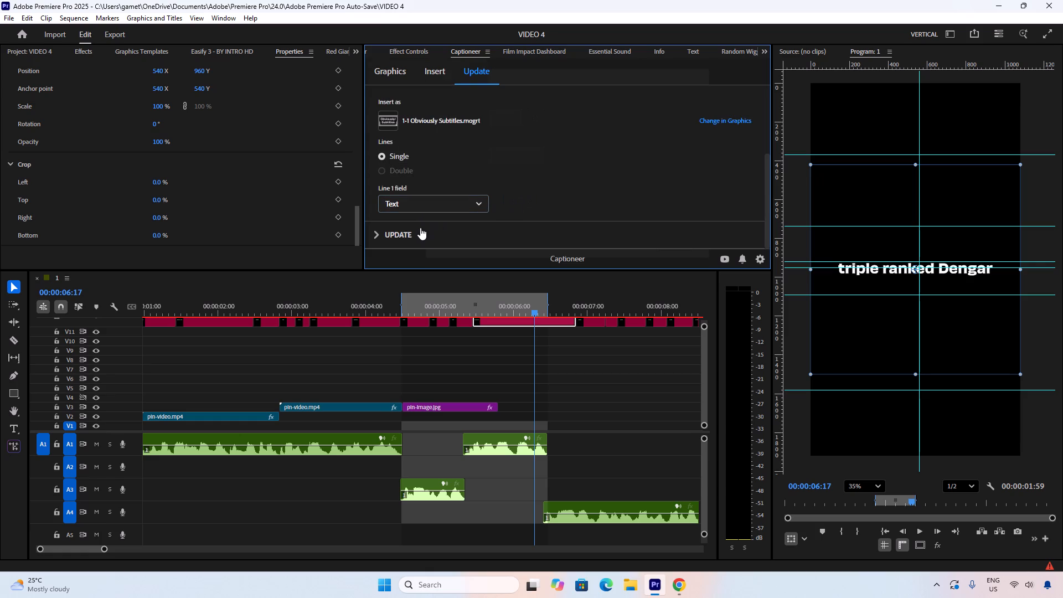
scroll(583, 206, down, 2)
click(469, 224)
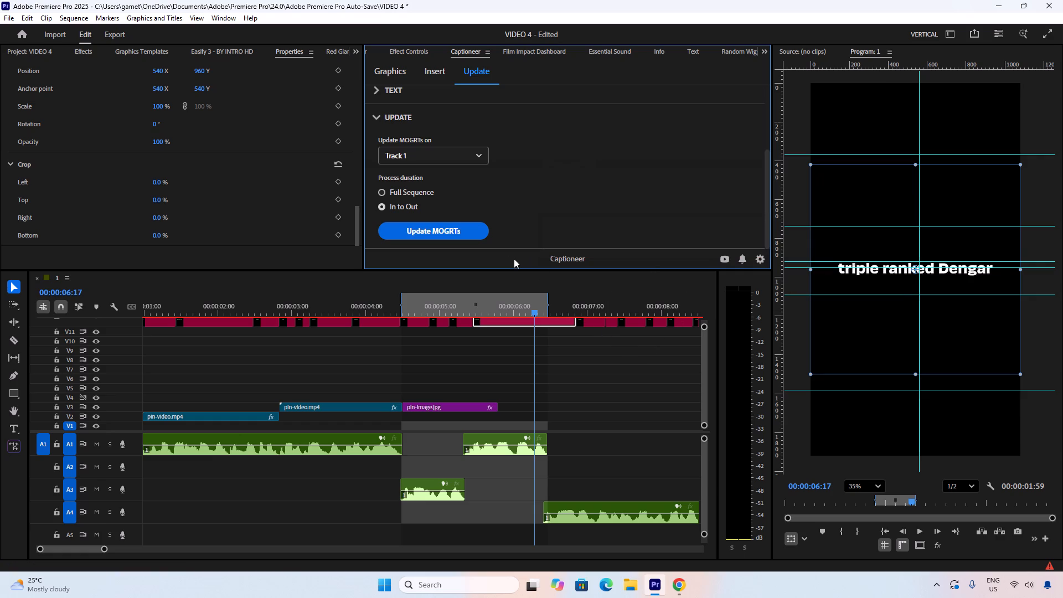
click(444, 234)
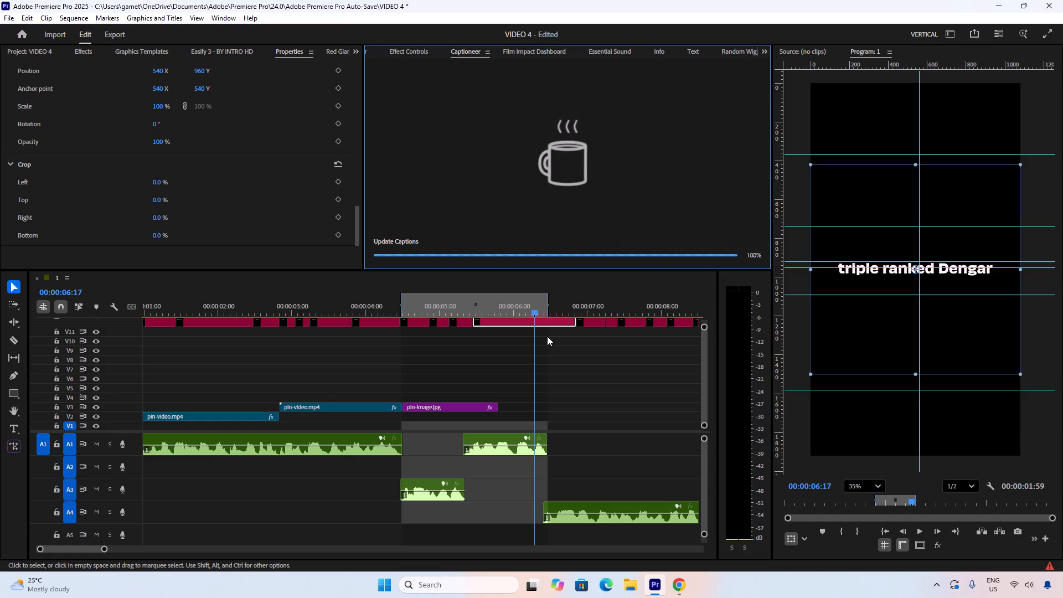
Extend the sequence's Out point to about 00:00:07:47, past the start of the A4 audio clip.
scroll(635, 378, up, 1)
scroll(625, 383, down, 4)
click(523, 393)
click(503, 385)
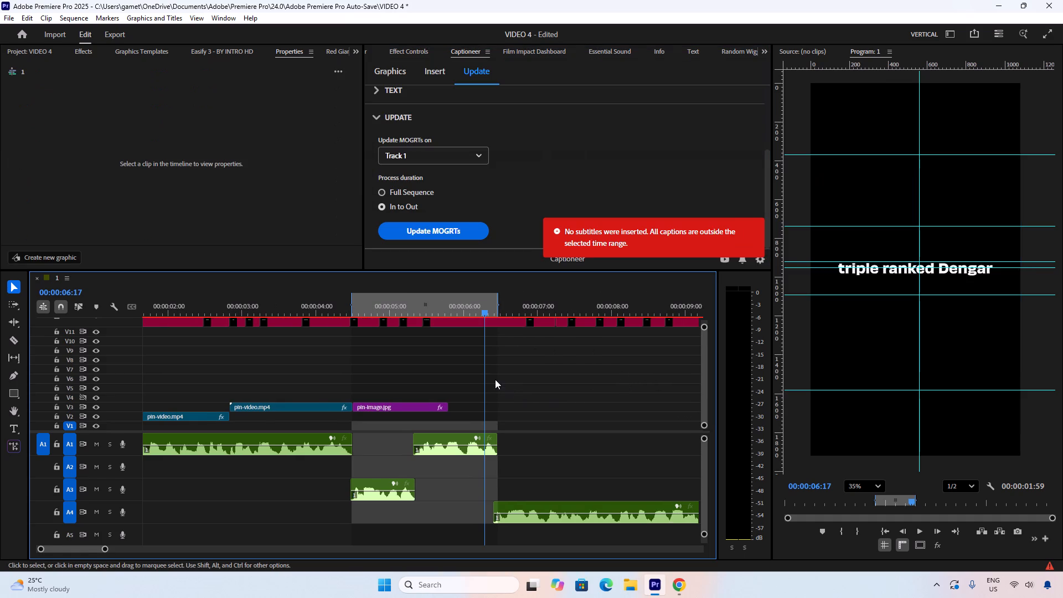
scroll(495, 370, up, 4)
scroll(496, 370, down, 5)
alt+scroll(497, 373, up, 5)
alt+scroll(498, 374, down, 6)
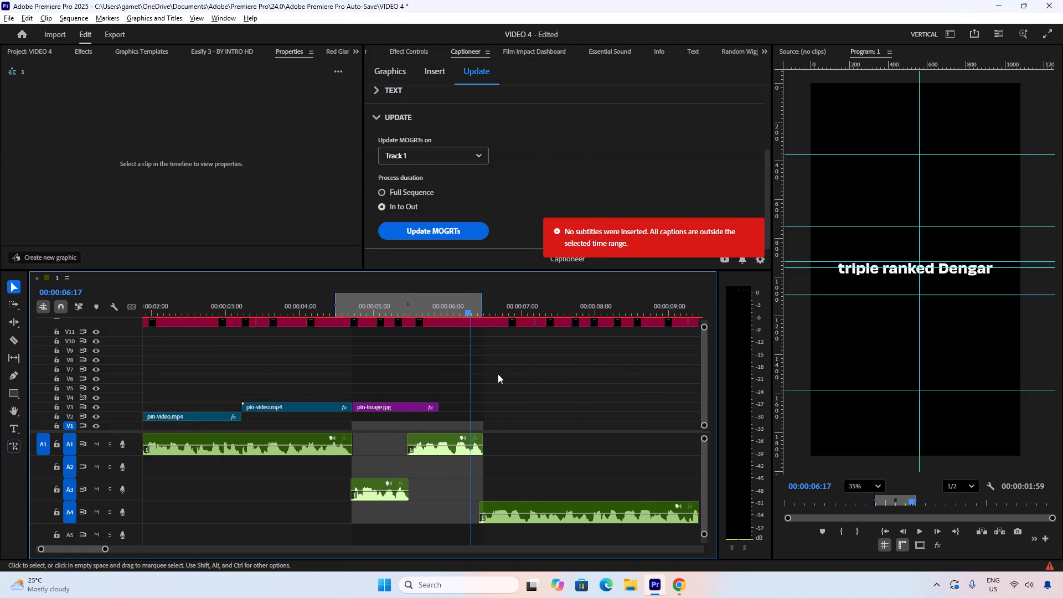
ctrl+scroll(495, 368, up, 6)
ctrl+scroll(494, 369, down, 2)
click(467, 302)
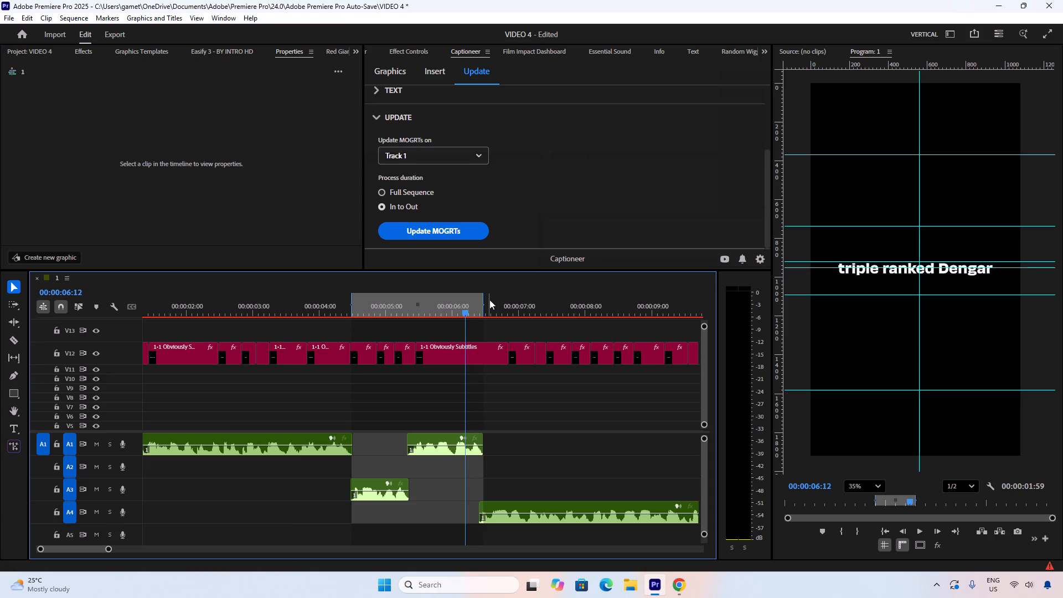
drag(484, 300, 567, 300)
Play from the 90-degree line through the "triple ranked Dengar" caption to check where its speech ends.
drag(474, 304, 389, 305)
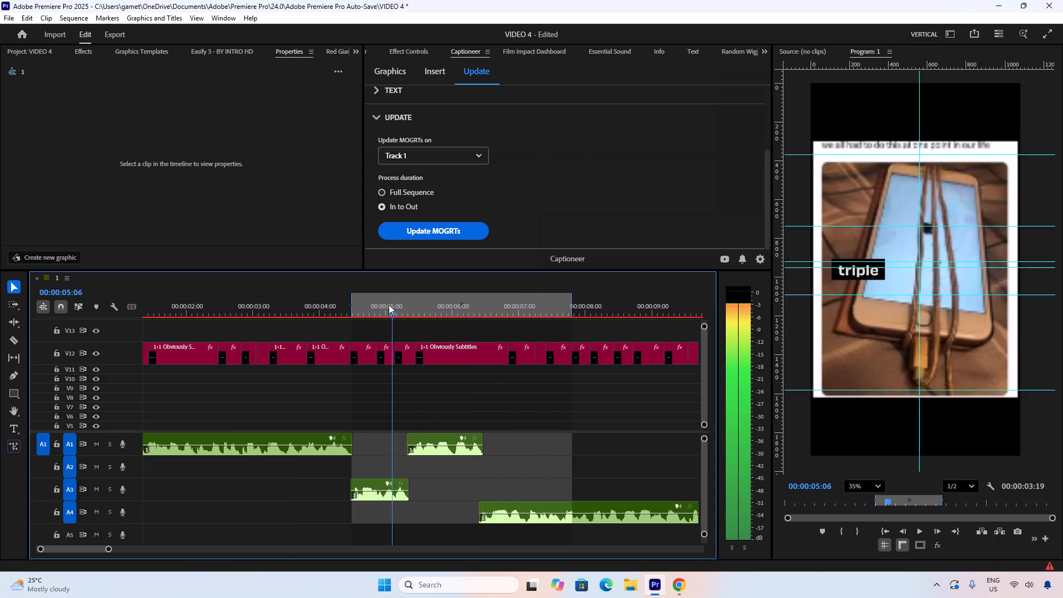
drag(389, 305, 367, 305)
key(space)
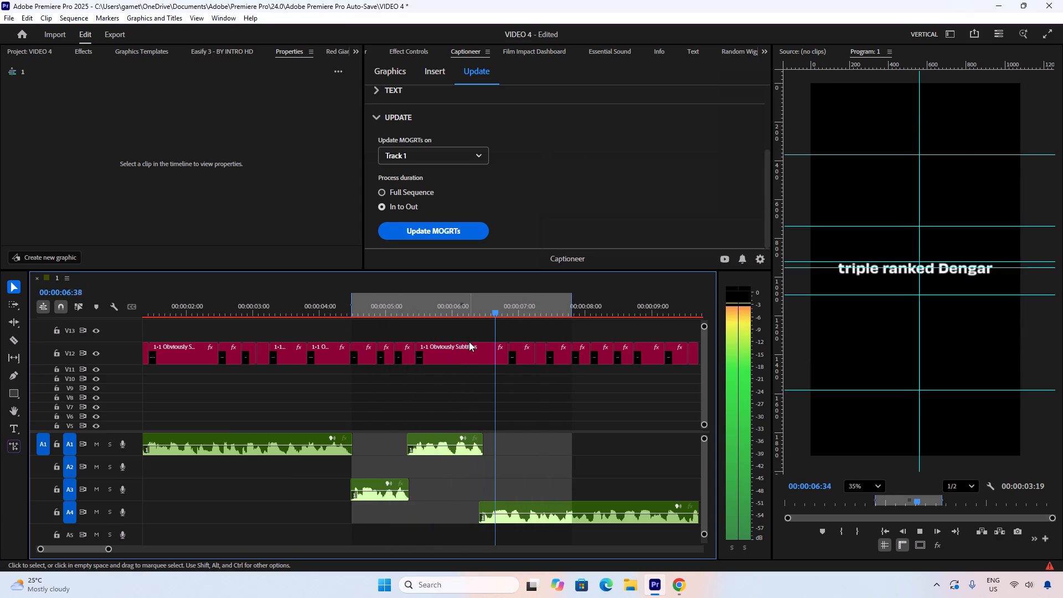
key(space)
click(472, 303)
key(space)
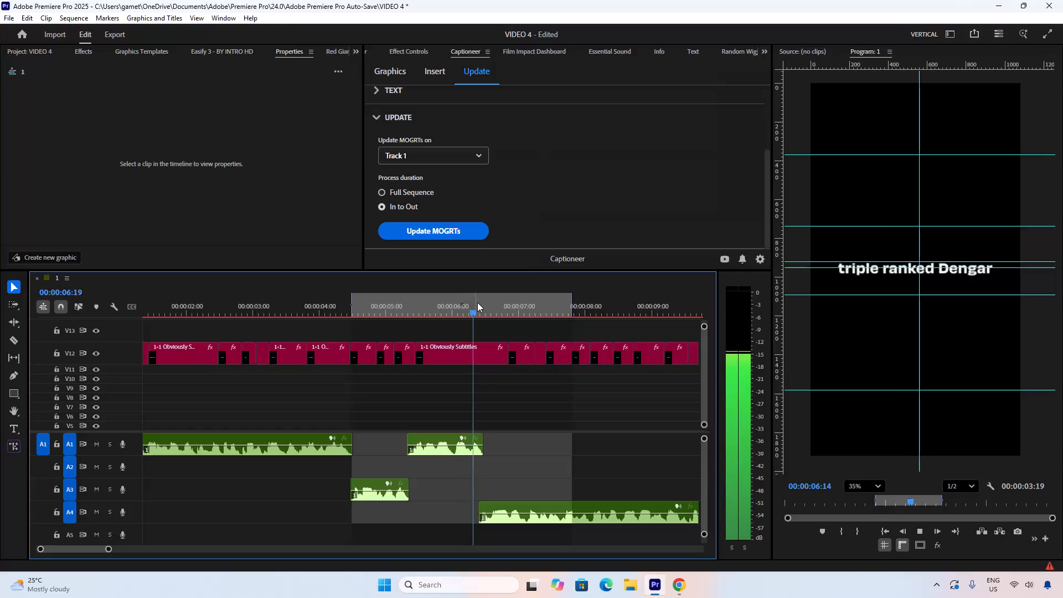
key(space)
Trim the end of the "triple ranked Dengar" caption on V12 to 00:00:06:28 and extend "the wires" caption back to meet it.
click(488, 302)
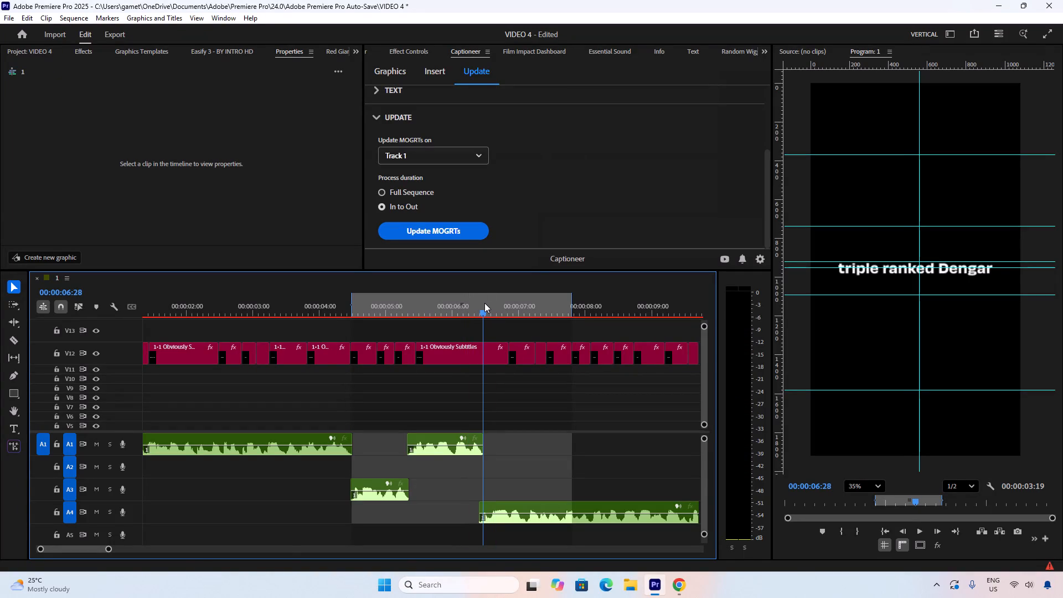
click(494, 354)
drag(508, 353, 484, 353)
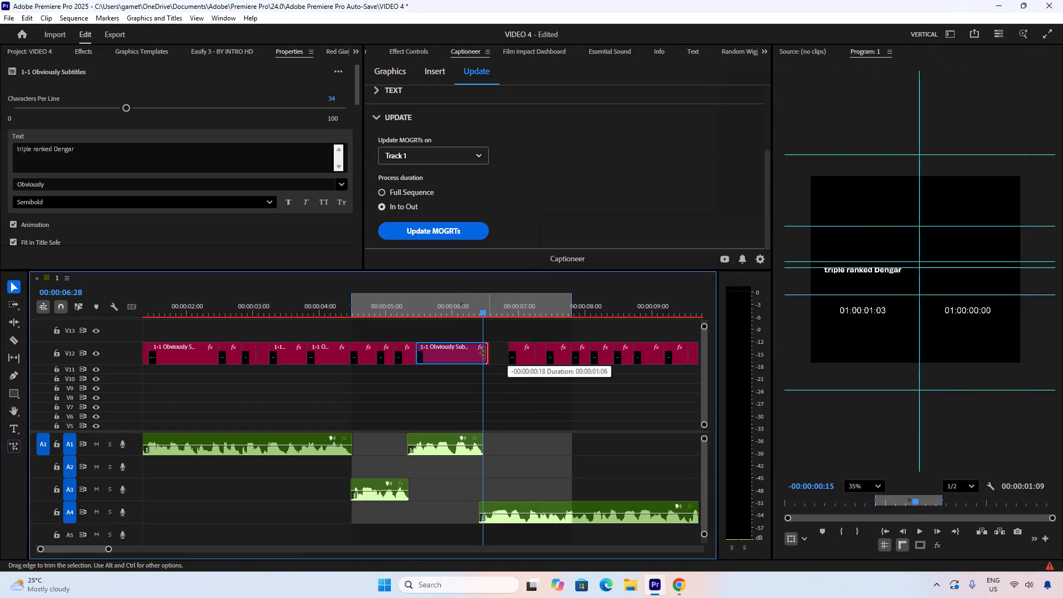
drag(484, 353, 484, 353)
click(503, 371)
drag(510, 352, 482, 352)
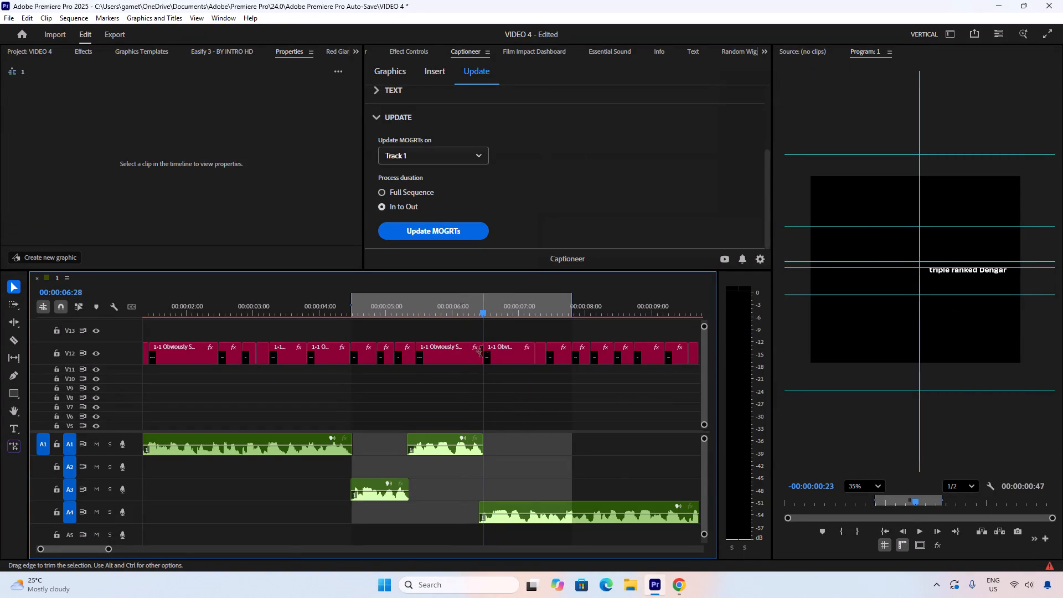
Play back the retimed captions around "the wires" and again from "The 90" through "triple ranked Dengar" to check their timing.
drag(496, 302, 502, 302)
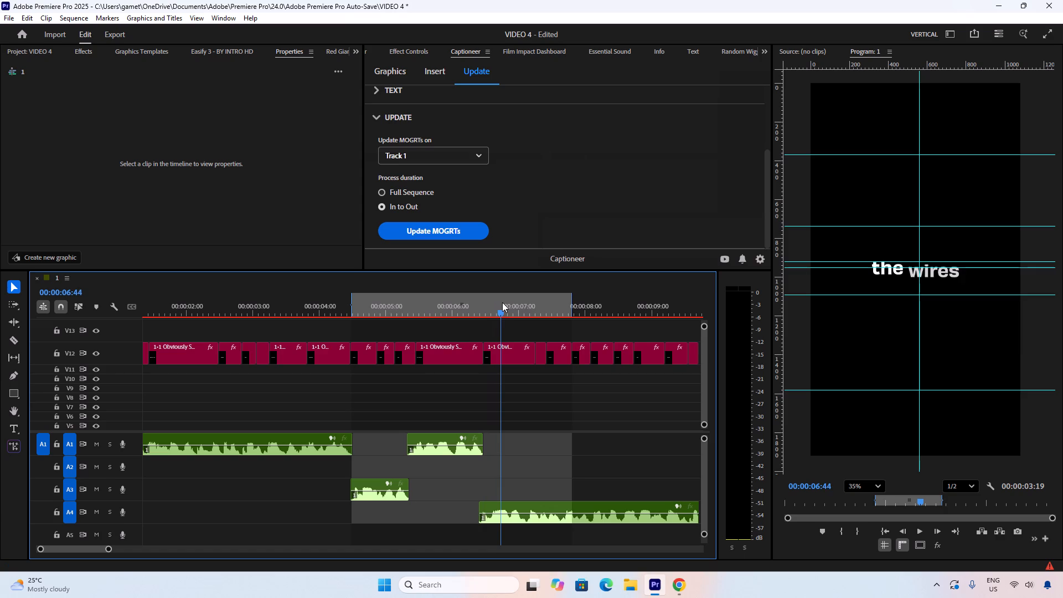
drag(502, 302, 481, 302)
key(space)
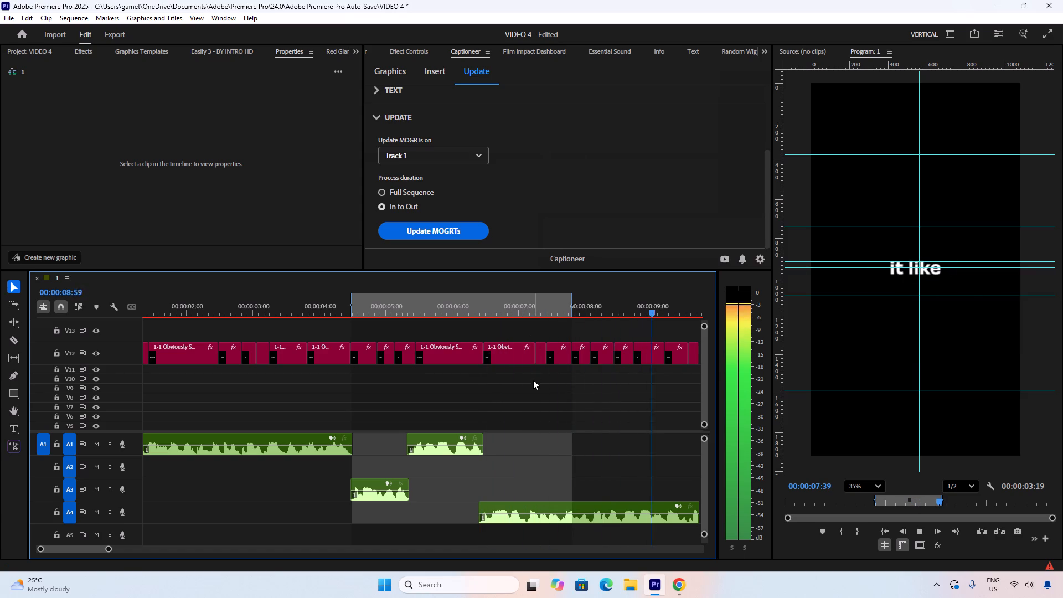
key(space)
click(512, 423)
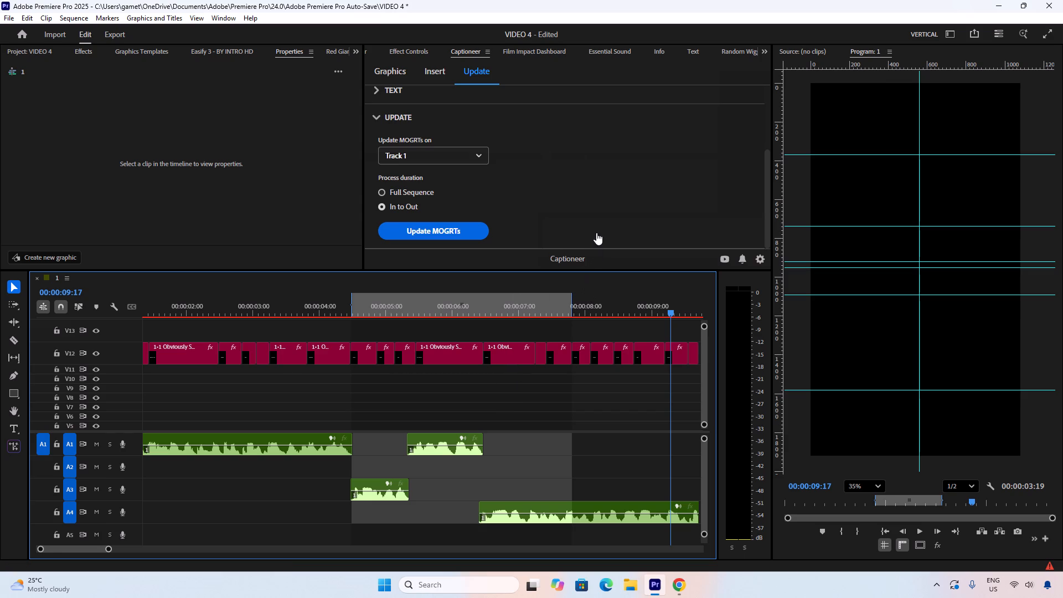
drag(390, 311, 374, 308)
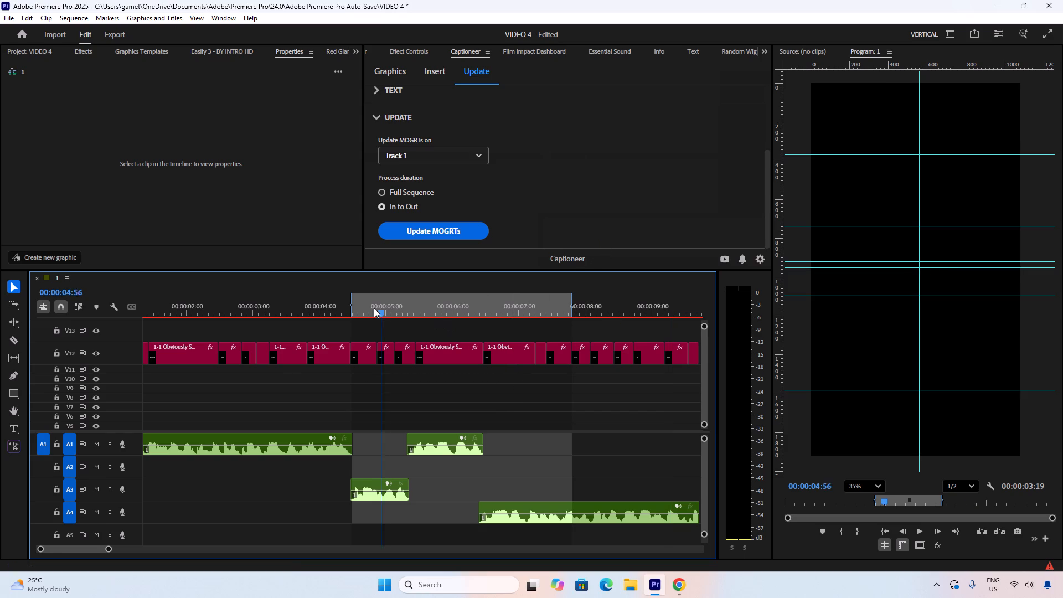
drag(374, 308, 364, 307)
key(space)
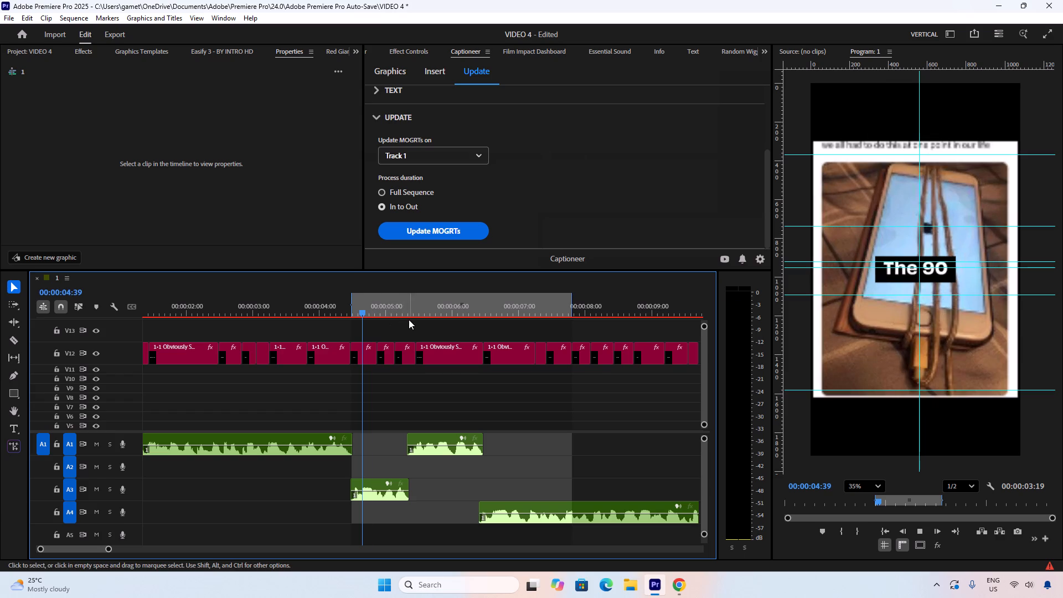
key(space)
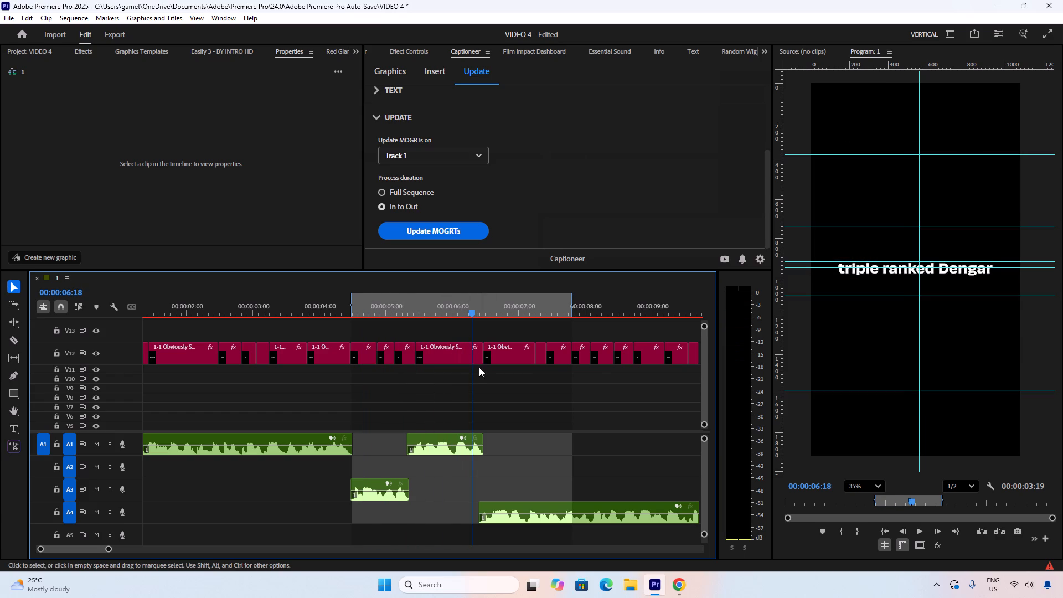
Move the sequence's In point back to the start of the timeline.
alt+scroll(473, 372, down, 6)
scroll(511, 397, up, 5)
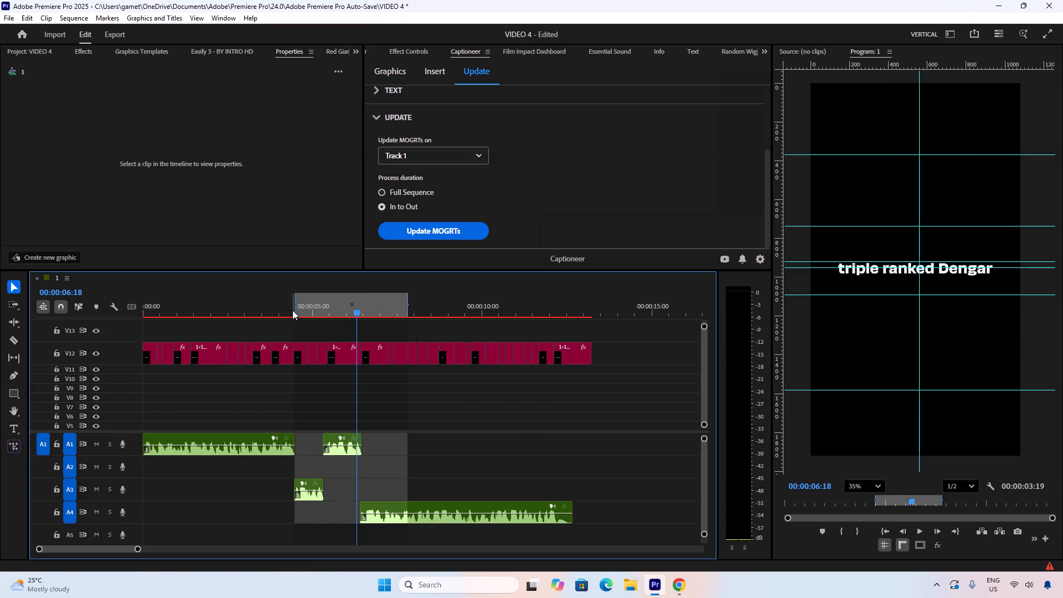
drag(295, 303, 106, 308)
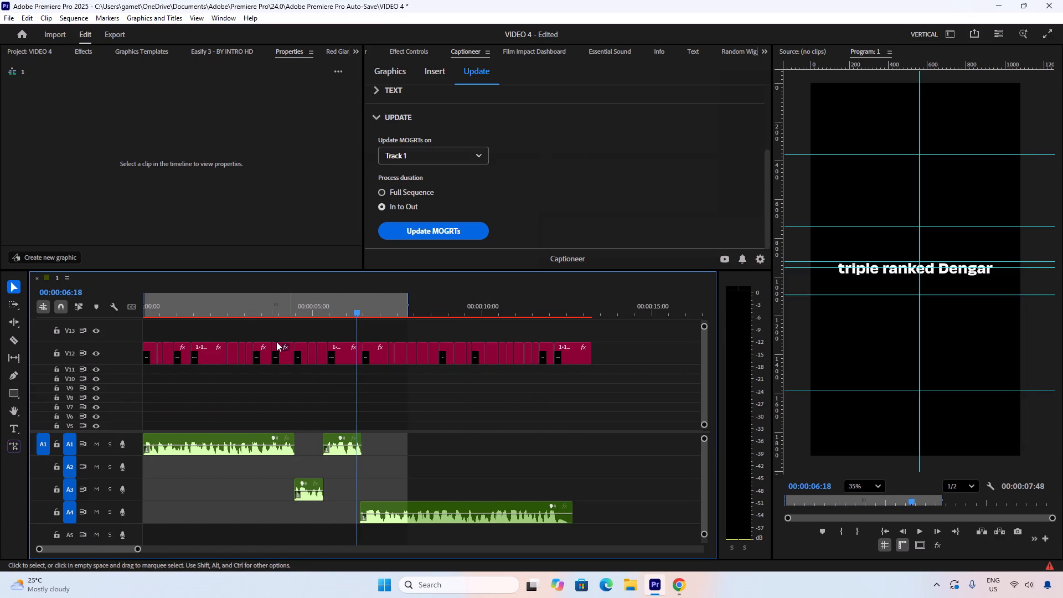
Set the "battery's on 1%" caption's Size to 65% in its Offset properties.
drag(274, 308, 215, 297)
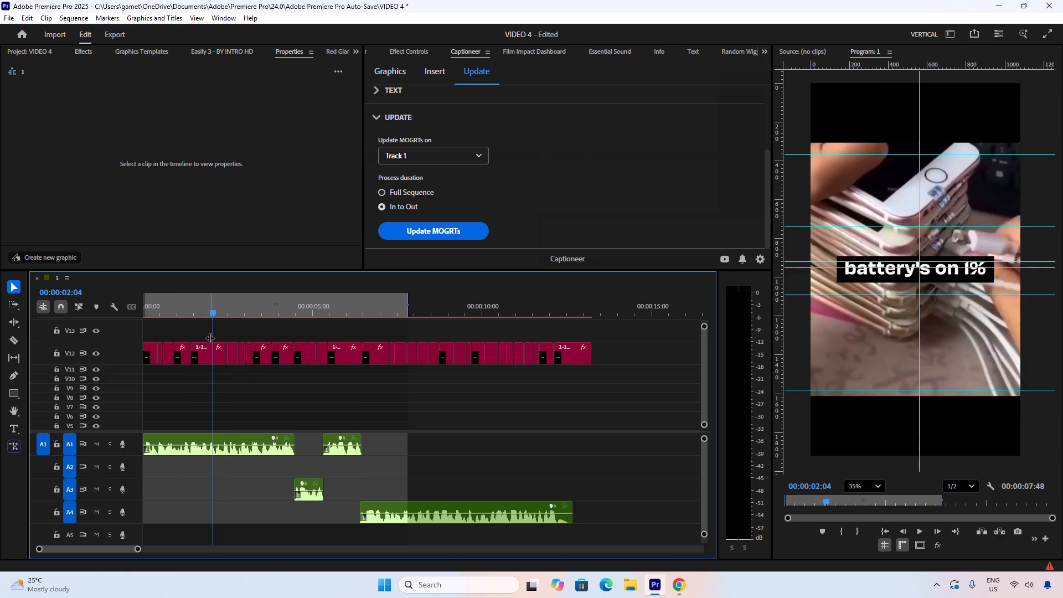
click(210, 339)
click(209, 352)
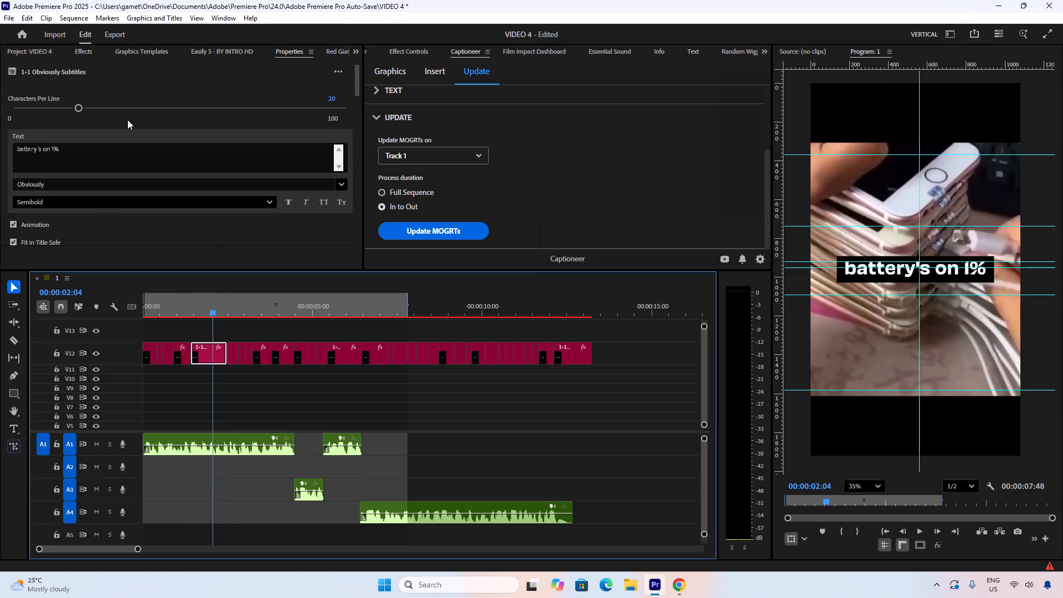
scroll(87, 125, down, 5)
scroll(73, 179, down, 5)
drag(156, 190, 156, 190)
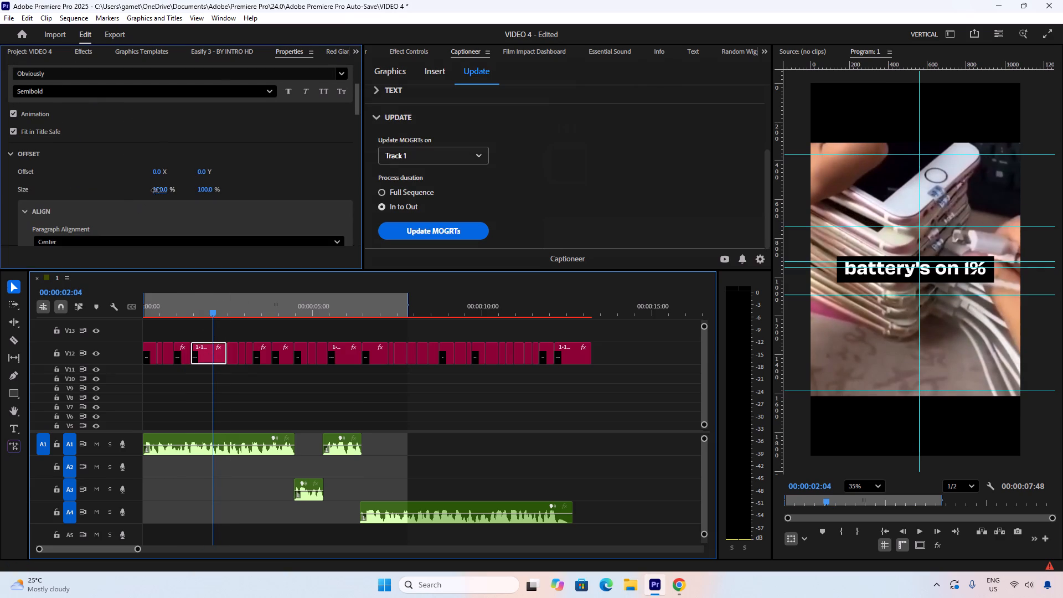
drag(156, 190, 130, 191)
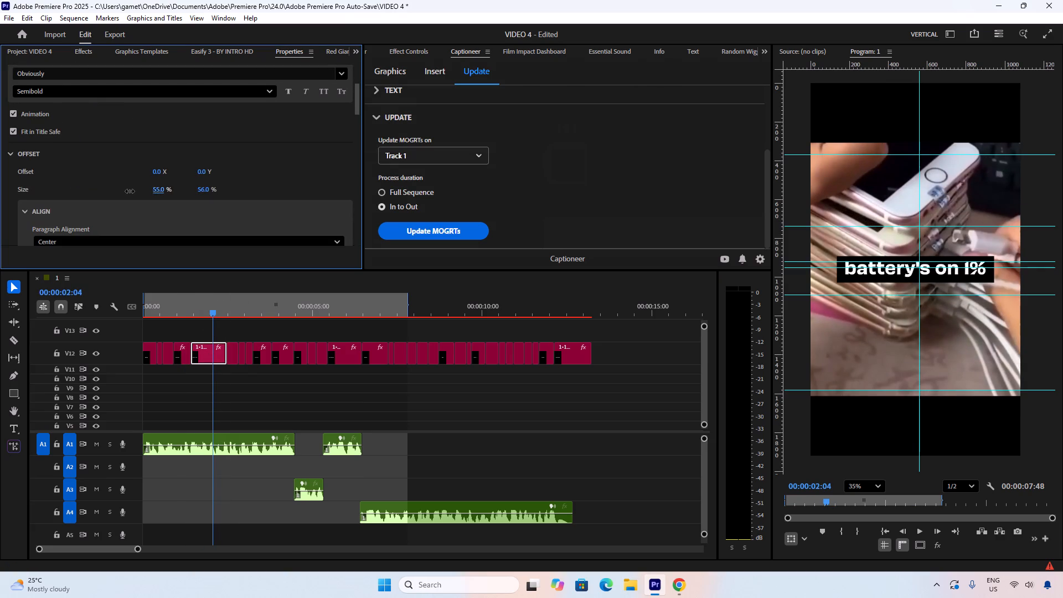
drag(130, 191, 135, 191)
click(218, 313)
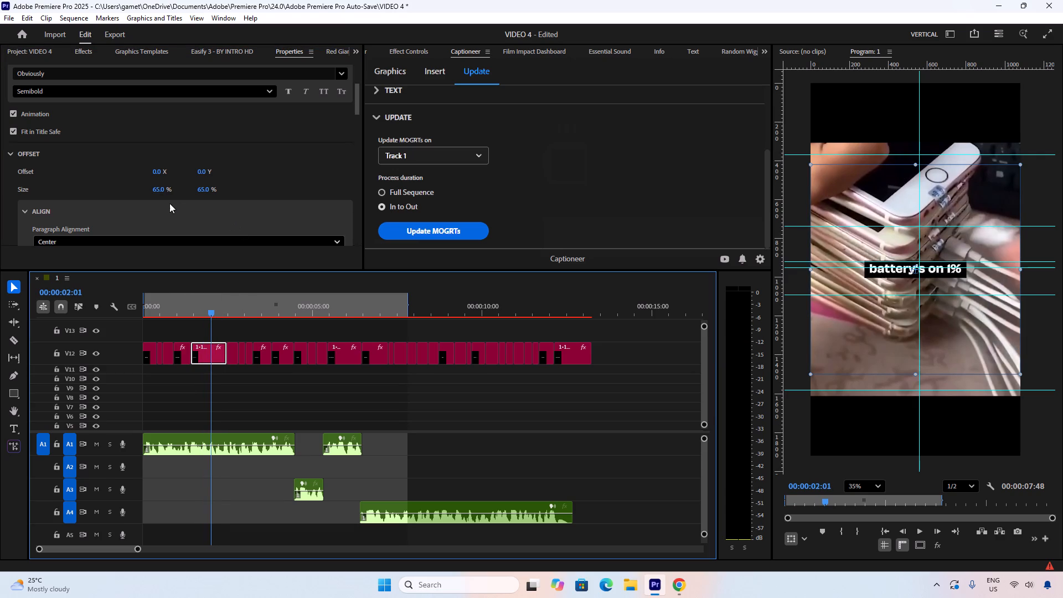
Set the "battery's on 1%" caption's Size to 68% in its Offset properties.
click(158, 193)
With the playhead at 00:00:02:10, lower the horizontal guide nearest below the caption to about 1220 px on the vertical ruler.
scroll(250, 292, down, 2)
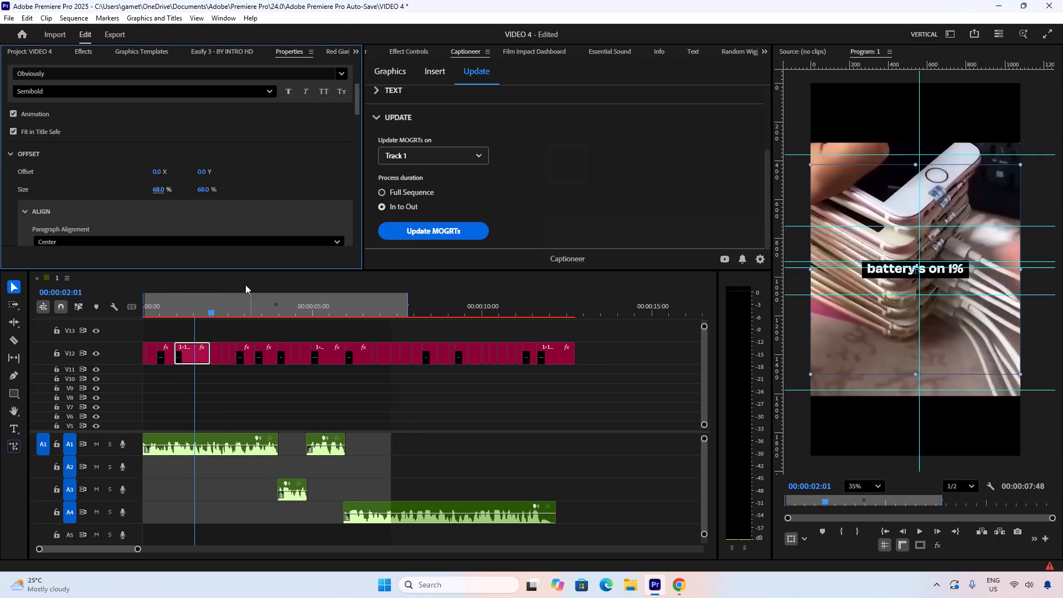
scroll(245, 285, down, 3)
scroll(270, 220, down, 11)
scroll(231, 224, down, 11)
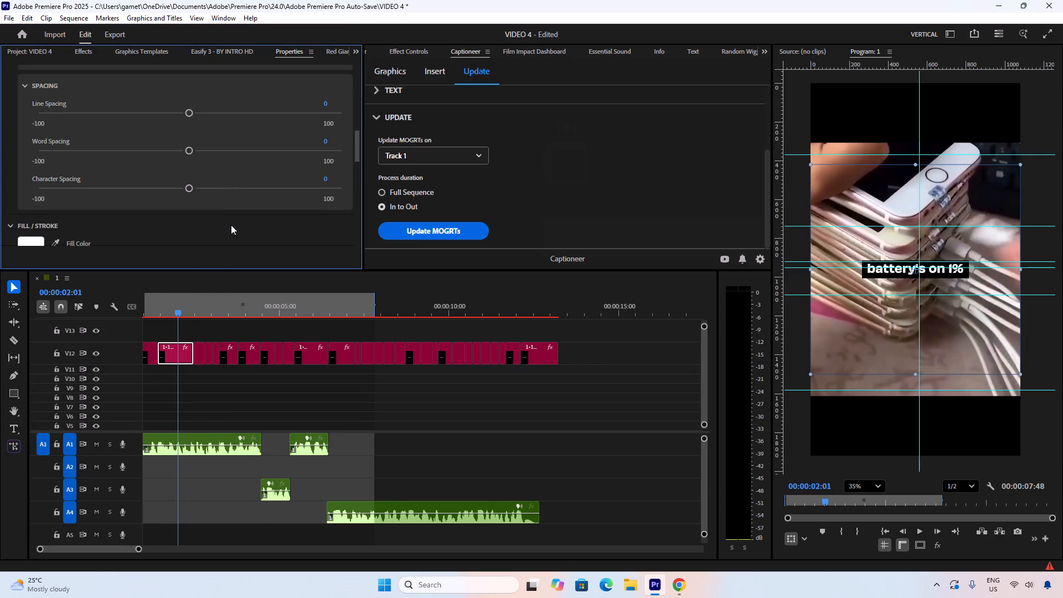
scroll(231, 225, down, 19)
scroll(214, 325, up, 4)
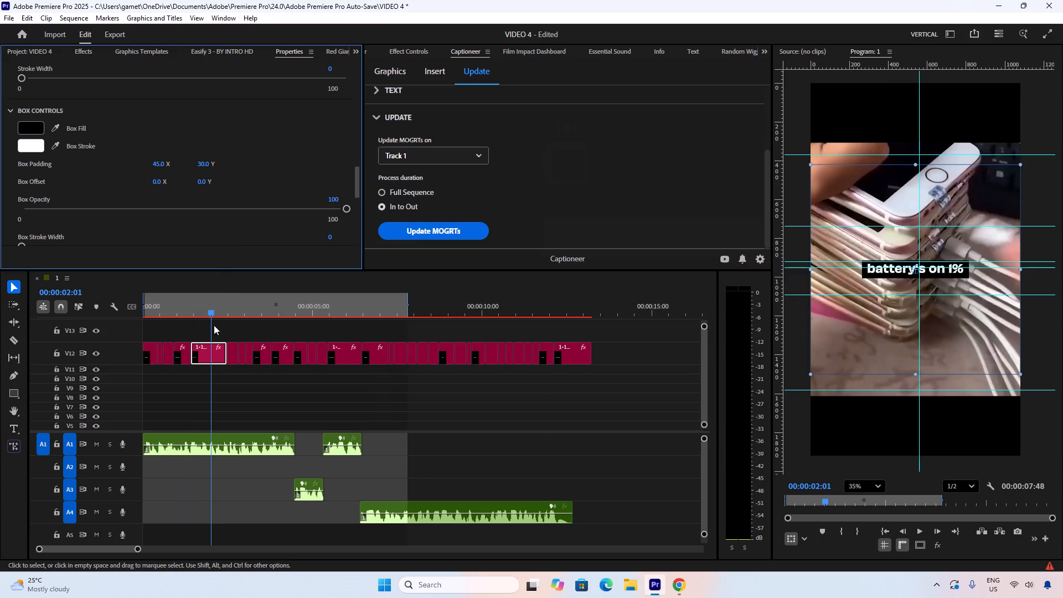
scroll(214, 325, up, 6)
drag(213, 309, 219, 308)
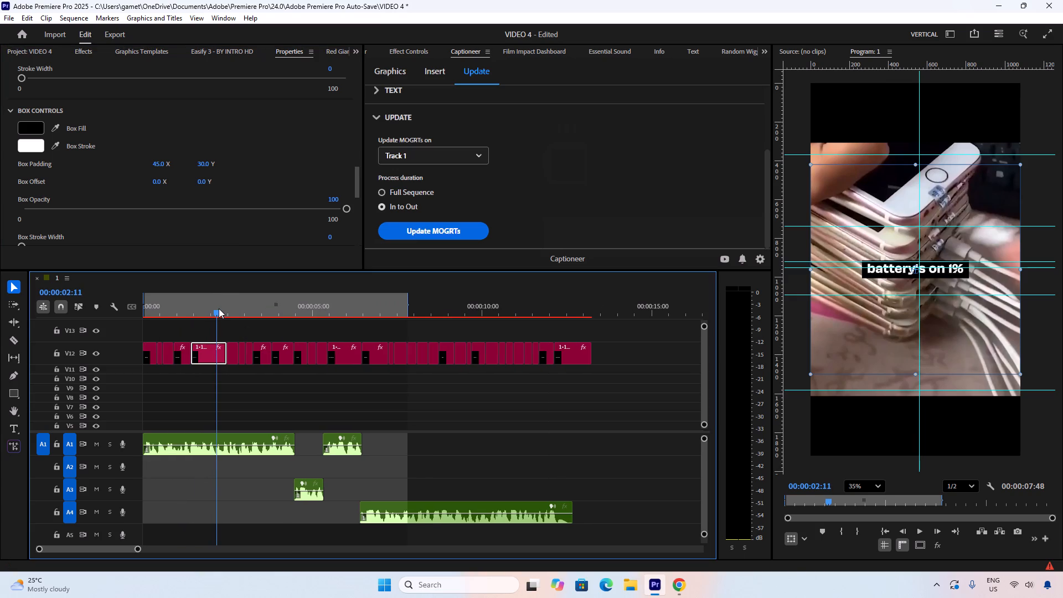
drag(219, 308, 218, 308)
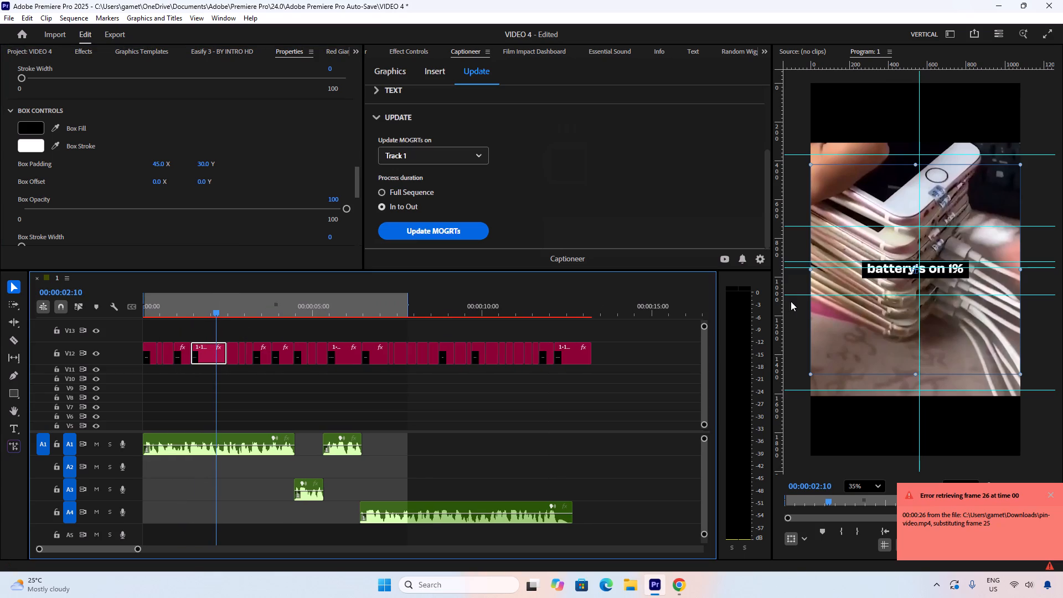
drag(799, 295, 799, 308)
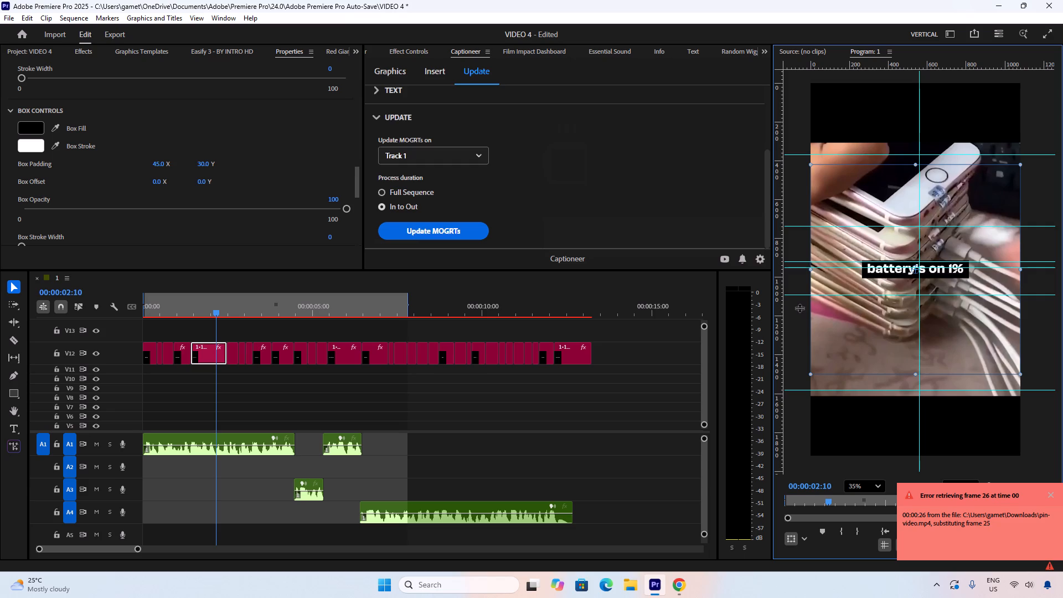
drag(799, 308, 799, 310)
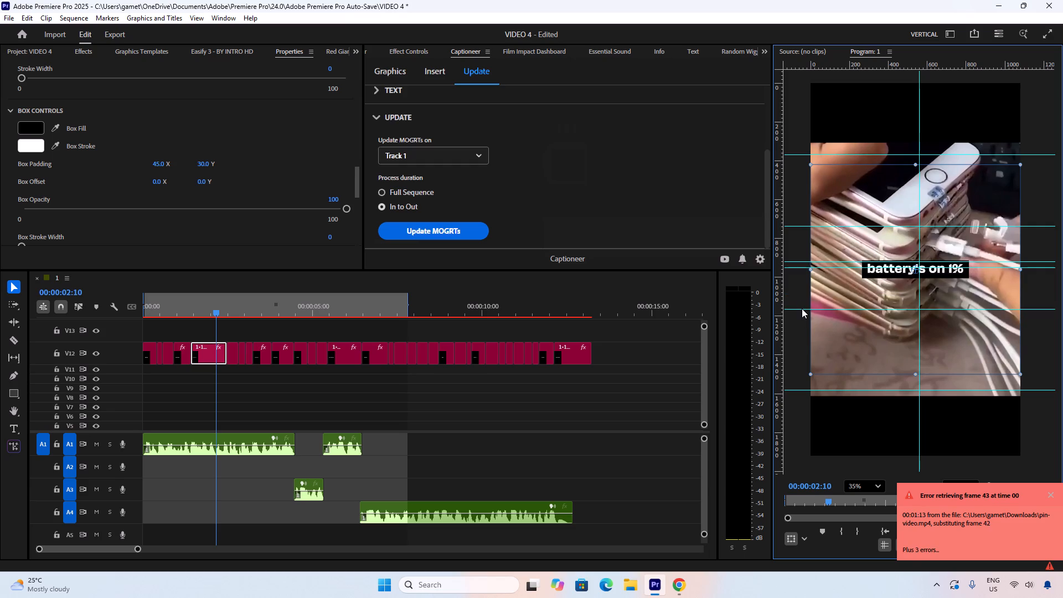
drag(803, 311, 800, 321)
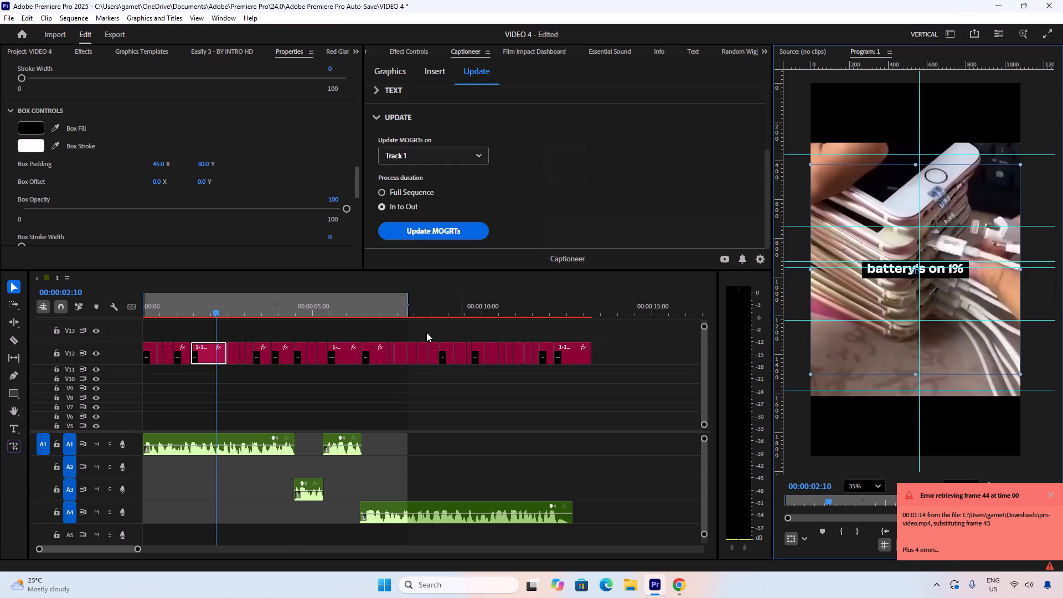
Tighten the "battery's on 1%" caption's Box Padding to 16 X and 18 Y.
click(202, 163)
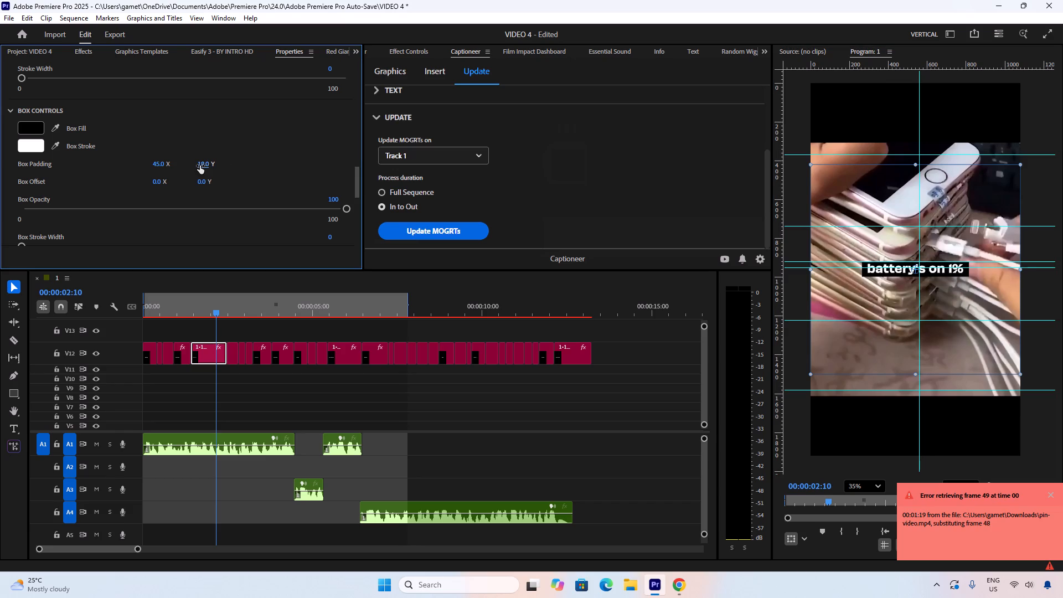
drag(162, 164, 148, 164)
drag(148, 164, 145, 164)
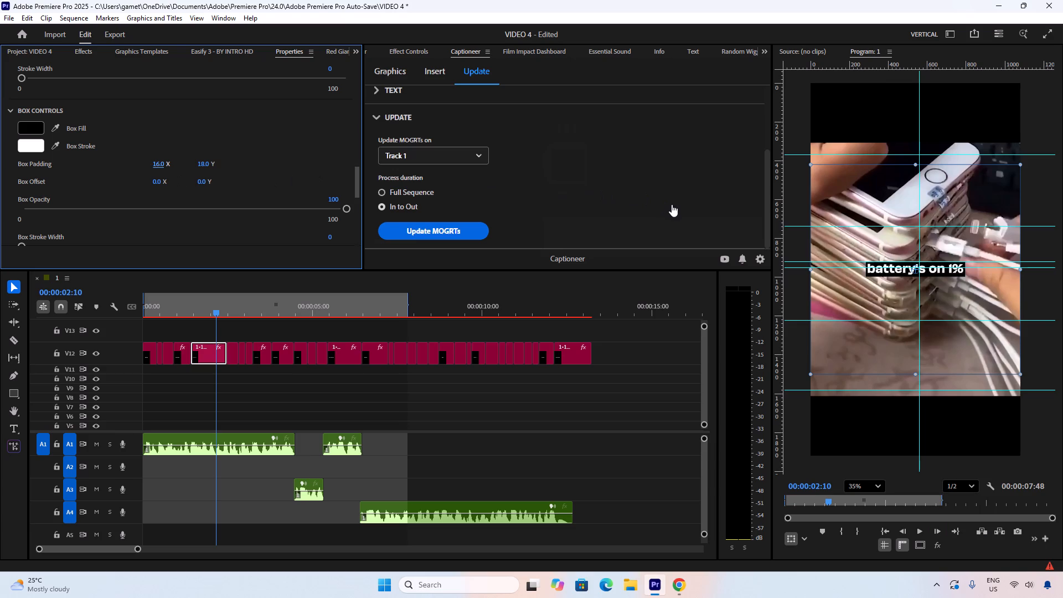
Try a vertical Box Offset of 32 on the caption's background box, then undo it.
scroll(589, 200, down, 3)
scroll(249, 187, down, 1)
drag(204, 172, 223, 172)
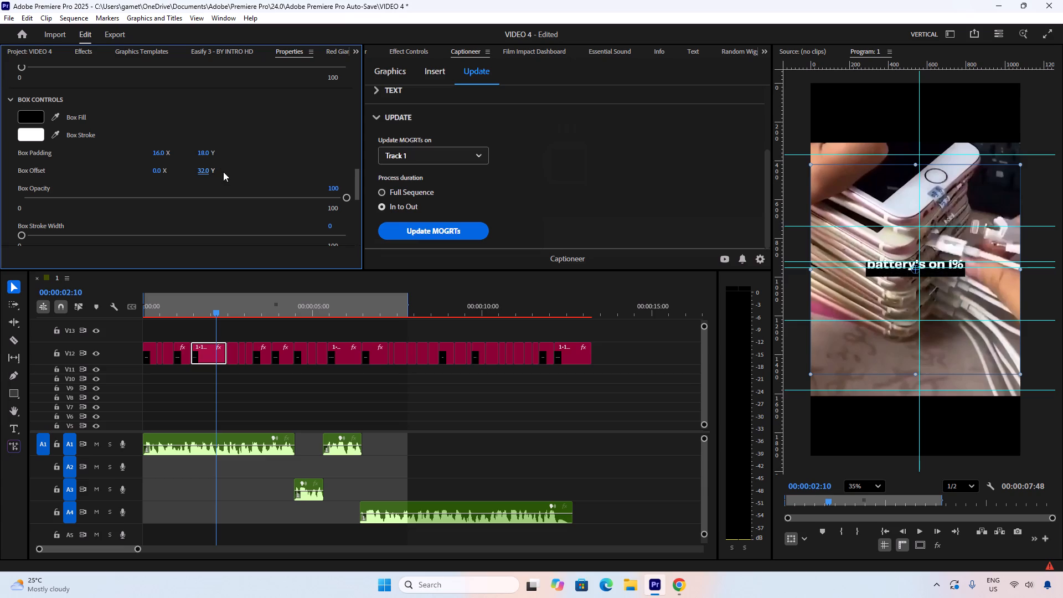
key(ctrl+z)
Move the "battery's on 1%" caption down by setting its Transform Position Y to 1186.
scroll(264, 179, down, 6)
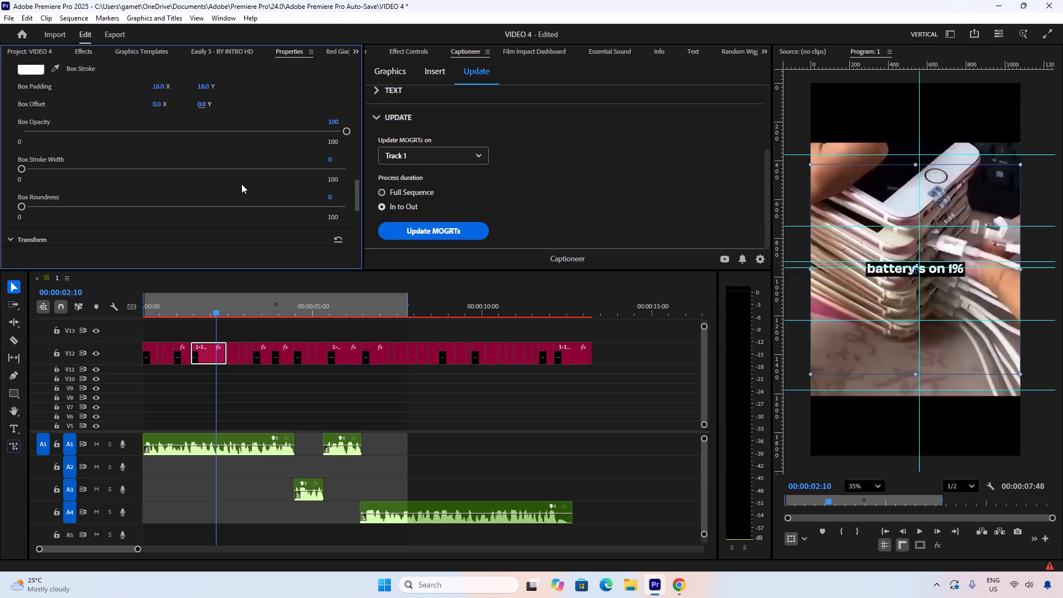
scroll(192, 188, down, 11)
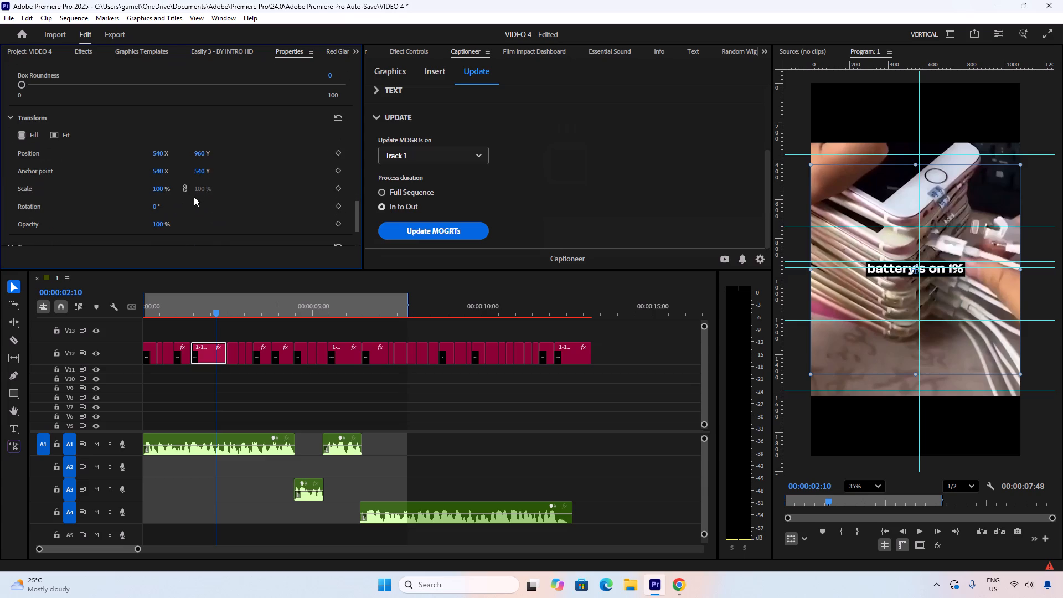
drag(200, 157, 325, 168)
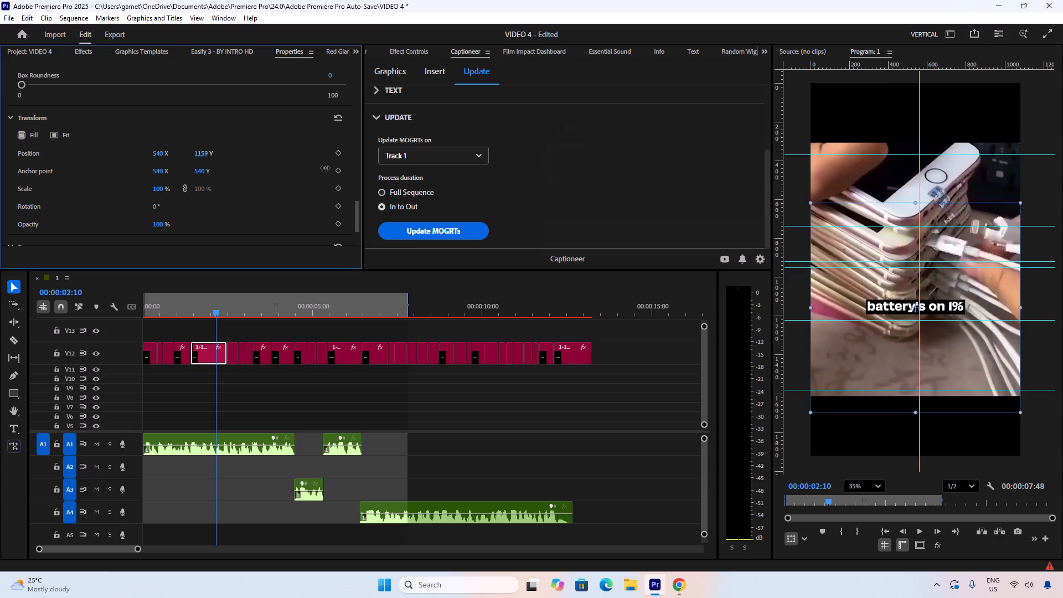
drag(325, 168, 340, 170)
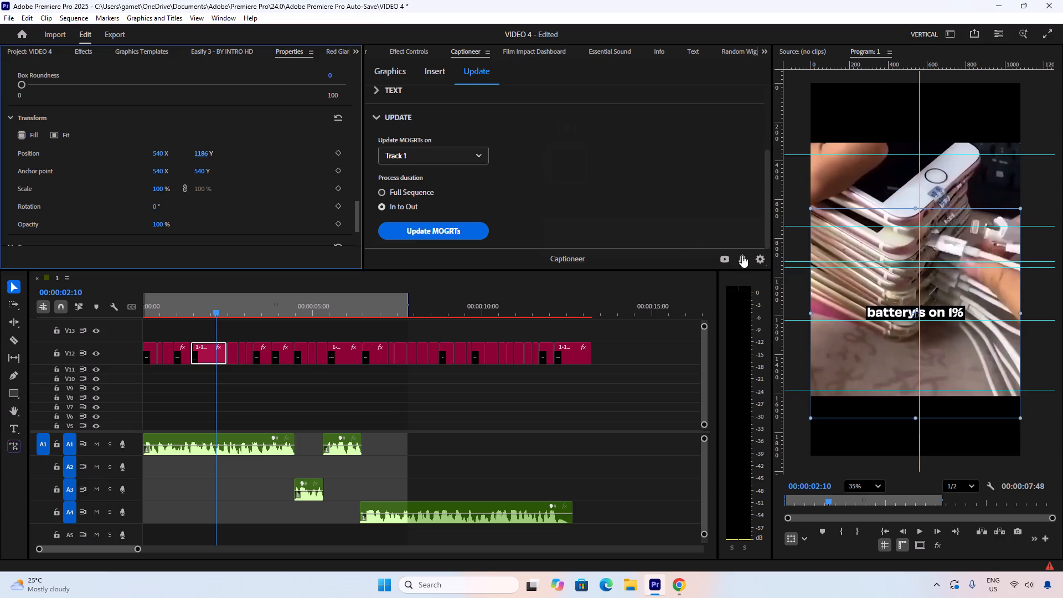
Examine the repositioned caption up close against the lowered guide and look through its remaining crop, box and stroke properties.
scroll(913, 316, up, 18)
scroll(840, 326, up, 5)
scroll(860, 305, down, 6)
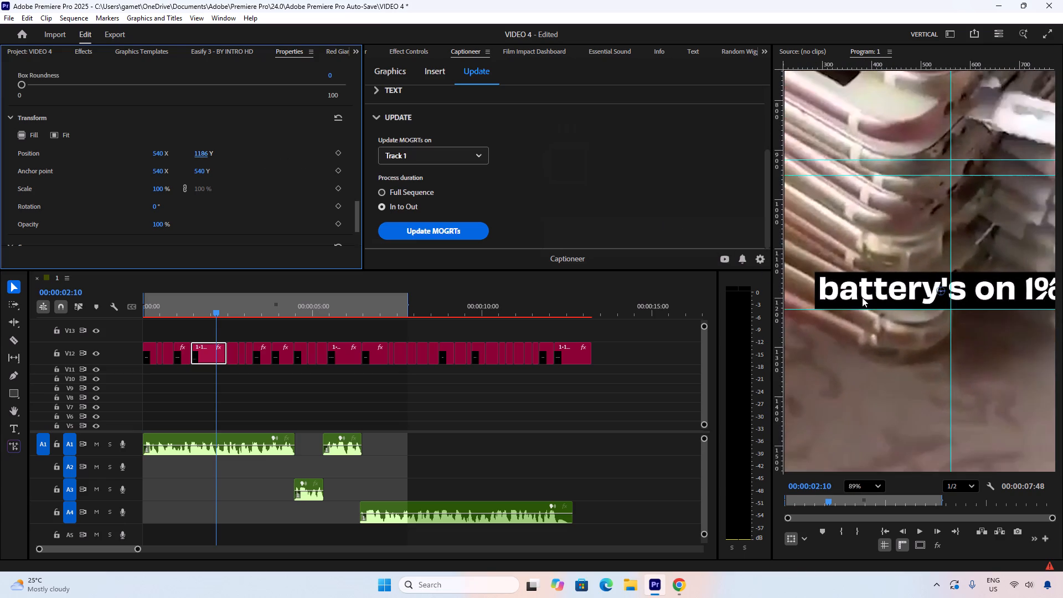
scroll(862, 297, down, 15)
scroll(857, 295, down, 12)
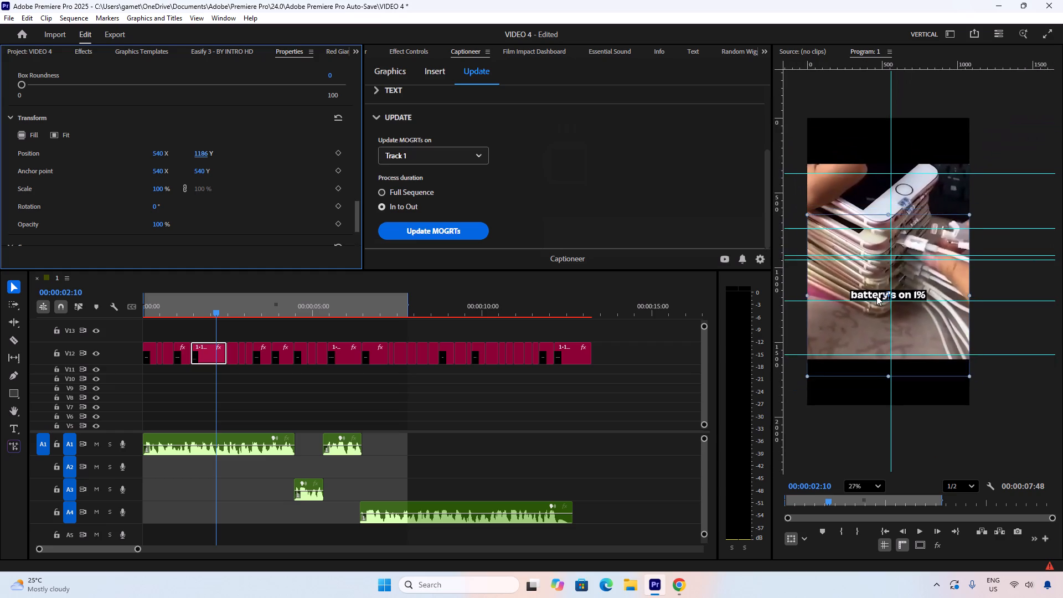
scroll(876, 296, up, 1)
scroll(287, 205, down, 8)
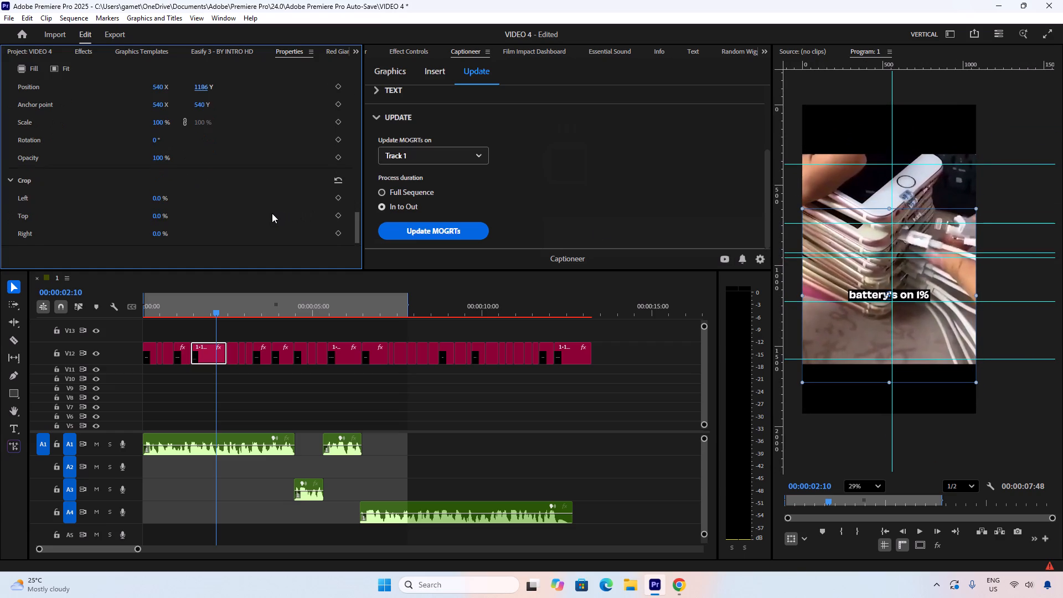
scroll(272, 213, down, 6)
scroll(271, 213, up, 18)
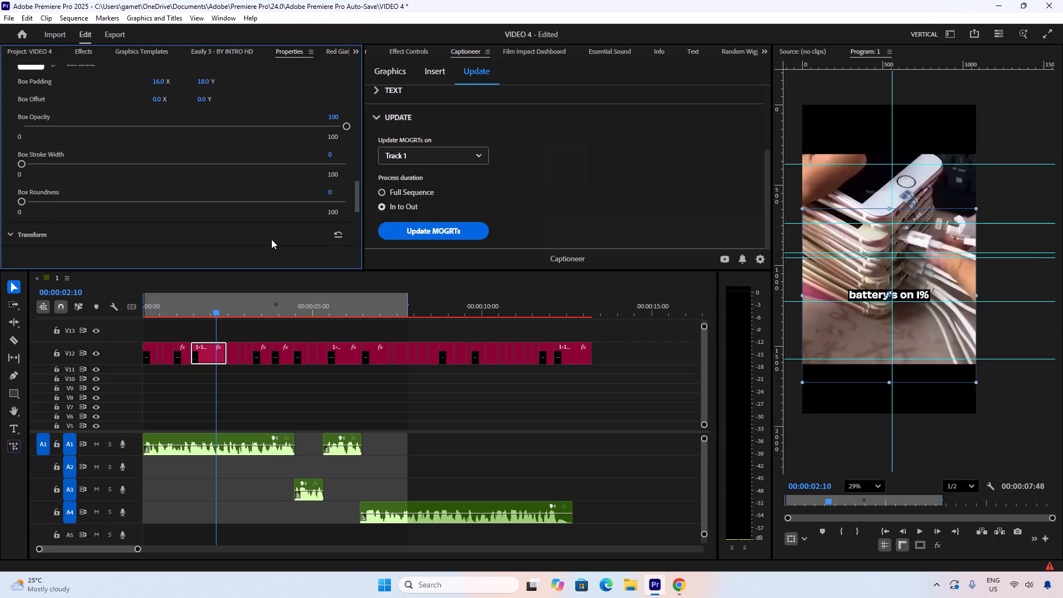
scroll(271, 240, up, 18)
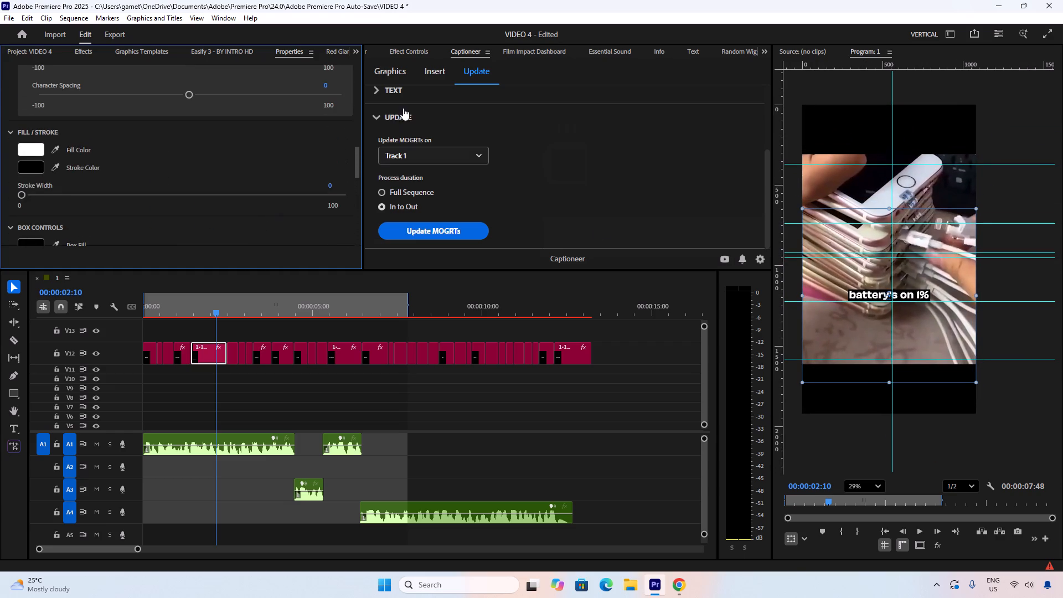
Copy the "battery's on 1%" caption's attributes in Captioneer and sync them to all captions.
scroll(446, 126, up, 10)
click(410, 116)
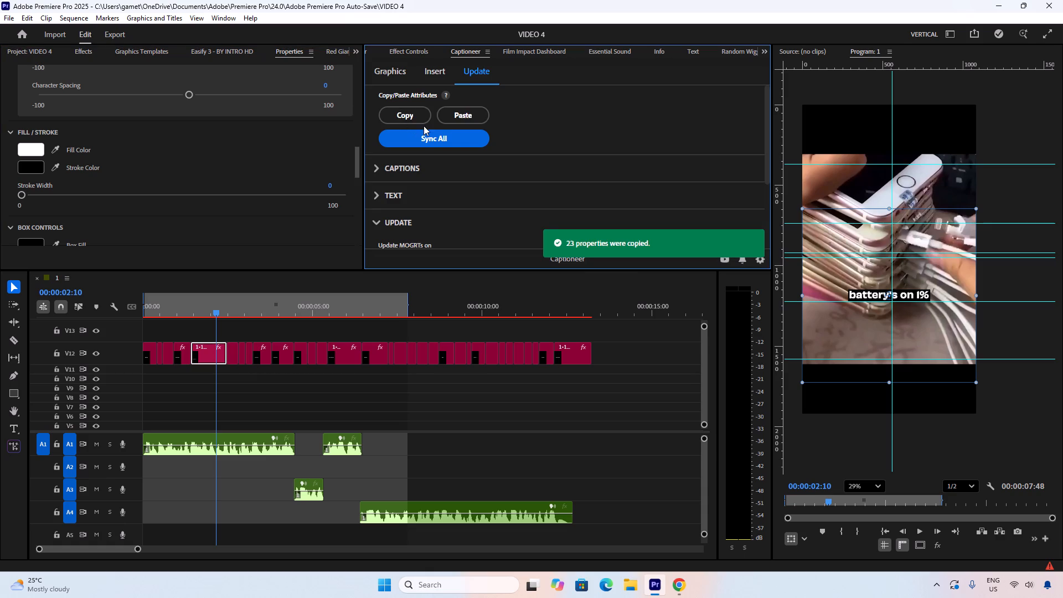
click(447, 139)
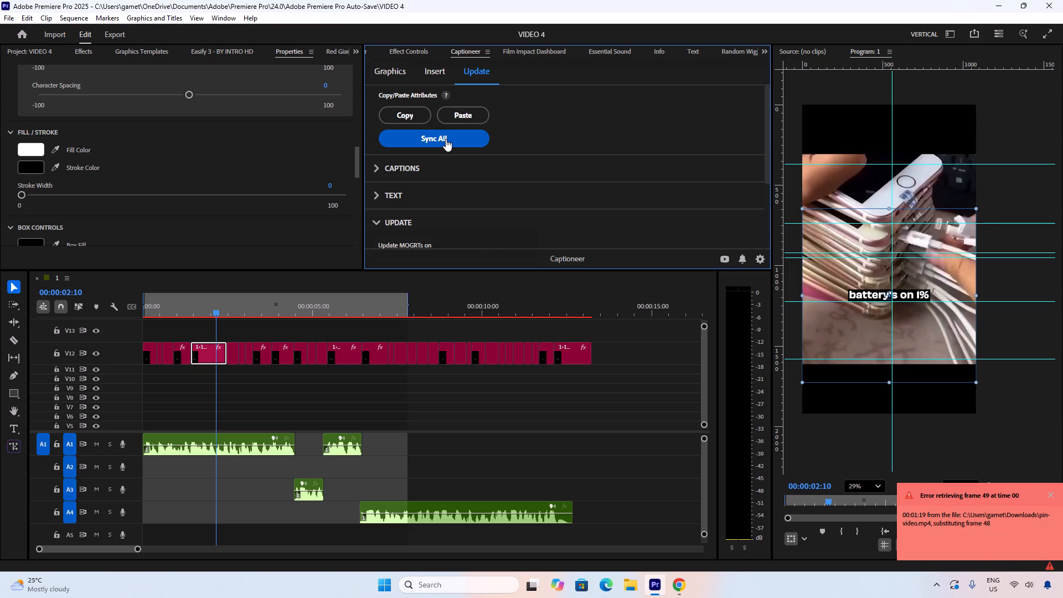
click(446, 139)
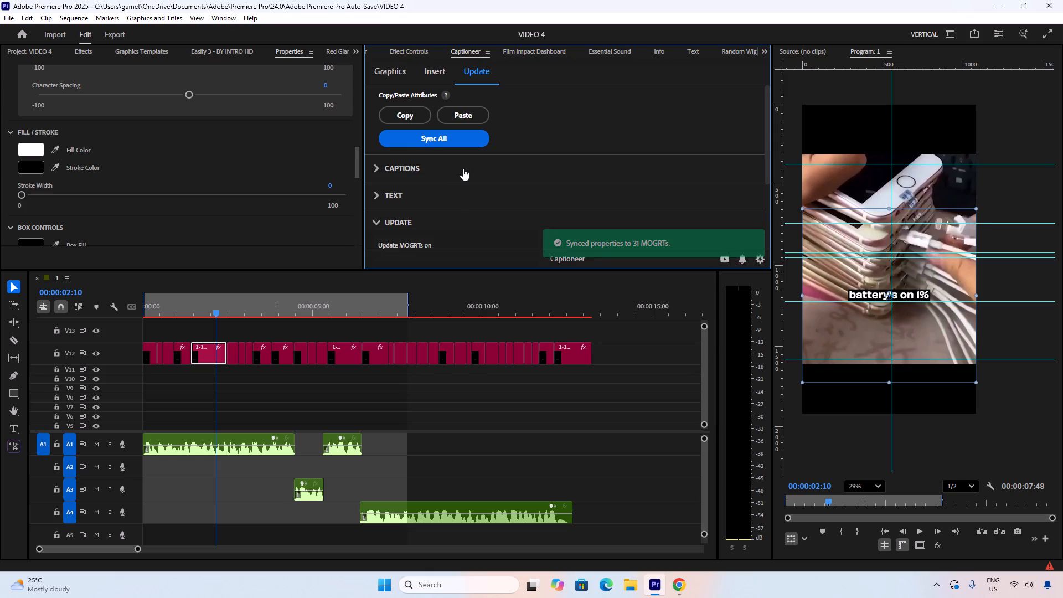
Play back the synced captions around 00:00:04:15 and again from the start of the timeline.
drag(259, 308, 290, 312)
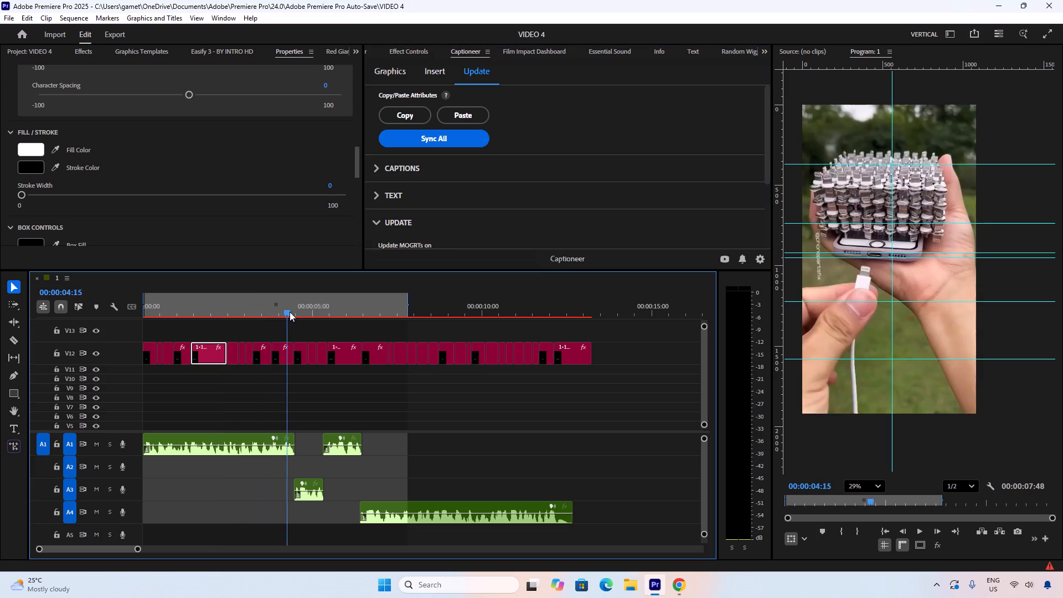
drag(290, 312, 286, 309)
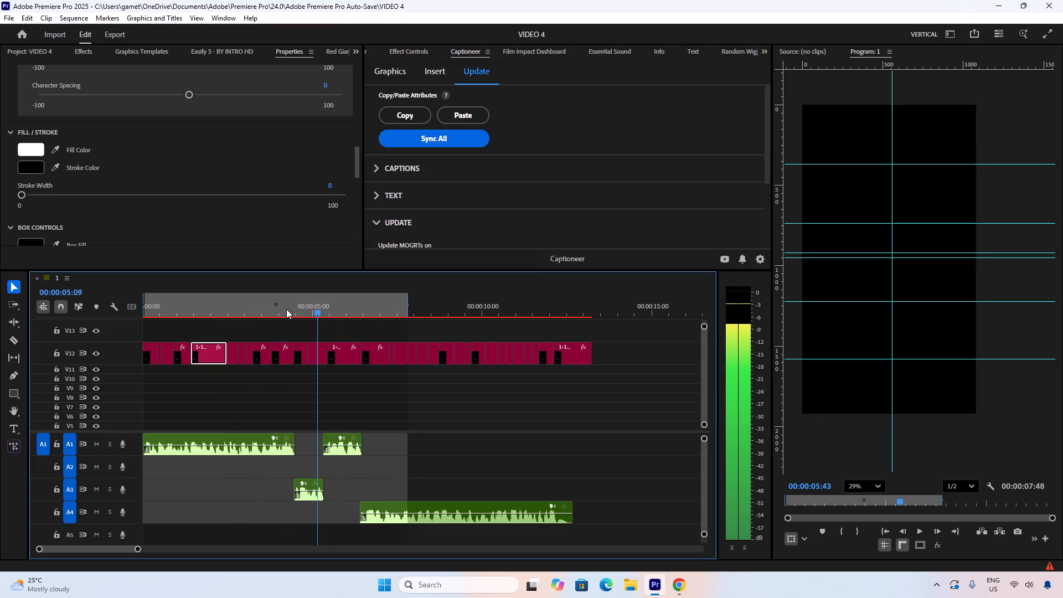
drag(286, 309, 120, 312)
click(180, 320)
key(space)
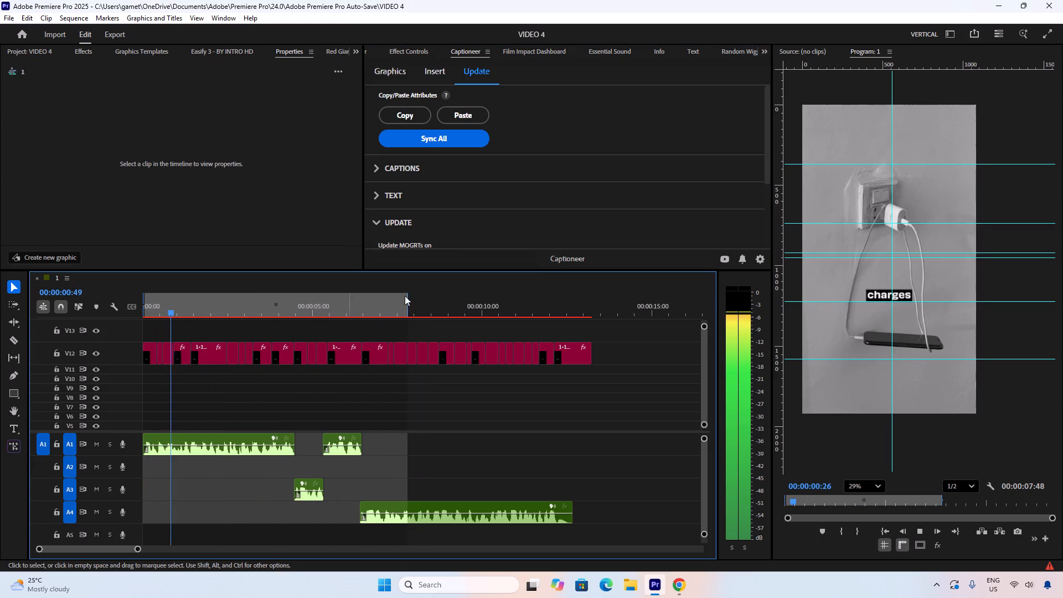
Extend the sequence's Out point past the last caption for an In-to-Out duration of 00:00:14:13.
drag(409, 300, 626, 317)
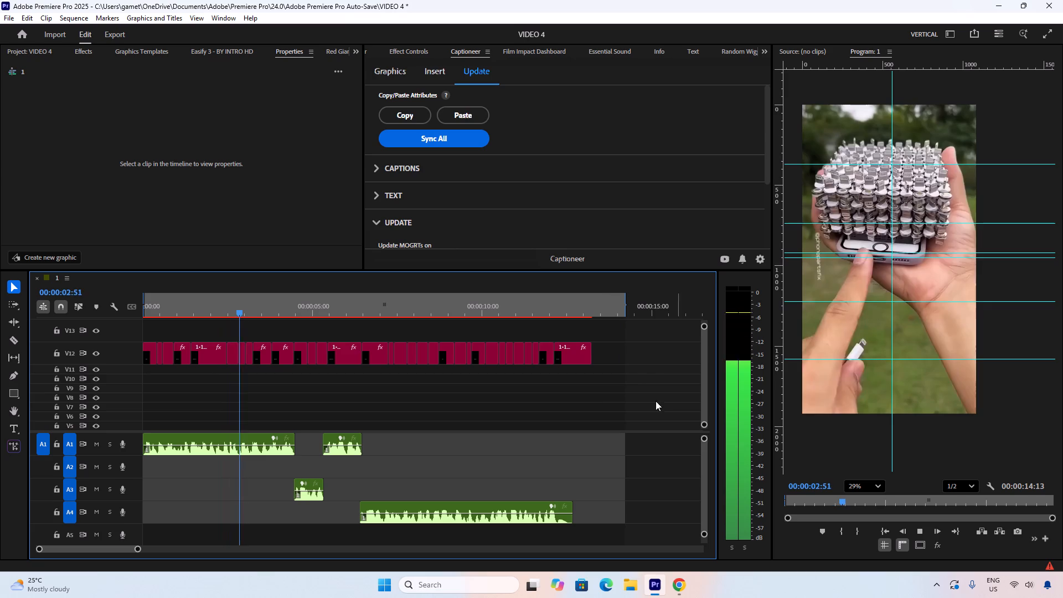
key(space)
Lower the Program monitor's playback resolution to 1/4.
drag(247, 298, 237, 298)
click(955, 475)
click(963, 485)
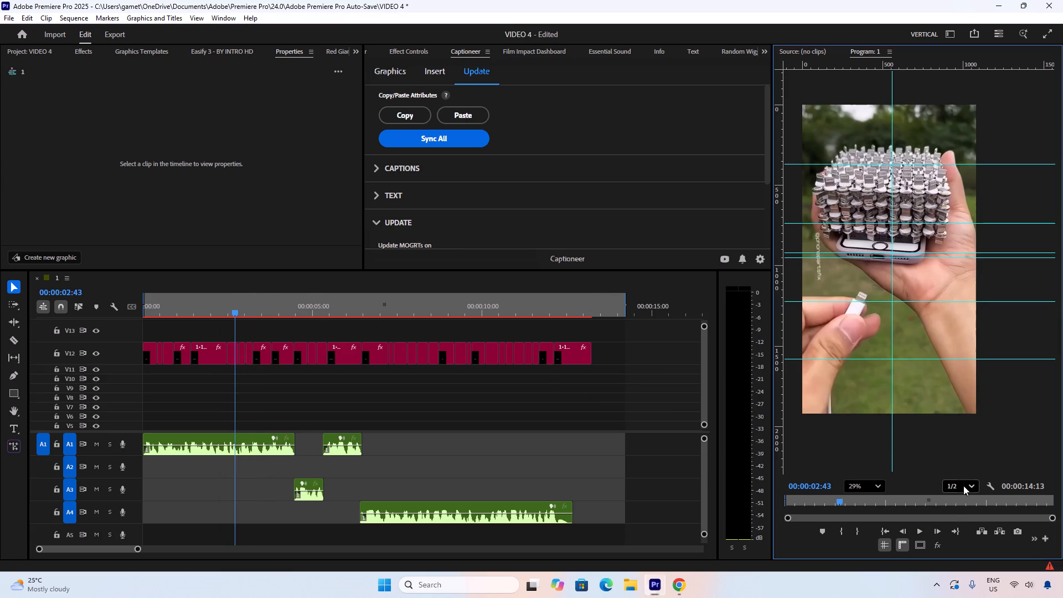
click(959, 528)
Play back the captions from 00:00:02:14 through "the wires" to check their look and animation.
click(360, 405)
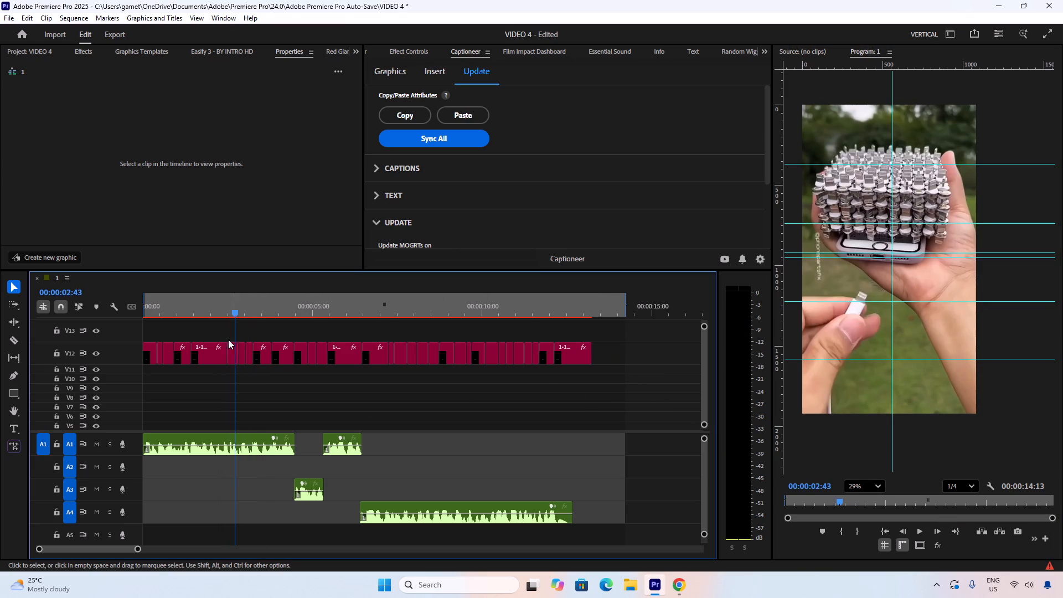
drag(228, 310, 220, 310)
click(206, 349)
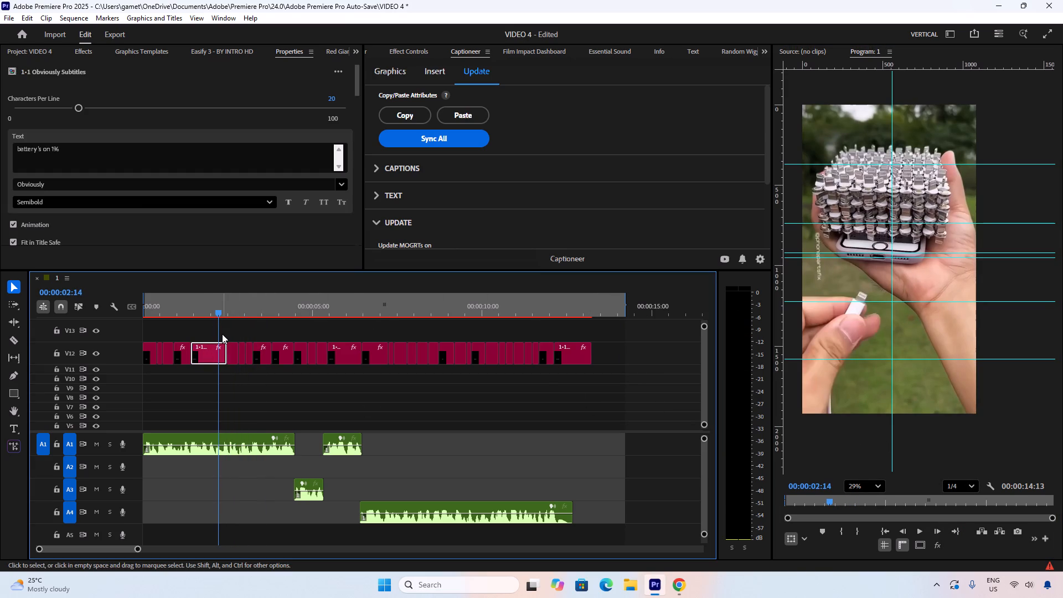
click(222, 334)
key(space)
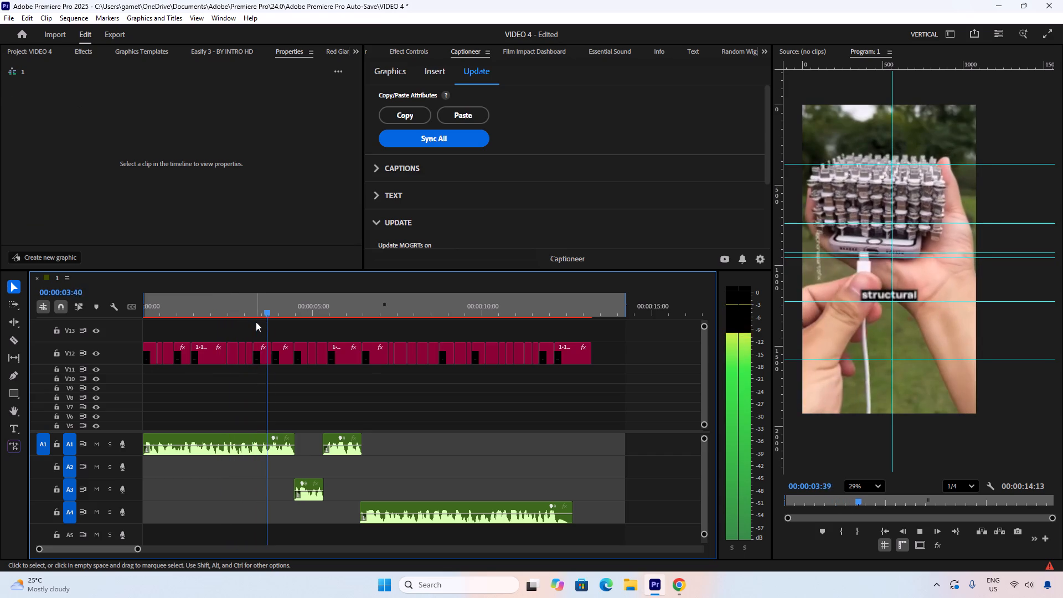
key(space)
key(space)
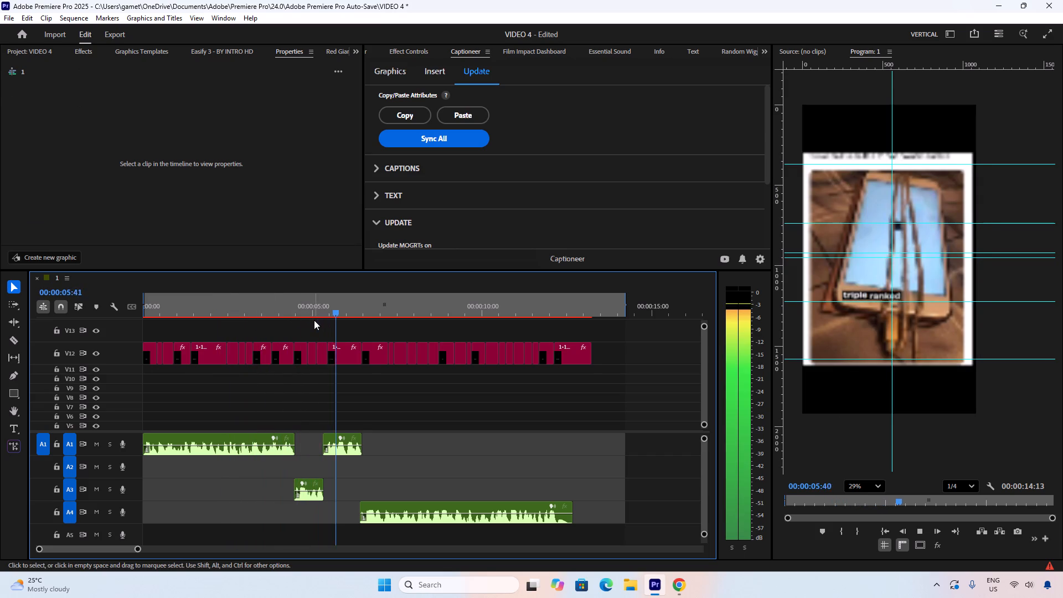
key(space)
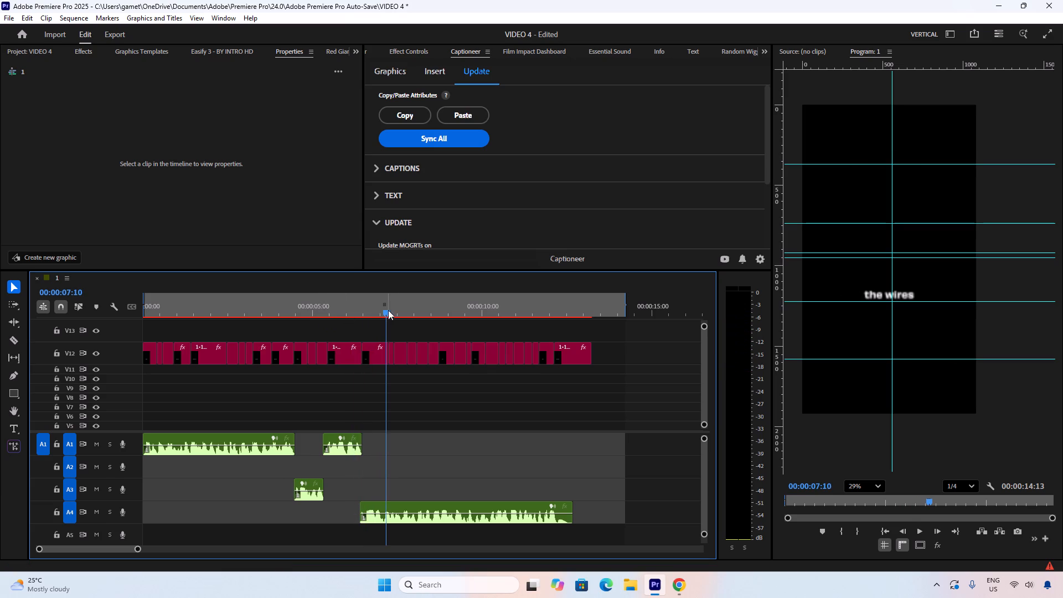
Turn off Animation for "the wires" caption on V12.
drag(385, 301, 374, 301)
click(383, 359)
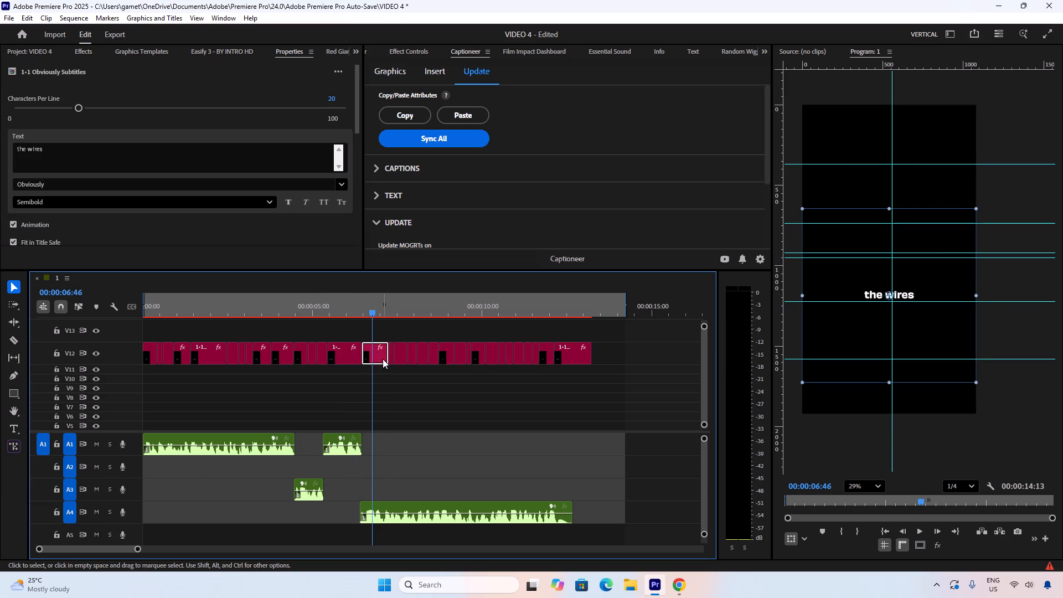
scroll(183, 241, down, 2)
click(20, 205)
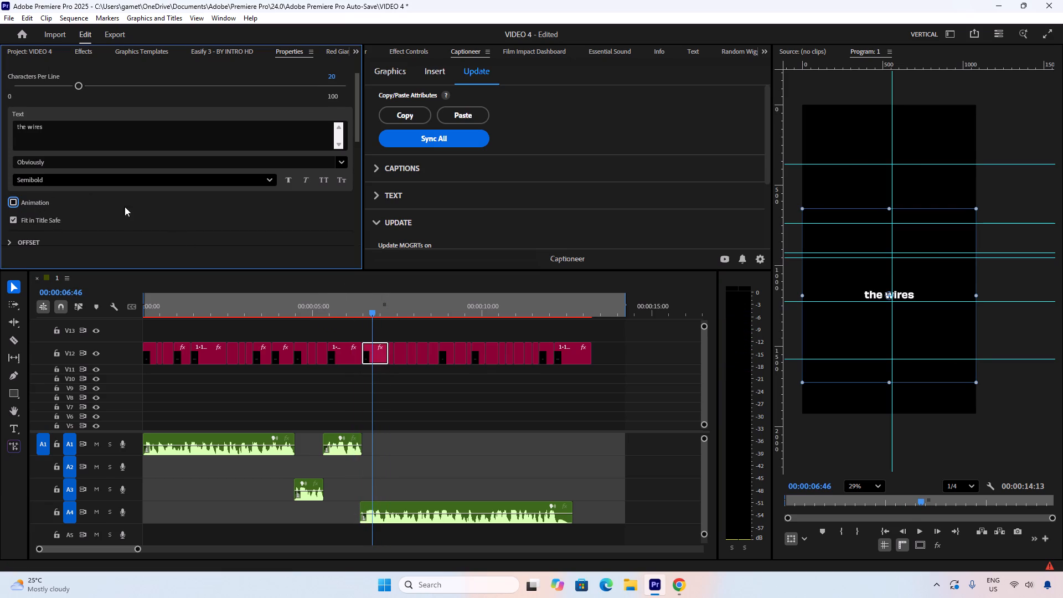
Copy "the wires" caption's attributes in Captioneer and sync them to all captions.
click(404, 110)
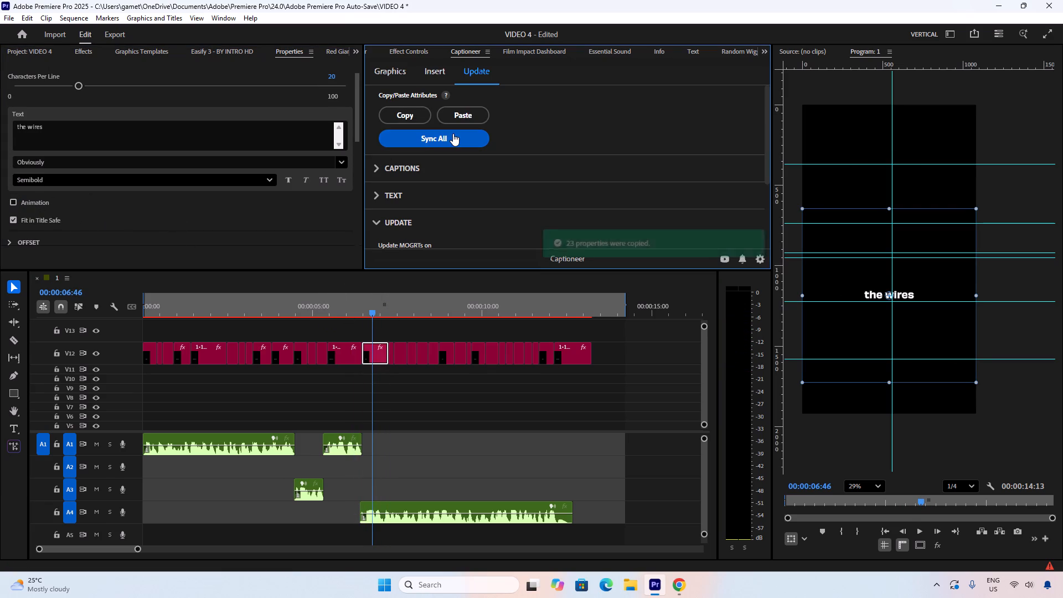
click(448, 133)
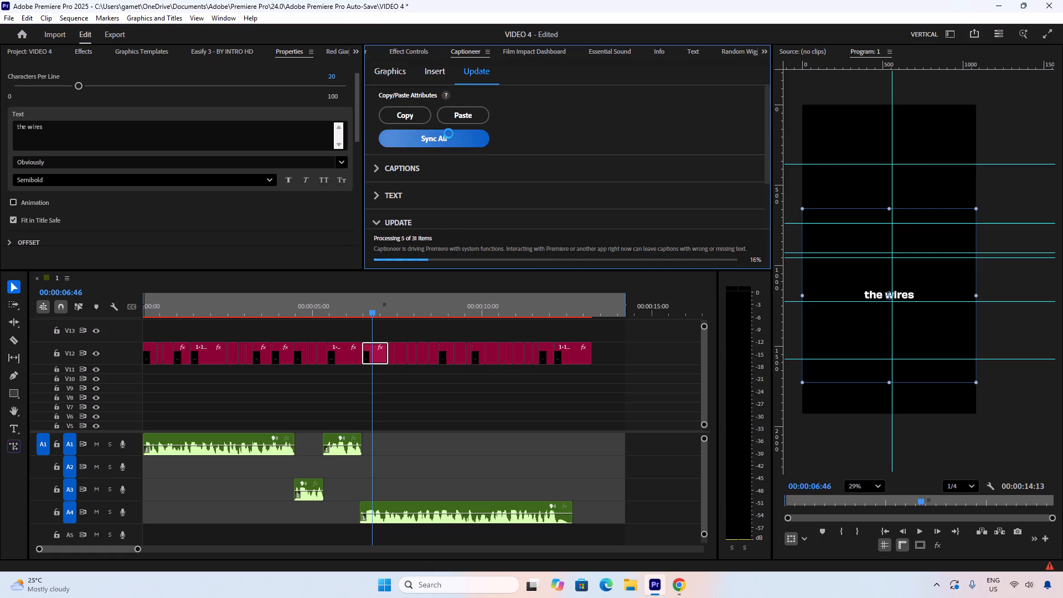
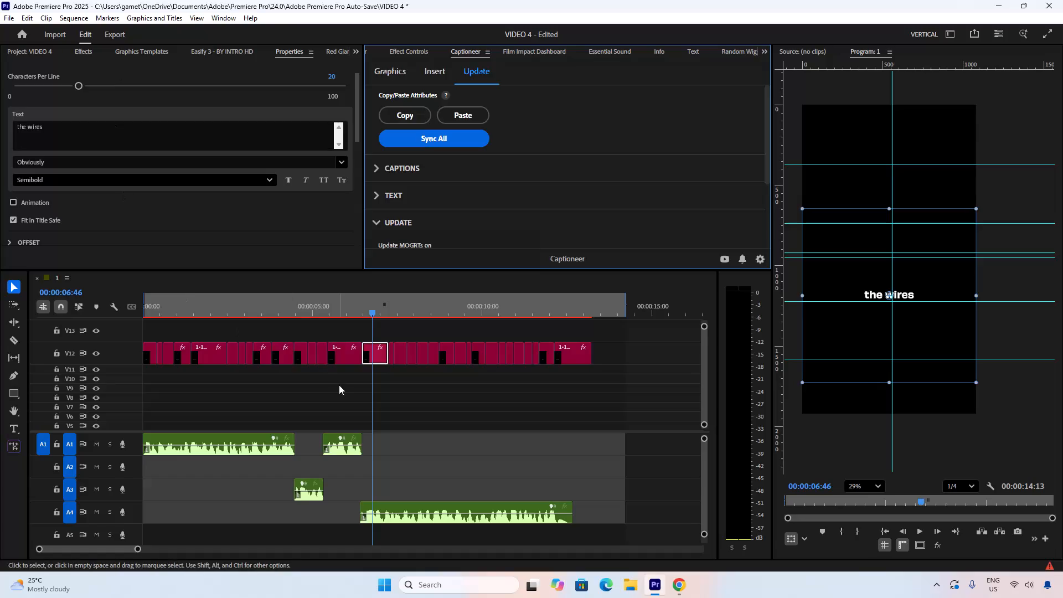
Scrub through the sequence and play it from near the start through the "origami" caption to check the synced captions.
click(342, 391)
drag(375, 310, 288, 310)
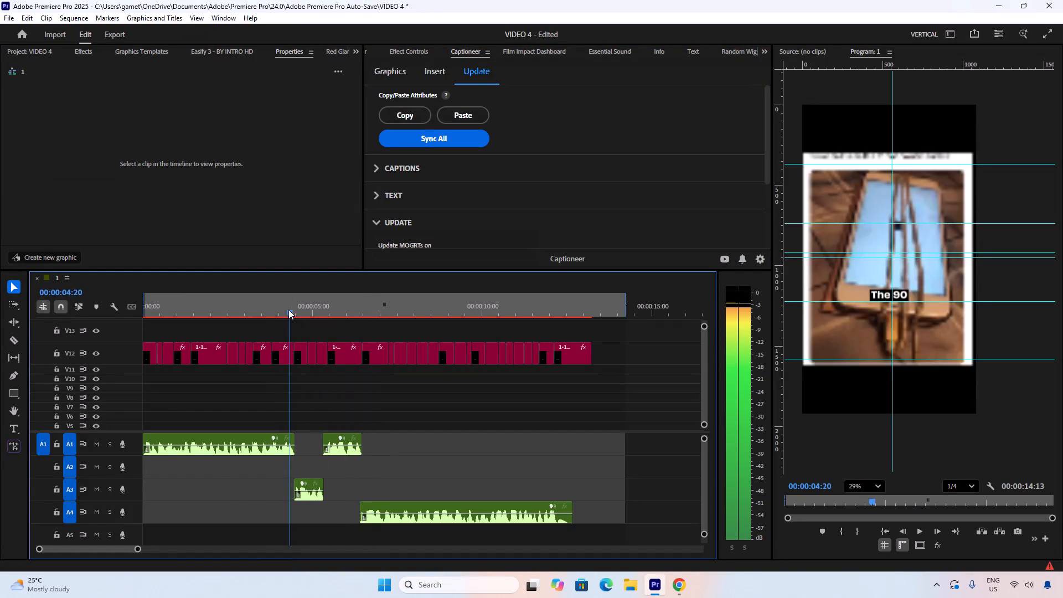
drag(288, 310, 435, 293)
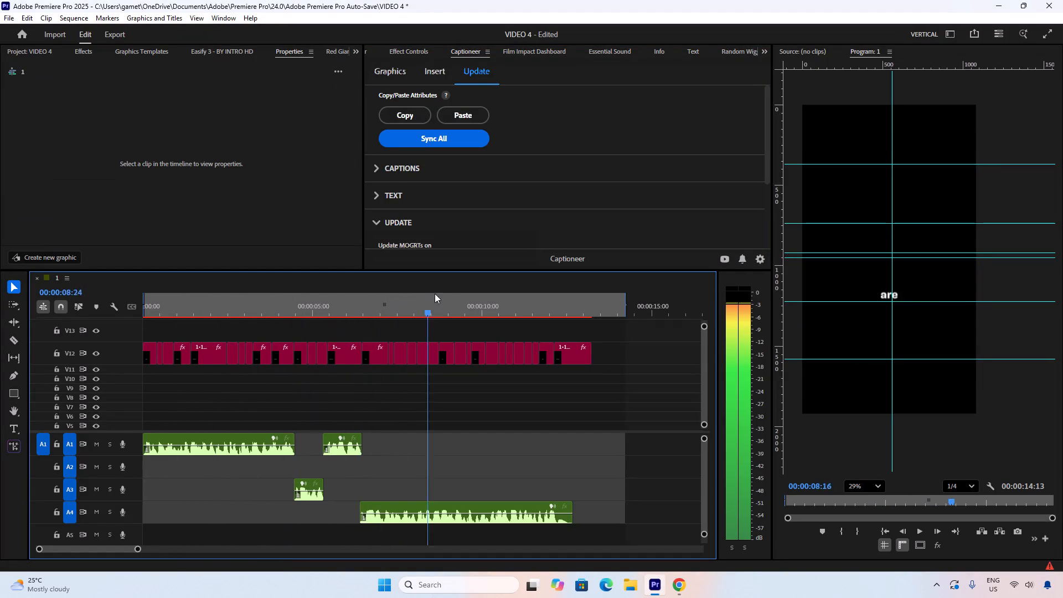
drag(435, 293, 167, 302)
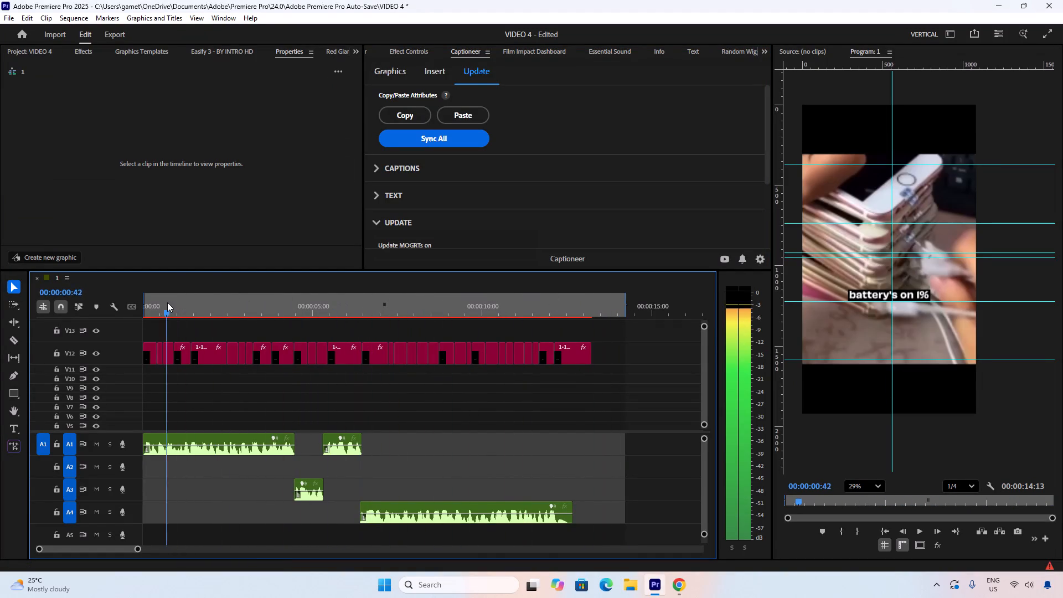
drag(167, 302, 165, 302)
key(space)
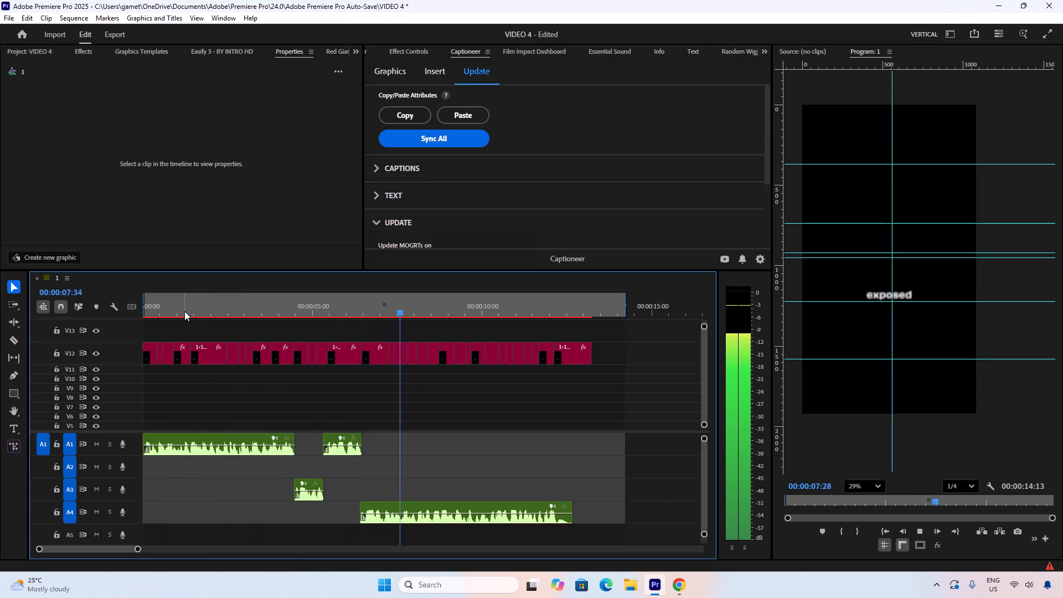
key(space)
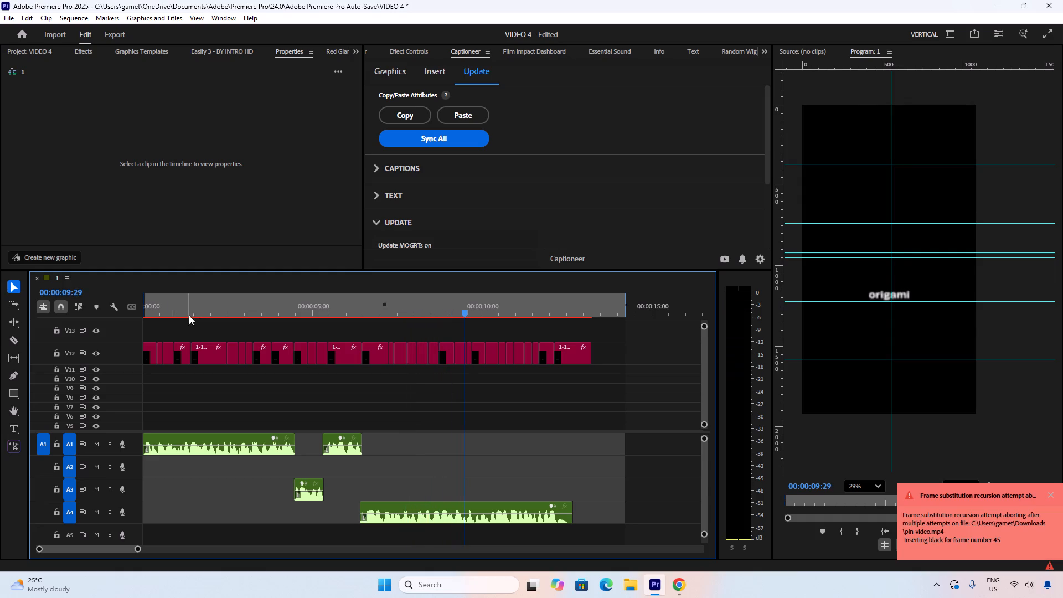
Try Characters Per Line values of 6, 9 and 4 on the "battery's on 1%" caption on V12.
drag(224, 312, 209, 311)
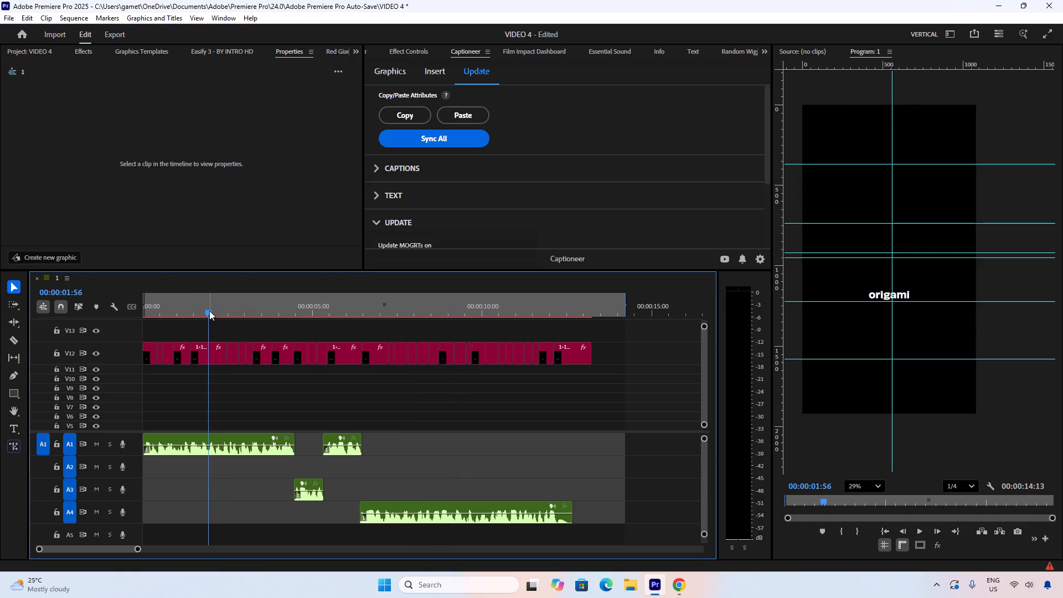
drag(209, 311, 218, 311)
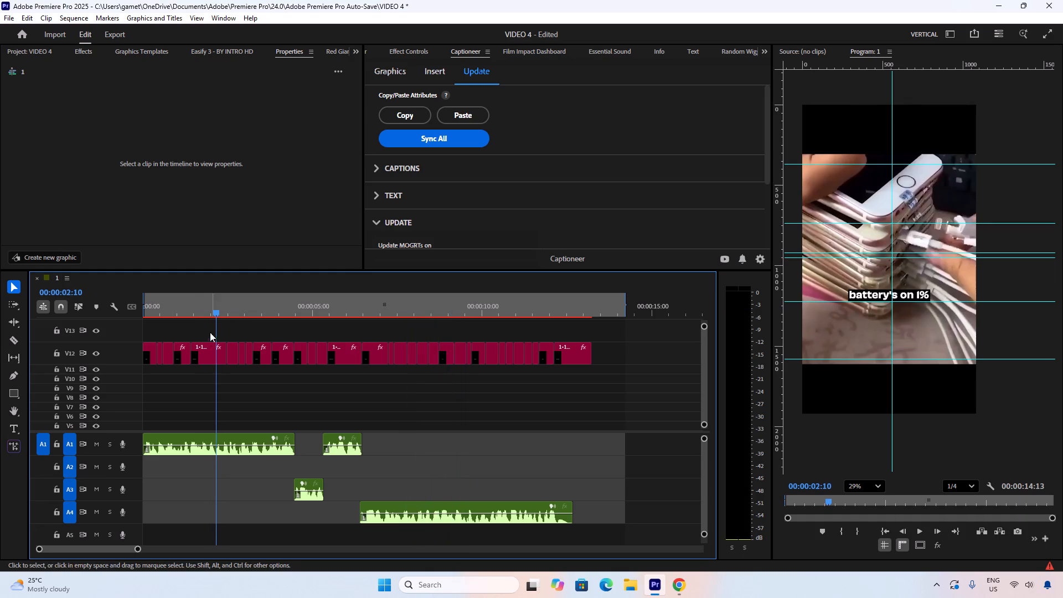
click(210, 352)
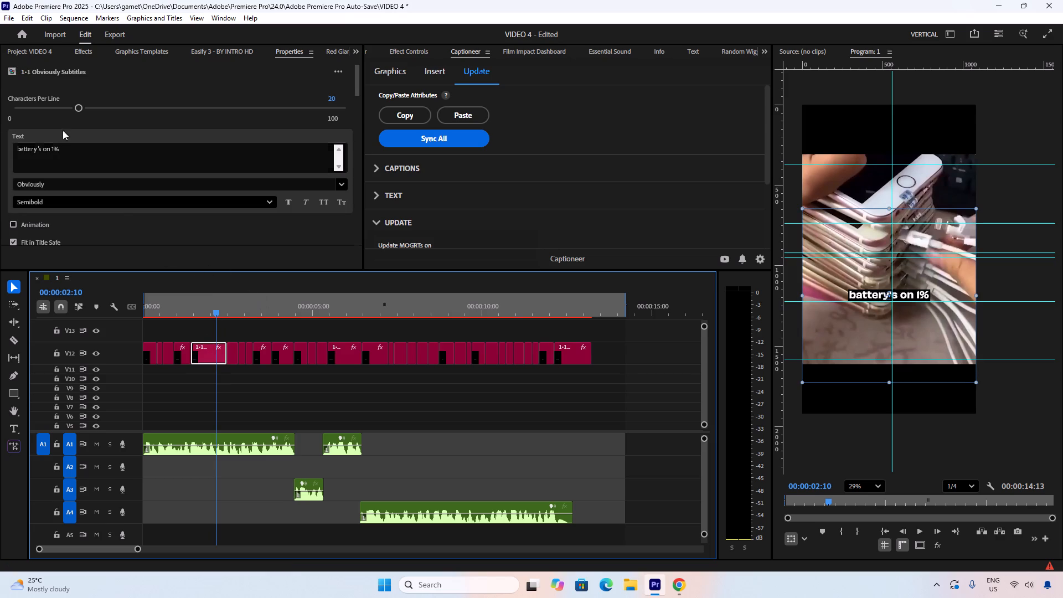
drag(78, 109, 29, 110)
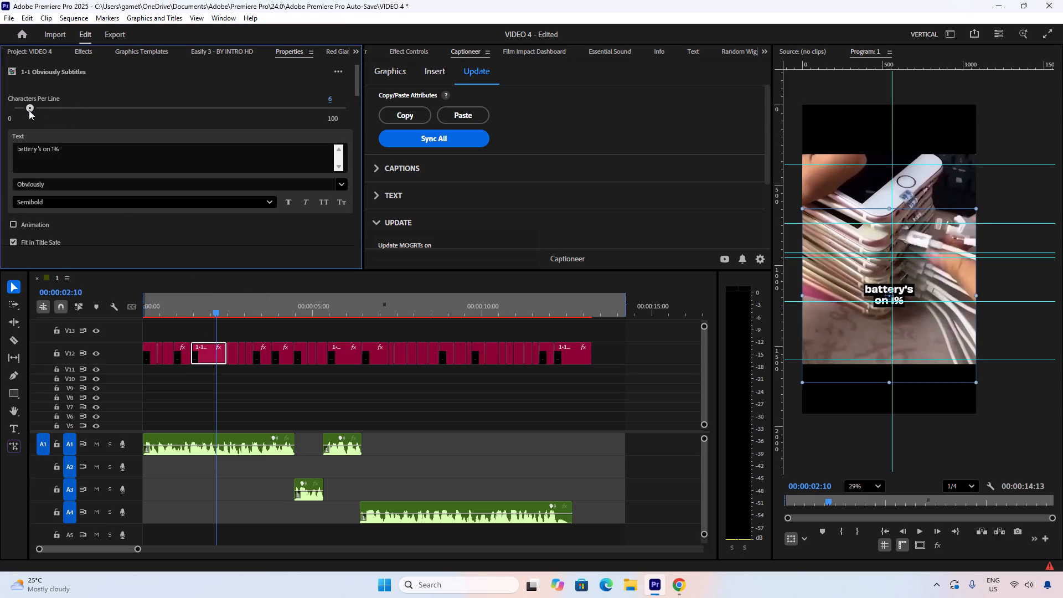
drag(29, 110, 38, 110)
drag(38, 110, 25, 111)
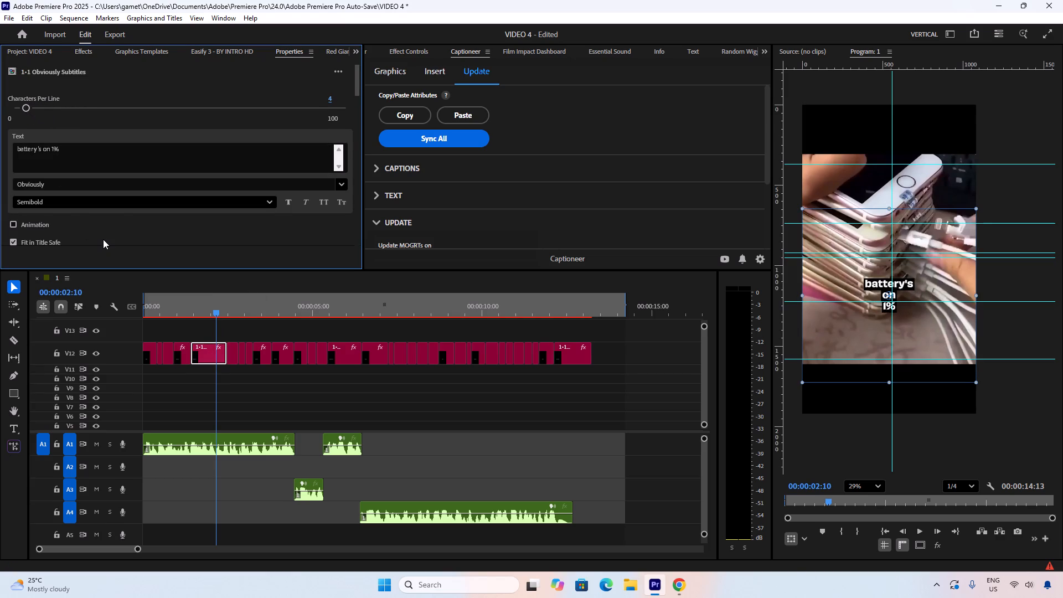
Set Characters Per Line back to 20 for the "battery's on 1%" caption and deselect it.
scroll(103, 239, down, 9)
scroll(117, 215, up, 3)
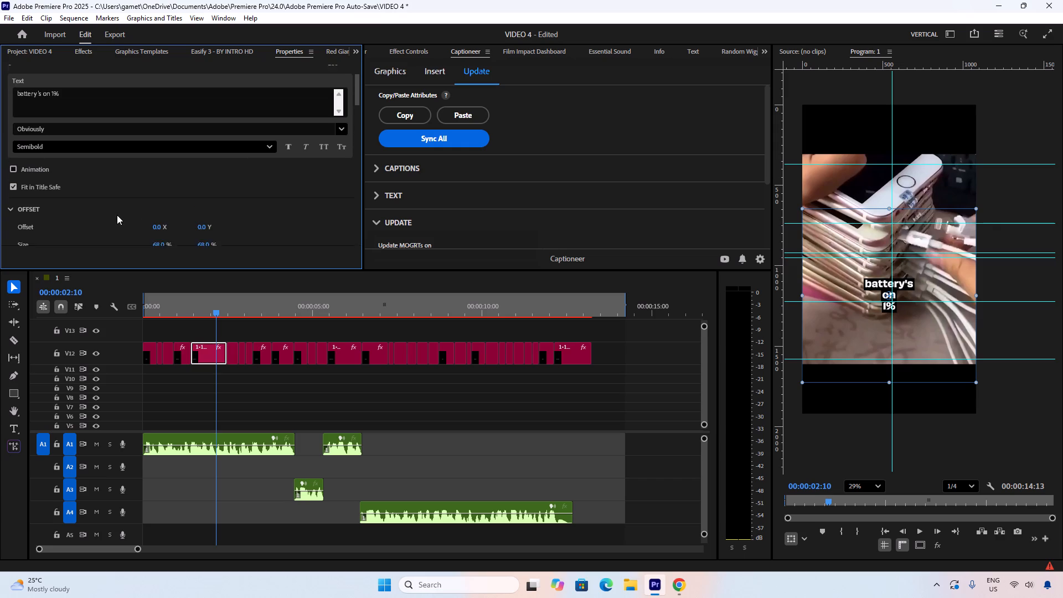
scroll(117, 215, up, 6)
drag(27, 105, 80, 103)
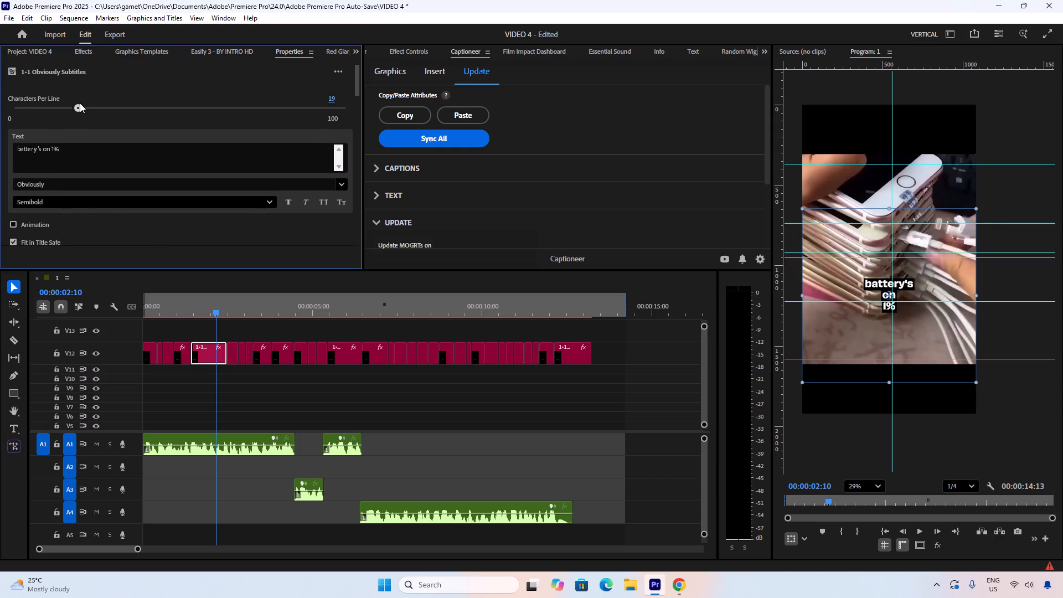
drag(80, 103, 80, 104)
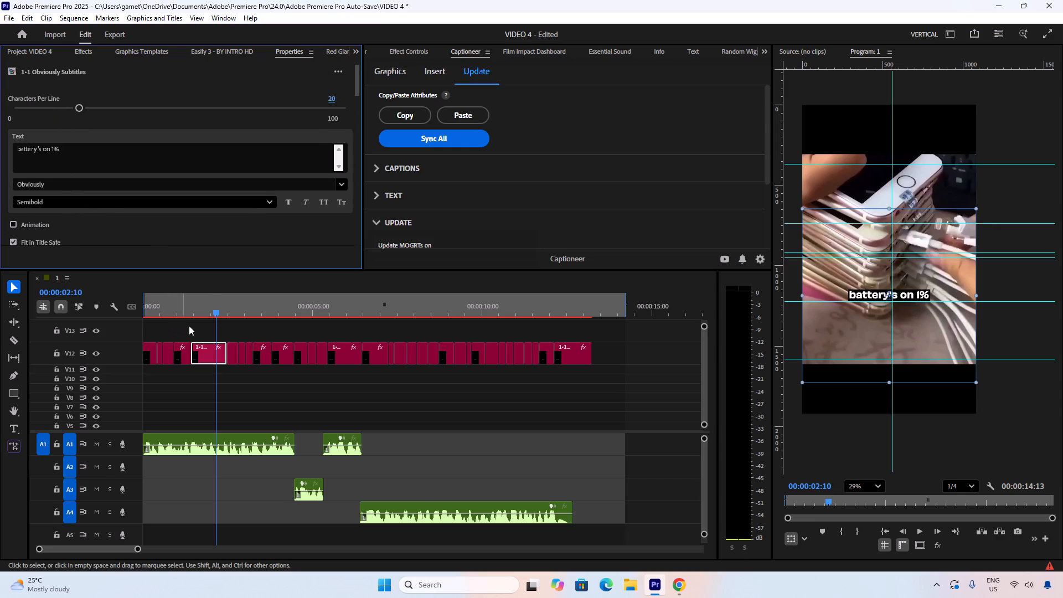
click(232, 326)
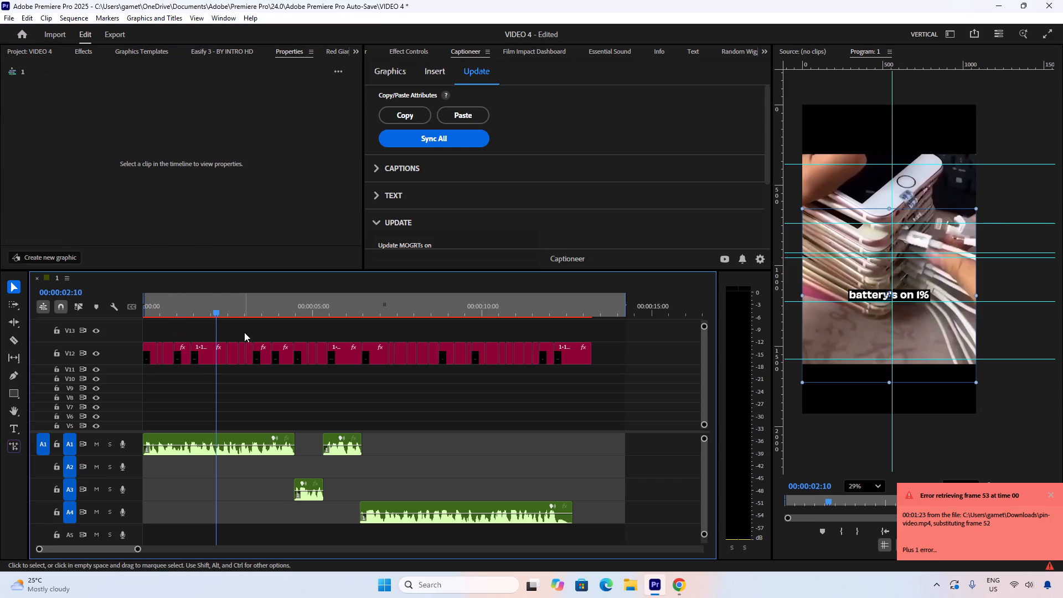
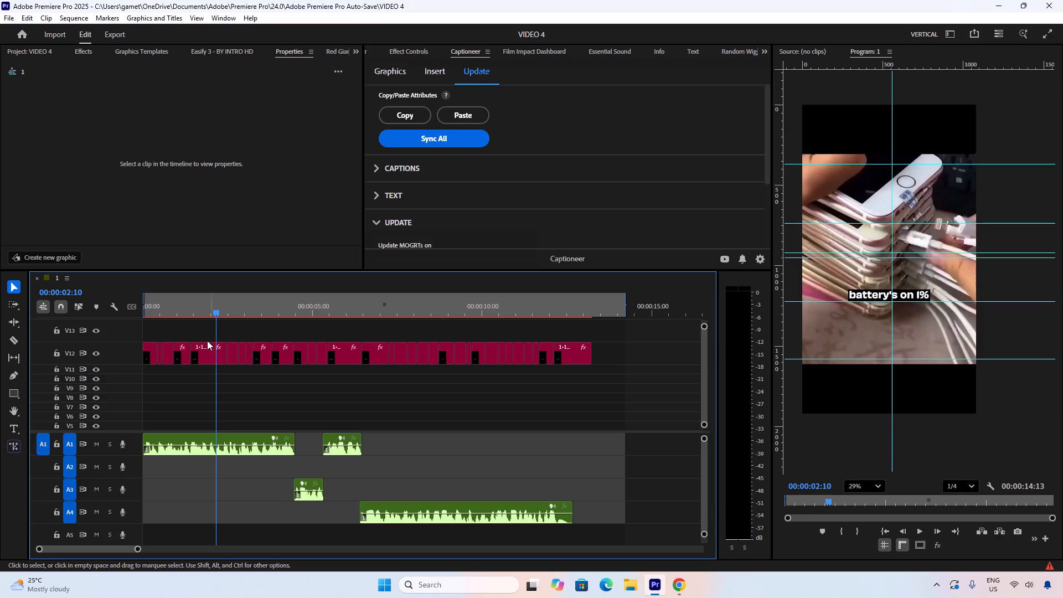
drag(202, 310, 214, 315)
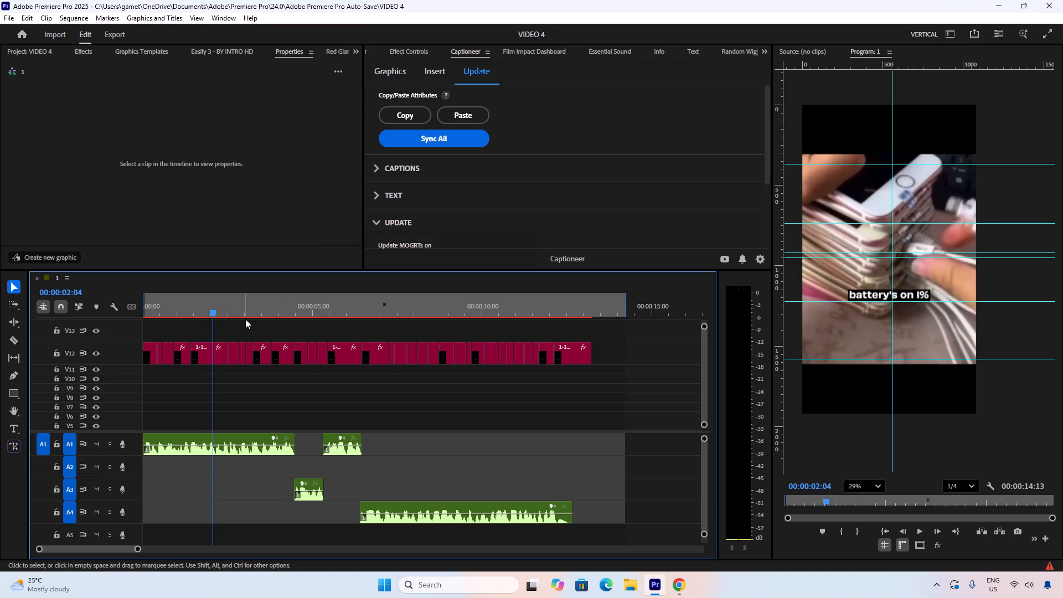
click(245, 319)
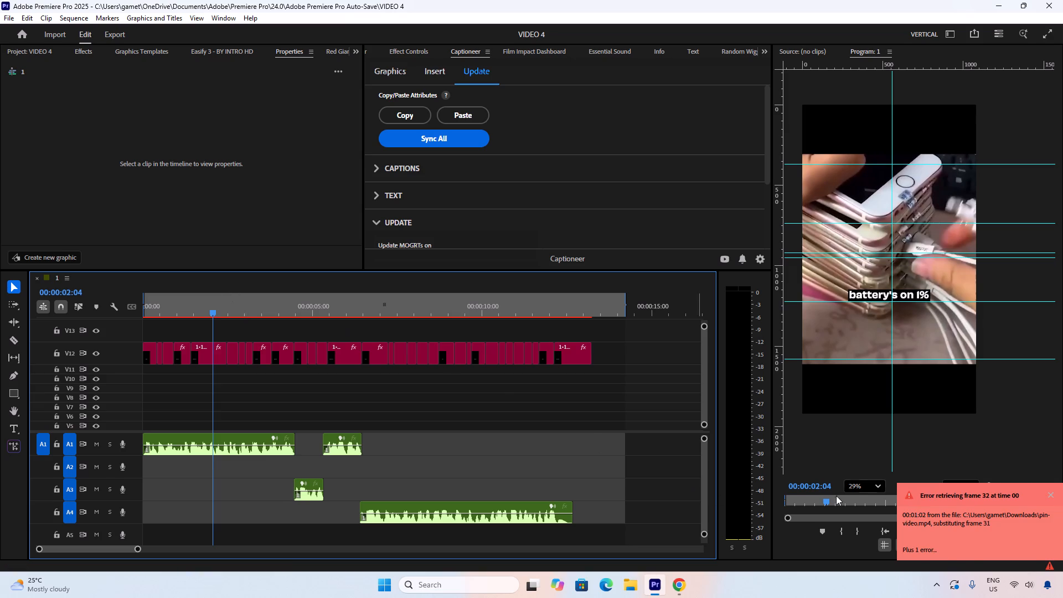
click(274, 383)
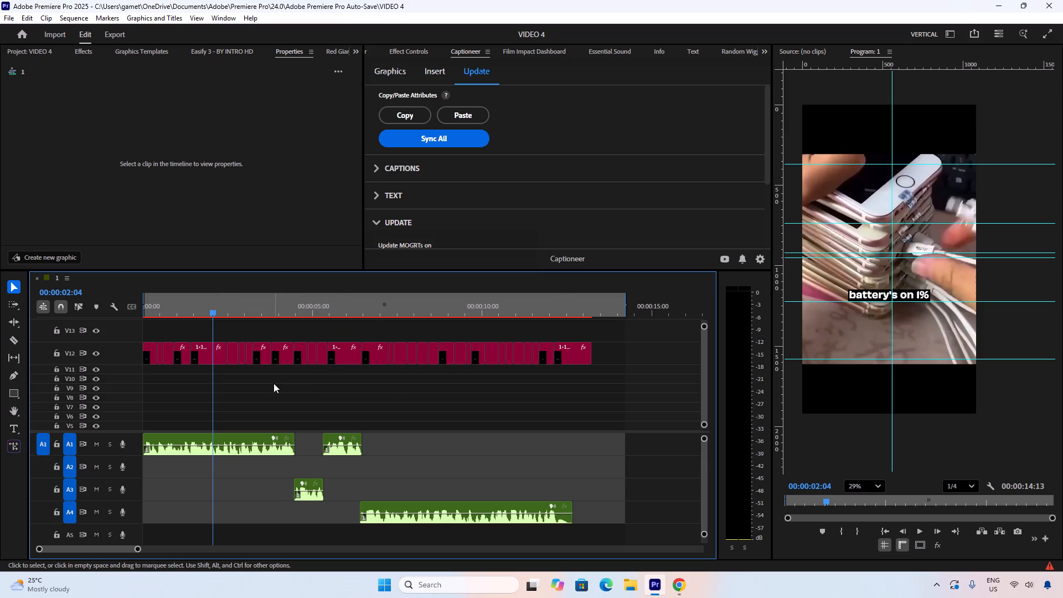
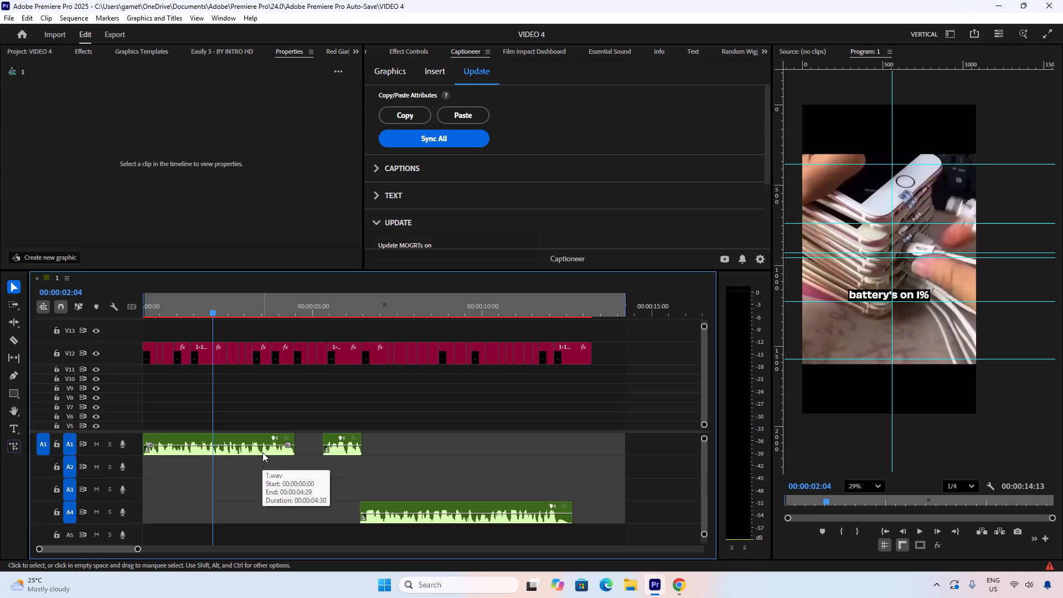
Play back the sequence from the start up to the "the wires" caption to check visuals against the voice-over.
scroll(252, 455, up, 5)
scroll(238, 374, up, 6)
drag(210, 315, 169, 318)
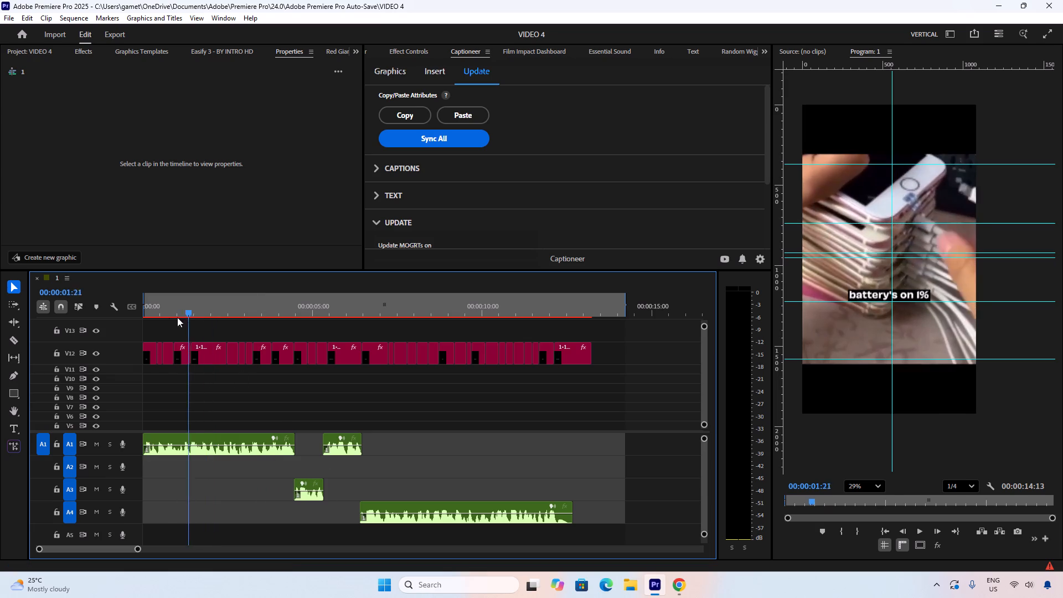
drag(169, 318, 114, 319)
key(space)
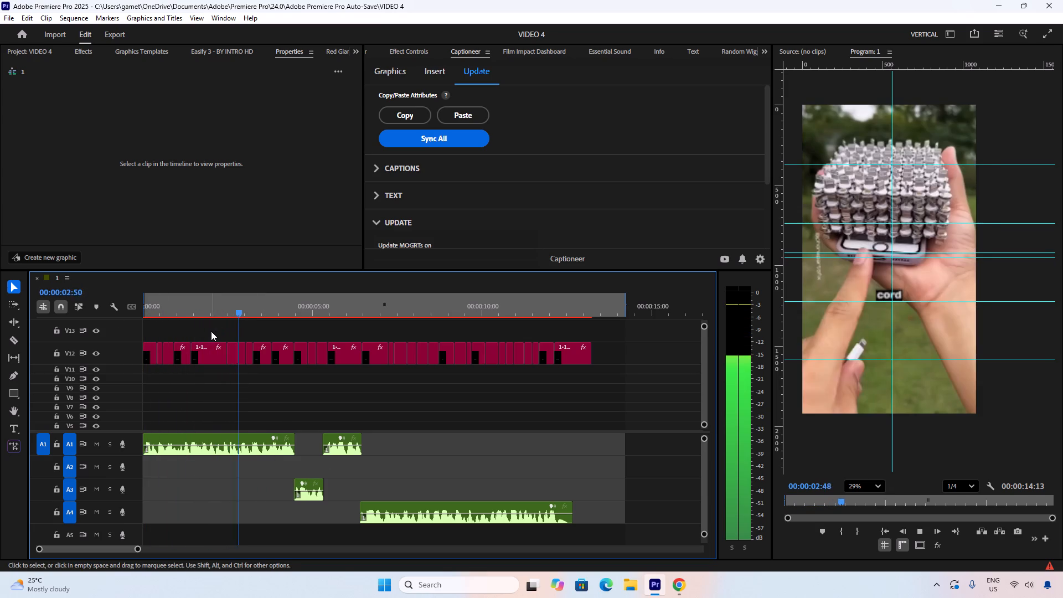
key(space)
click(243, 305)
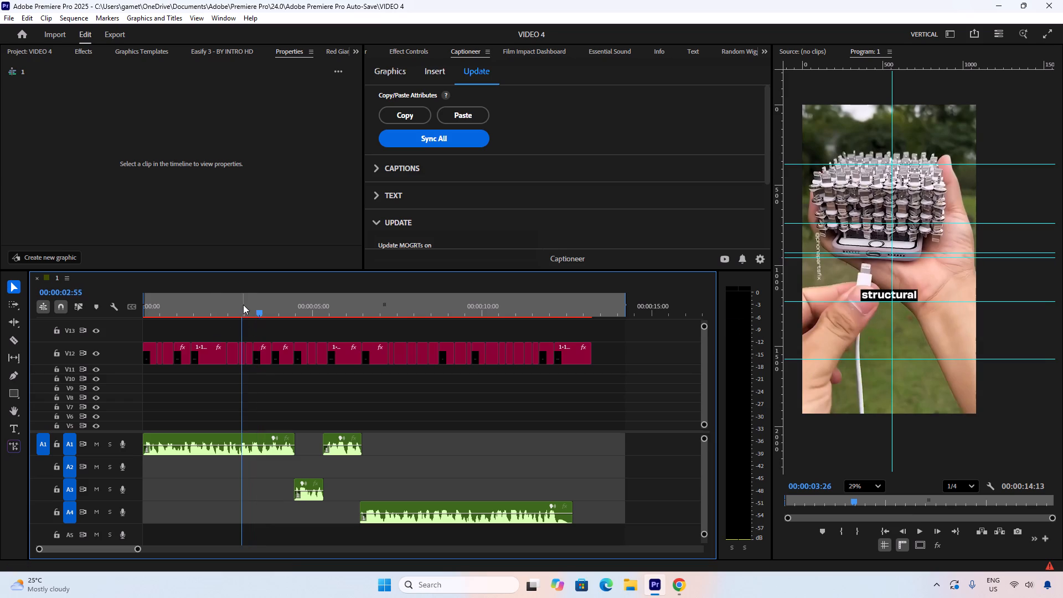
key(space)
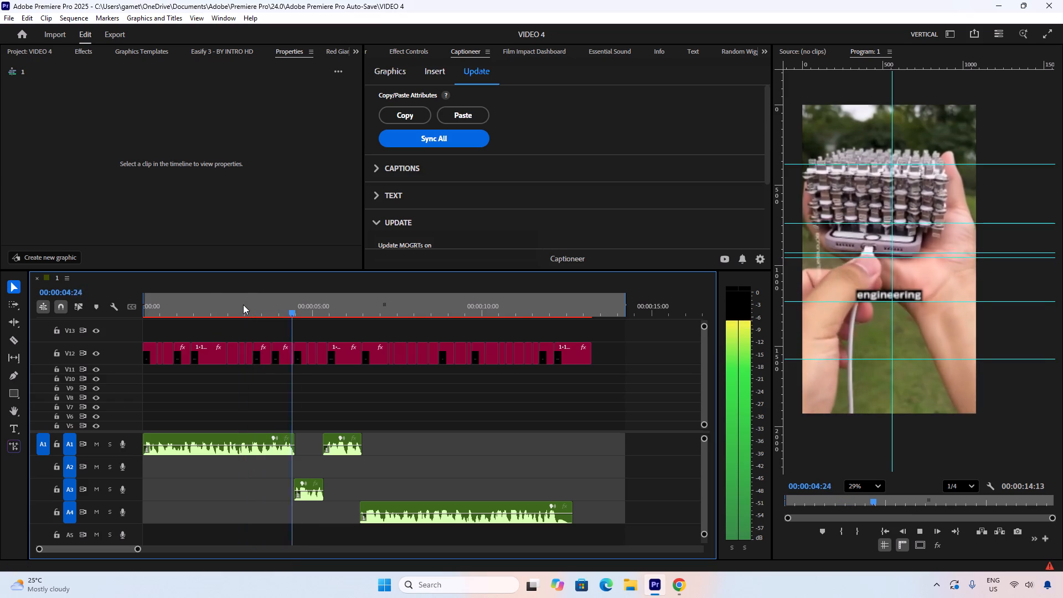
key(space)
key(space)
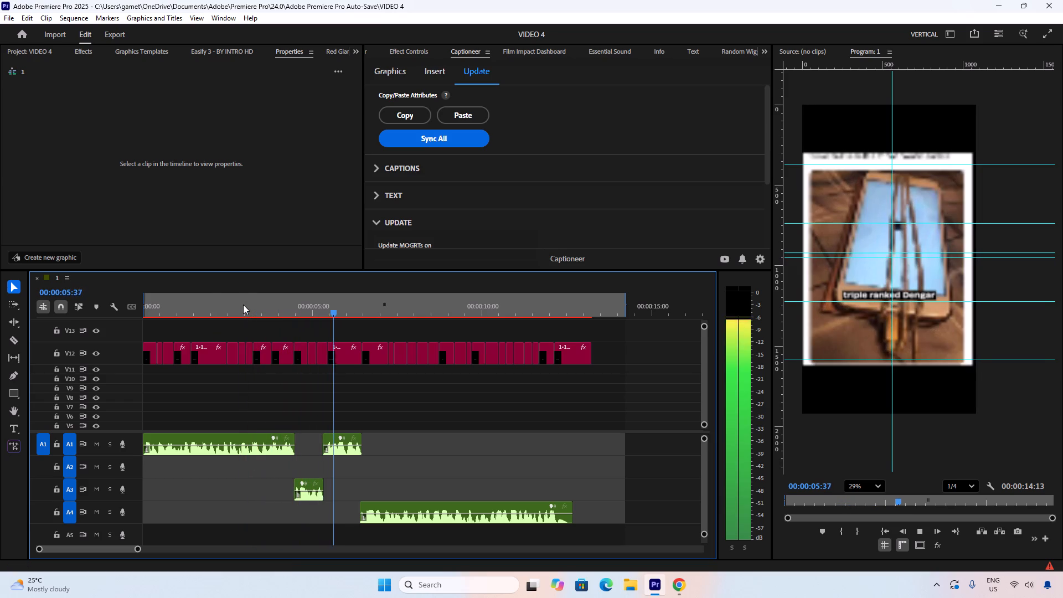
key(space)
key(space)
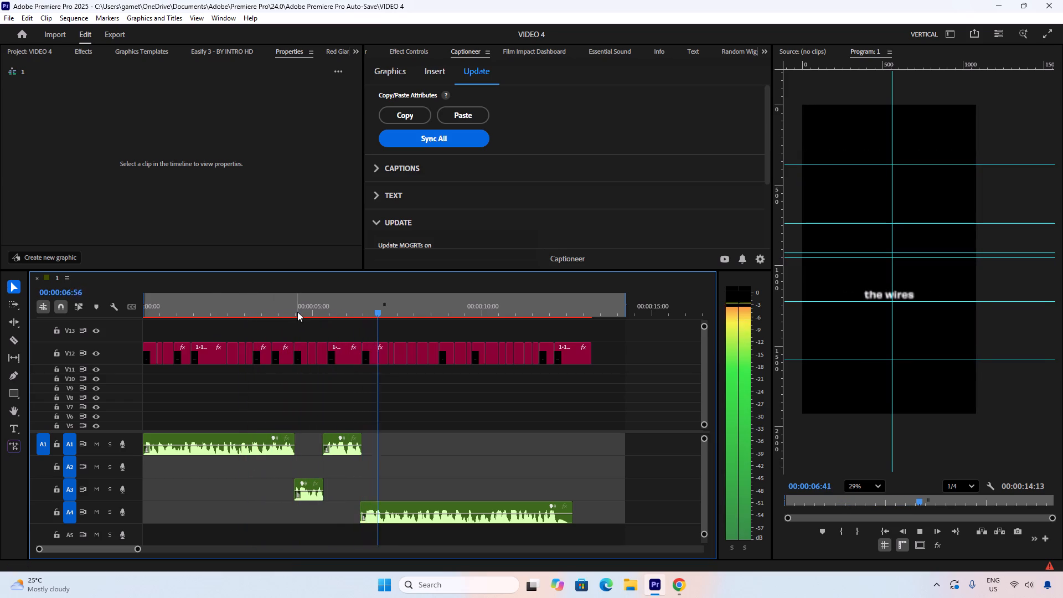
drag(336, 307, 257, 317)
key(space)
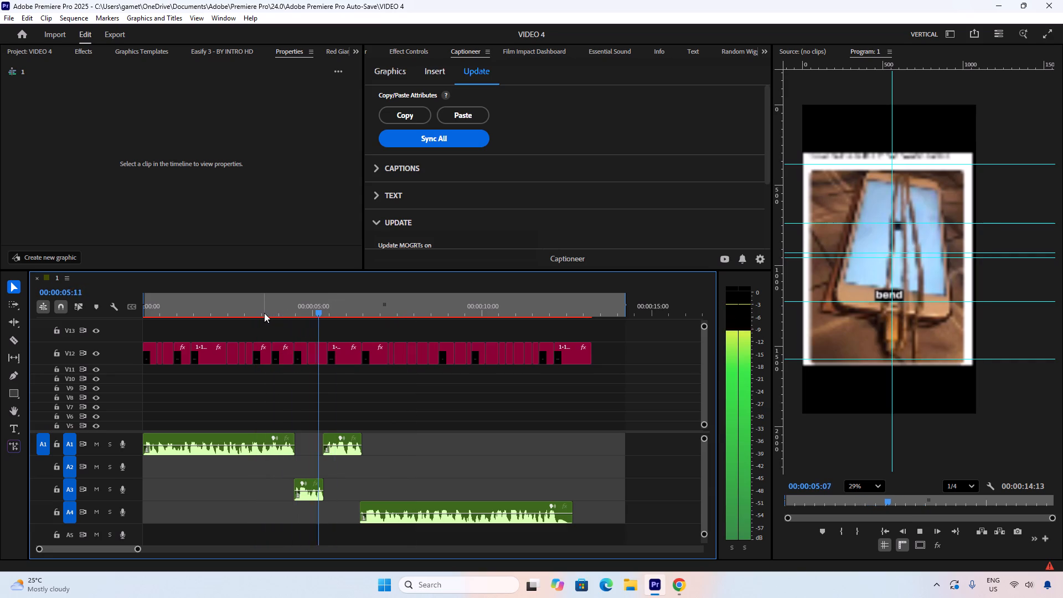
key(space)
key(space)
key(space)
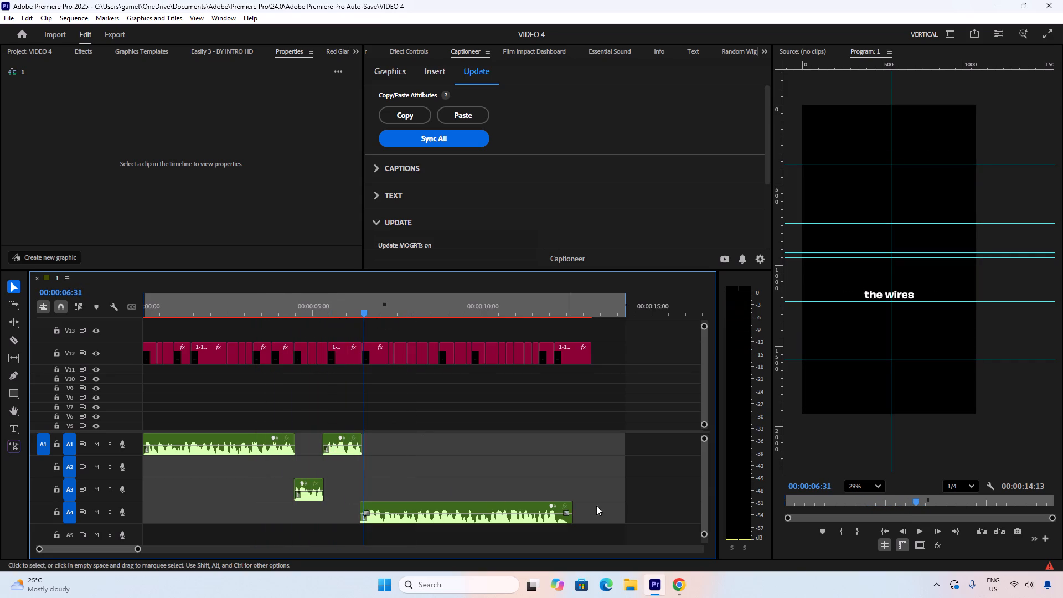
Switch to Chrome and search Pinterest for "THREEPAL RANK DANGER".
click(690, 586)
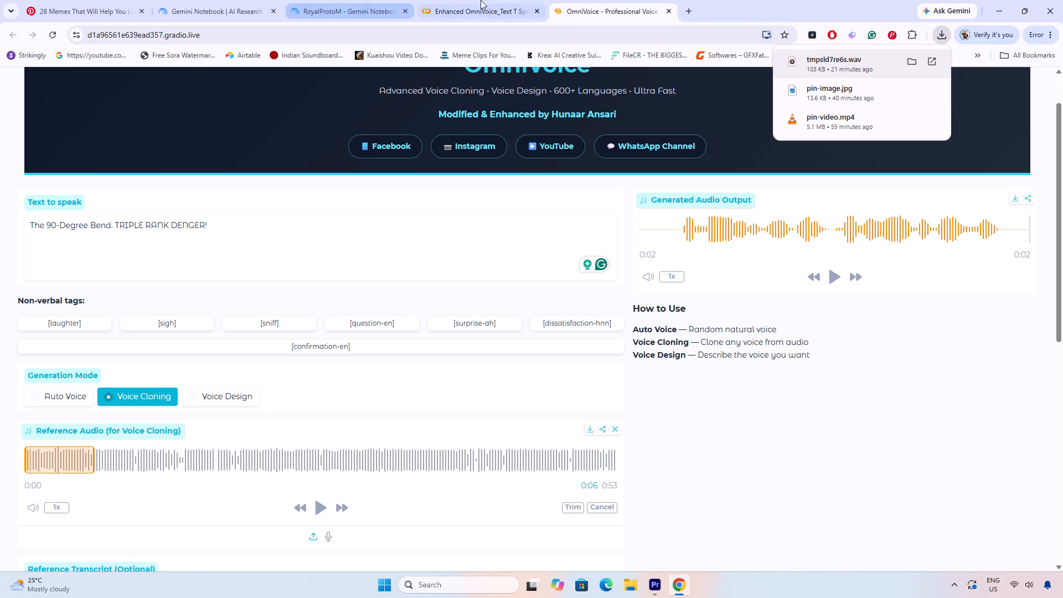
click(68, 0)
click(263, 86)
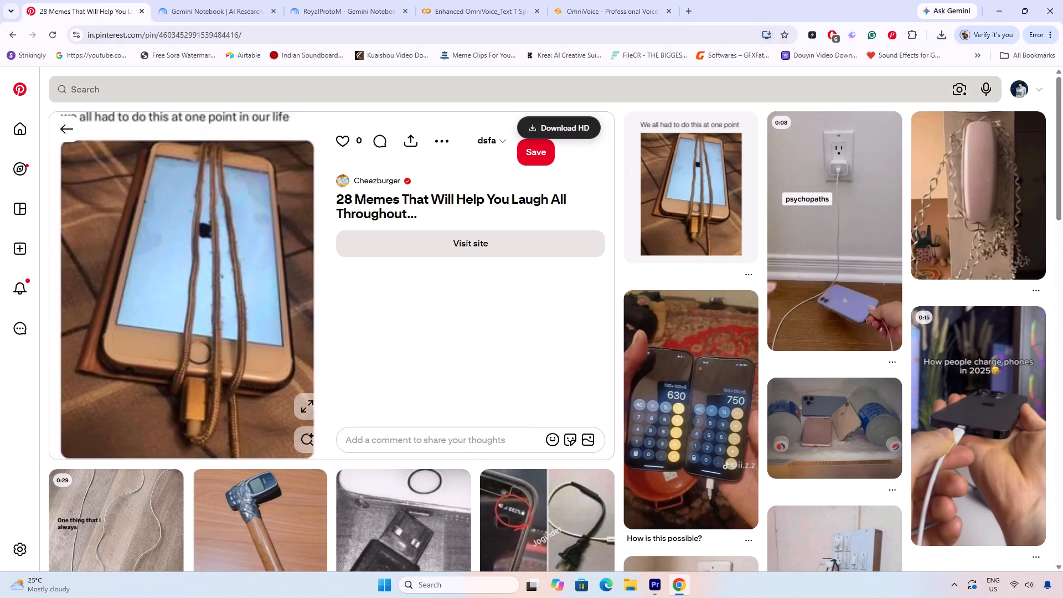
text(THREEPAL RANK DAN)
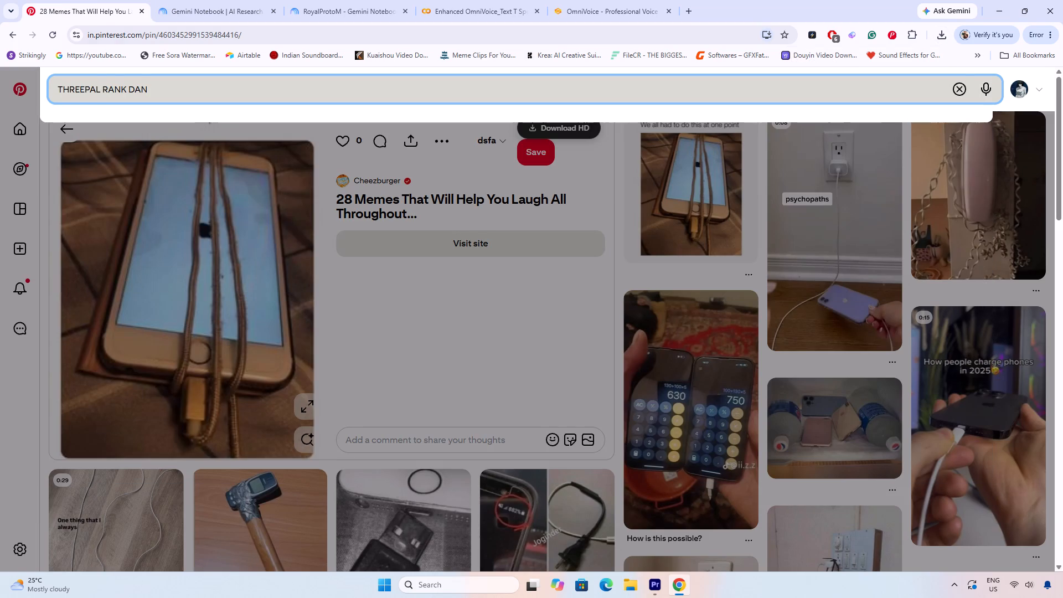
text(GER)
key(Return)
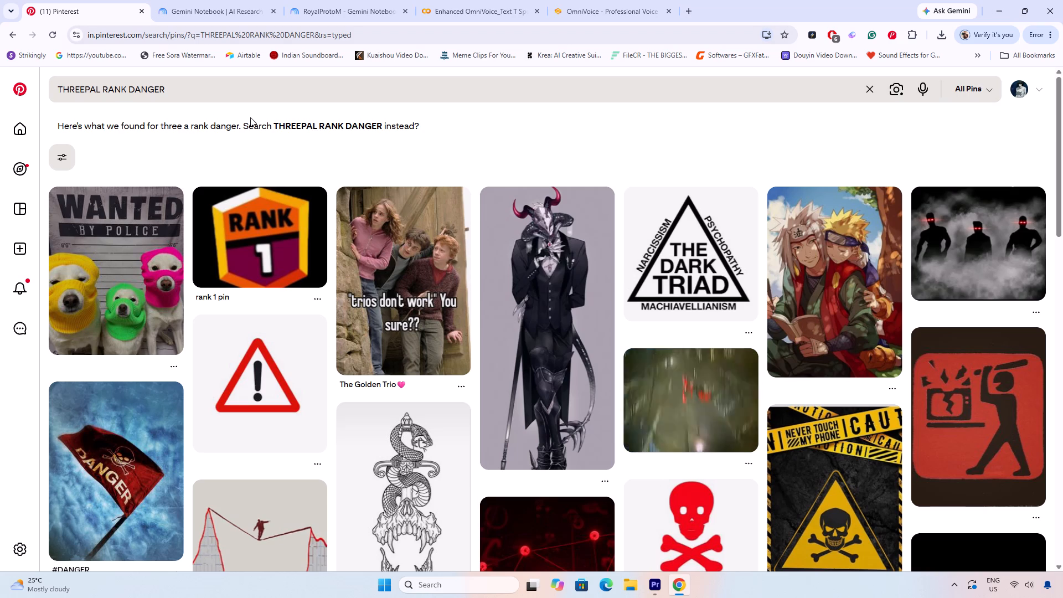
Search Pinterest for "THREEPAL RANK DENGER" instead and look through the results.
drag(239, 99, 231, 99)
key(backslash)
key(BackSpace)
key(BackSpace)
key(BackSpace)
key(BackSpace)
key(BackSpace)
key(BackSpace)
key(BackSpace)
key(BackSpace)
key(BackSpace)
key(BackSpace)
key(BackSpace)
key(BackSpace)
key(BackSpace)
key(BackSpace)
key(BackSpace)
key(BackSpace)
key(BackSpace)
key(BackSpace)
key(BackSpace)
key(BackSpace)
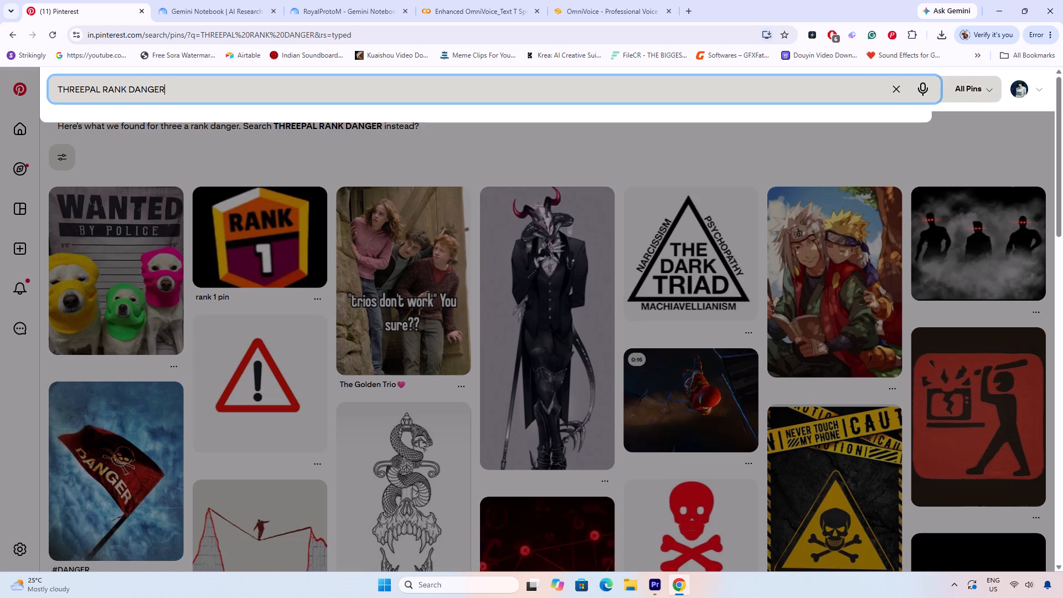
text(THREEPAL RANK DA)
key(BackSpace)
text(ENGER)
key(Return)
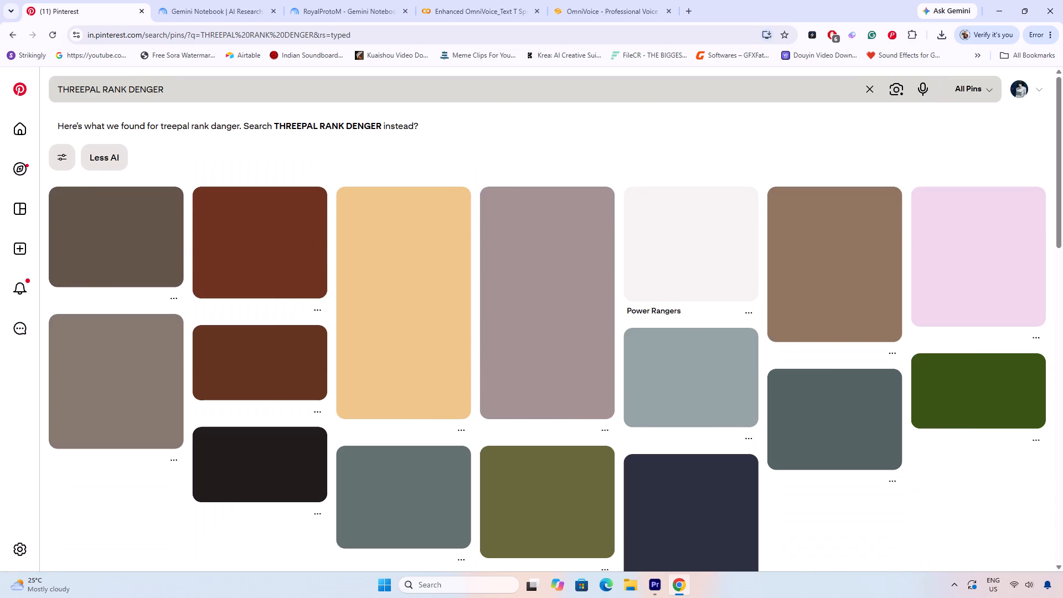
scroll(198, 287, down, 5)
scroll(208, 295, up, 7)
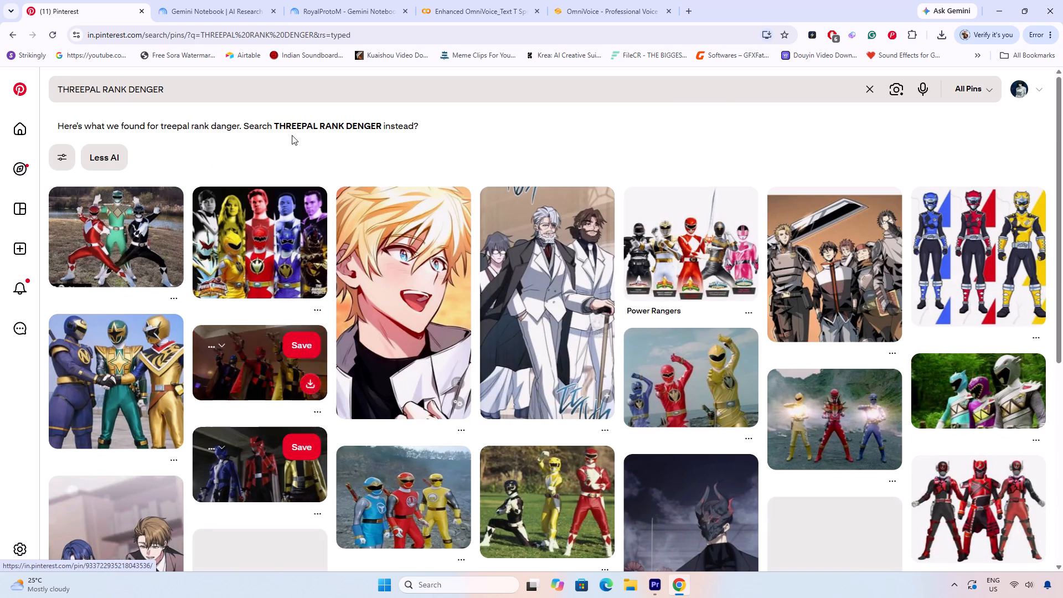
Search Pinterest for "DENGER" and download the red triangular skull DANGER! sign as pin-image (1) into the 2nd video folder.
drag(190, 86, 0, 60)
text(GE)
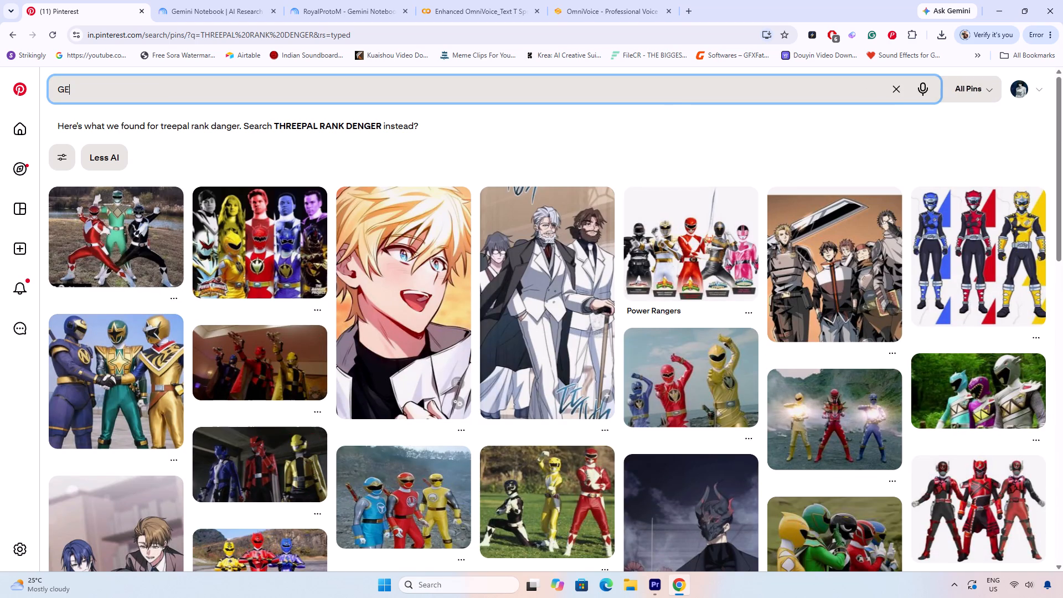
key(BackSpace)
key(BackSpace)
text(DENGER)
key(Return)
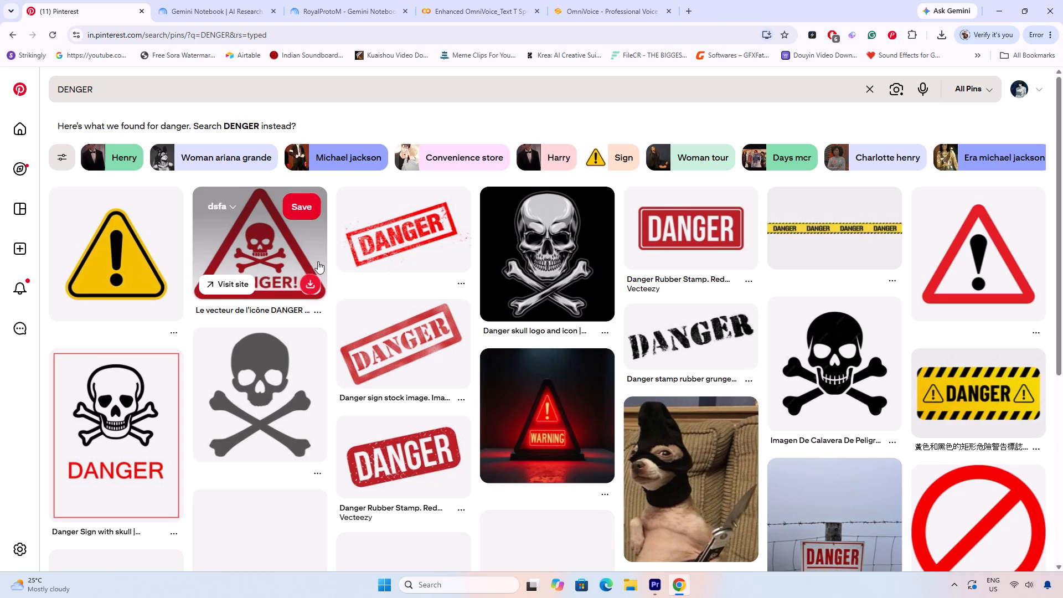
click(252, 248)
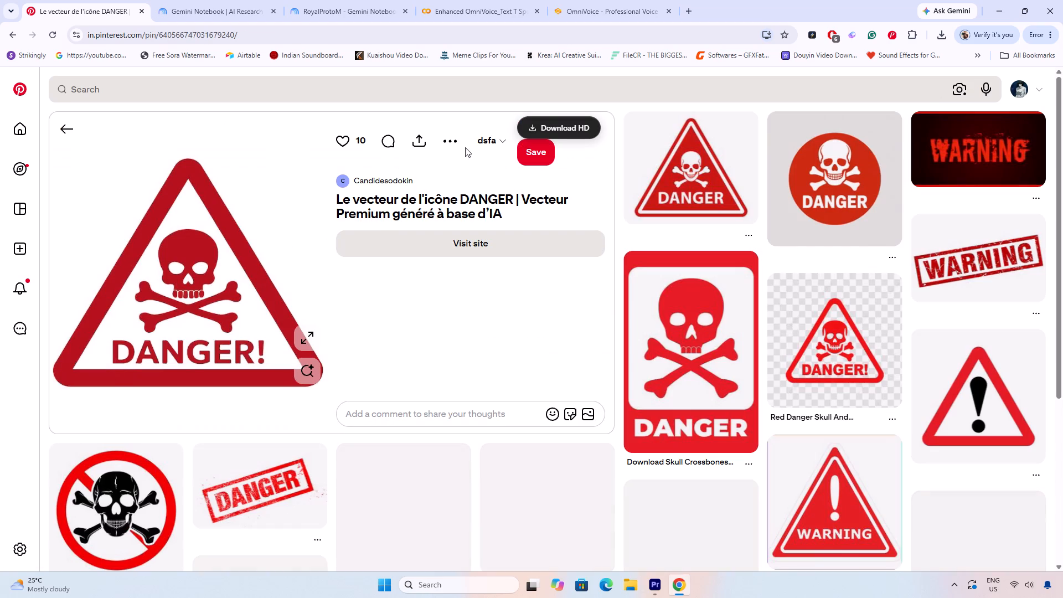
click(544, 128)
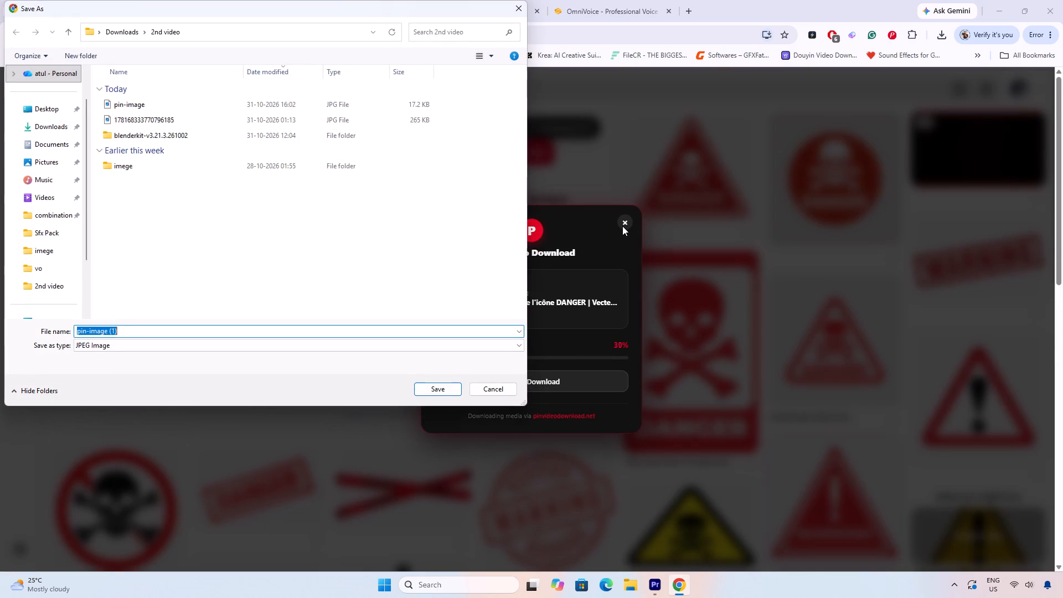
click(447, 386)
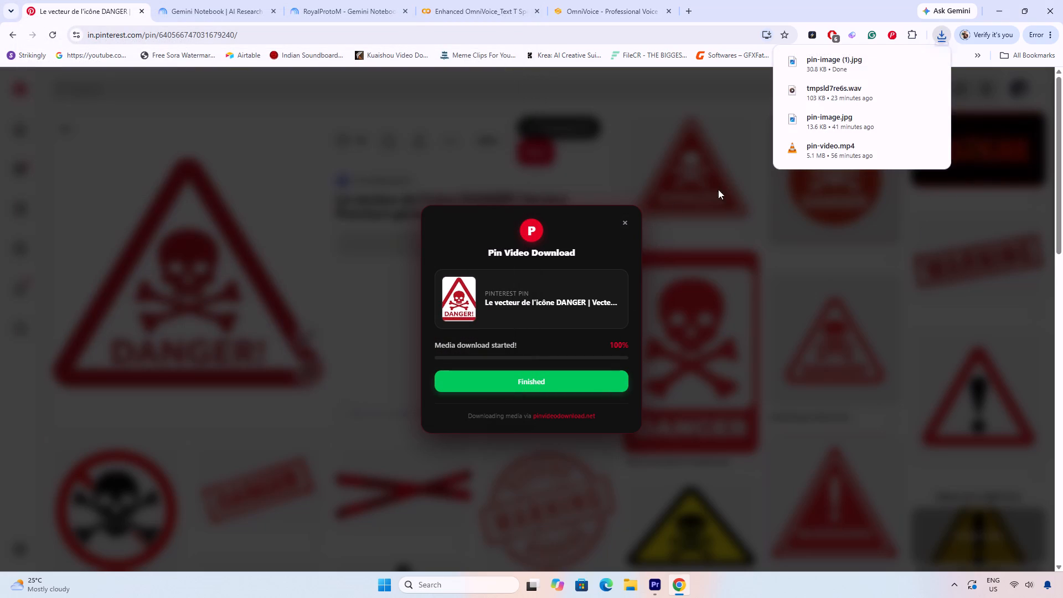
Bring the downloaded pin-image (1).jpg into the Premiere Pro sequence on track V4, starting where pin-image.jpg ends.
drag(876, 64, 662, 590)
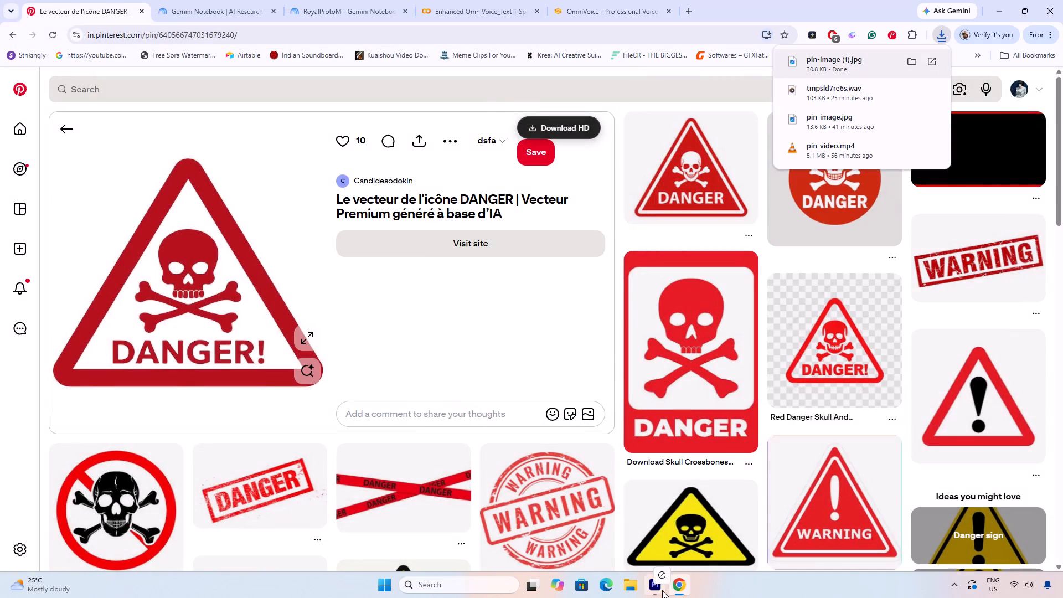
drag(662, 590, 369, 410)
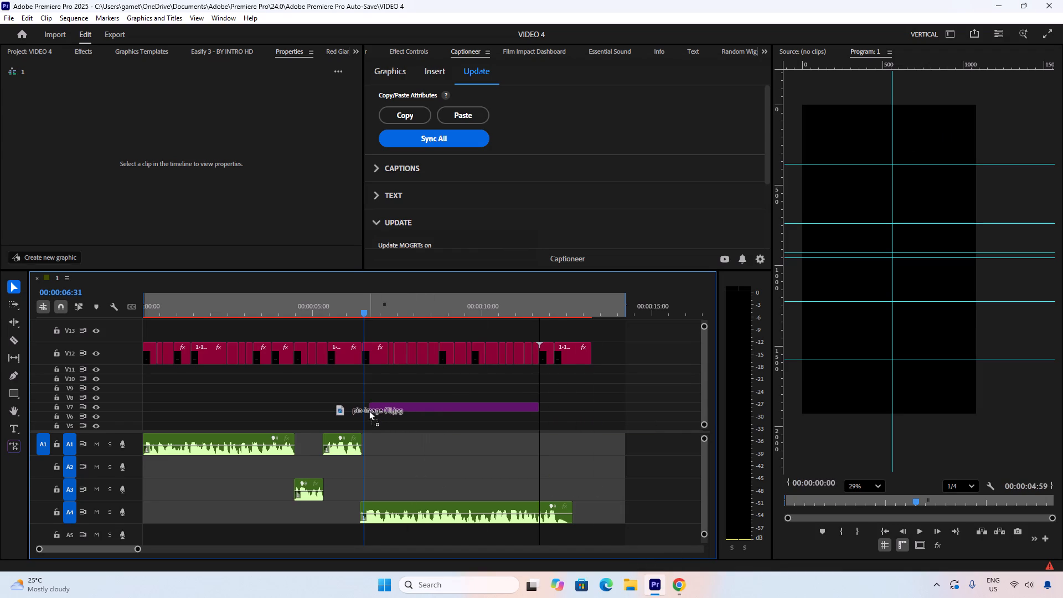
drag(369, 410, 362, 411)
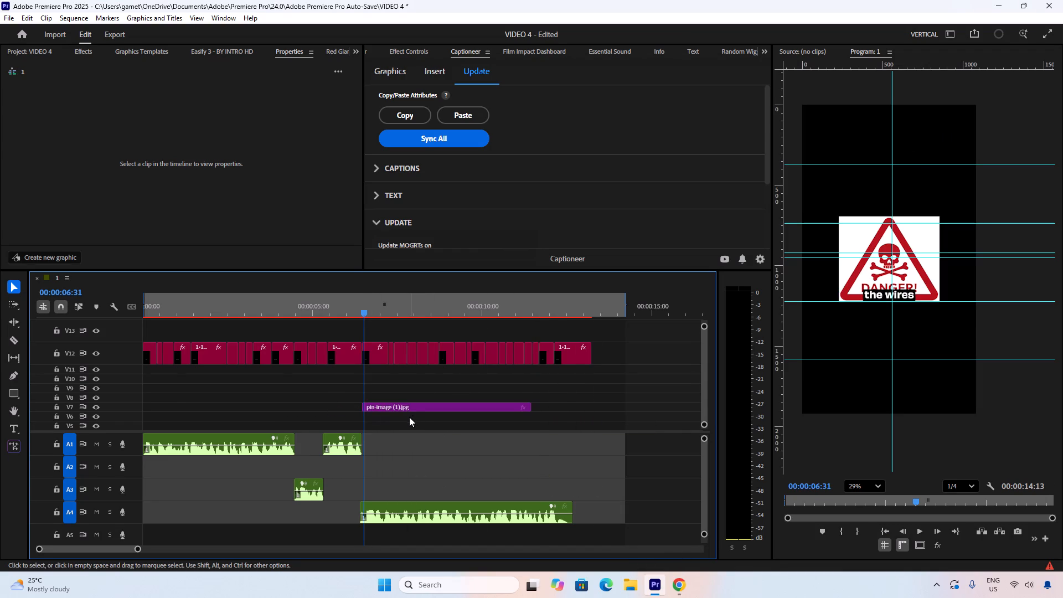
alt+scroll(408, 418, up, 7)
ctrl+scroll(398, 385, down, 7)
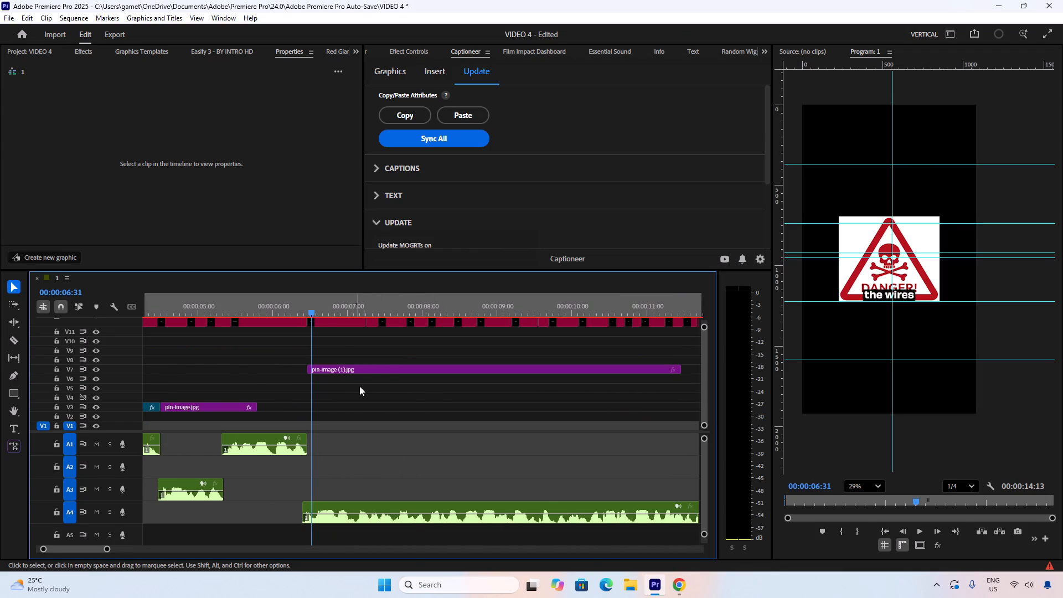
scroll(366, 389, up, 5)
drag(437, 370, 415, 387)
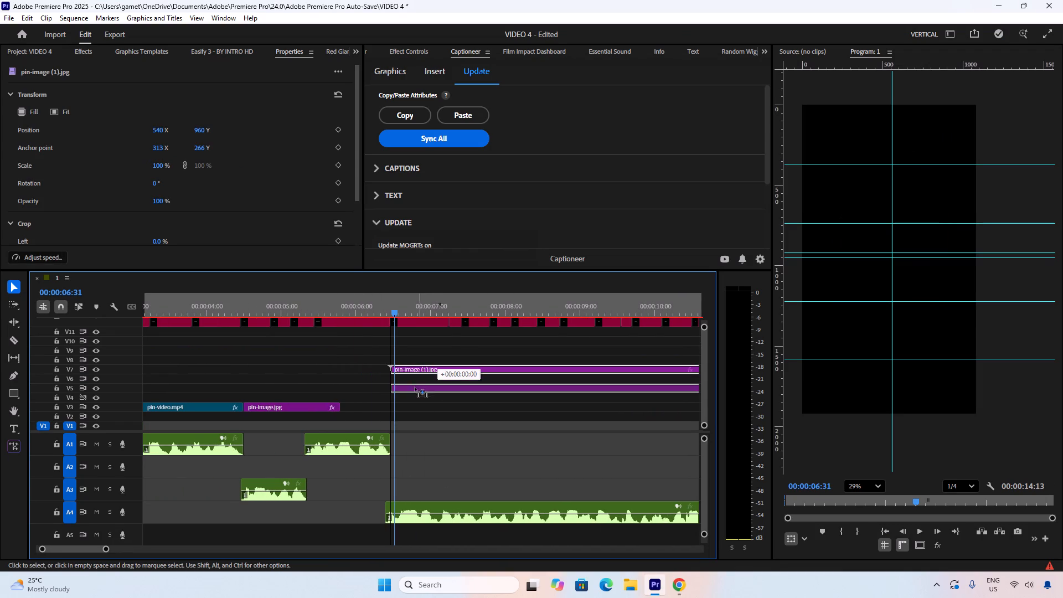
drag(415, 387, 386, 394)
Cut pin-image (1).jpg on V4 at 00:00:06:28, where the "triple ranked Dengar" voice clip ends, and delete the remainder.
drag(330, 307, 315, 303)
key(space)
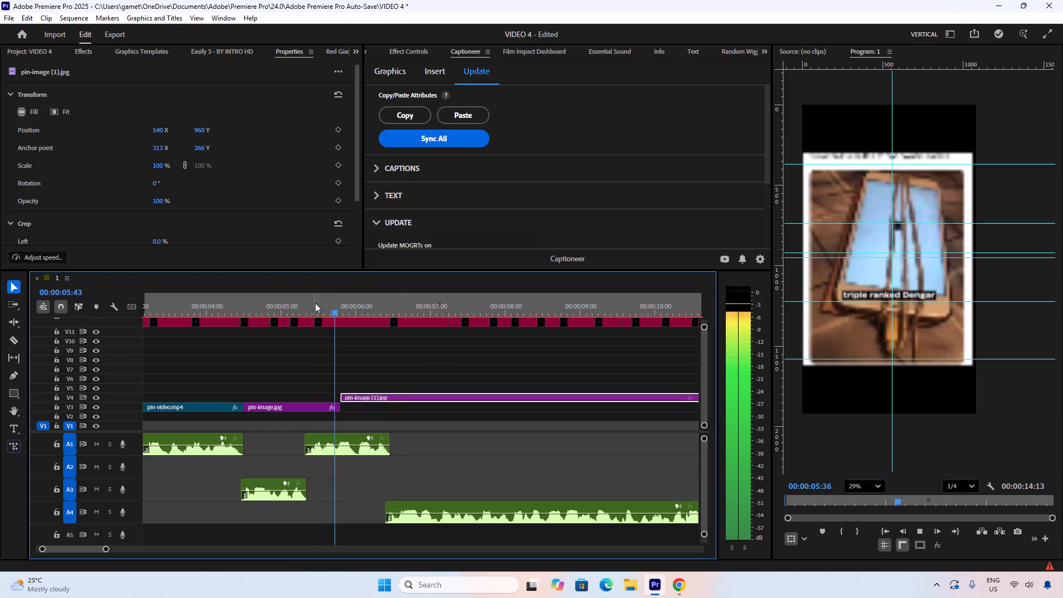
key(space)
click(396, 309)
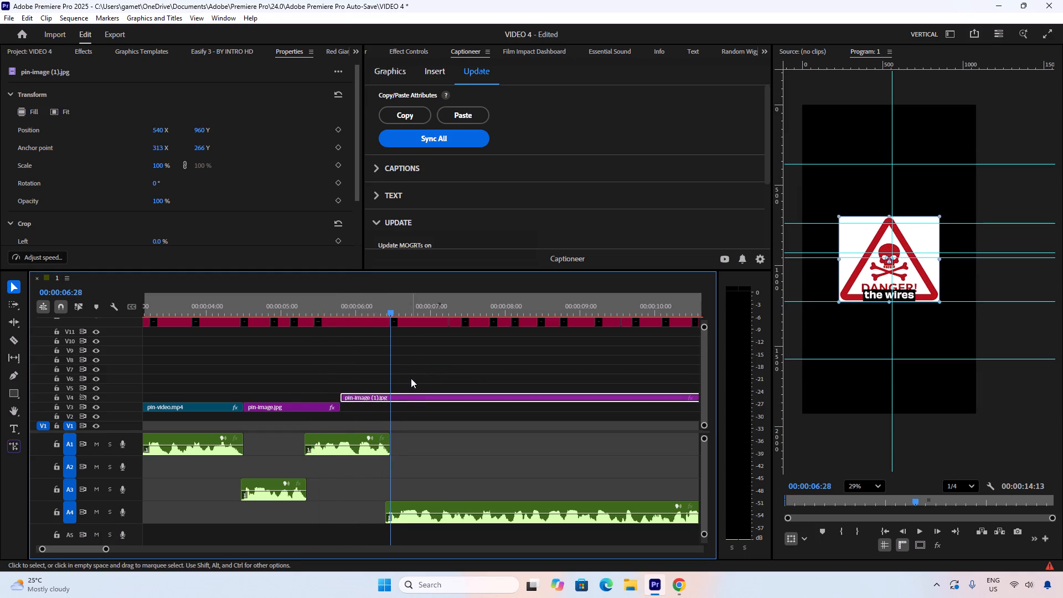
click(407, 394)
key(e)
click(407, 394)
key(Delete)
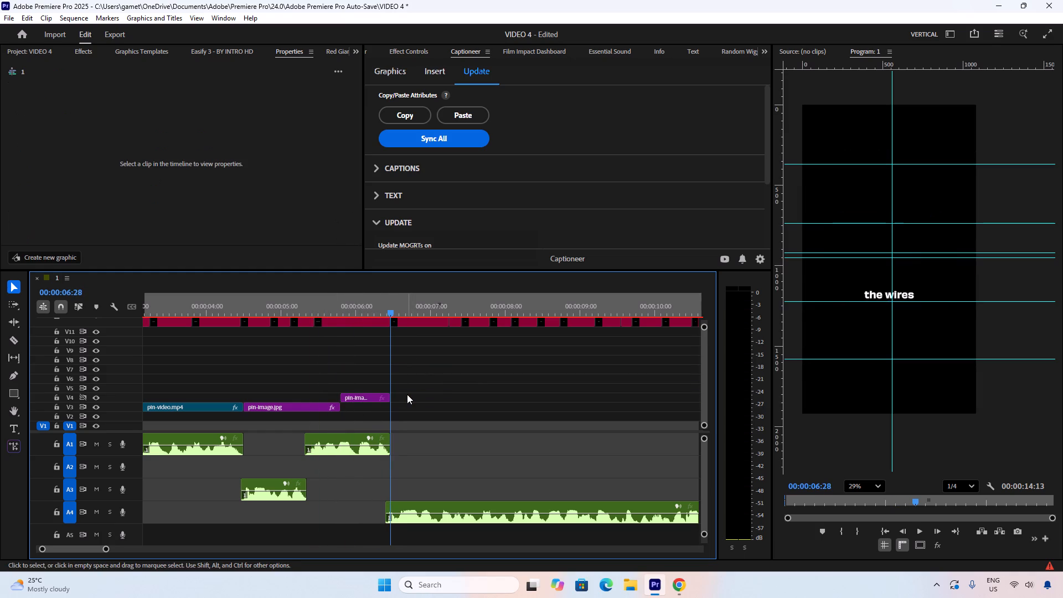
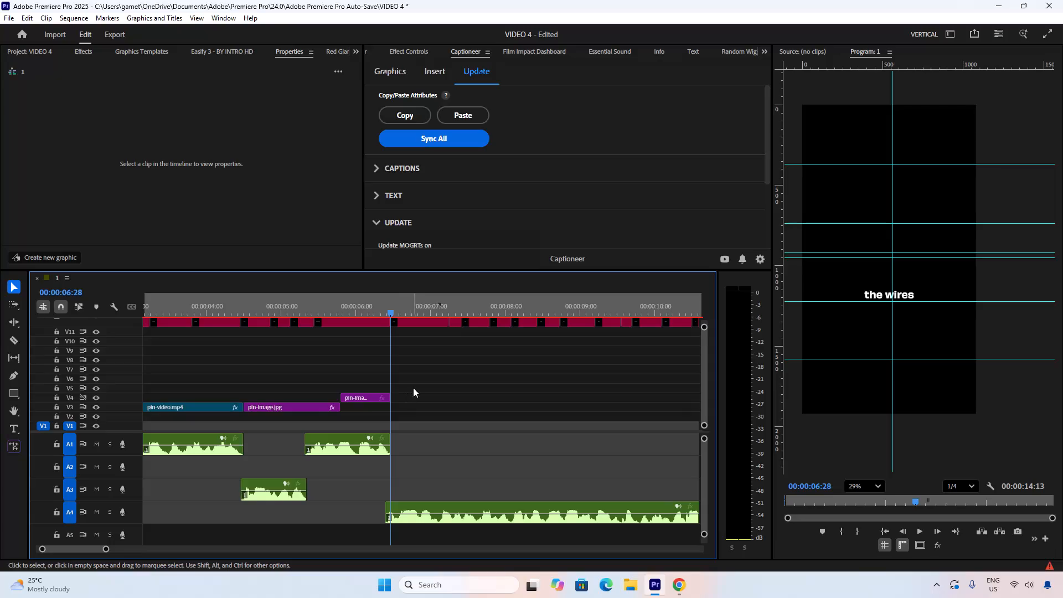
Open the pin-image (1).jpg clip on V4 in Adobe Photoshop and remove the white background around the DANGER! sign.
scroll(432, 395, up, 6)
scroll(443, 395, down, 2)
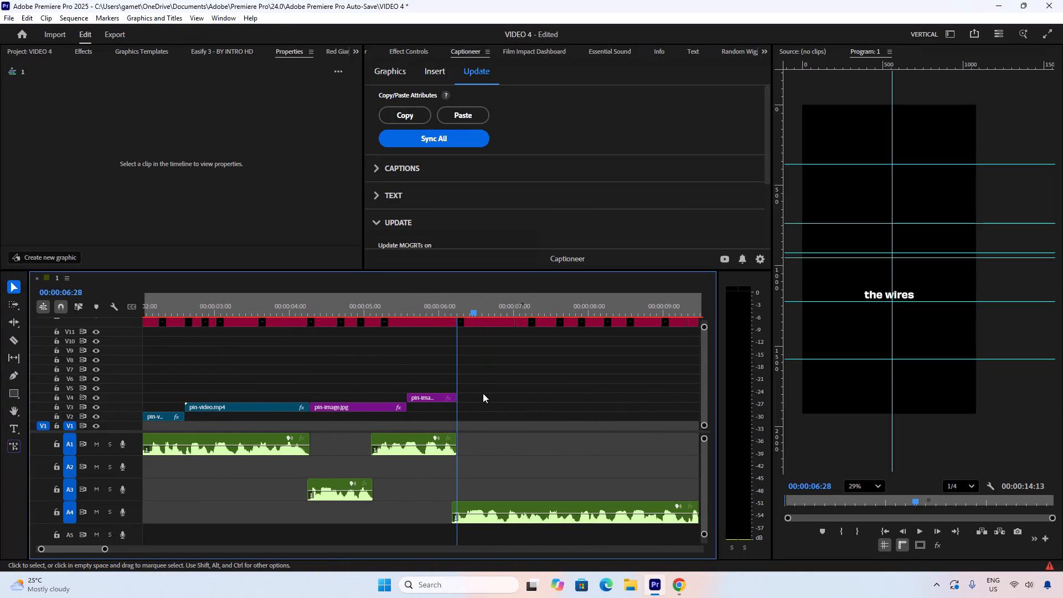
scroll(483, 393, up, 3)
drag(486, 311, 438, 312)
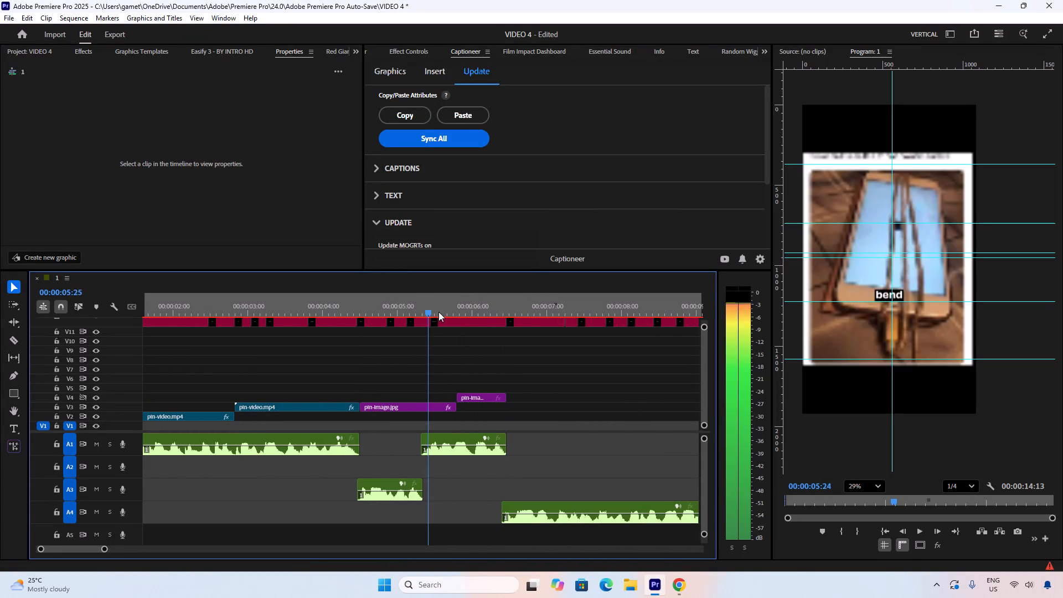
drag(438, 312, 474, 315)
click(486, 399)
right_click(485, 399)
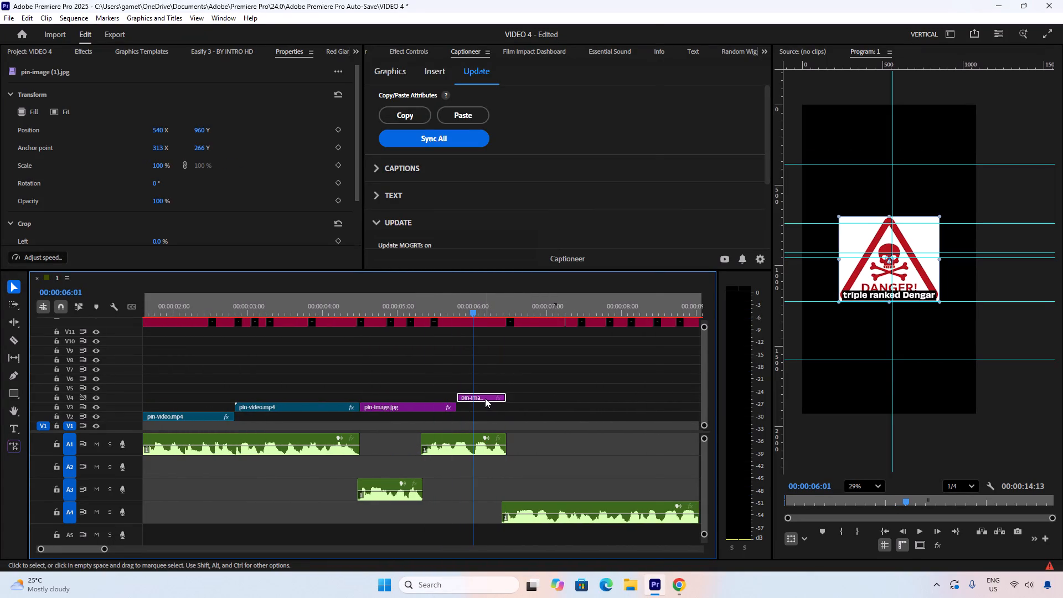
click(561, 115)
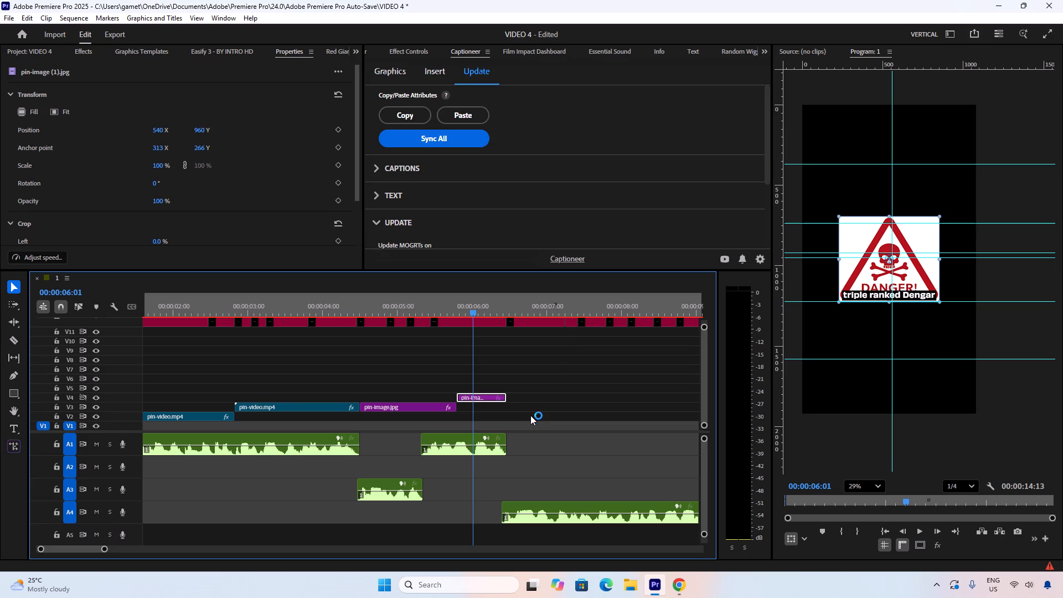
right_click(488, 396)
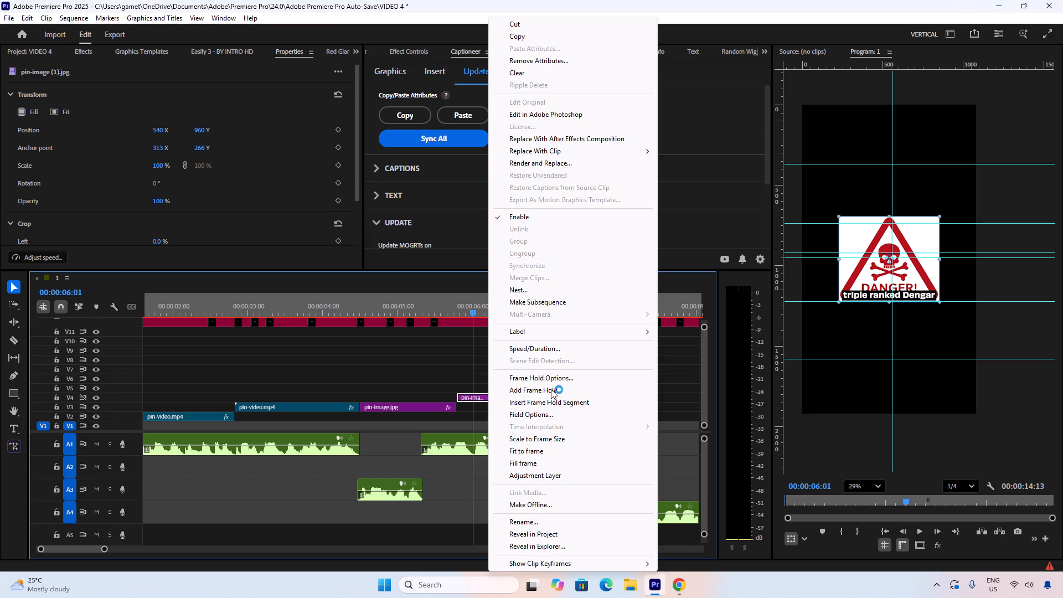
click(534, 115)
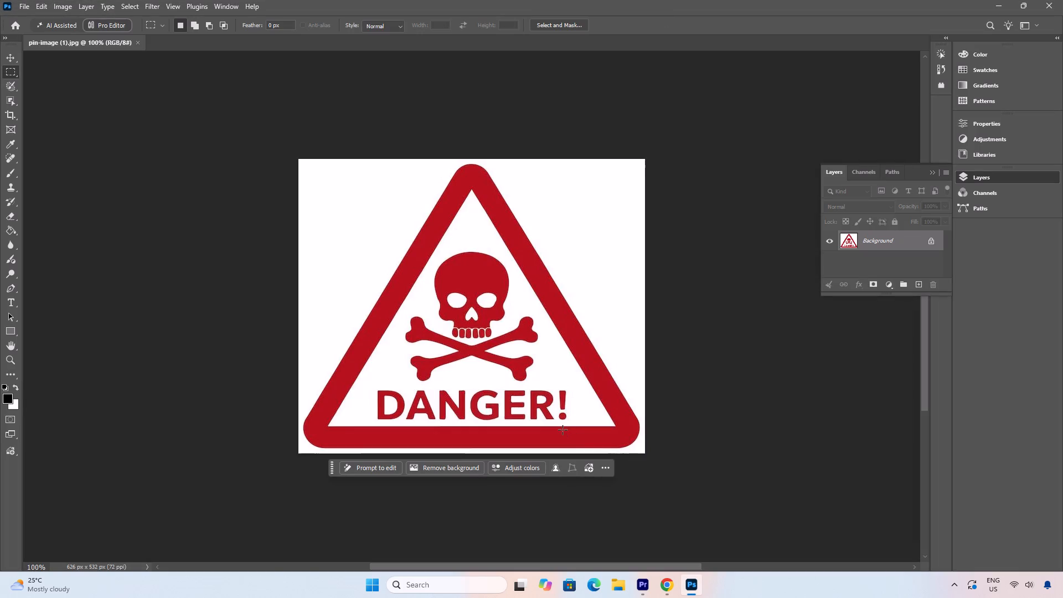
click(444, 466)
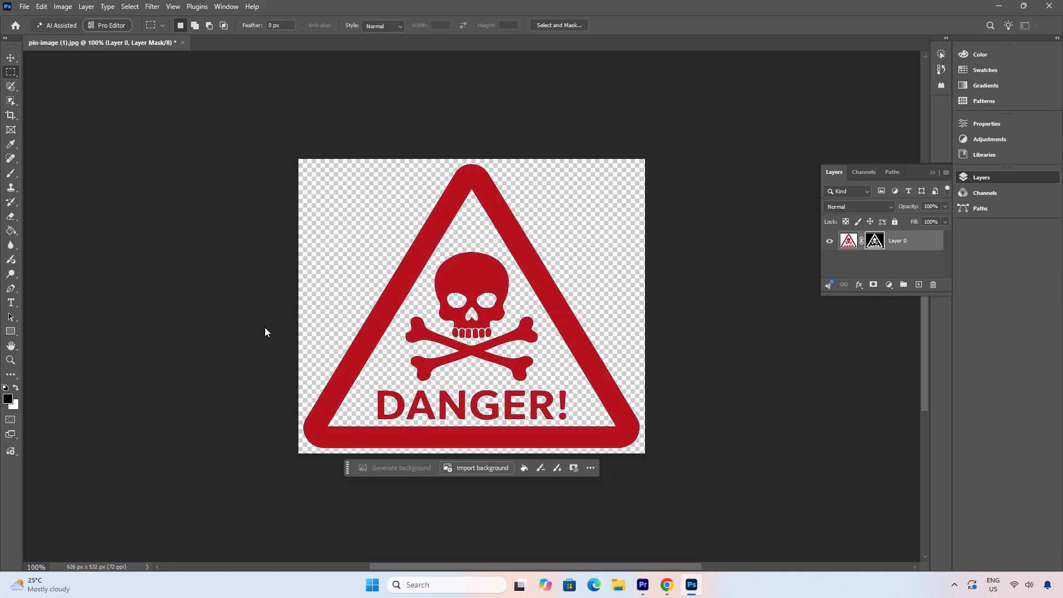
click(619, 288)
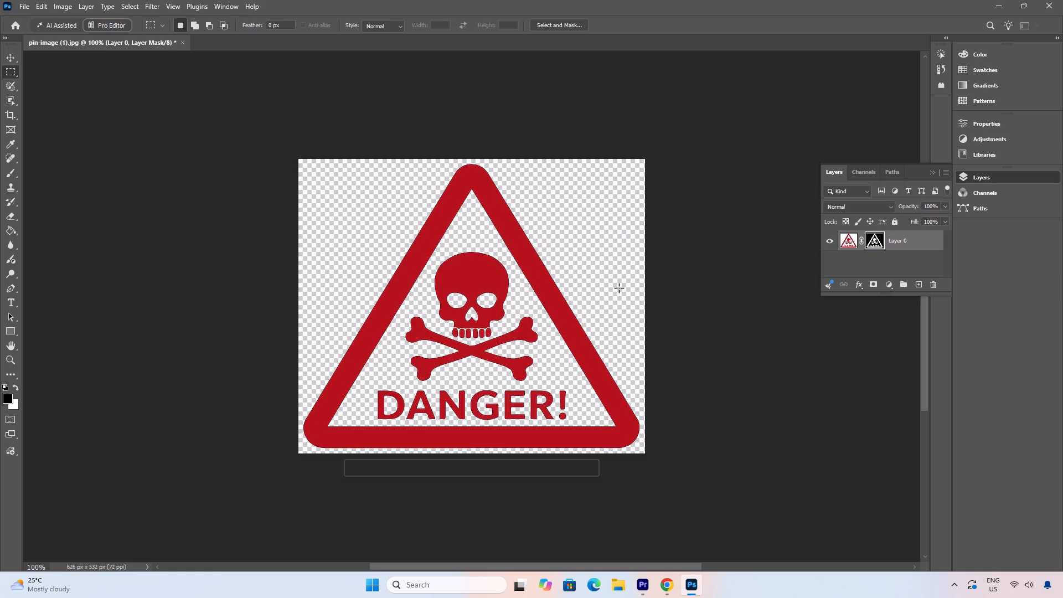
Save the cut-out sign as the PNG file pin-image (1) in the Downloads folder and return to Premiere Pro.
key(ctrl+s)
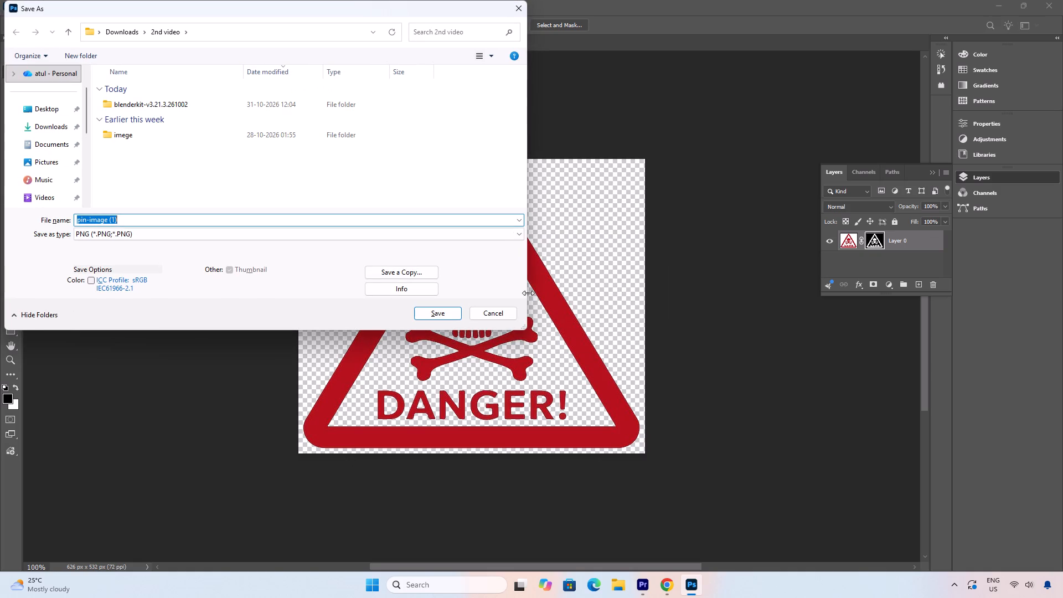
click(37, 133)
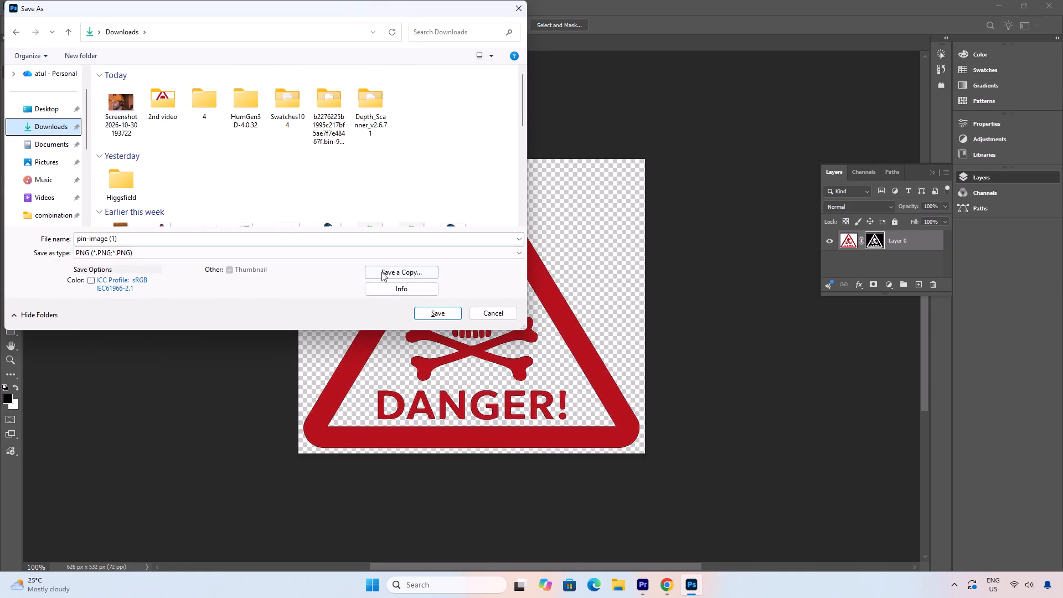
click(424, 306)
click(553, 295)
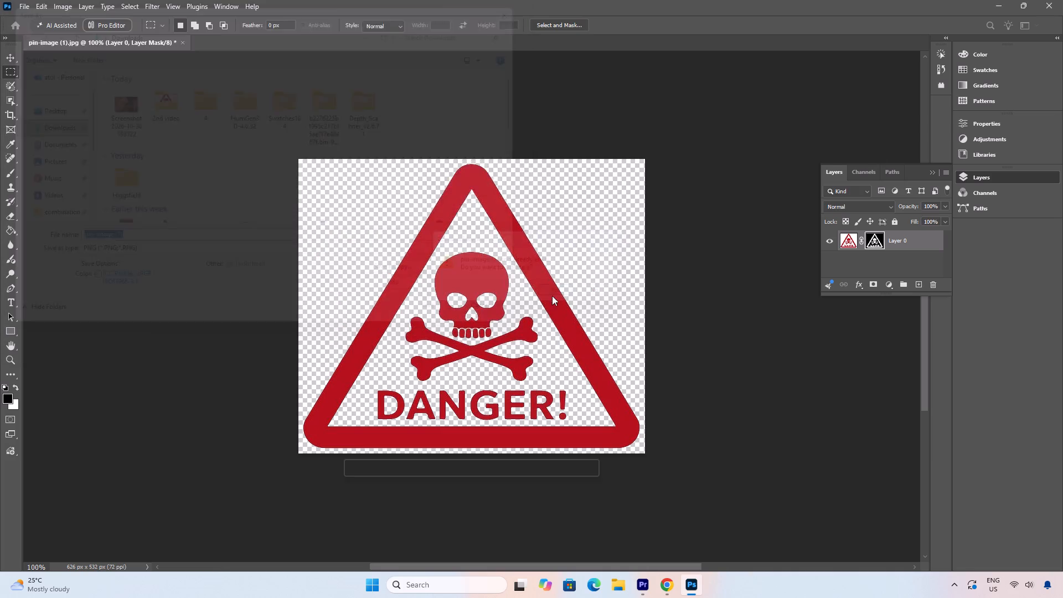
click(611, 171)
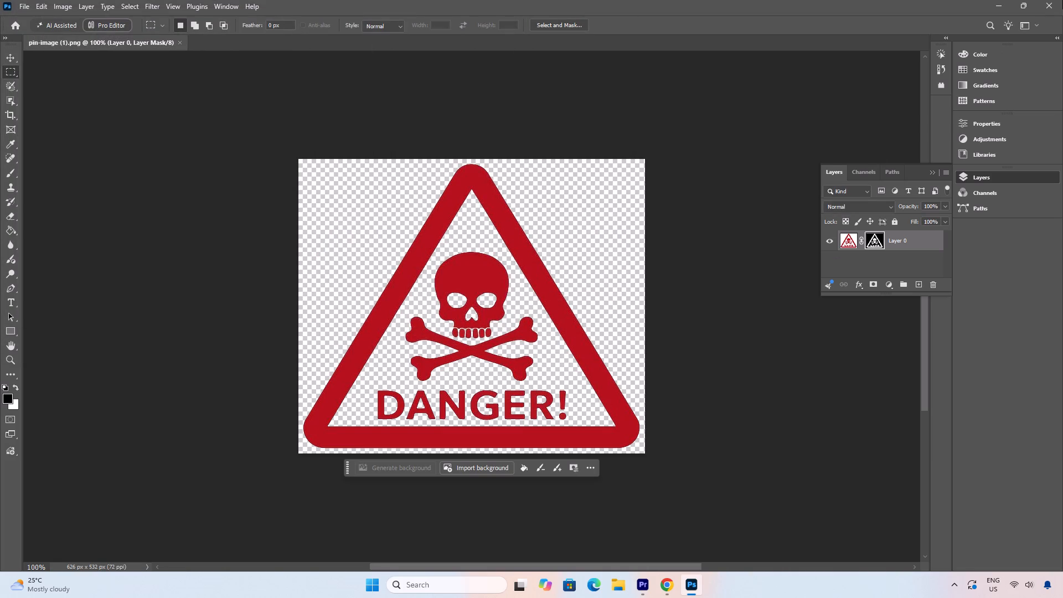
click(1062, 0)
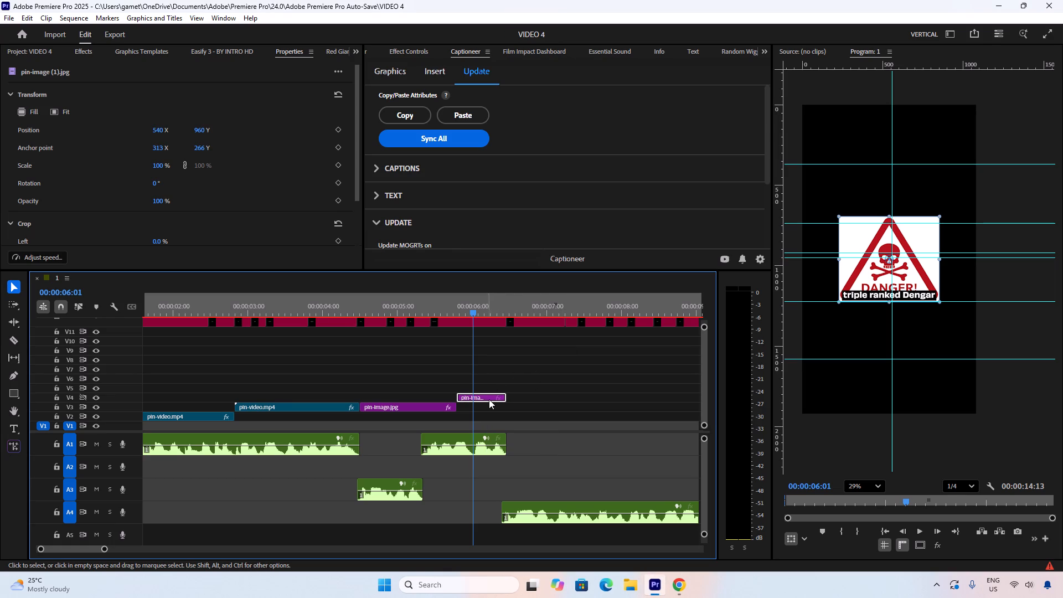
Import pin-image (1).png from Downloads and place it on V4 over pin-image (1).jpg, starting where pin-image.jpg ends.
click(24, 46)
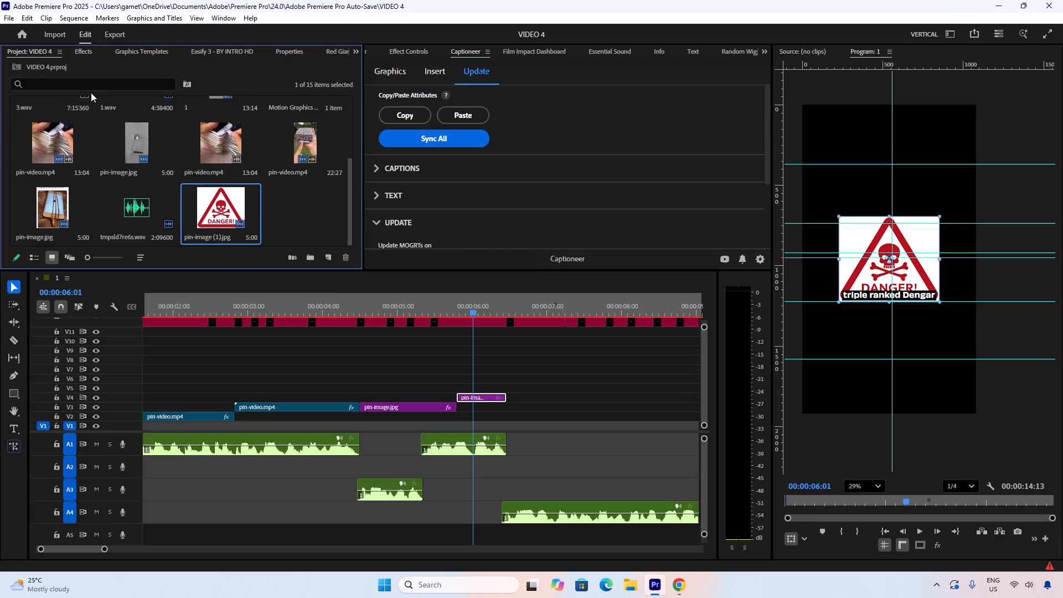
double_click(305, 224)
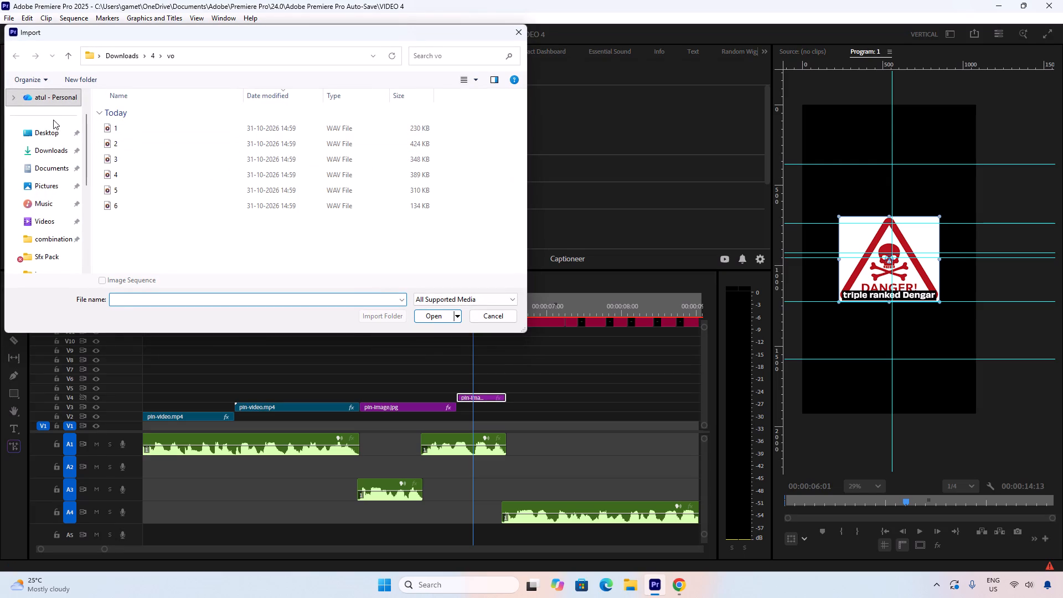
click(37, 151)
scroll(168, 148, up, 5)
click(112, 124)
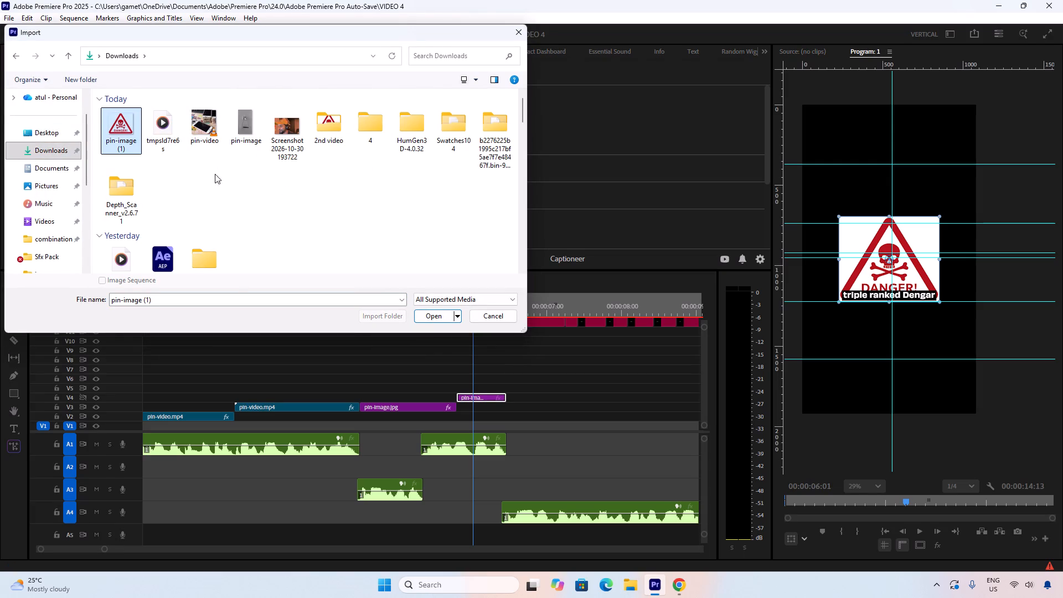
scroll(193, 184, up, 5)
click(426, 315)
drag(329, 209, 461, 395)
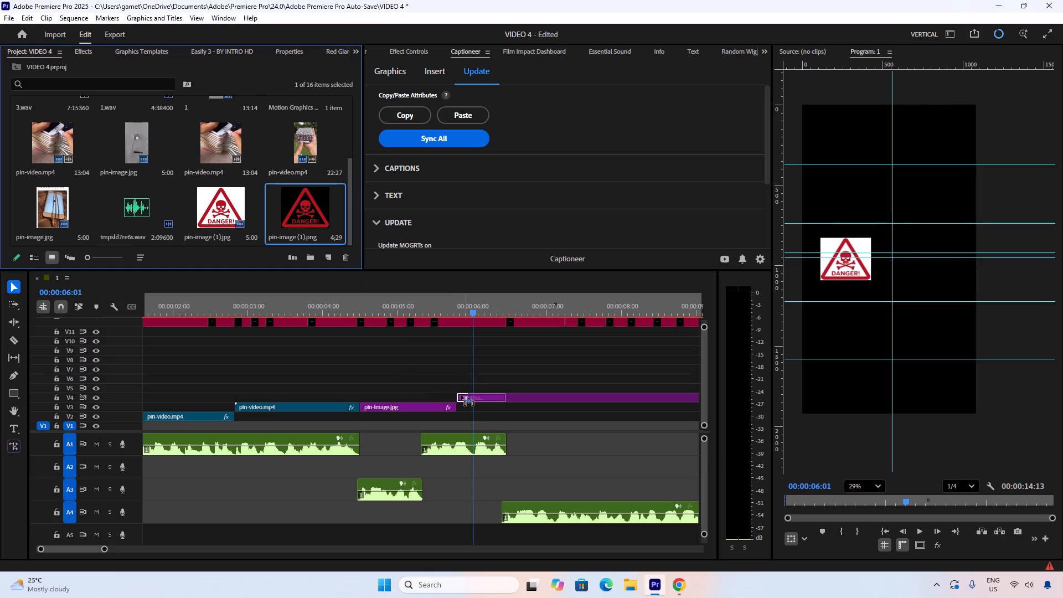
drag(461, 395, 457, 395)
Cut pin-image (1).png on V4 at 00:00:06:28, where the "triple ranked Dengar" voice clip ends, and delete the remainder.
click(509, 310)
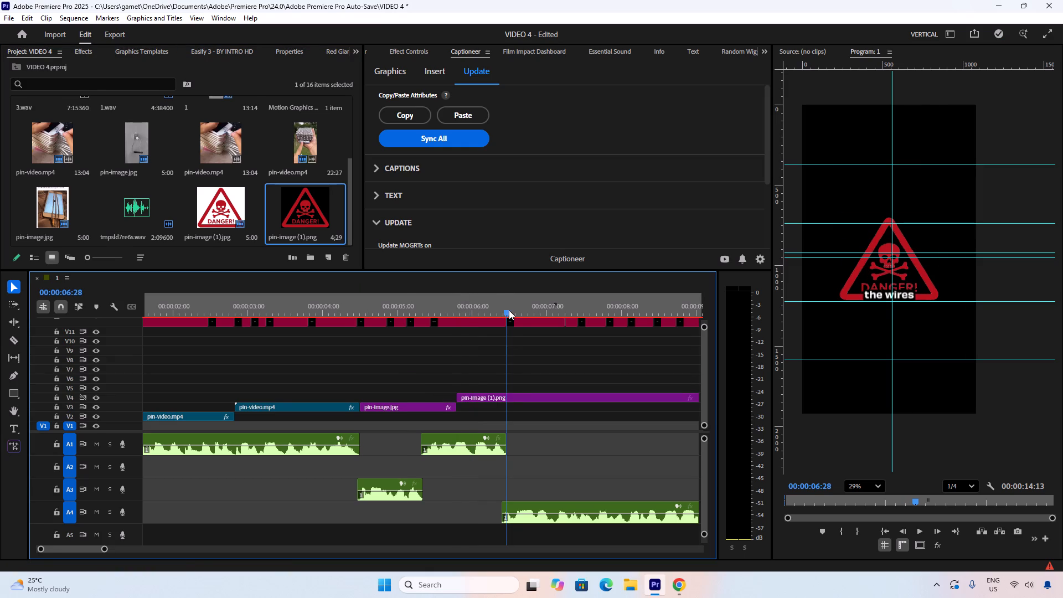
click(517, 392)
key(e)
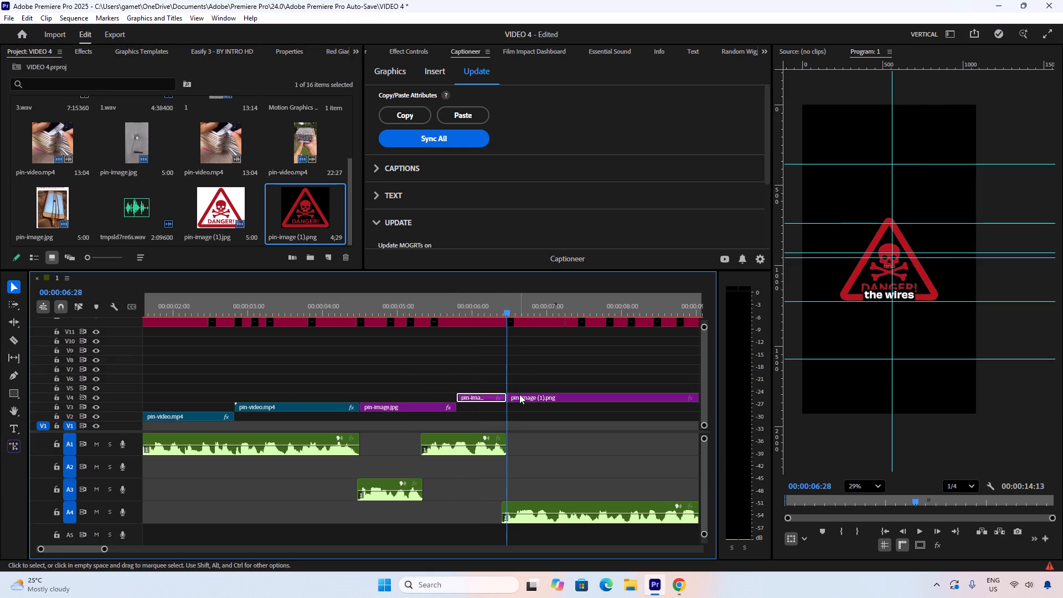
click(519, 394)
key(Delete)
Play back the bent-phone image, the DANGER! sign and the start of "the wires" narration to check the timing against the voice-over.
drag(487, 312, 445, 313)
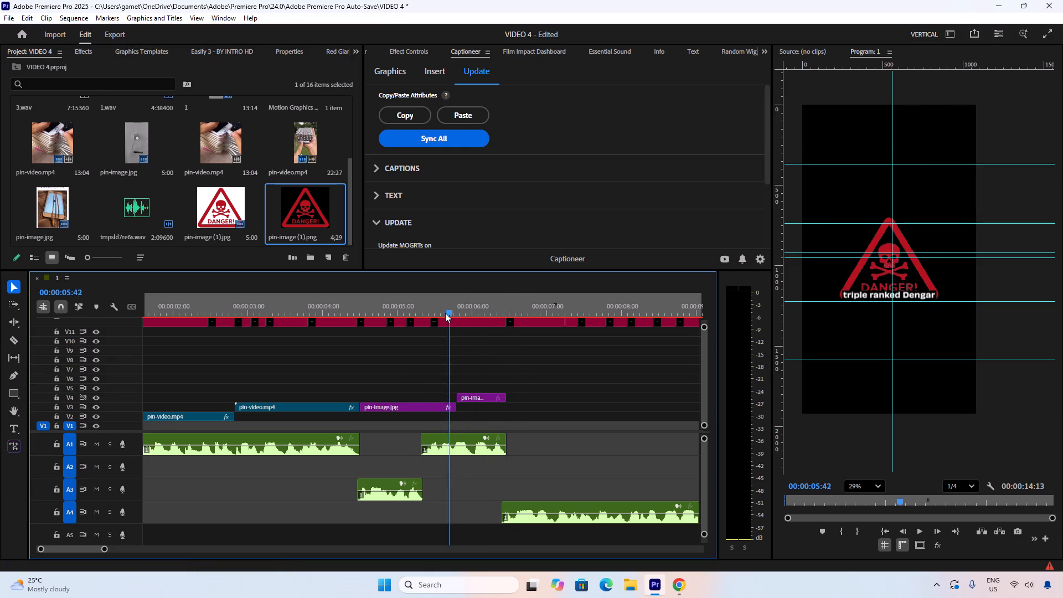
drag(445, 313, 444, 312)
key(space)
key(space)
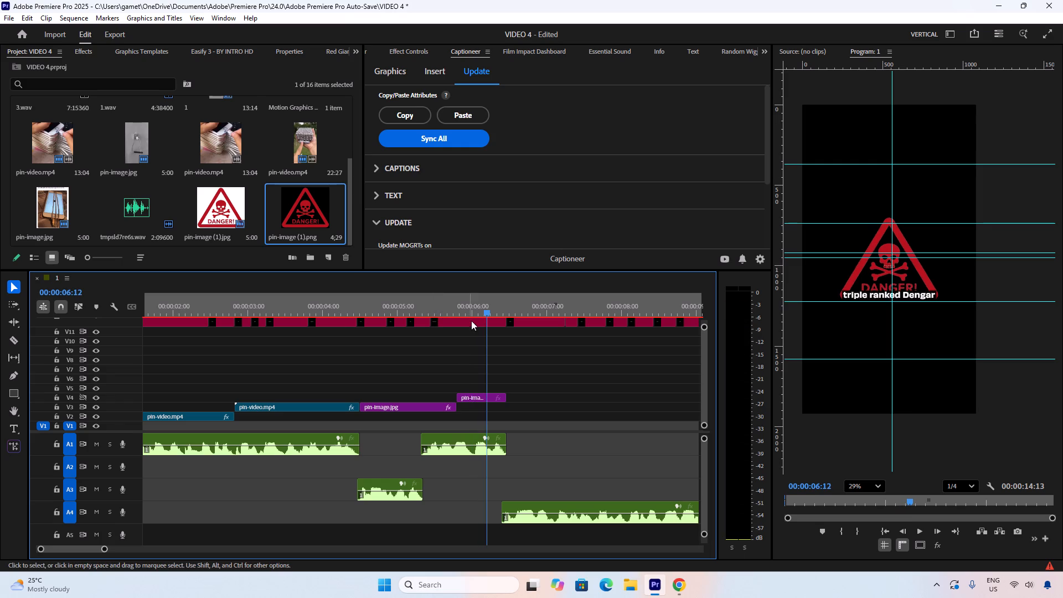
key(space)
key(space)
drag(466, 307, 399, 309)
key(space)
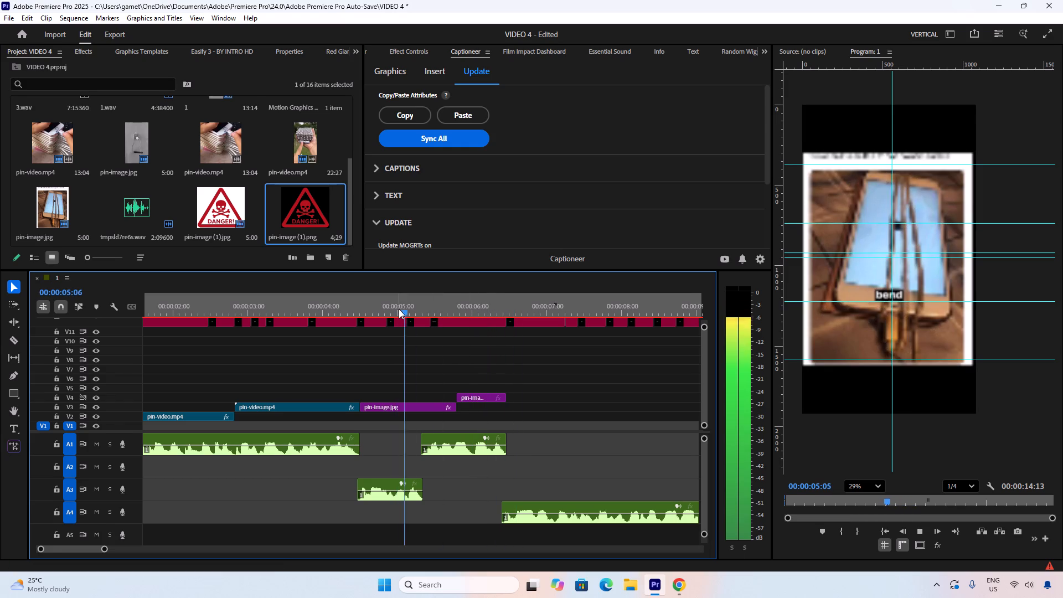
key(space)
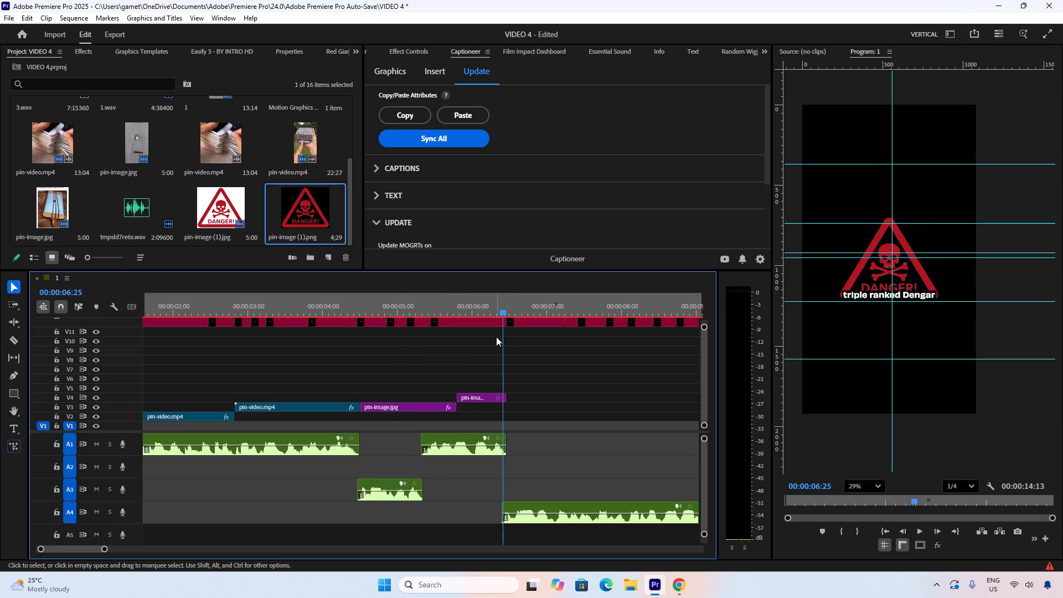
click(484, 309)
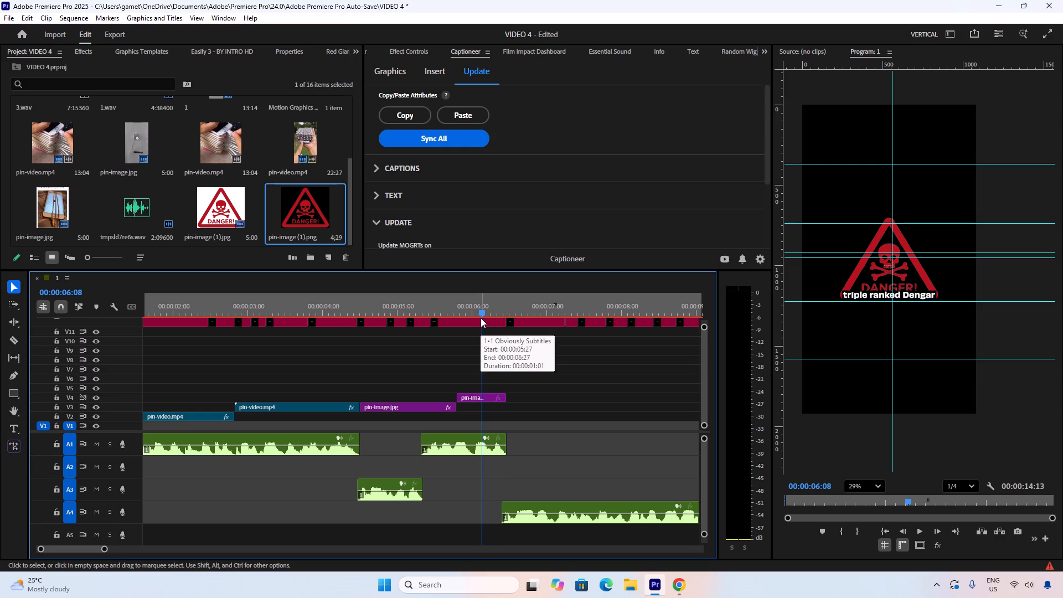
click(515, 374)
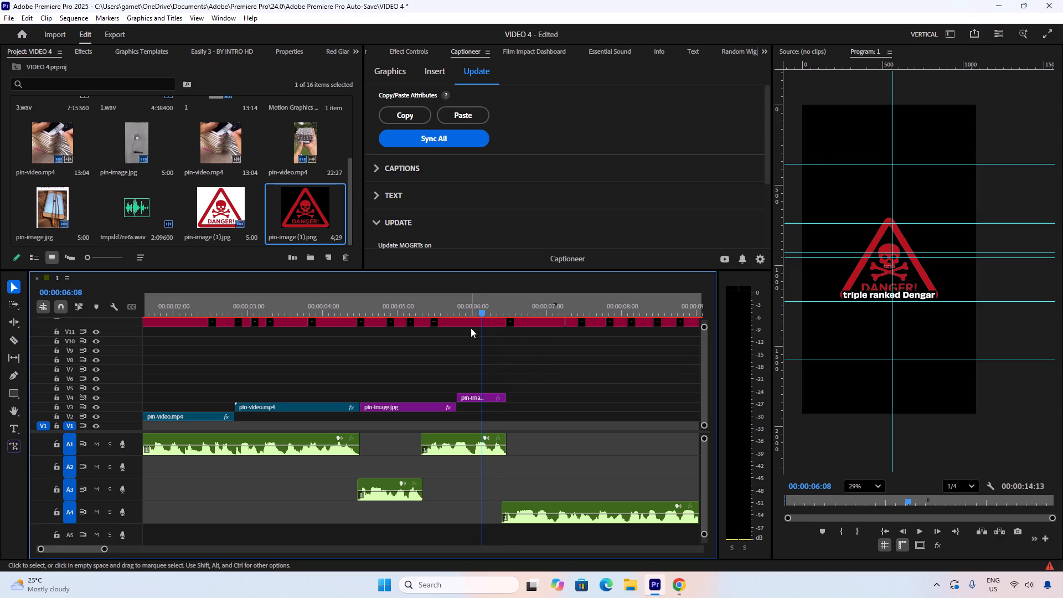
drag(463, 310, 393, 306)
key(space)
key(space)
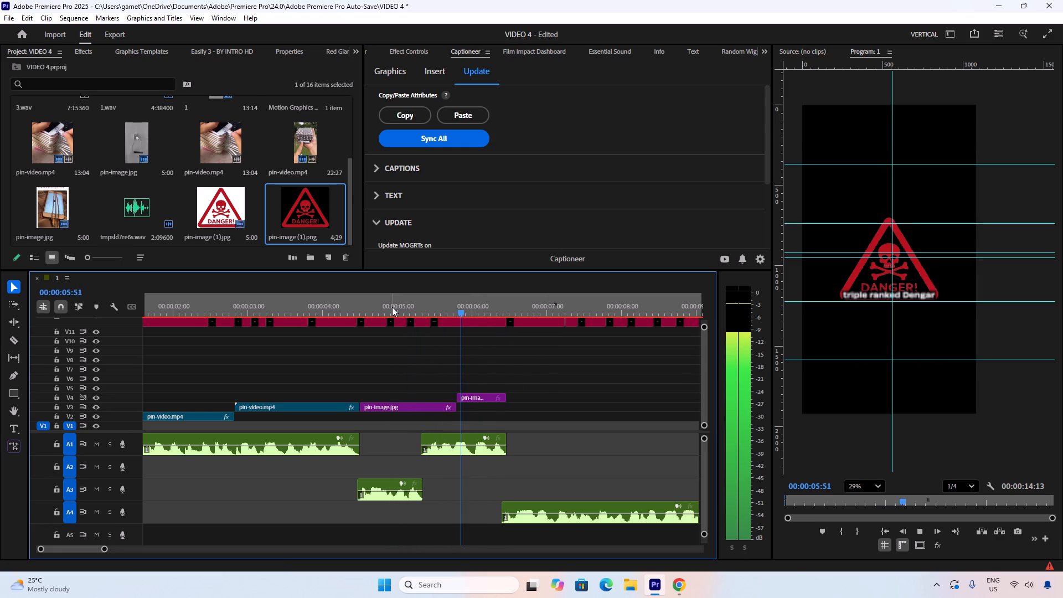
key(space)
key(space)
key(space)
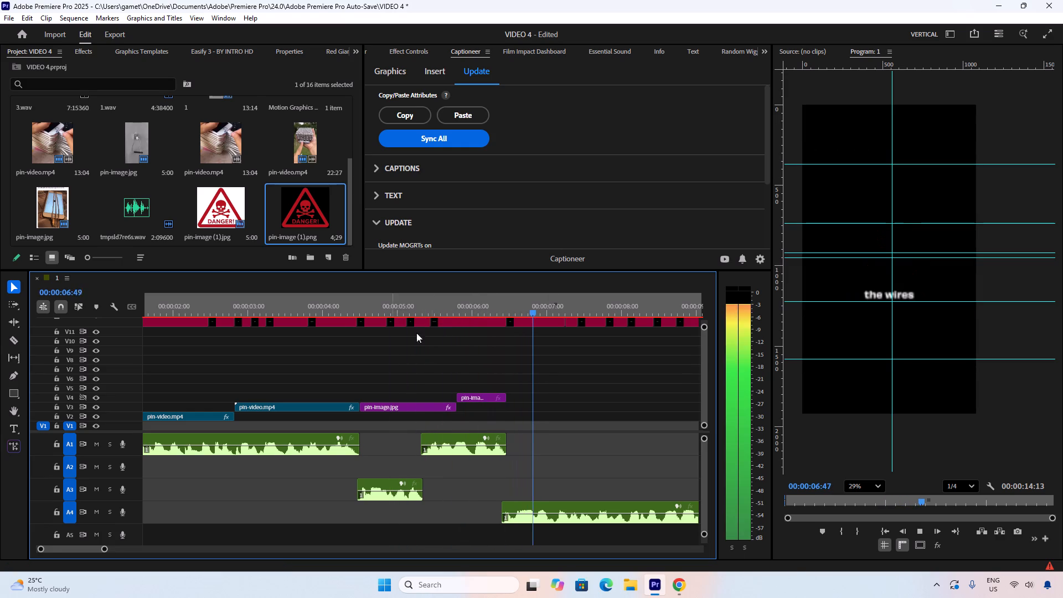
scroll(504, 368, down, 6)
scroll(451, 353, down, 3)
key(space)
click(354, 306)
drag(354, 306, 360, 306)
click(359, 311)
click(358, 311)
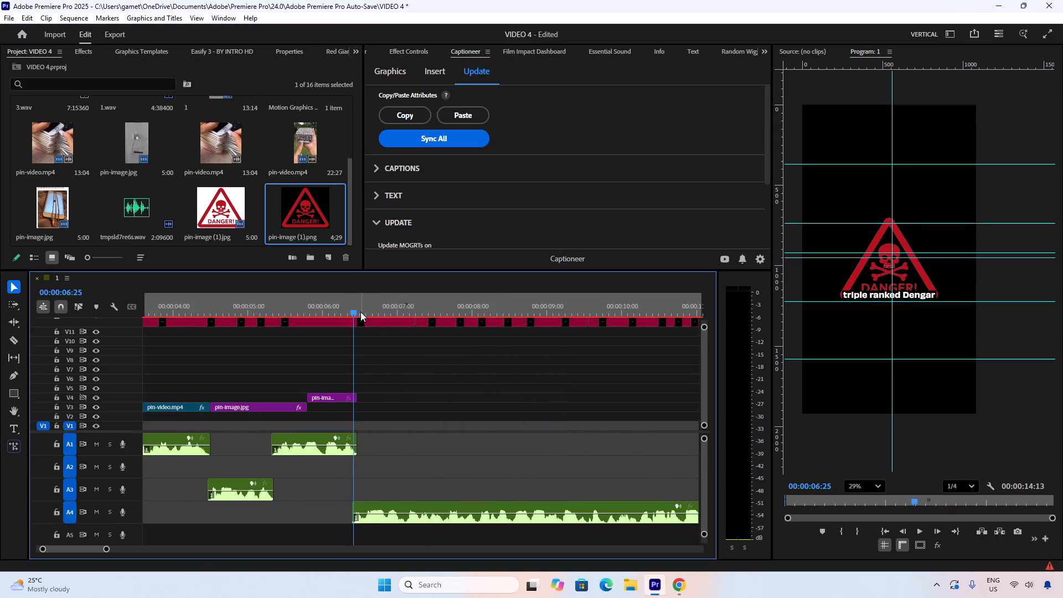
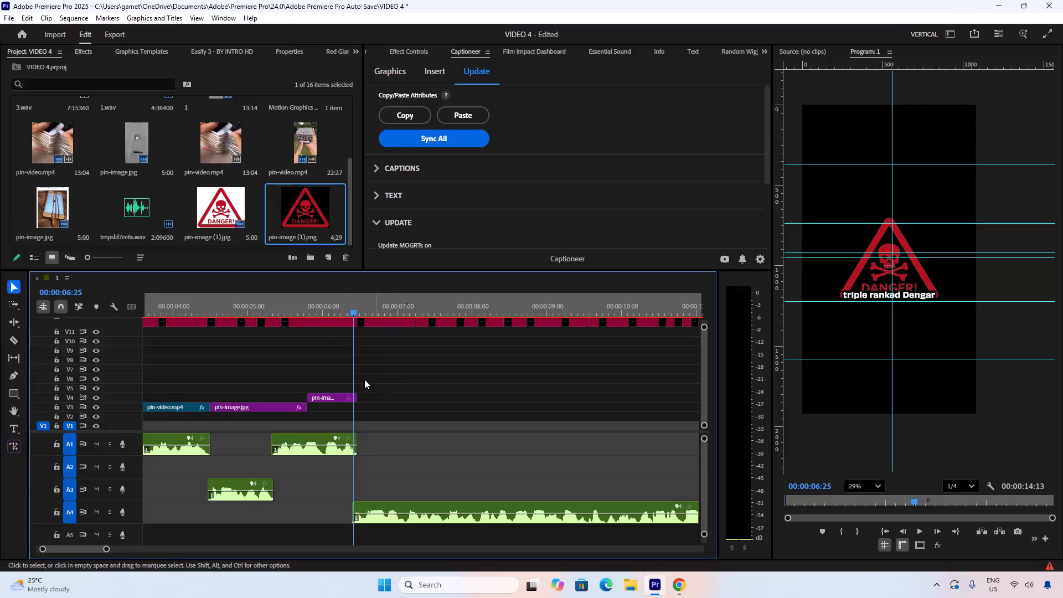
Enlarge the DANGER! sign cut-out on V4 to about four fifths of the frame width, keeping it in the middle of the frame.
drag(311, 308, 297, 310)
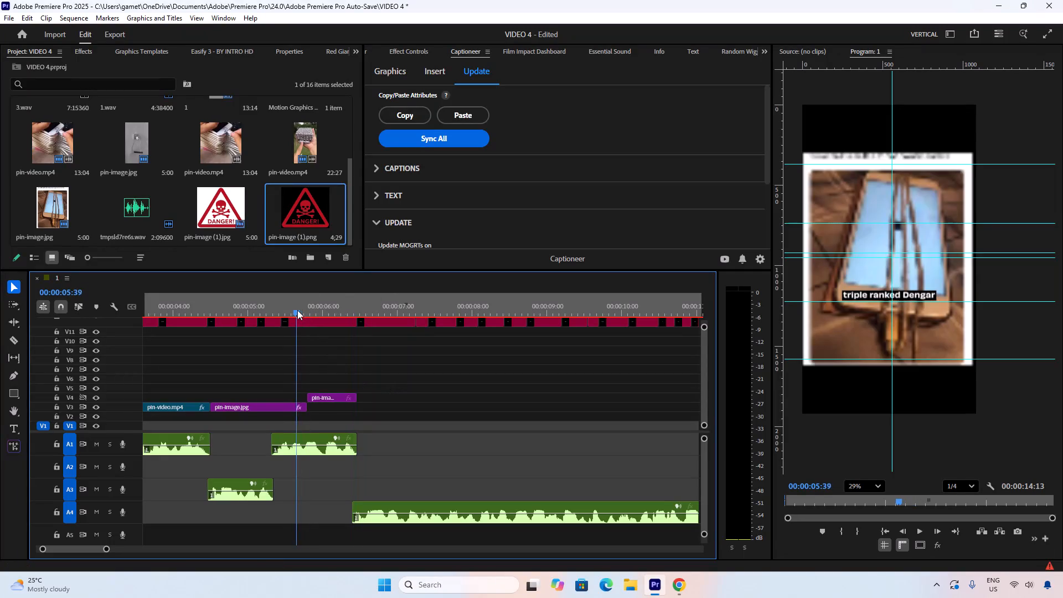
drag(297, 310, 344, 310)
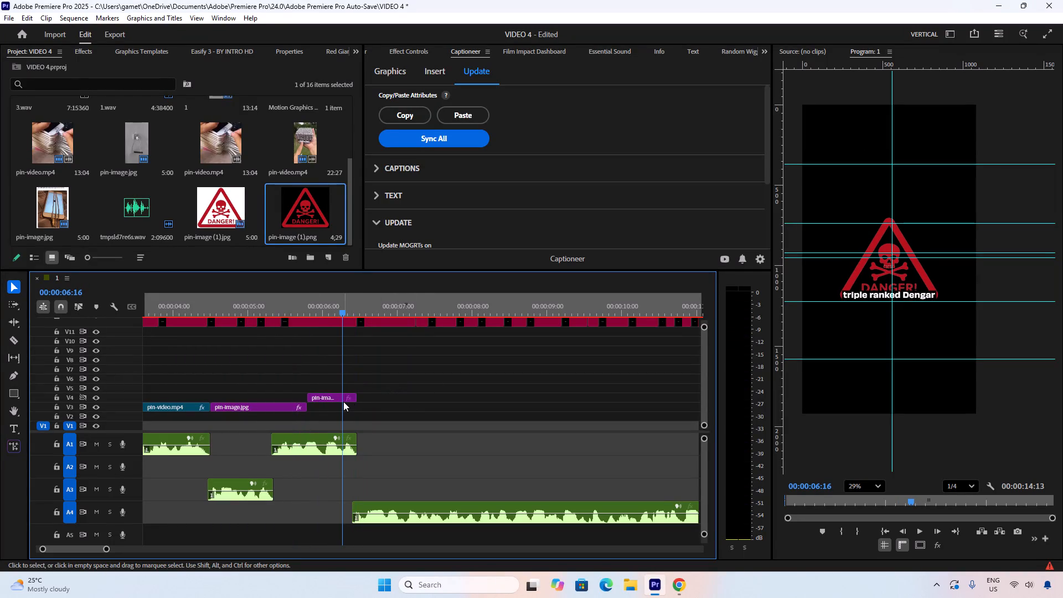
click(343, 401)
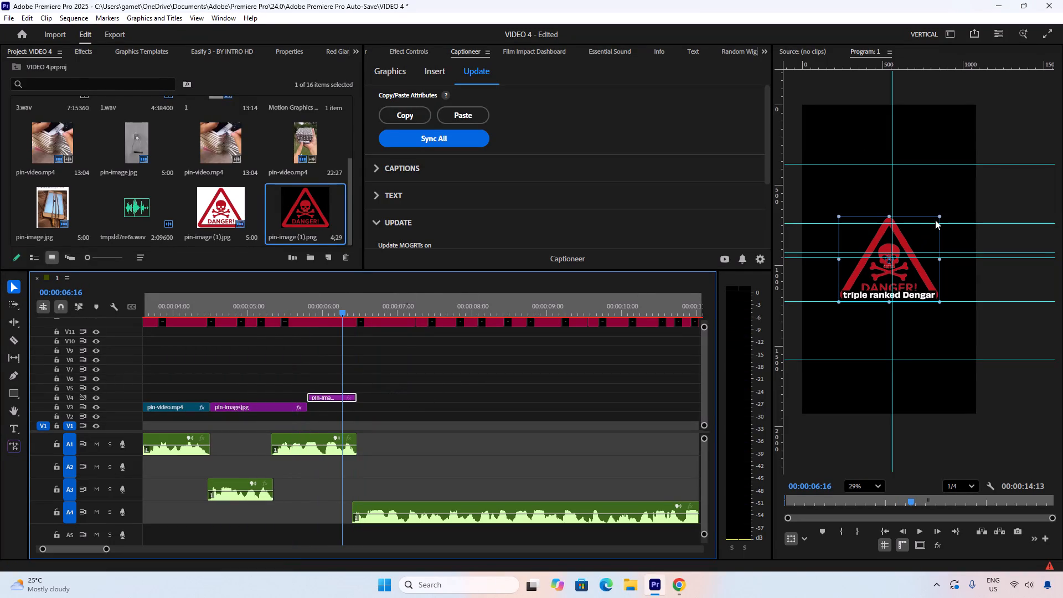
drag(941, 215, 968, 194)
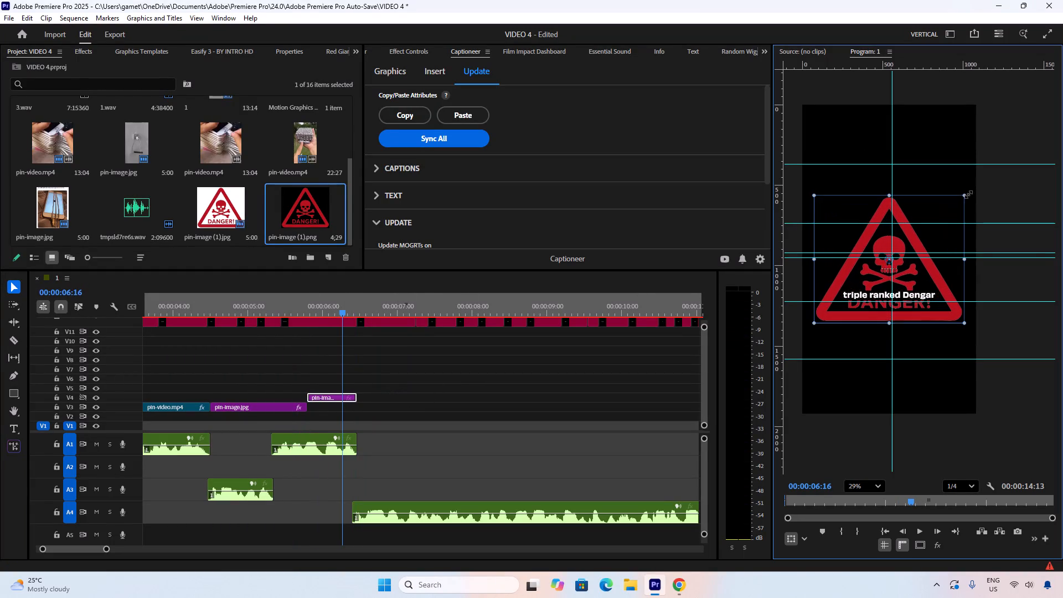
drag(968, 194, 956, 199)
click(1031, 229)
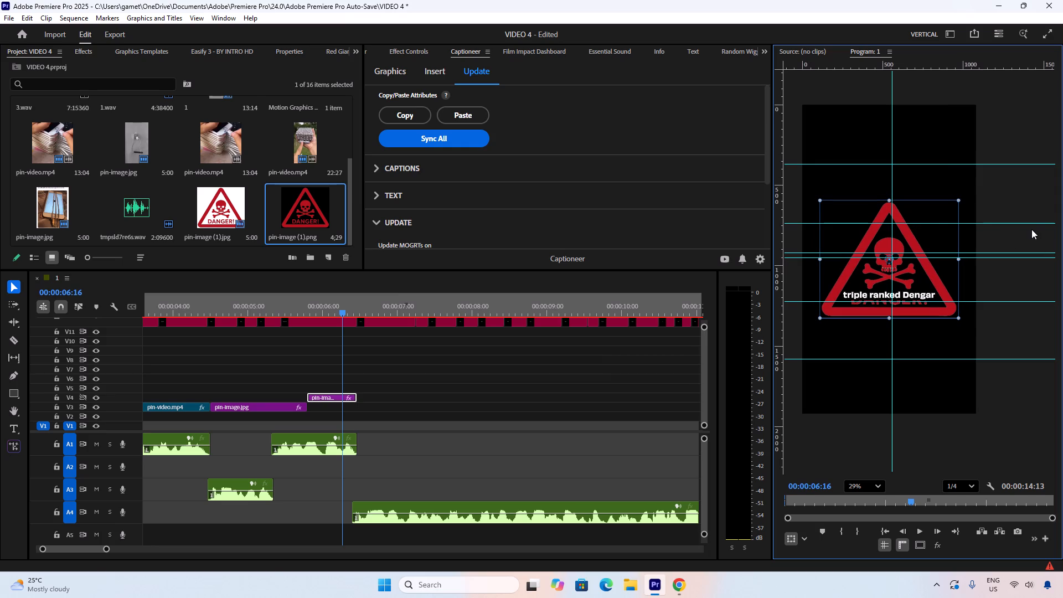
click(1019, 202)
click(395, 389)
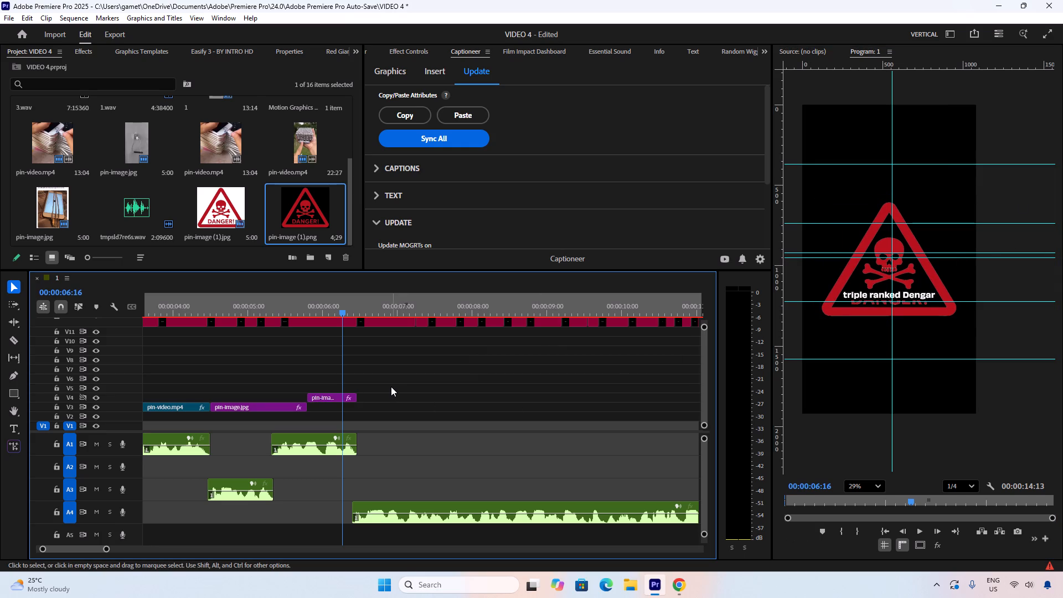
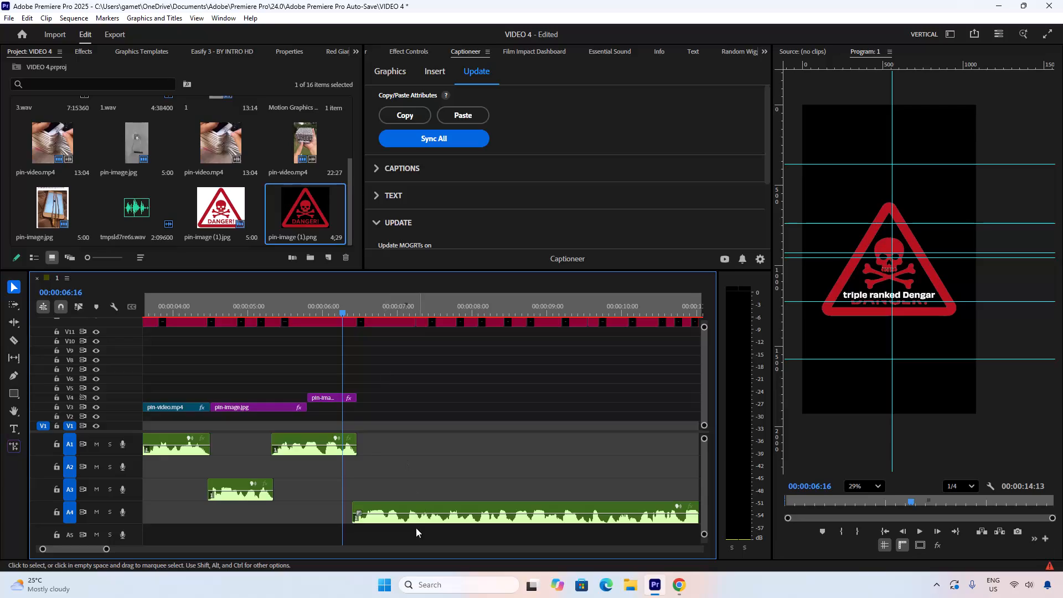
Play back the voice-over from about 00:00:03:46 past the DANGER! sign to determine what the next visual must match.
scroll(403, 391, up, 9)
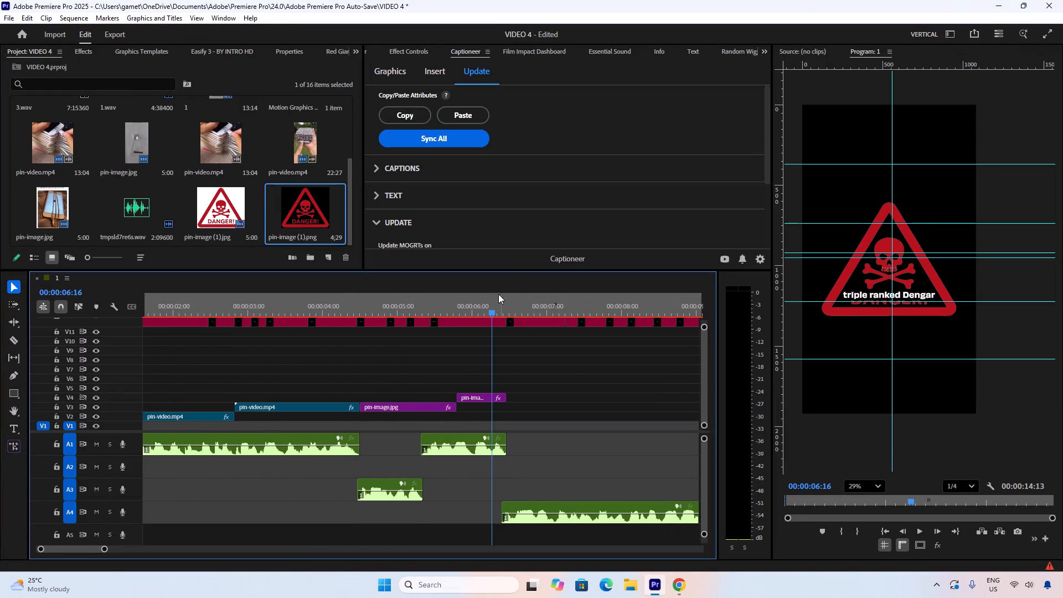
drag(484, 310, 478, 311)
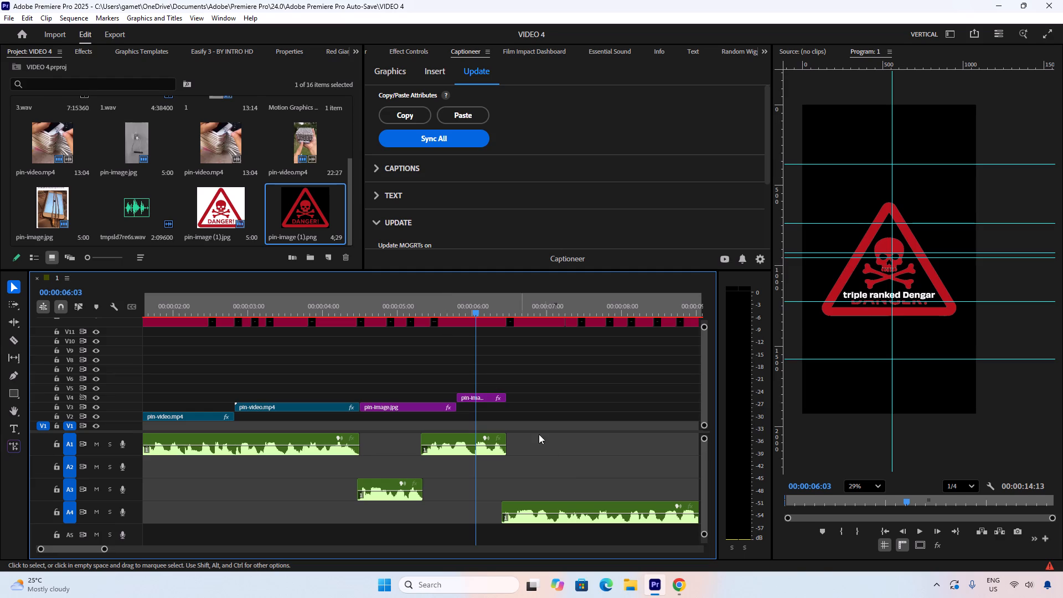
drag(469, 307, 417, 307)
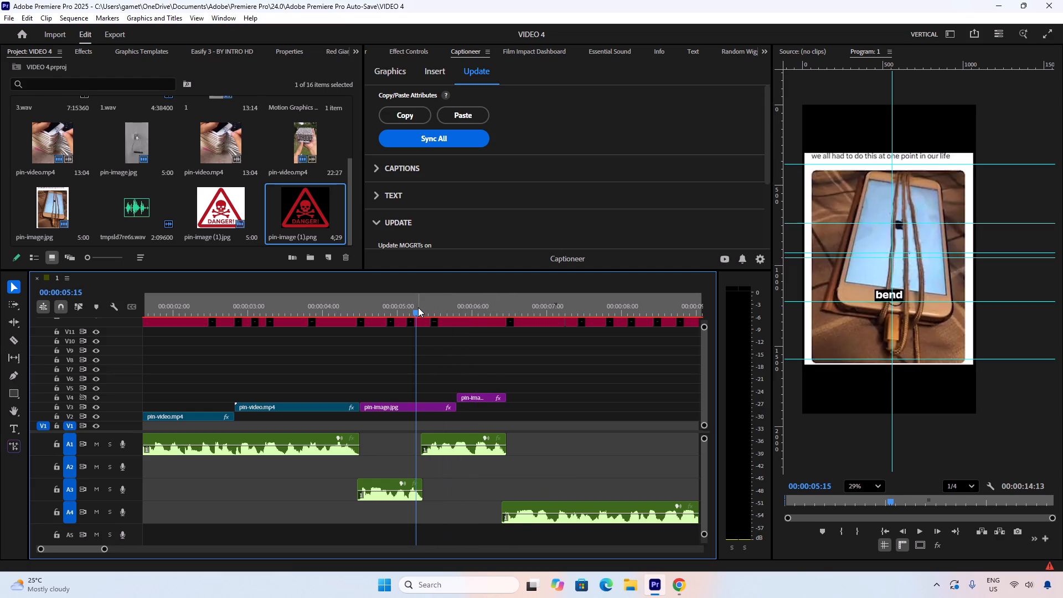
key(space)
key(space)
drag(429, 296, 306, 294)
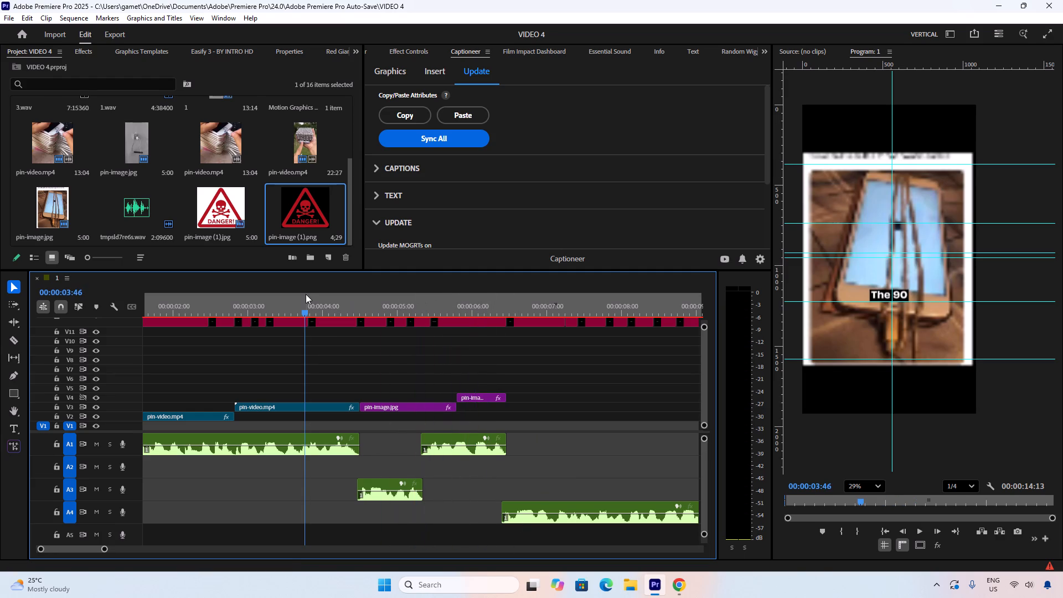
key(space)
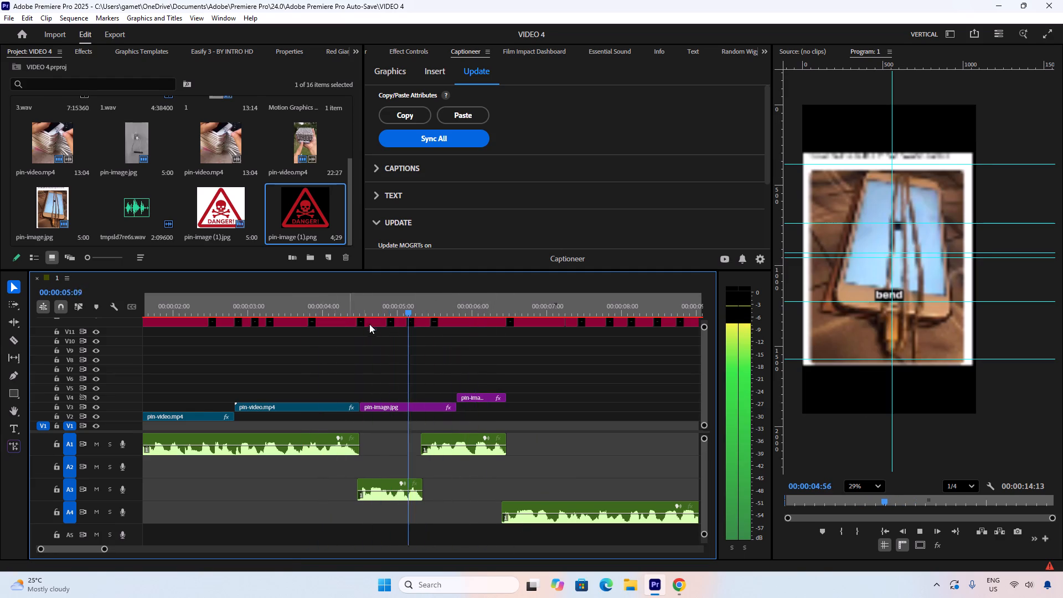
key(space)
scroll(383, 346, down, 4)
key(space)
key(space)
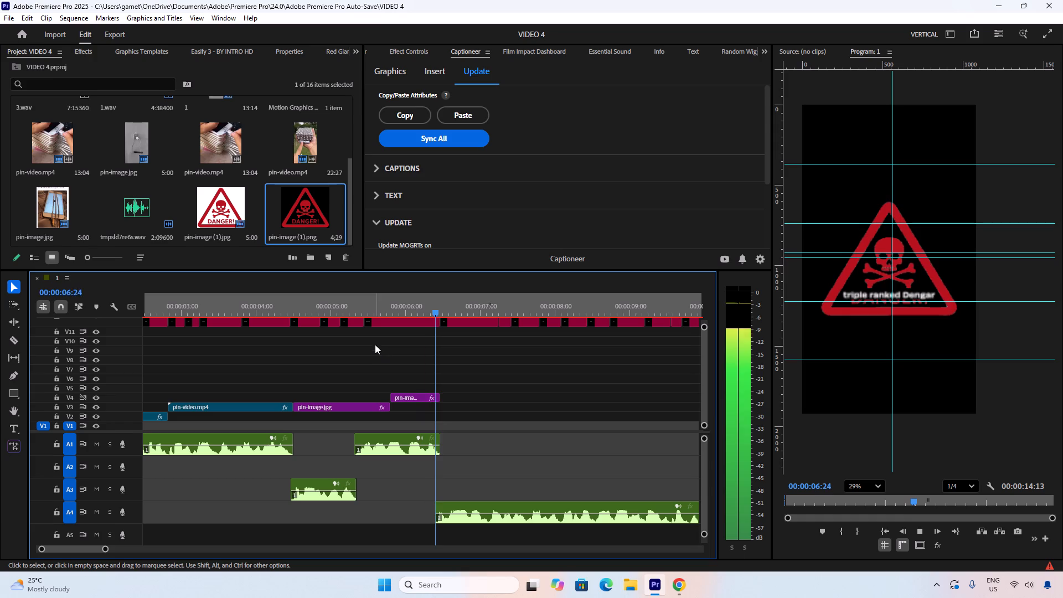
key(space)
scroll(400, 354, down, 3)
drag(375, 300, 362, 300)
key(space)
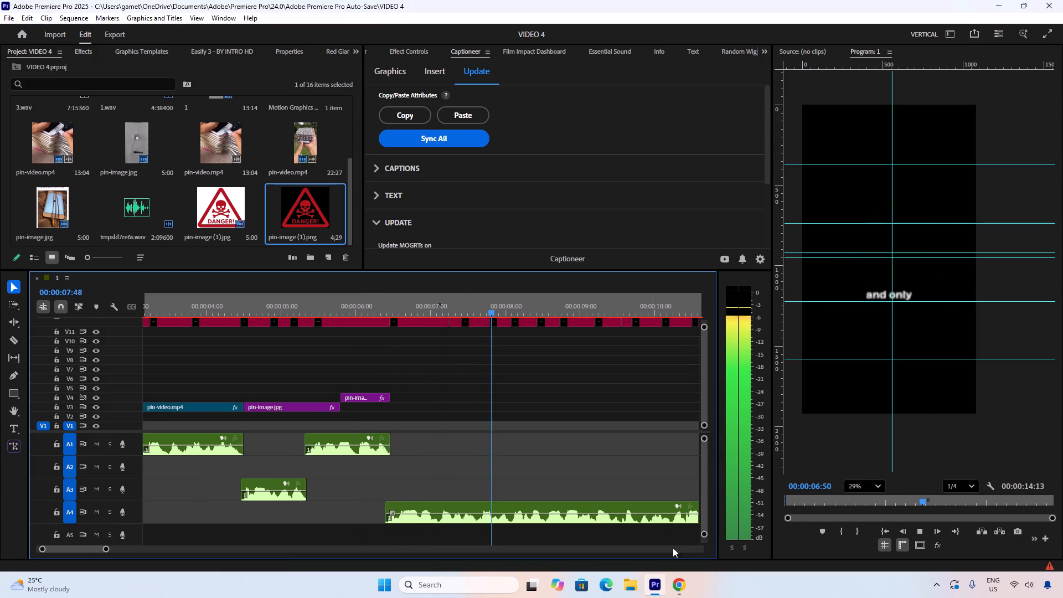
key(space)
Switch to Pinterest in Chrome, return from the danger searches to the cable-wrapped phone meme pin, and browse its related pins.
click(680, 586)
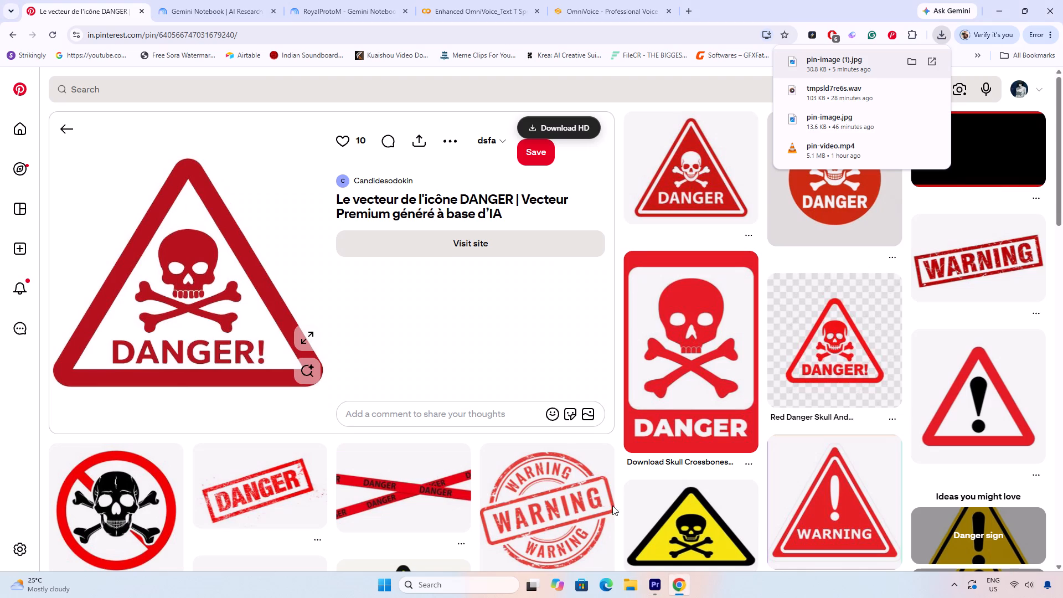
click(67, 132)
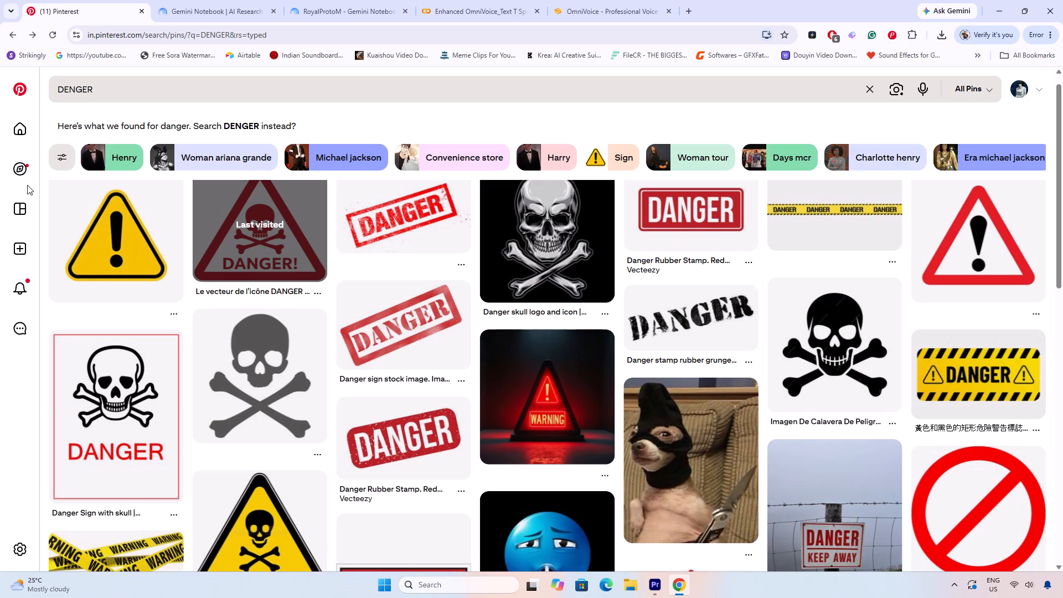
scroll(394, 367, up, 4)
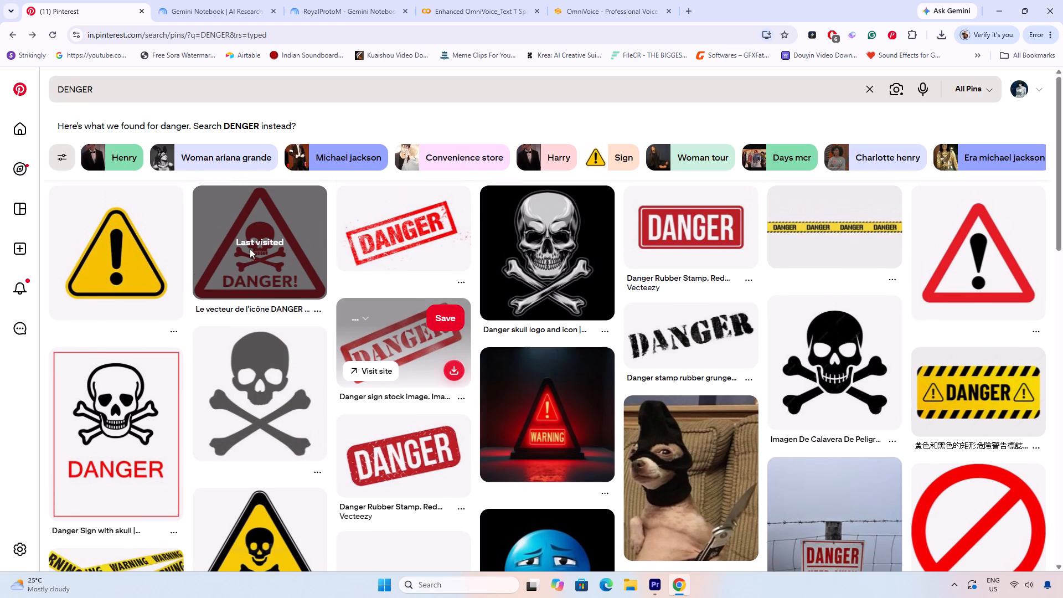
click(12, 30)
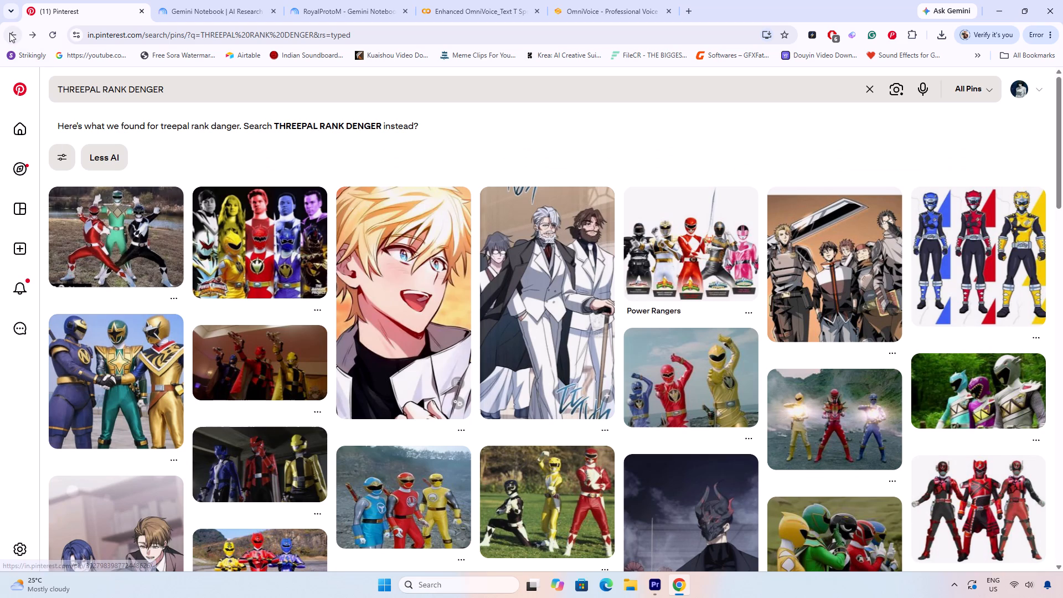
click(9, 33)
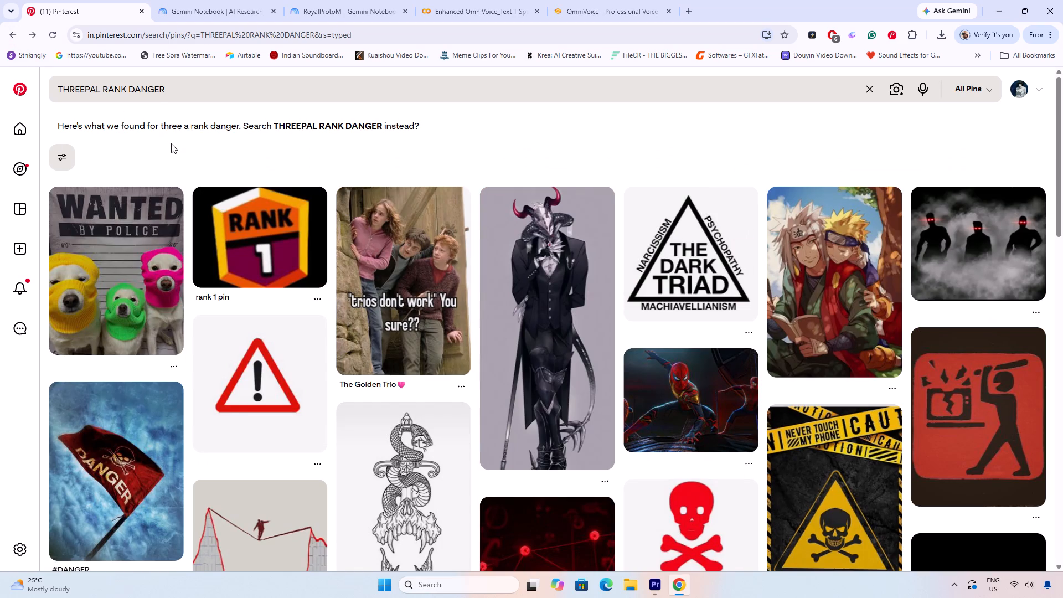
click(14, 38)
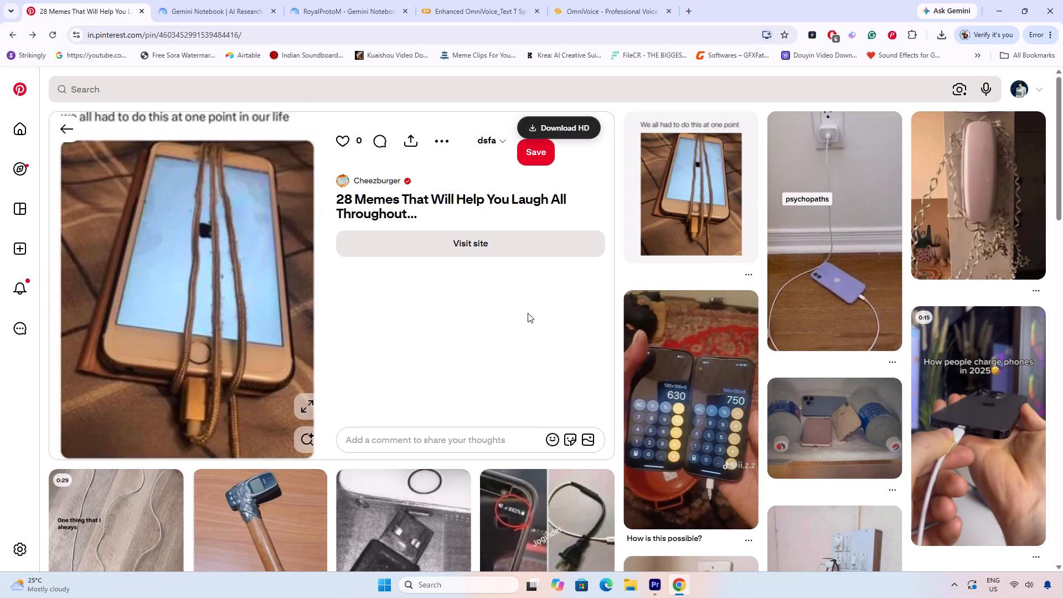
scroll(528, 301, down, 4)
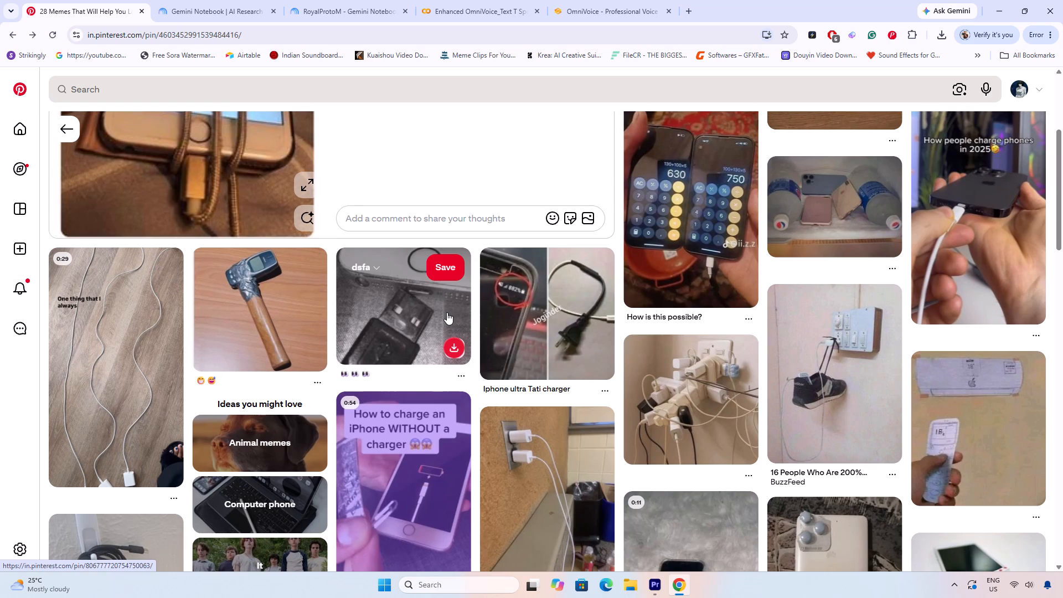
scroll(154, 353, down, 3)
scroll(424, 343, down, 3)
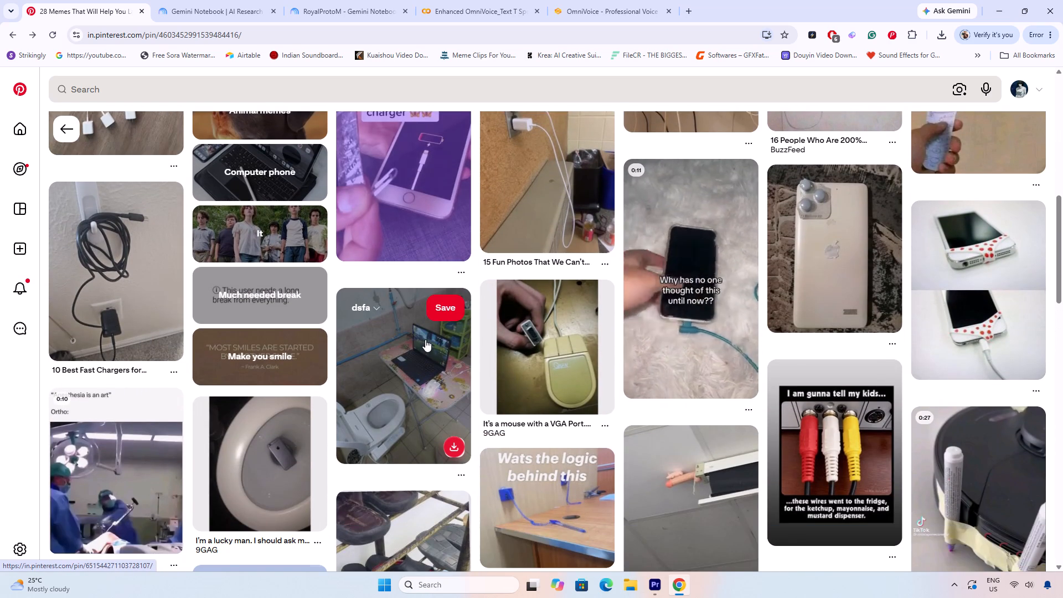
scroll(633, 350, down, 3)
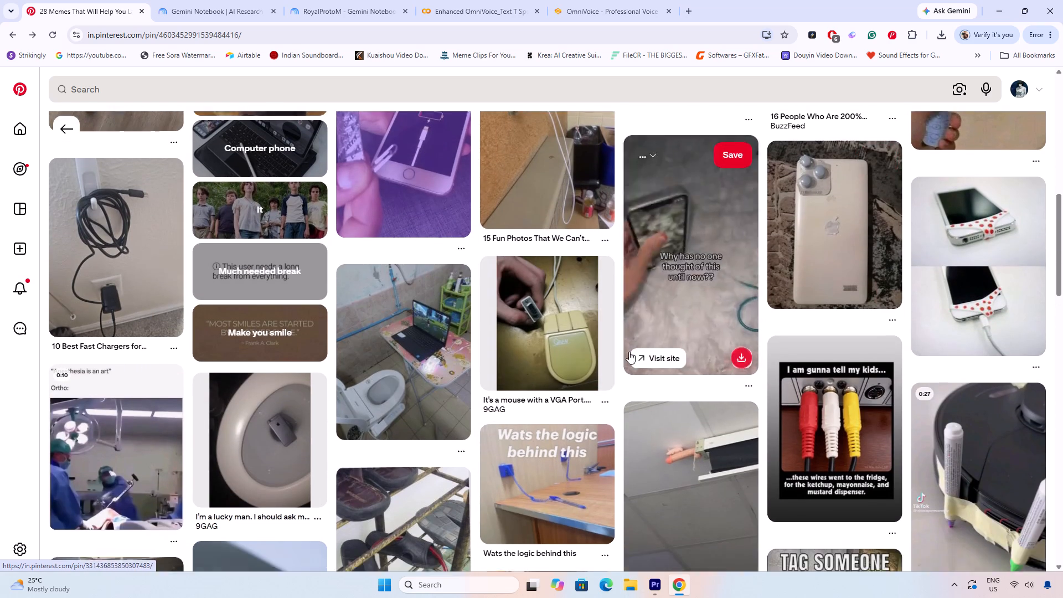
scroll(379, 300, down, 3)
scroll(384, 312, up, 19)
Return to the RANKING PHONE CHARGER search results and look through them down to the related searches.
click(60, 133)
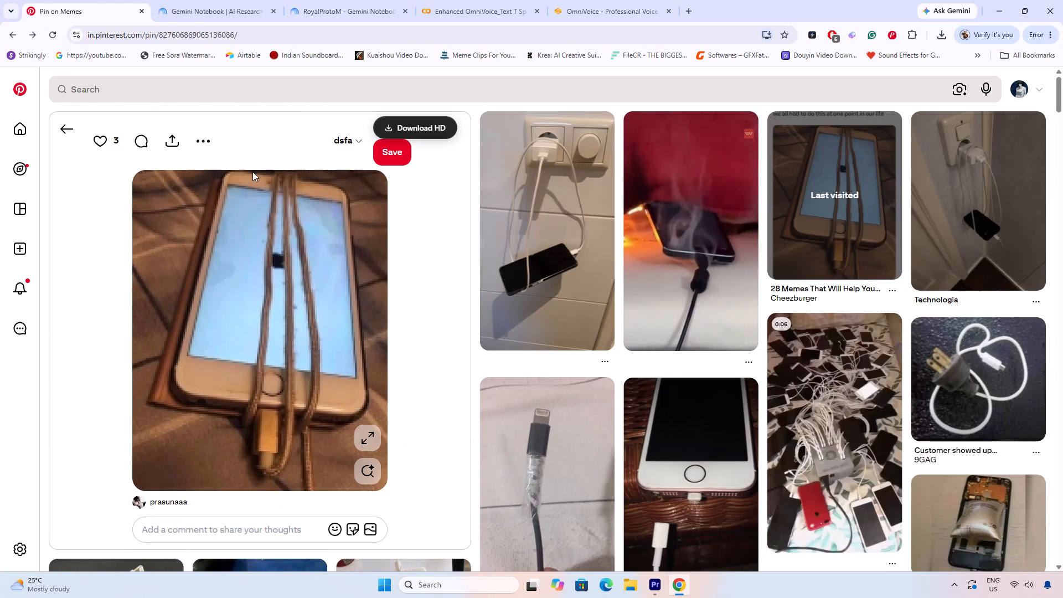
click(59, 128)
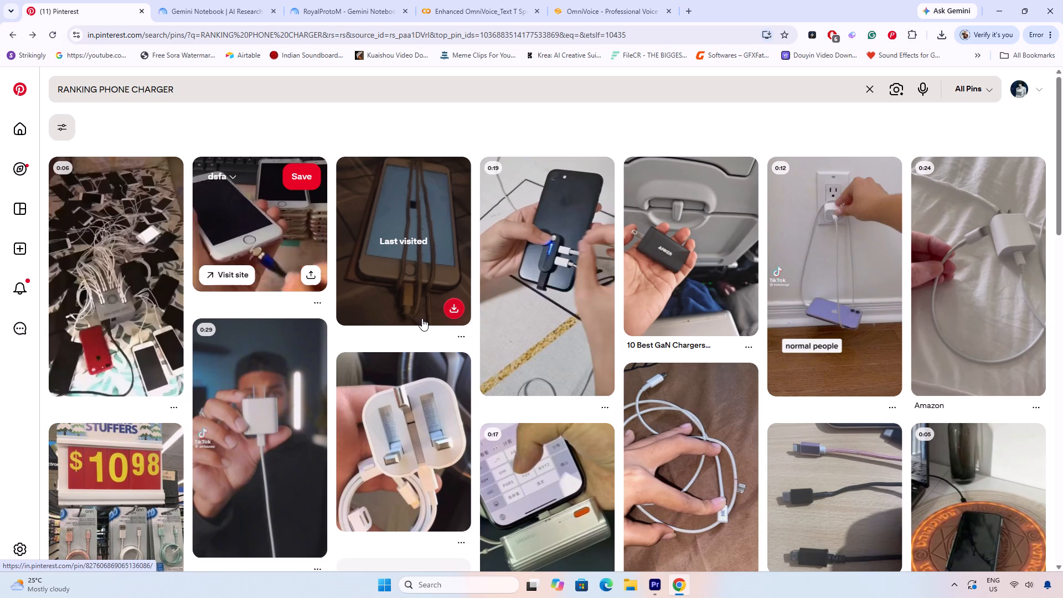
scroll(351, 292, up, 1)
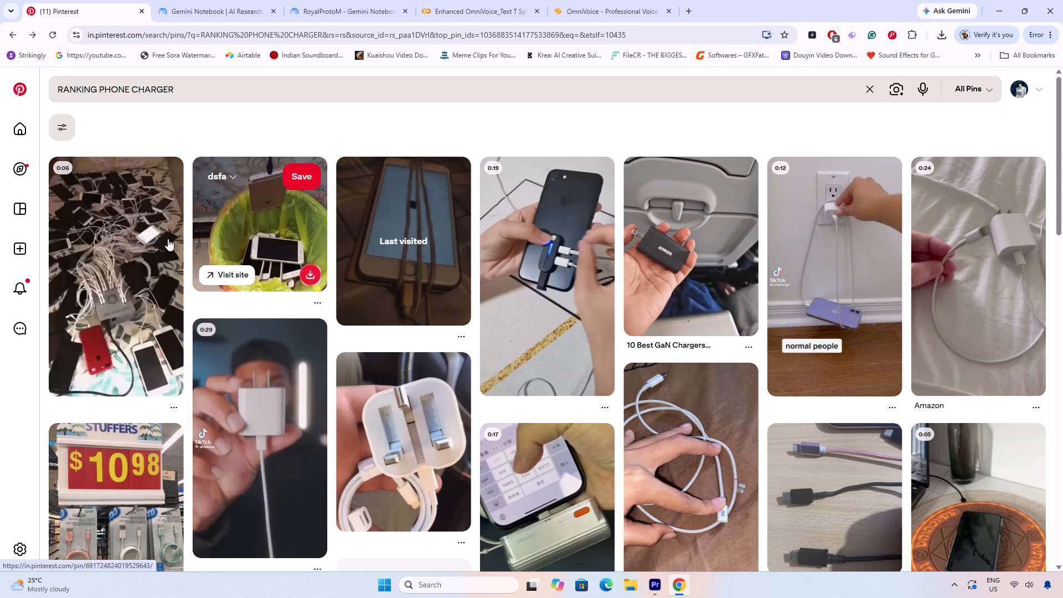
scroll(213, 327, down, 4)
scroll(409, 335, down, 4)
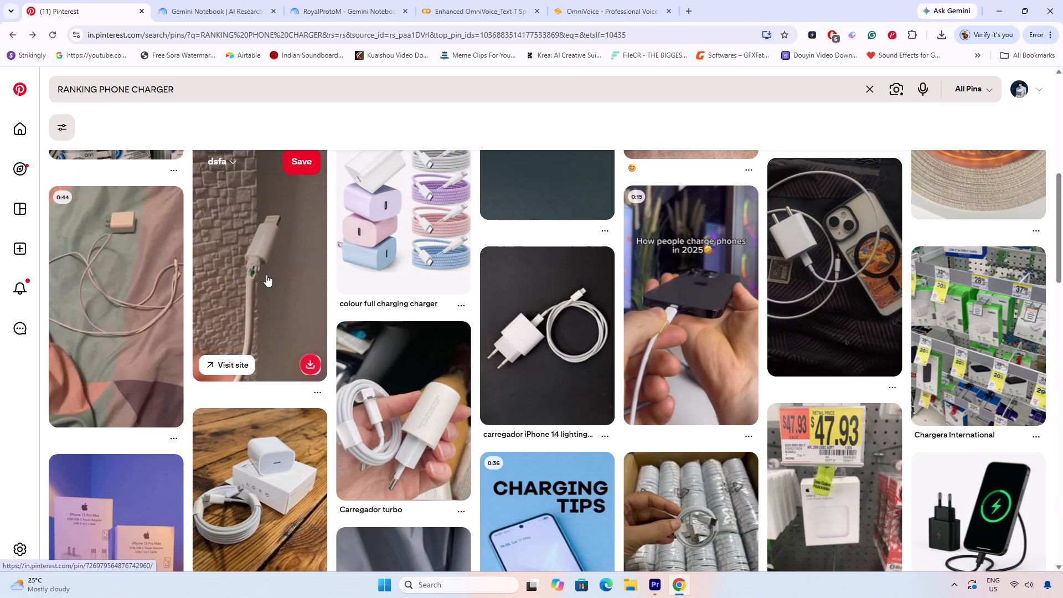
scroll(414, 315, down, 4)
scroll(341, 299, down, 3)
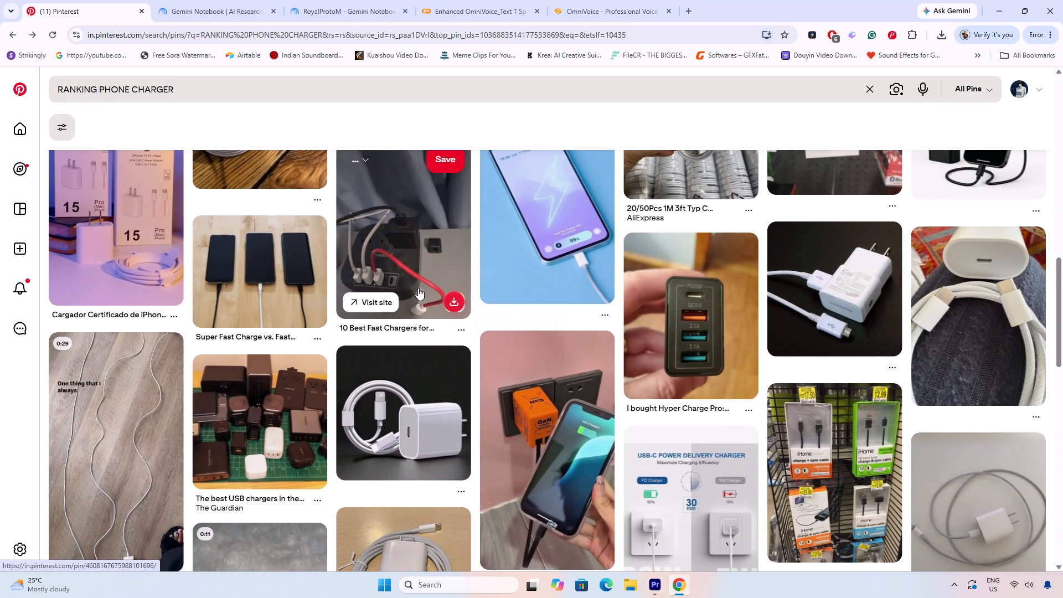
scroll(411, 286, down, 6)
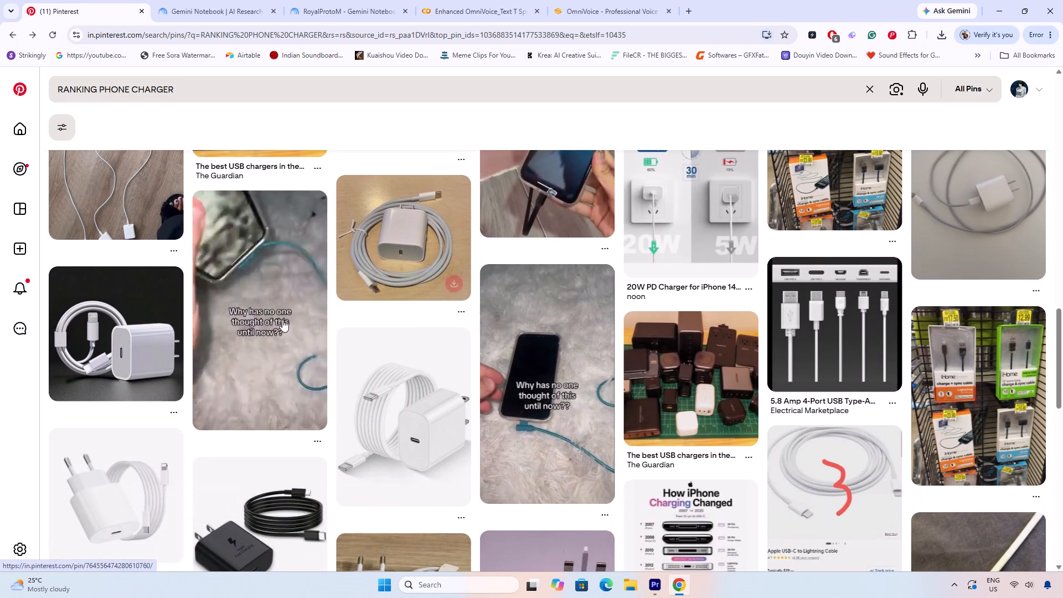
scroll(300, 336, down, 3)
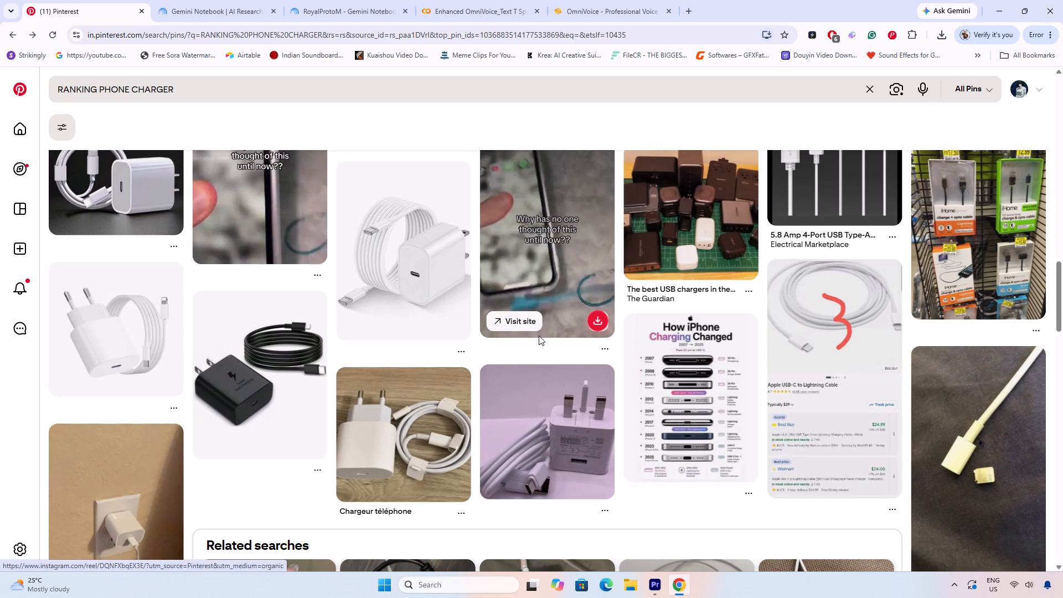
scroll(448, 387, down, 5)
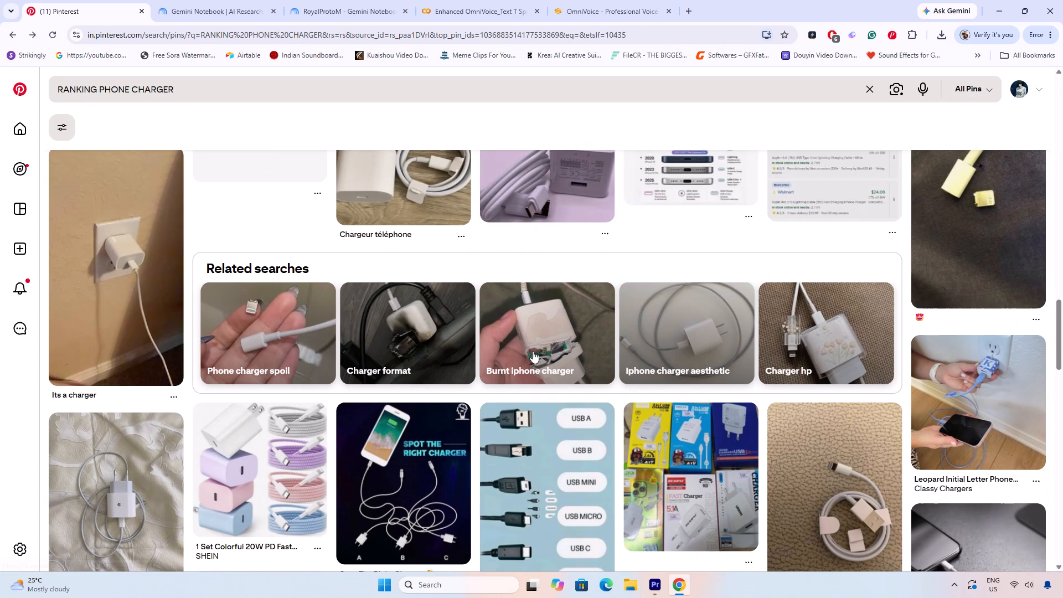
Open the related search "Burnt iphone charger" and download the "Burnt charger" pin image in HD.
click(559, 337)
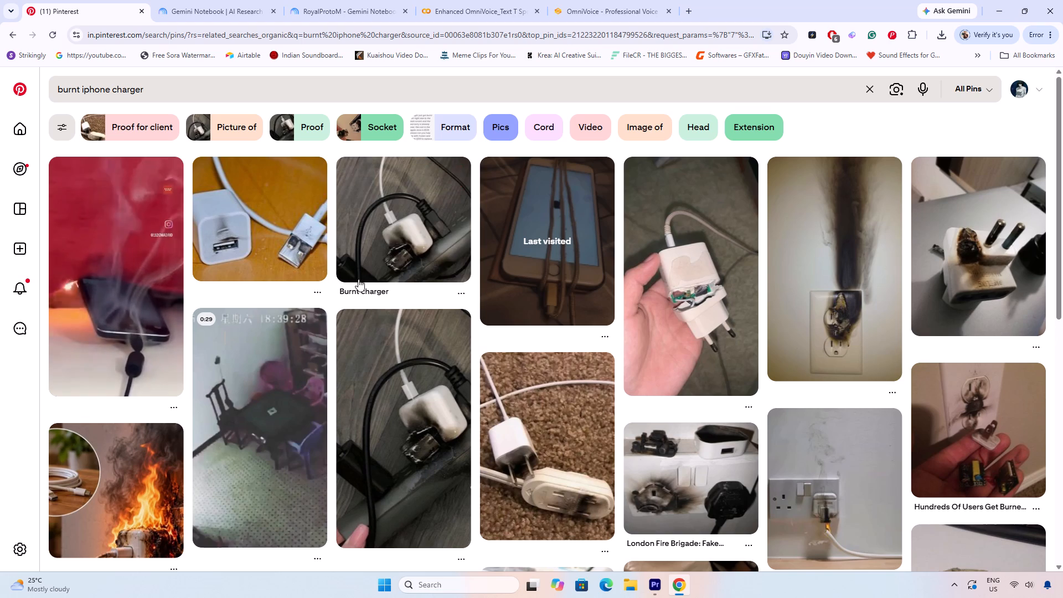
click(391, 241)
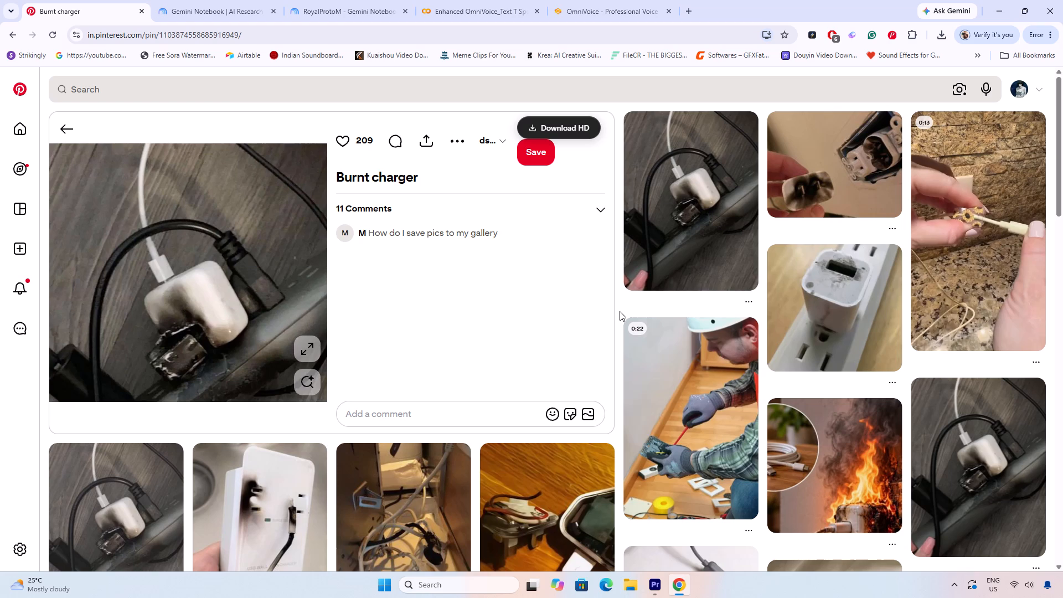
click(548, 126)
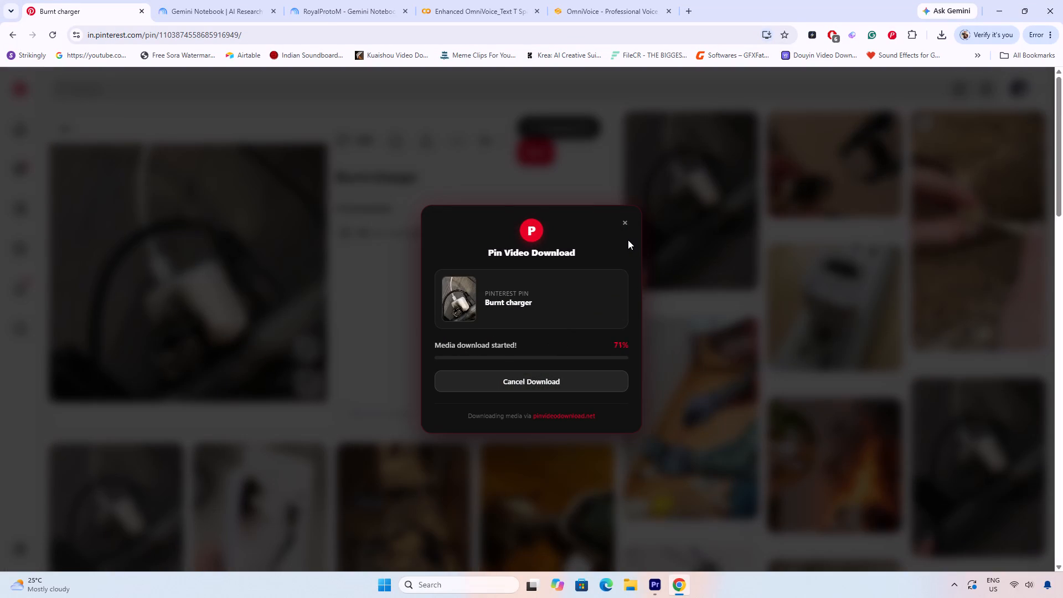
click(431, 390)
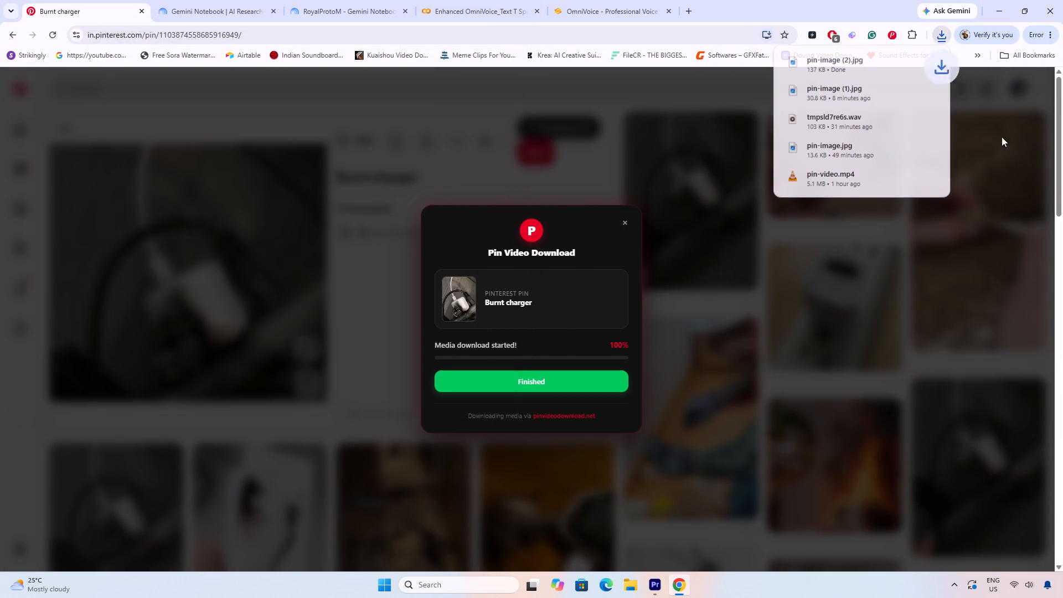
Bring the downloaded burnt-charger image into the Premiere Pro timeline on V3, starting where the DANGER! cut-out ends.
drag(866, 70, 663, 590)
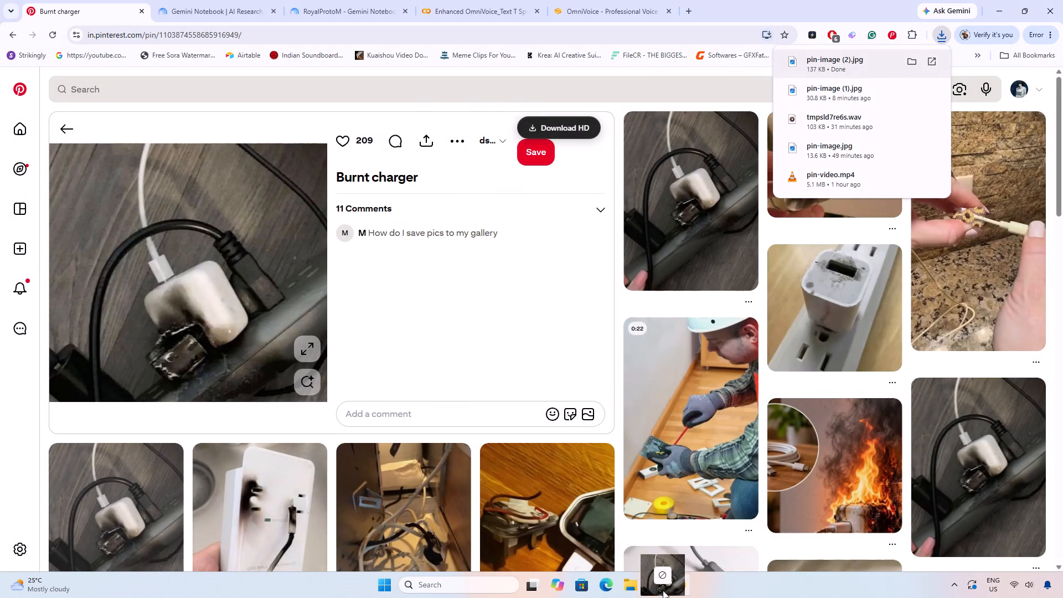
drag(663, 590, 390, 411)
Play the voice-over under the burnt-charger image, split the image at 00:00:10:14 and delete the remainder.
alt+scroll(409, 384, down, 2)
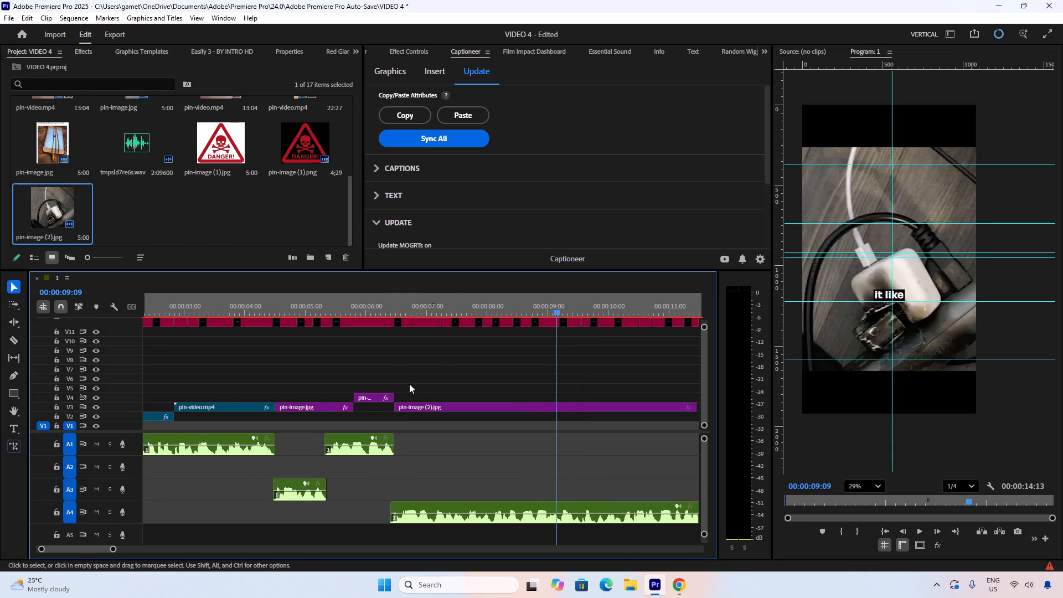
drag(390, 313, 385, 313)
key(space)
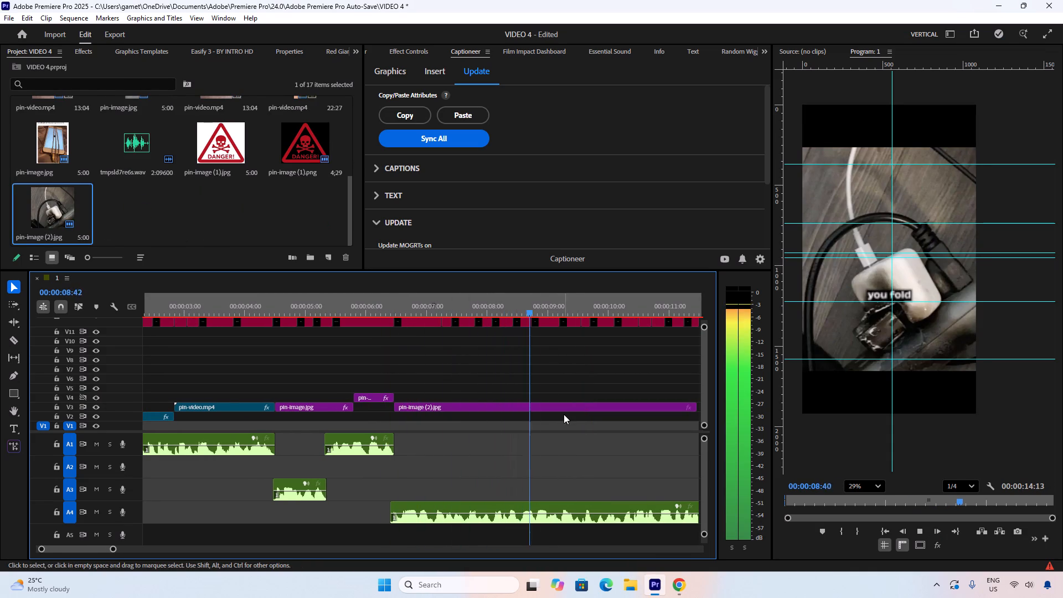
key(space)
click(625, 410)
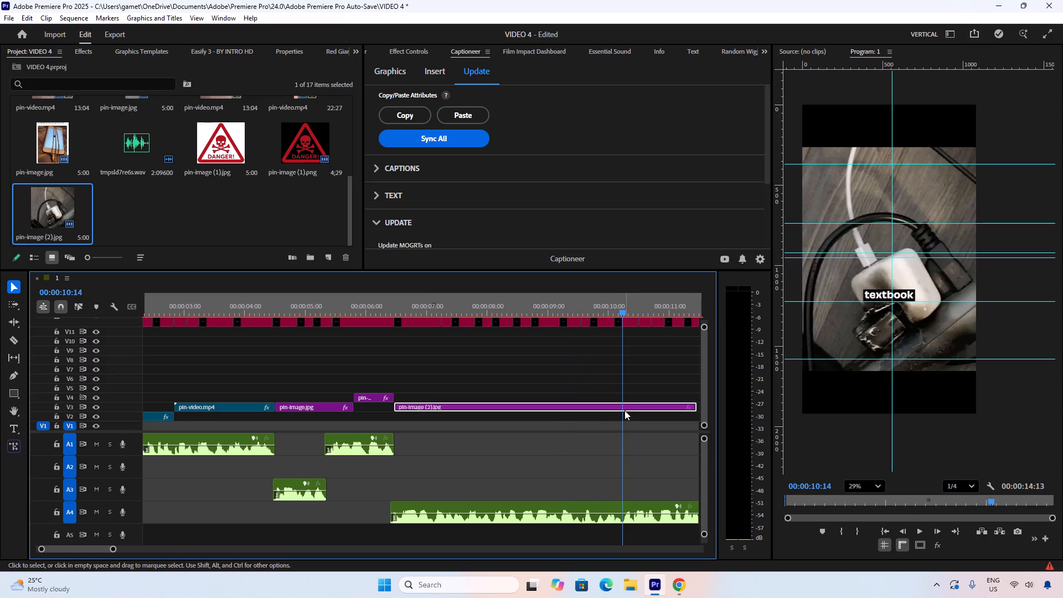
key(e)
click(645, 401)
click(645, 403)
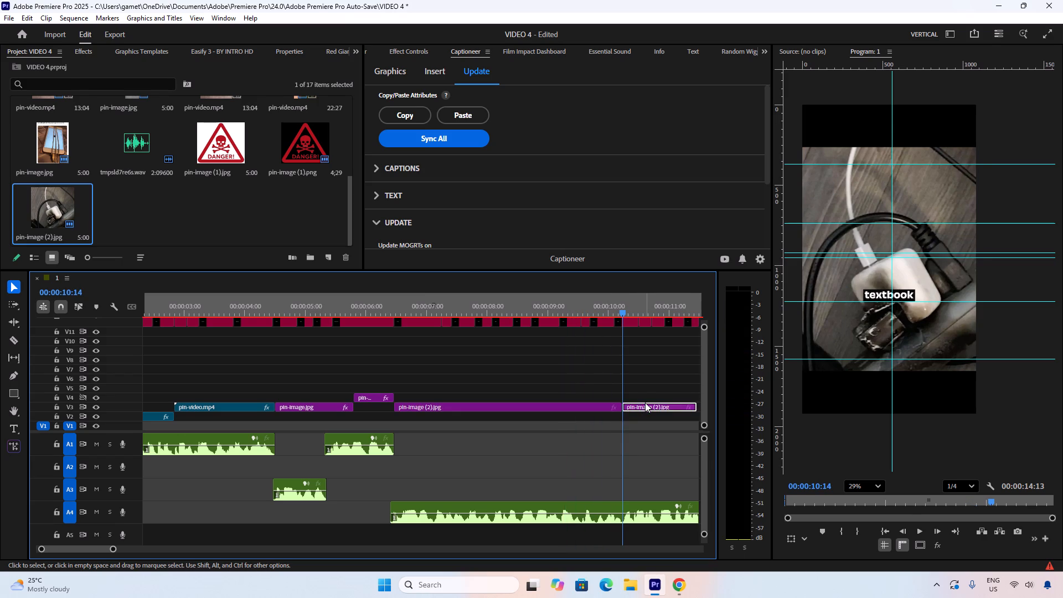
key(Delete)
Move the burnt-charger image earlier on V3 against the end of the wrapped-phone image, beneath the DANGER! cut-out, and play it back.
drag(574, 296, 369, 305)
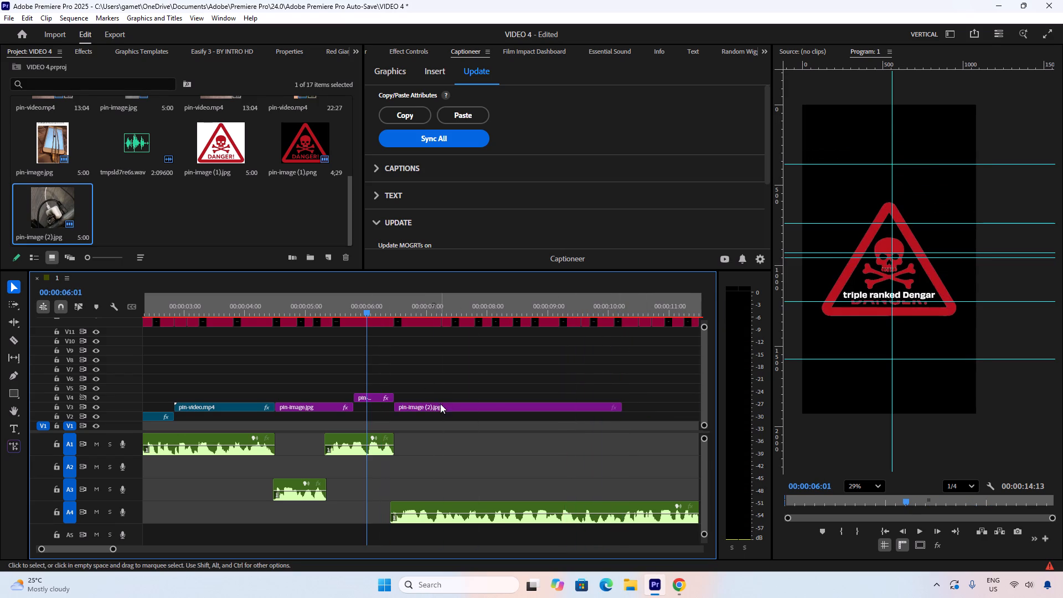
drag(440, 406, 398, 408)
key(space)
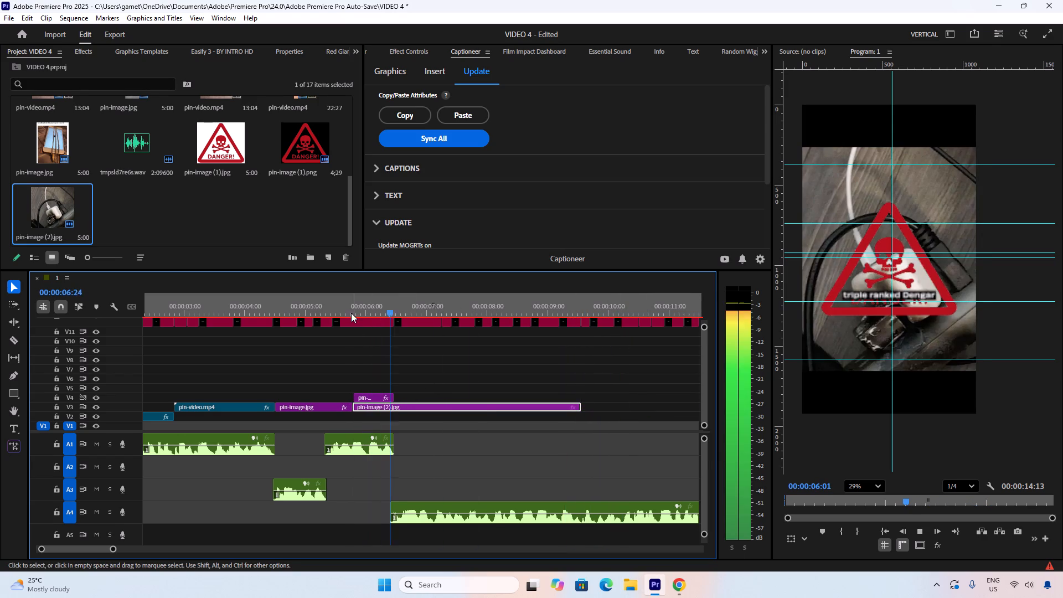
Split the burnt-charger image on V3 at 00:00:06:28, where the DANGER! cut-out ends, and delete the remainder.
click(349, 308)
key(space)
key(space)
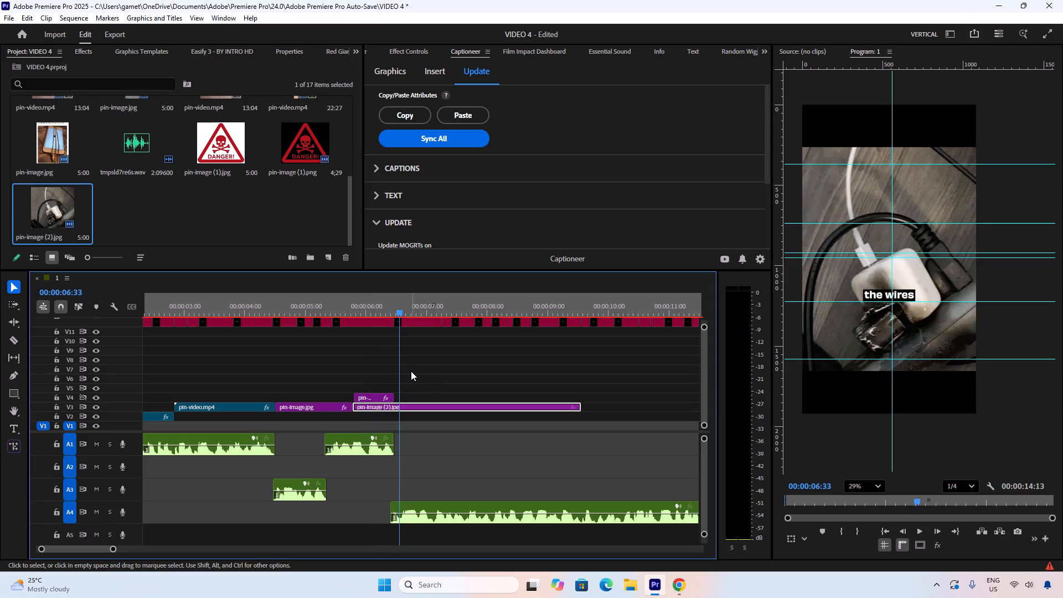
alt+scroll(411, 371, up, 12)
drag(455, 307, 461, 307)
click(488, 401)
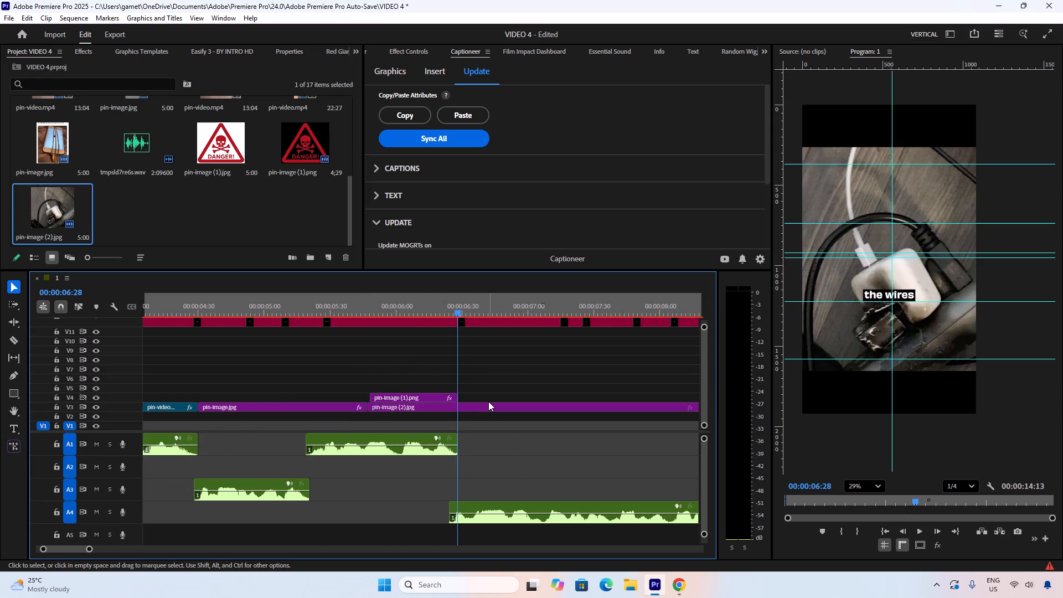
click(488, 408)
key(e)
click(489, 408)
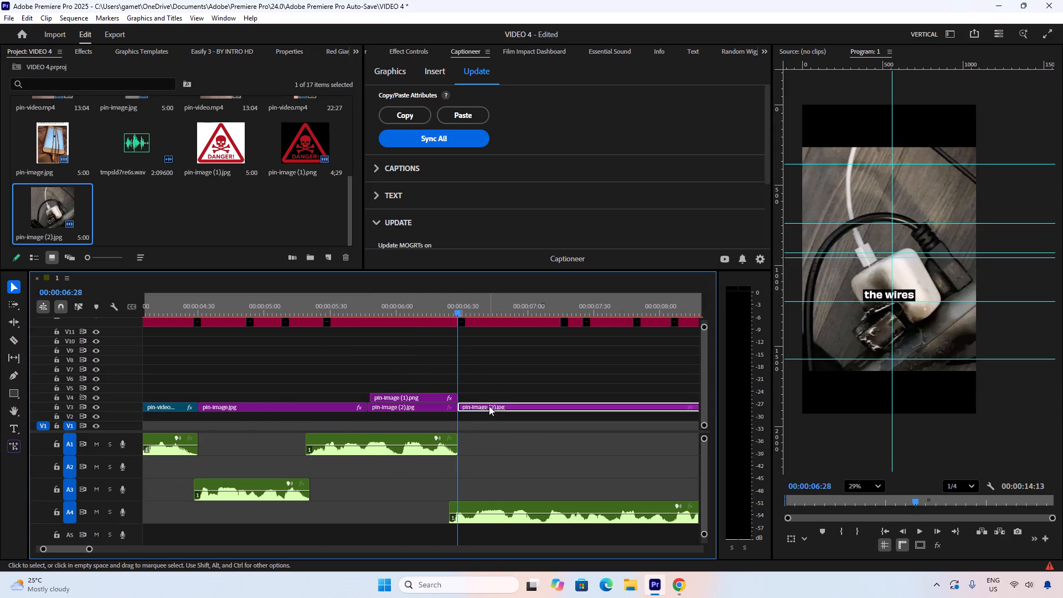
key(Delete)
click(486, 387)
Extend the end of the wrapped-phone image on V3 to meet the start of the burnt-charger image, closing the small gap.
click(371, 409)
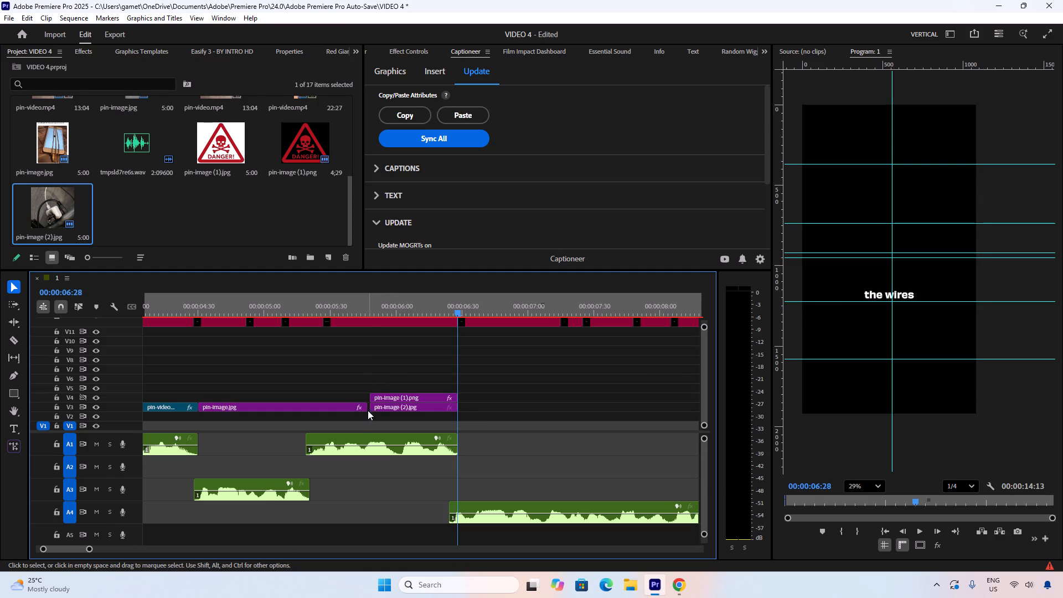
click(367, 409)
click(369, 370)
Switch to Pinterest in Chrome and open a TikTok-sourced pin from the related pins below the "Burnt charger" pin.
click(675, 588)
scroll(550, 395, down, 4)
scroll(550, 389, up, 7)
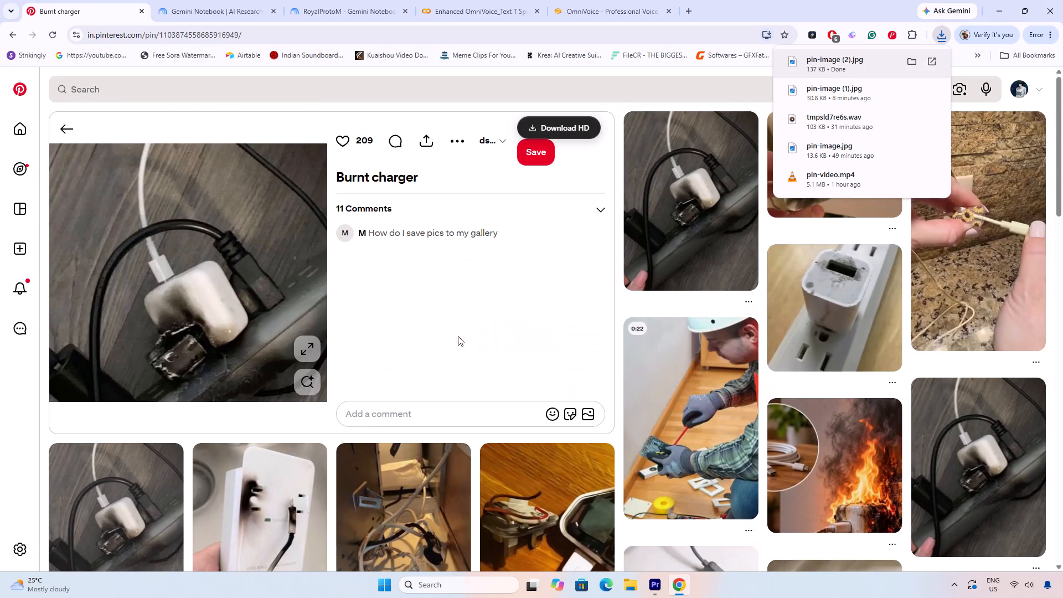
scroll(452, 326, down, 6)
click(394, 279)
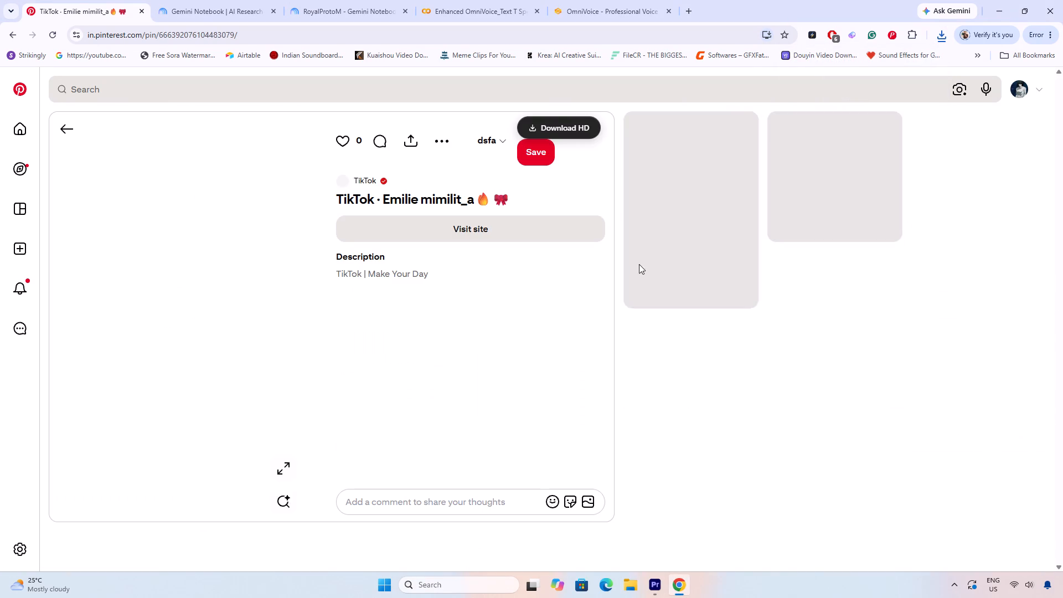